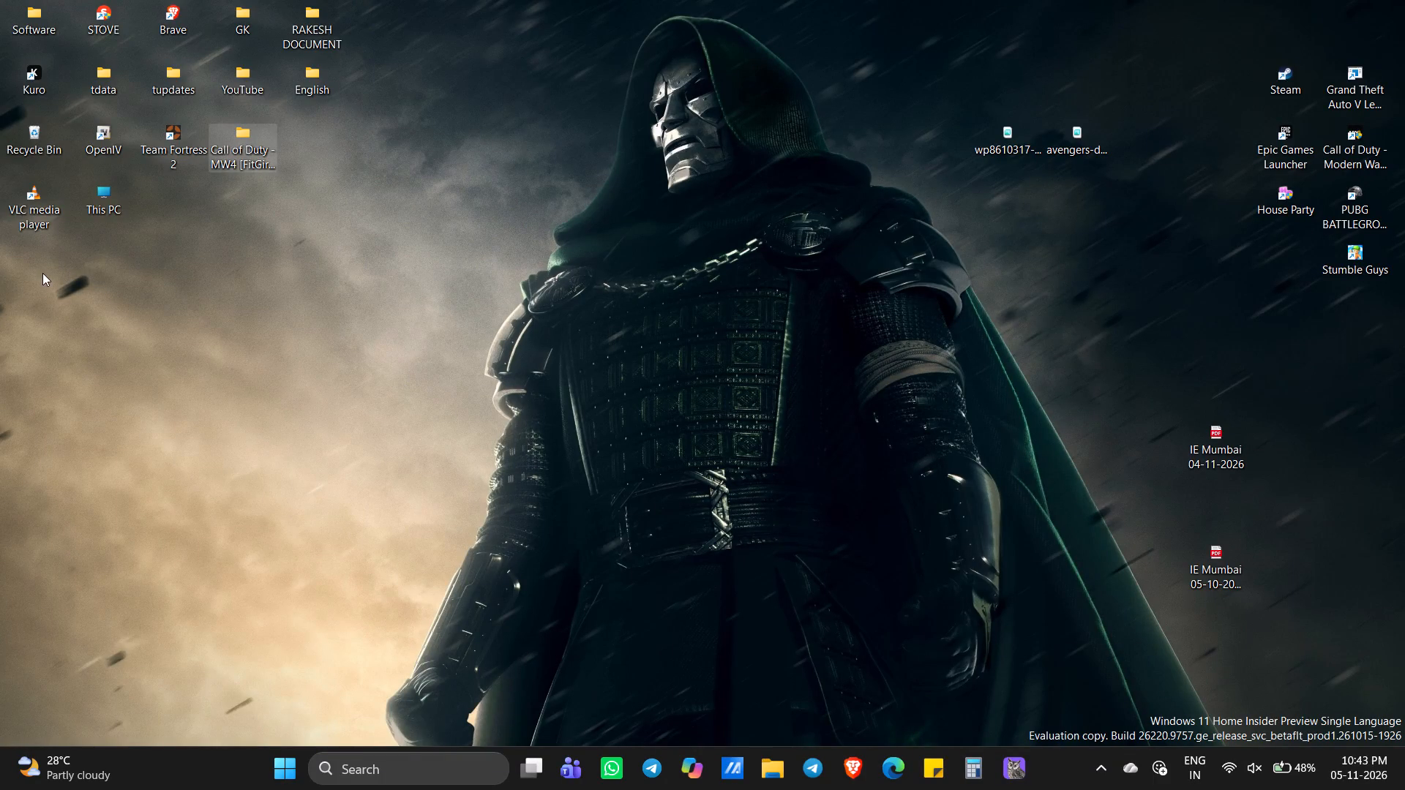
# Launch the Kuro application from its desktop shortcut.
pyautogui.doubleClick(31, 83)
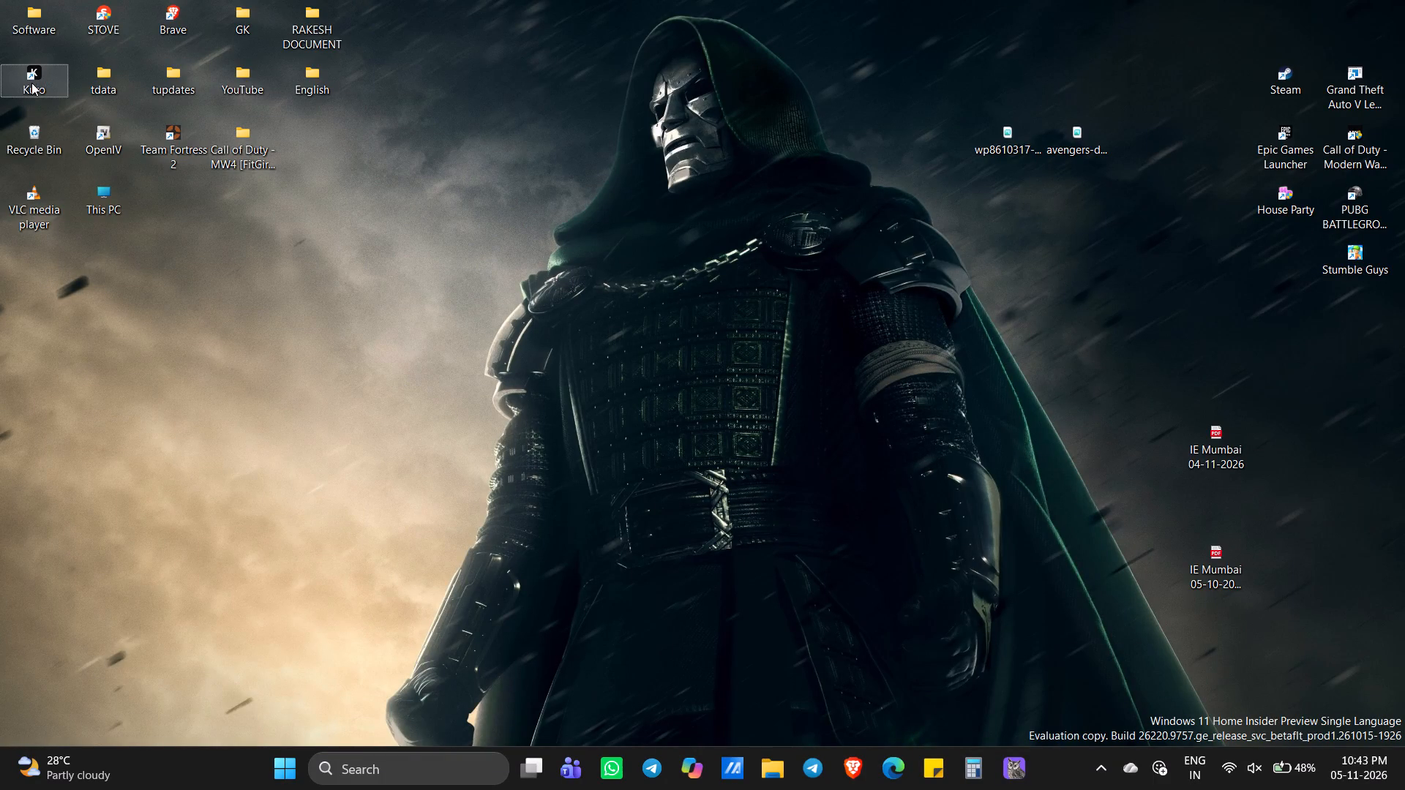
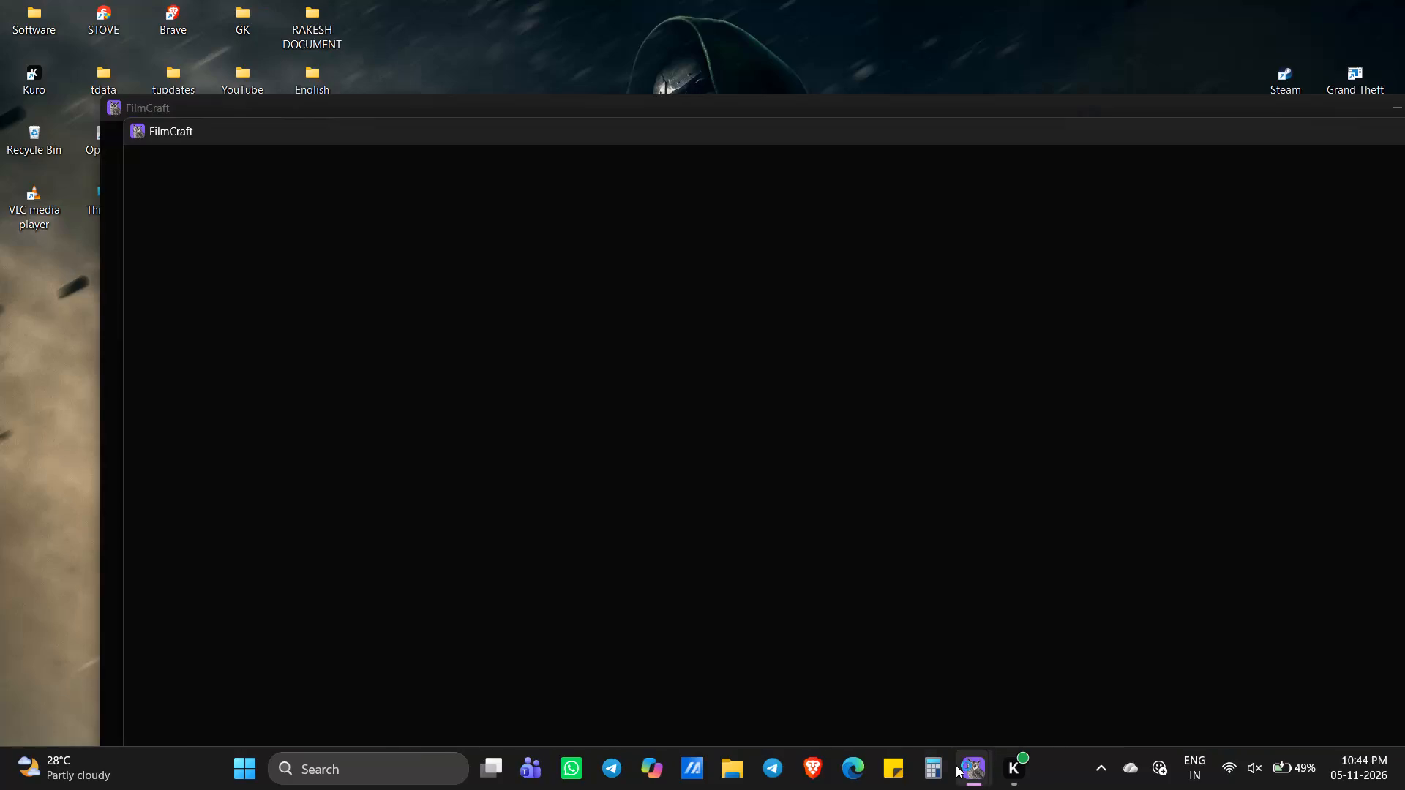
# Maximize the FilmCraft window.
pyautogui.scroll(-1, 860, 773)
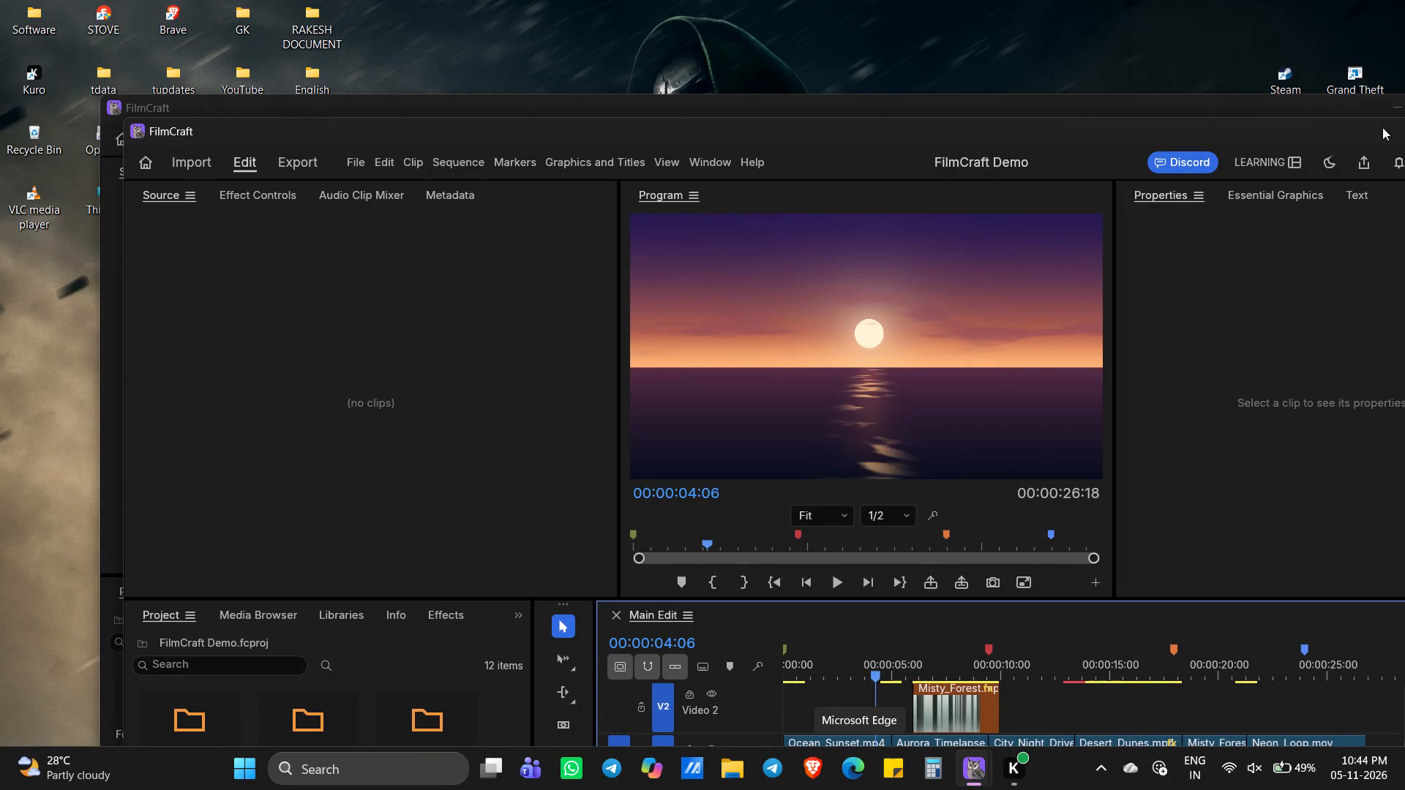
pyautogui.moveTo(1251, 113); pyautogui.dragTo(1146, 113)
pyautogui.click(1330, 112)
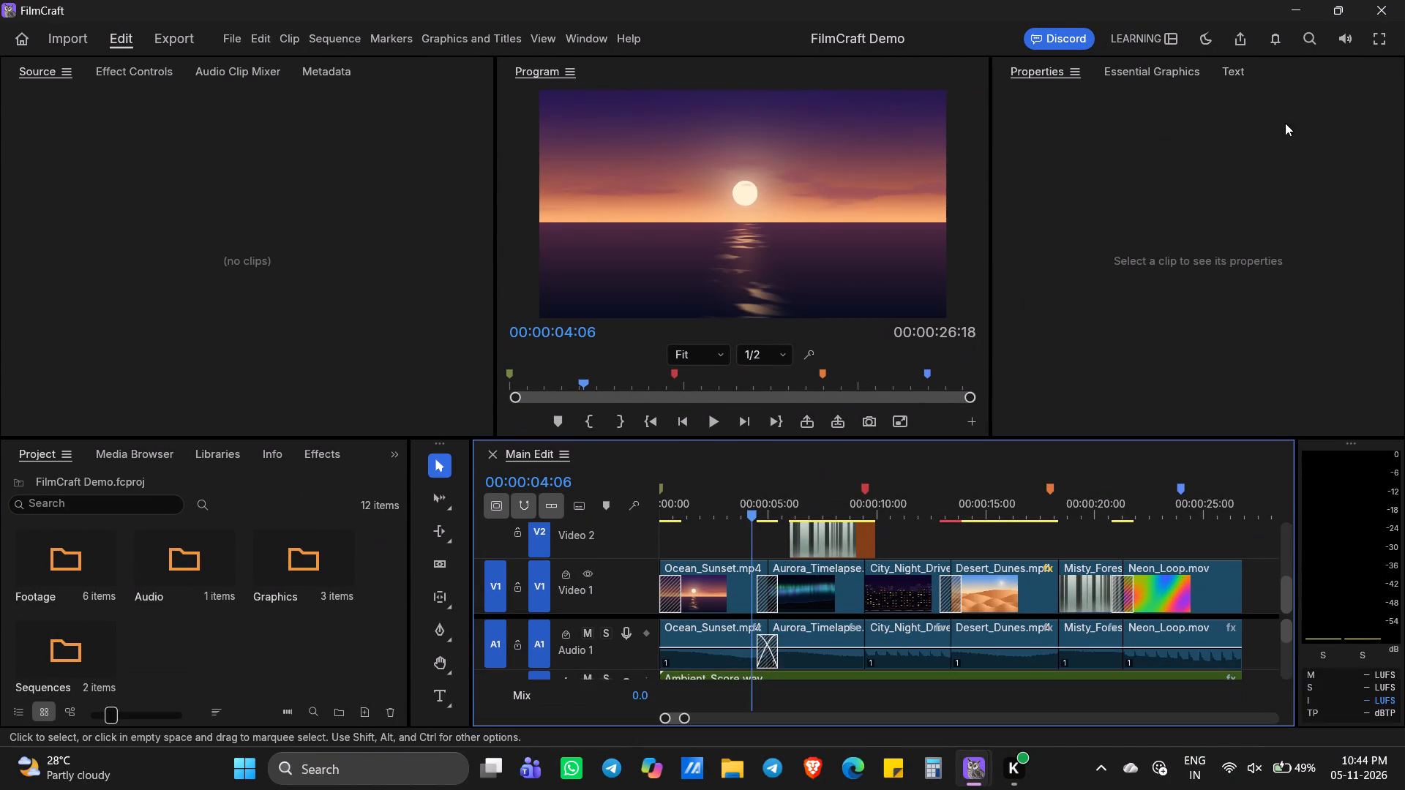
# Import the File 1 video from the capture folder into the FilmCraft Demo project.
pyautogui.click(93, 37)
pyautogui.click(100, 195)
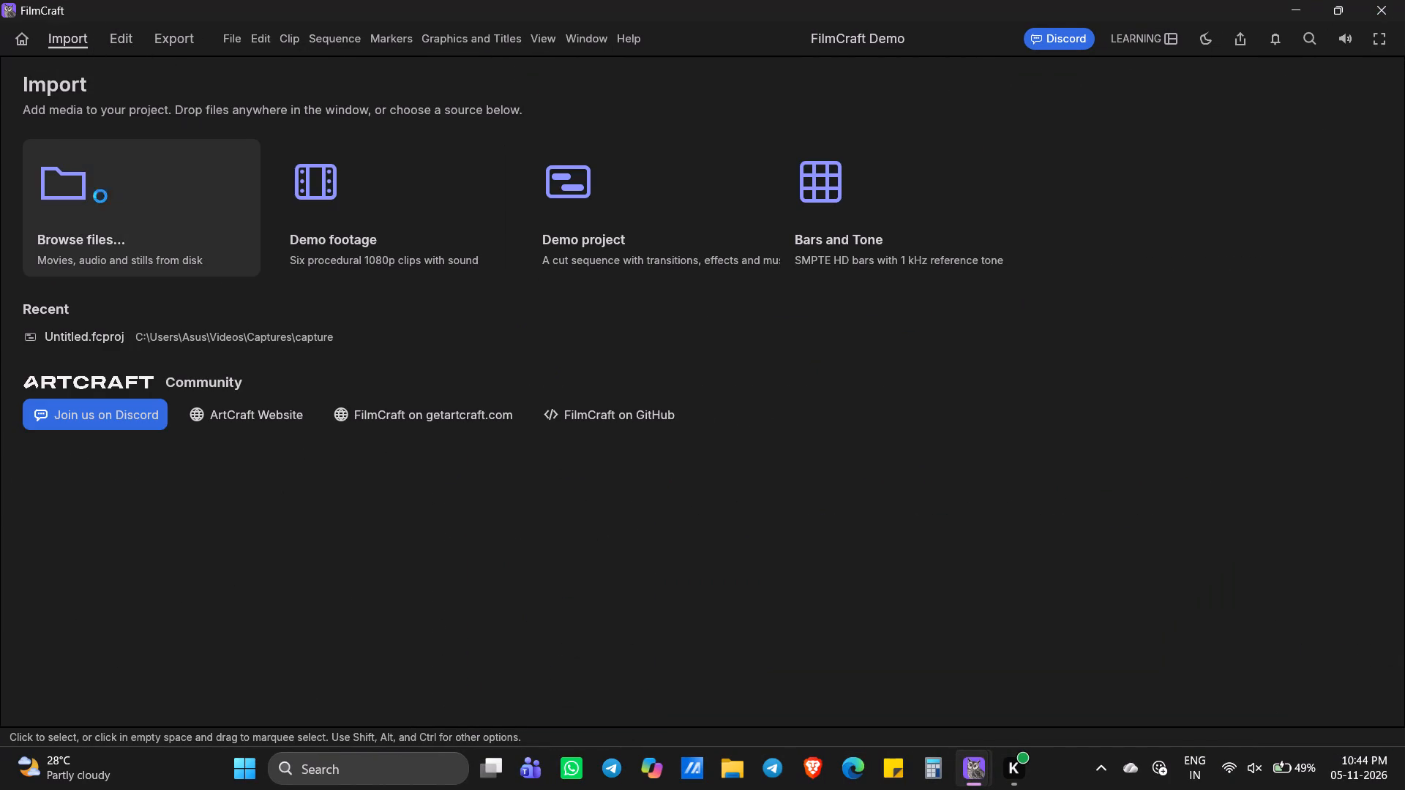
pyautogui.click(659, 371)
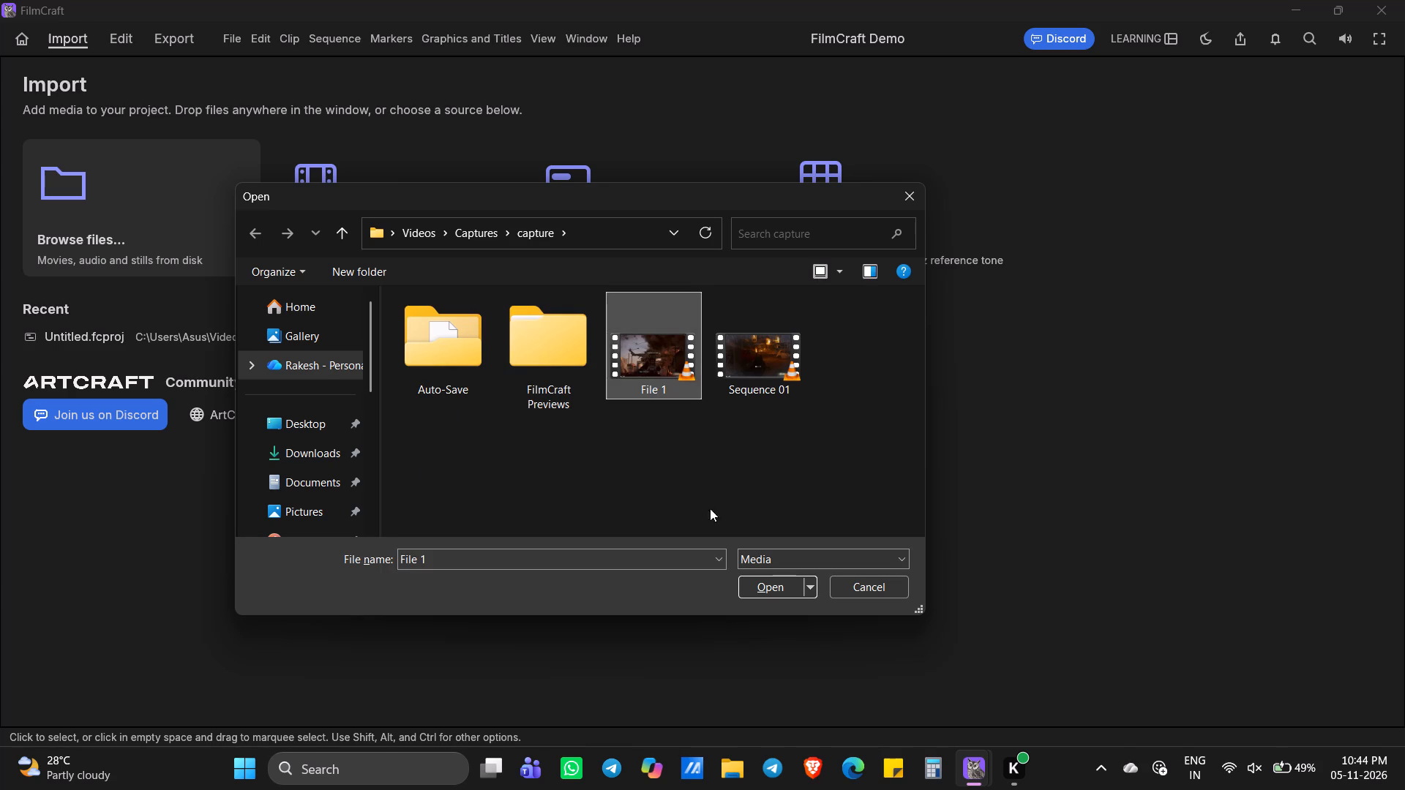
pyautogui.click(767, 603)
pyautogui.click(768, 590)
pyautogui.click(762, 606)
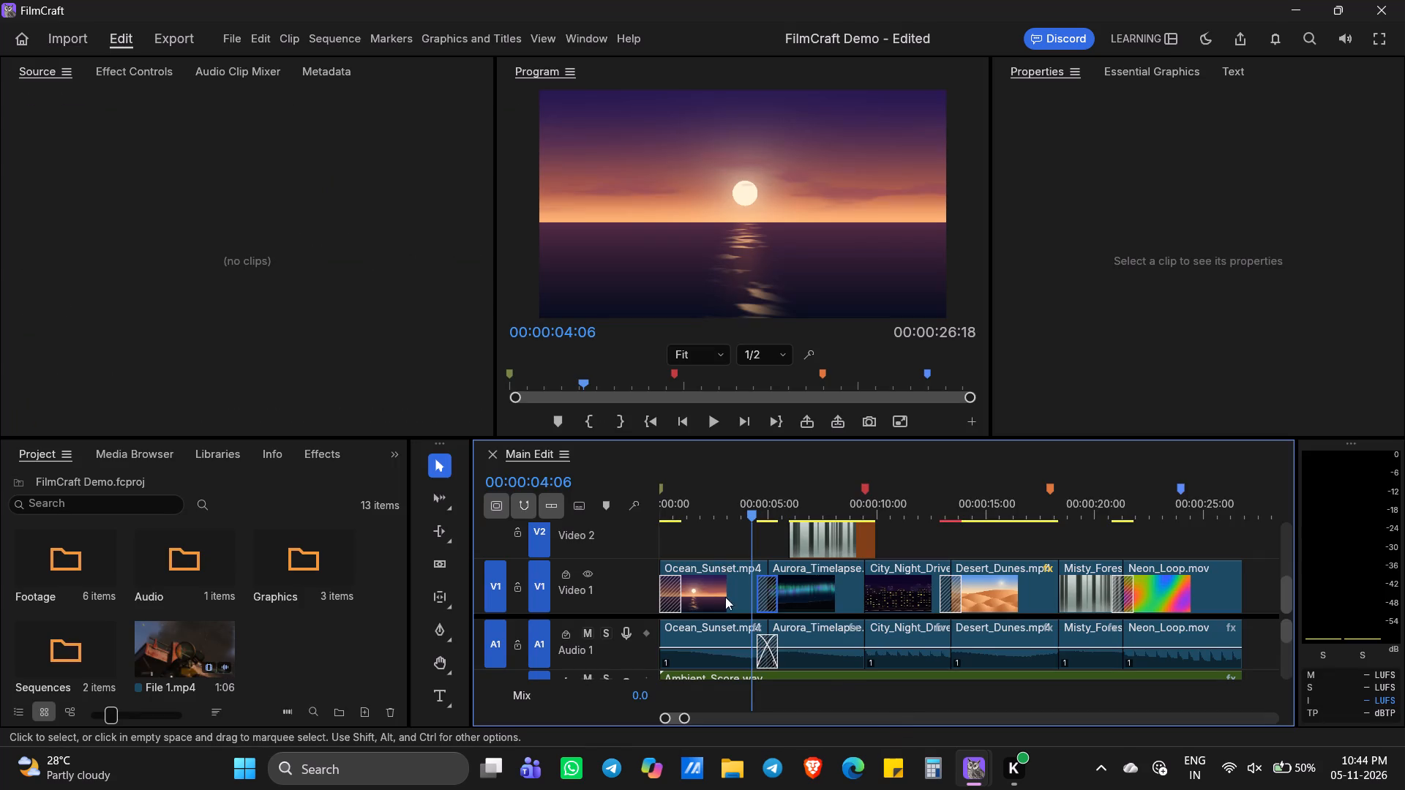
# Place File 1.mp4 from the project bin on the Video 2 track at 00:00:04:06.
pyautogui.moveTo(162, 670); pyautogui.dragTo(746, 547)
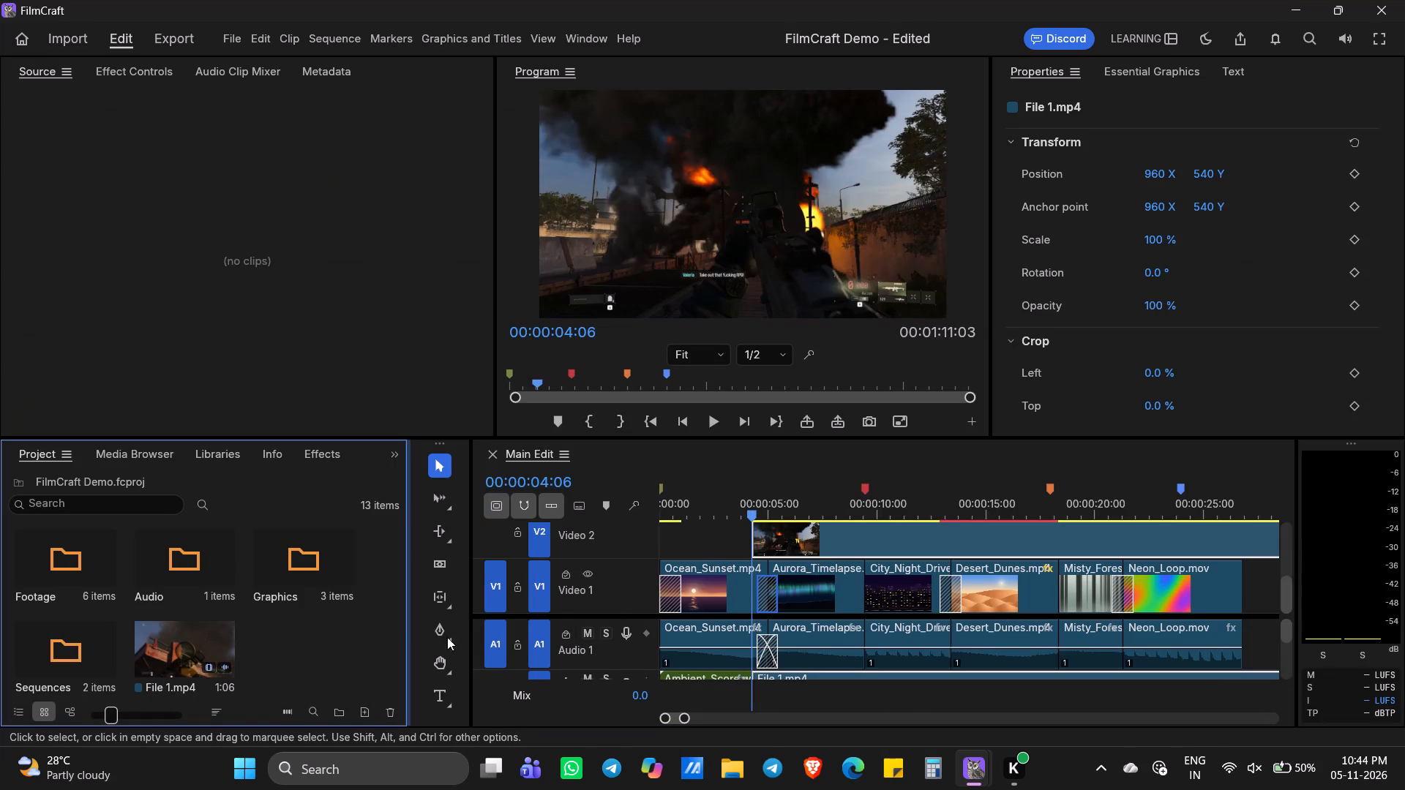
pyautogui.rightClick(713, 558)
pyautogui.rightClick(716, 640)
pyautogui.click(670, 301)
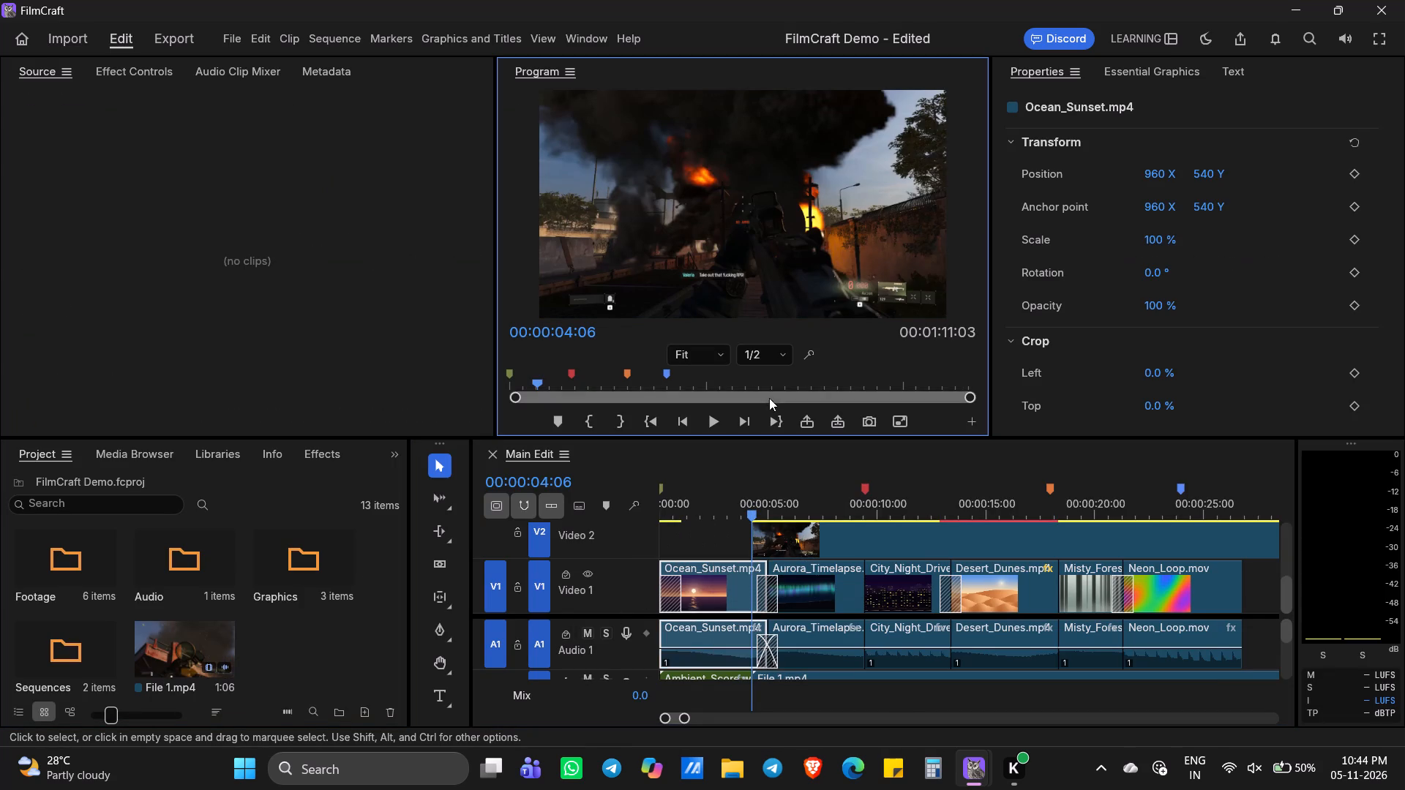
# Play the Main Edit sequence from the playhead in the Program monitor, then stop playback.
pyautogui.click(721, 422)
pyautogui.click(789, 391)
pyautogui.click(699, 415)
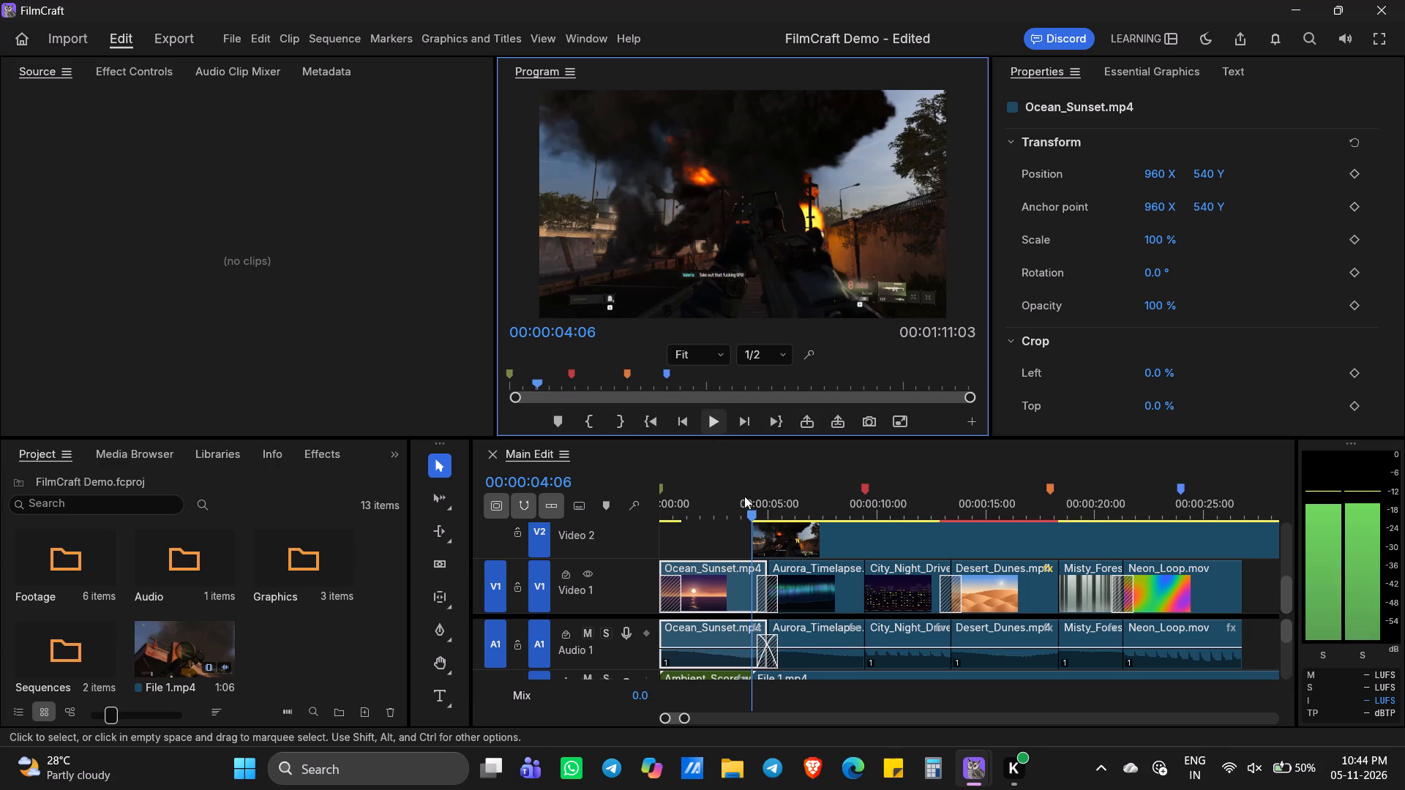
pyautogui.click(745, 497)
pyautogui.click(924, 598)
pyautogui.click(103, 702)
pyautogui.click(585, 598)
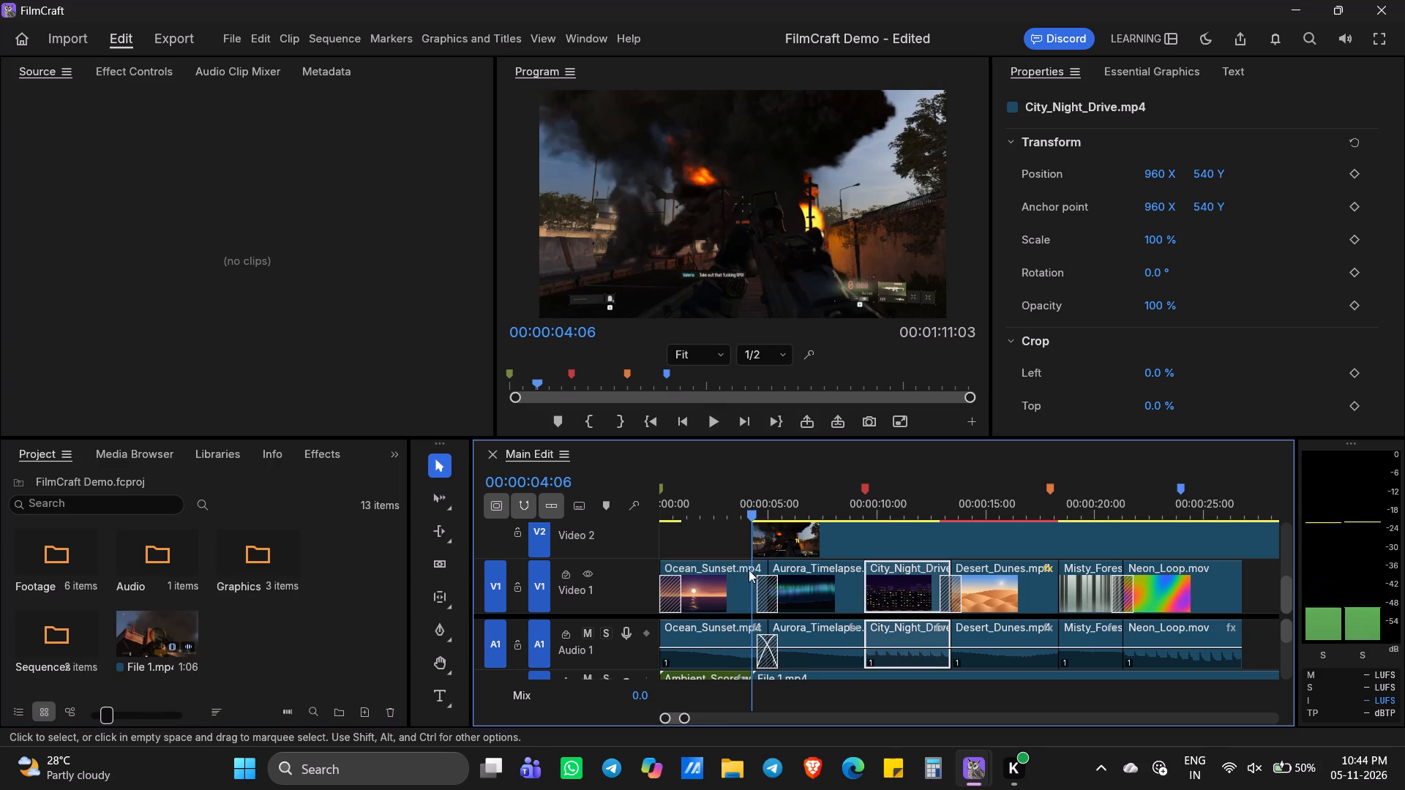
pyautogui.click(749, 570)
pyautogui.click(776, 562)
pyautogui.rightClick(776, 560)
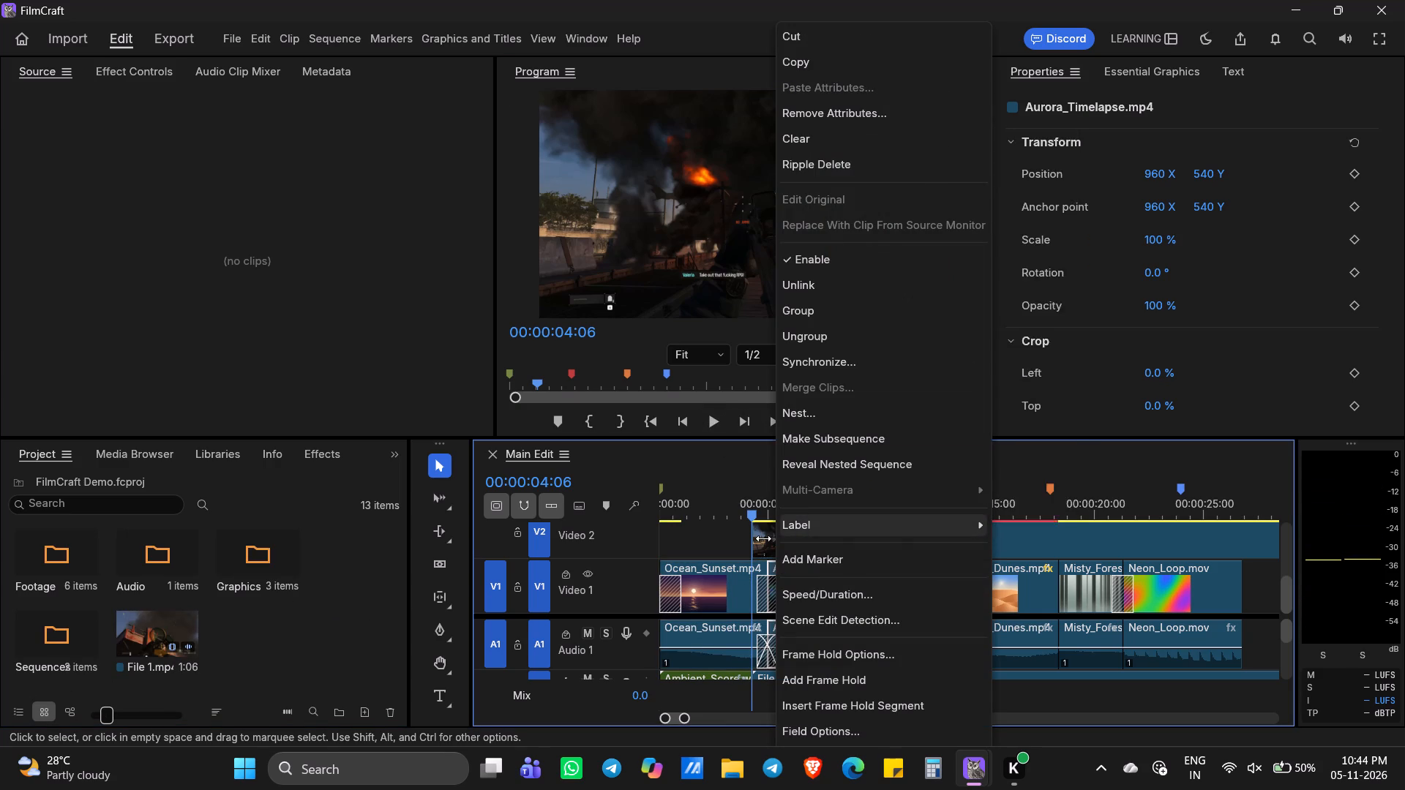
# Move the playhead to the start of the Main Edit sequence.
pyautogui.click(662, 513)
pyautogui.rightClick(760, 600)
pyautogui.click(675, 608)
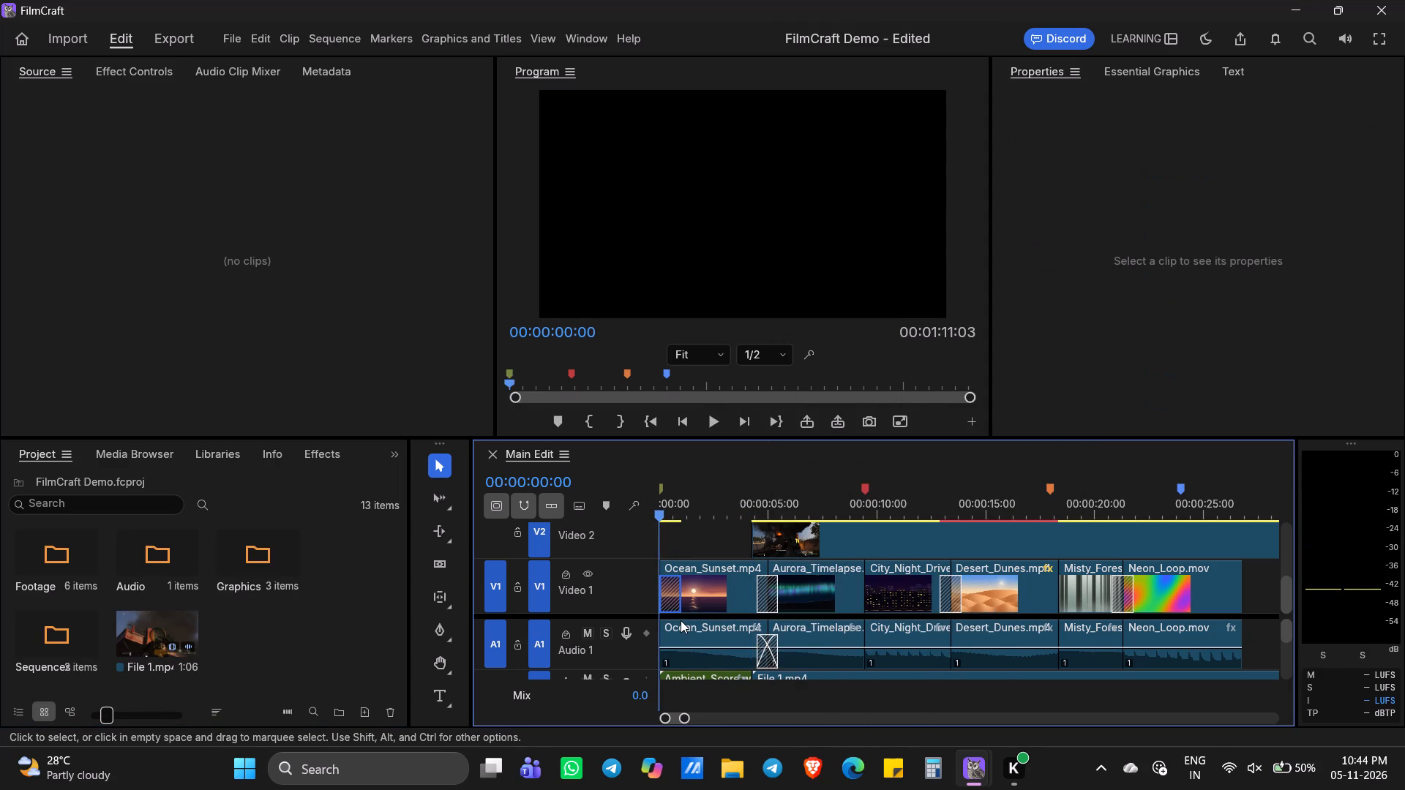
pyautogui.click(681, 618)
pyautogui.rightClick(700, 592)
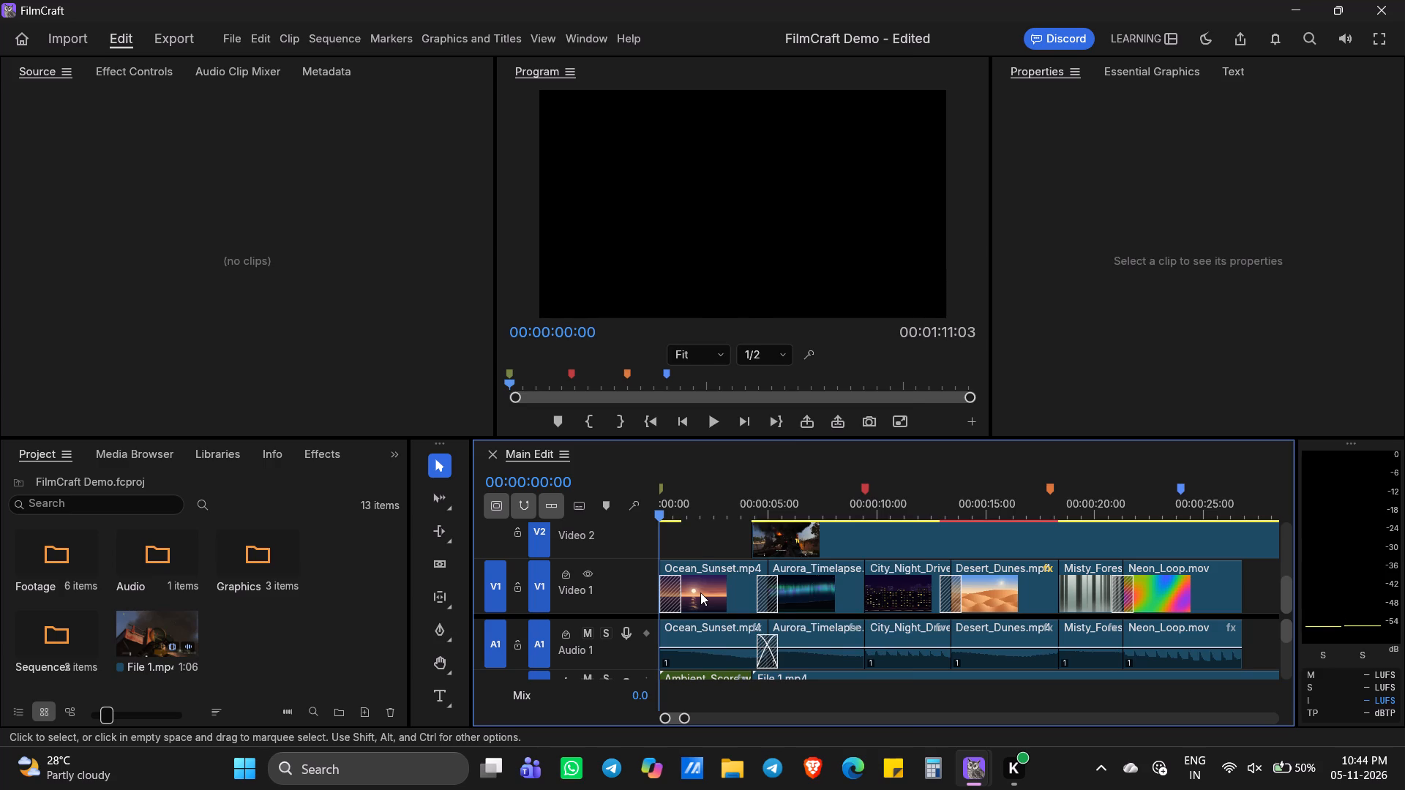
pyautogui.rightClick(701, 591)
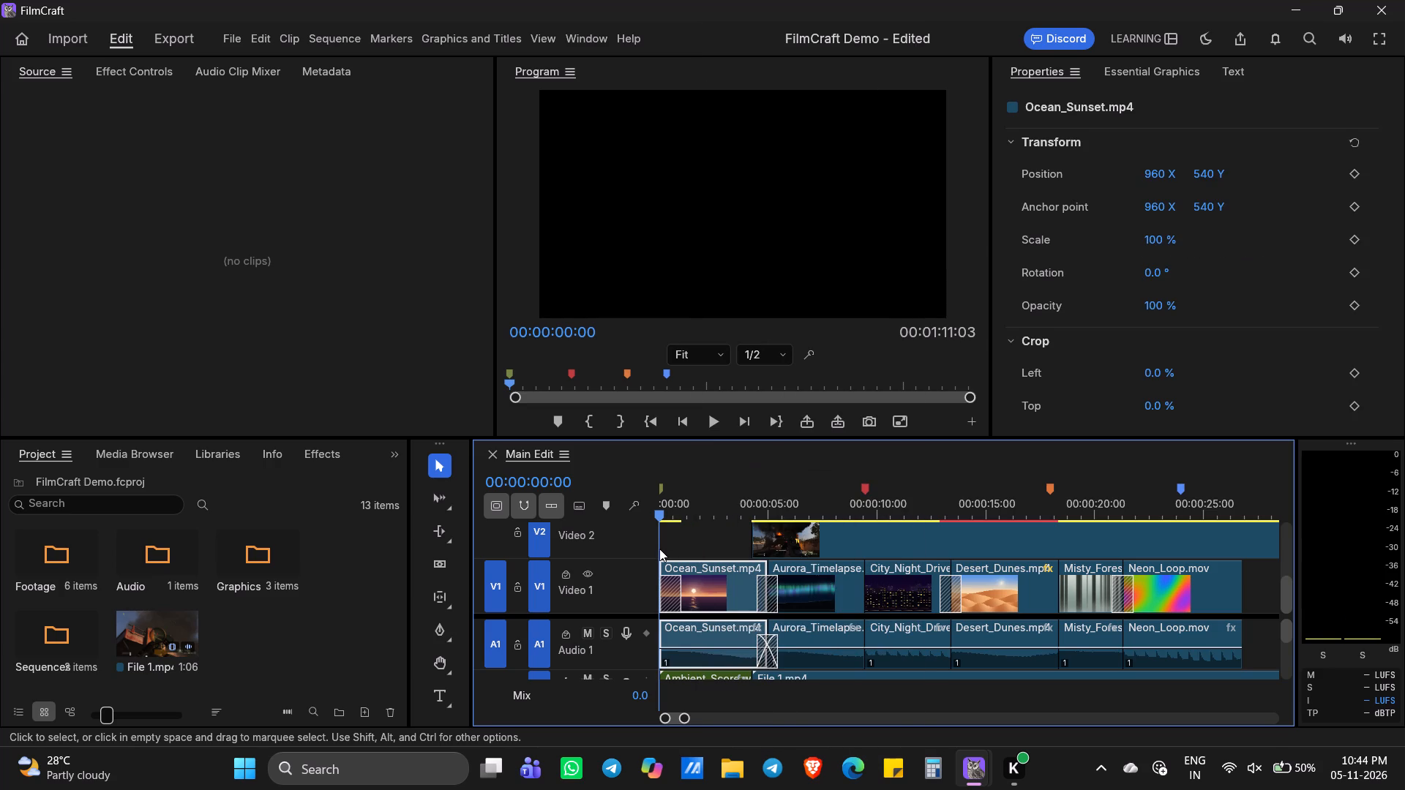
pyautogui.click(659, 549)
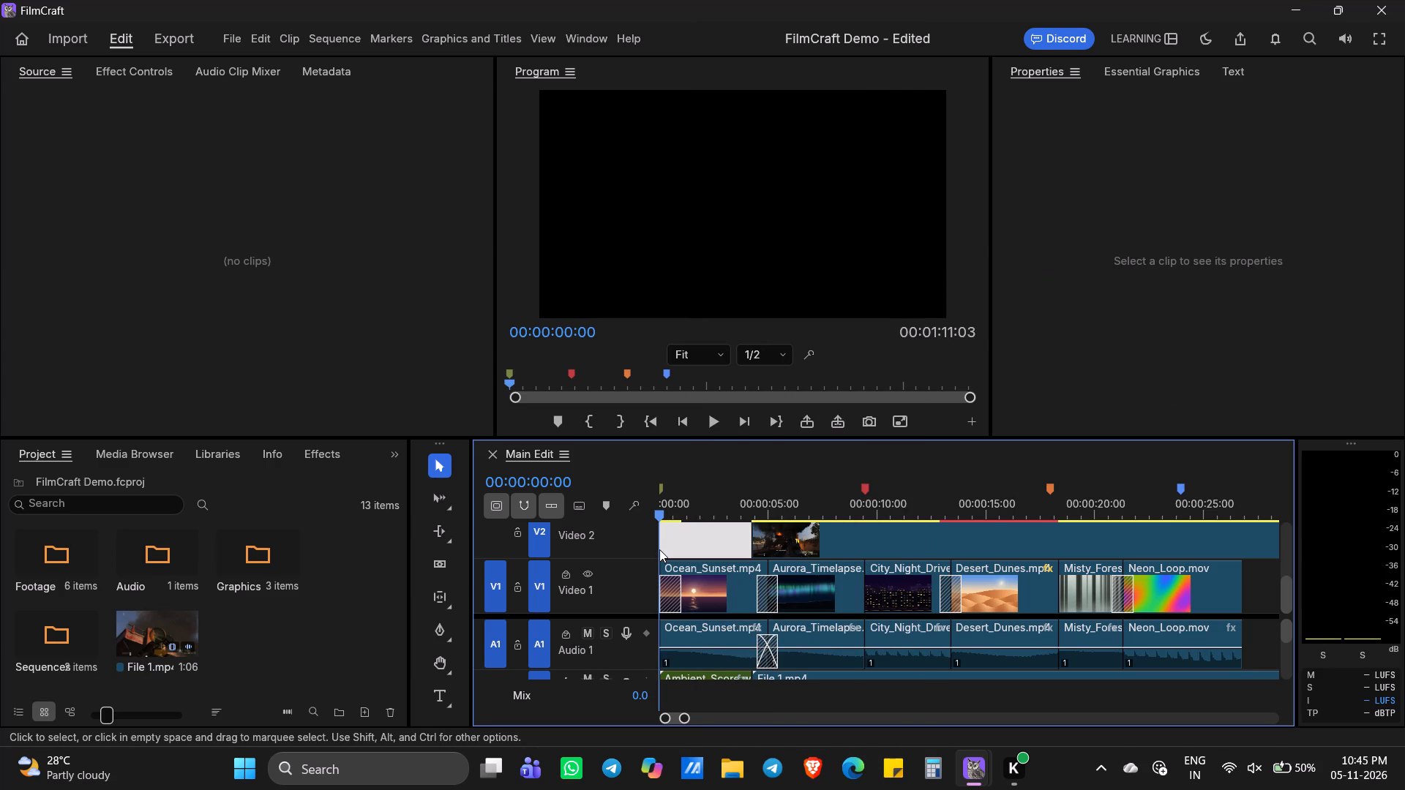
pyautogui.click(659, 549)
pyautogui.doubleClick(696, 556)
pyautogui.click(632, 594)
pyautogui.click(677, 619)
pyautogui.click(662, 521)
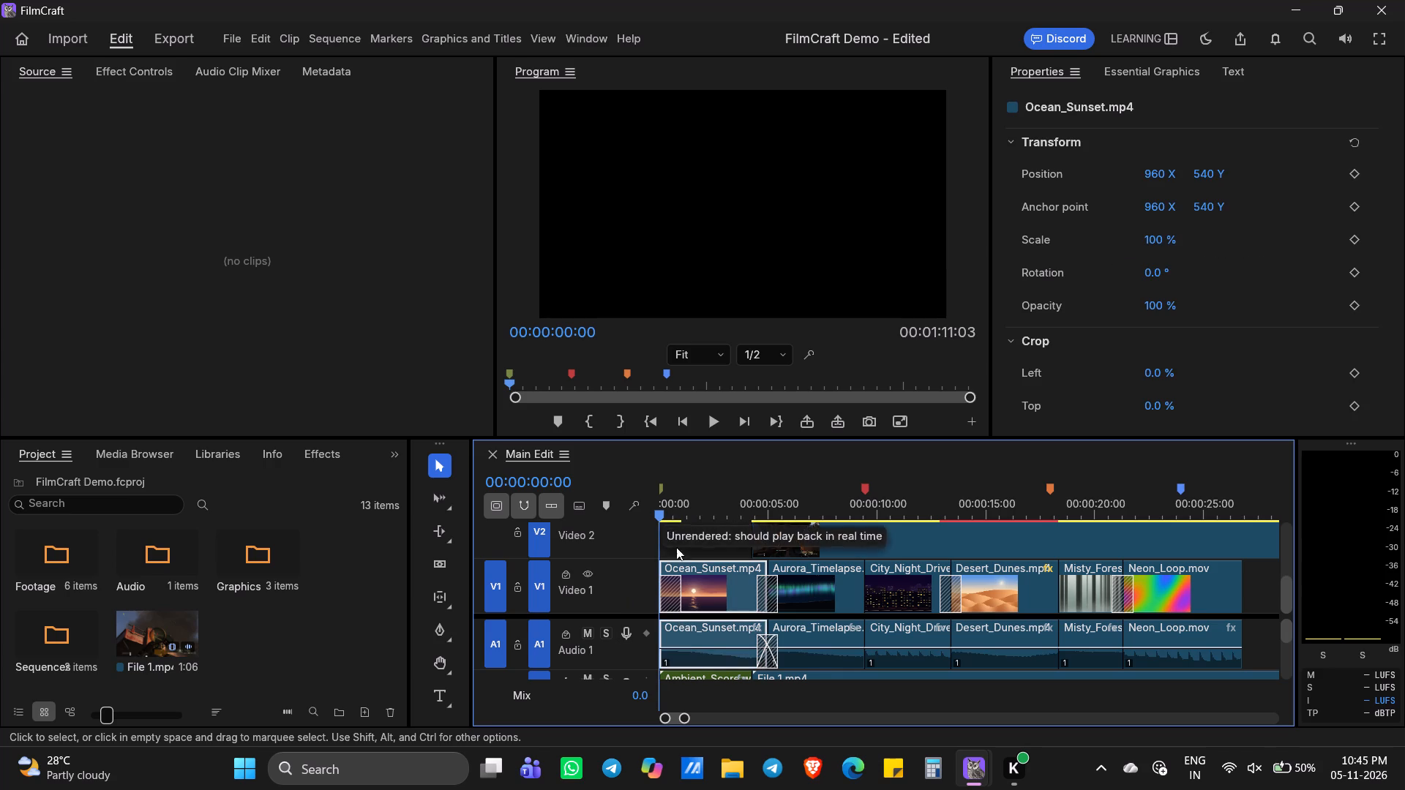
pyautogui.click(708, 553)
# Play the sequence from its start, pause and resume it, and try skipping ahead to about 00:00:10:00.
pyautogui.click(651, 336)
pyautogui.click(705, 429)
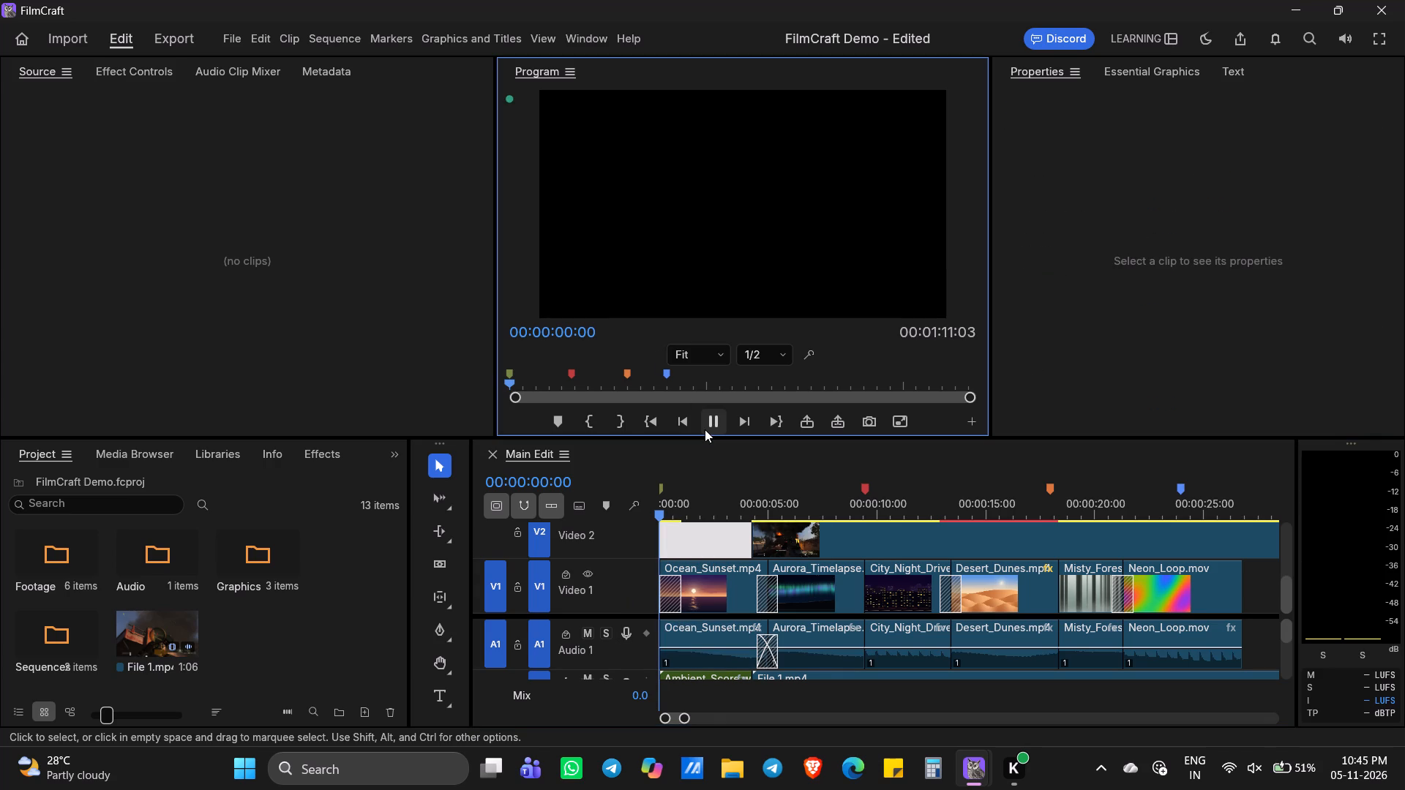
pyautogui.click(705, 429)
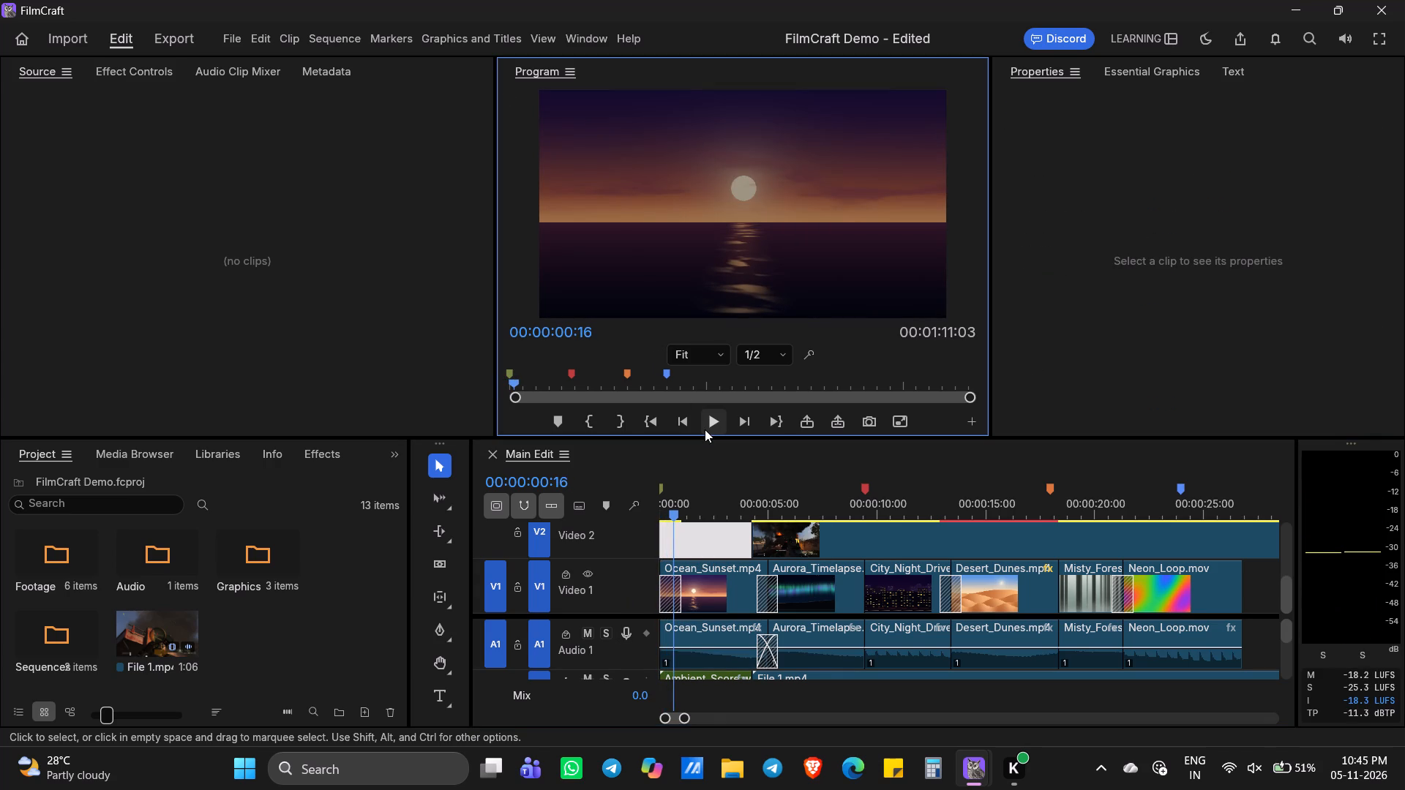
pyautogui.click(705, 429)
pyautogui.click(749, 464)
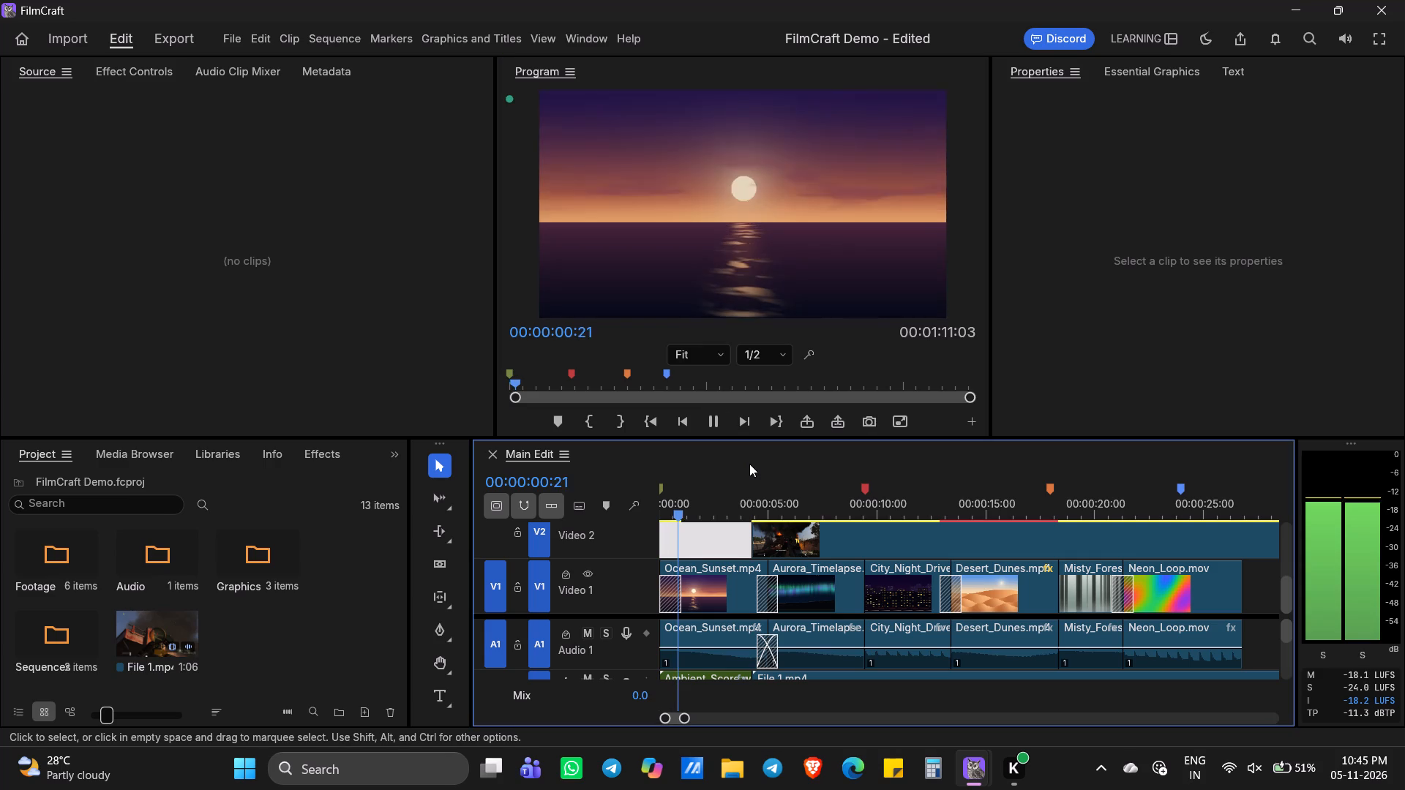
pyautogui.click(879, 510)
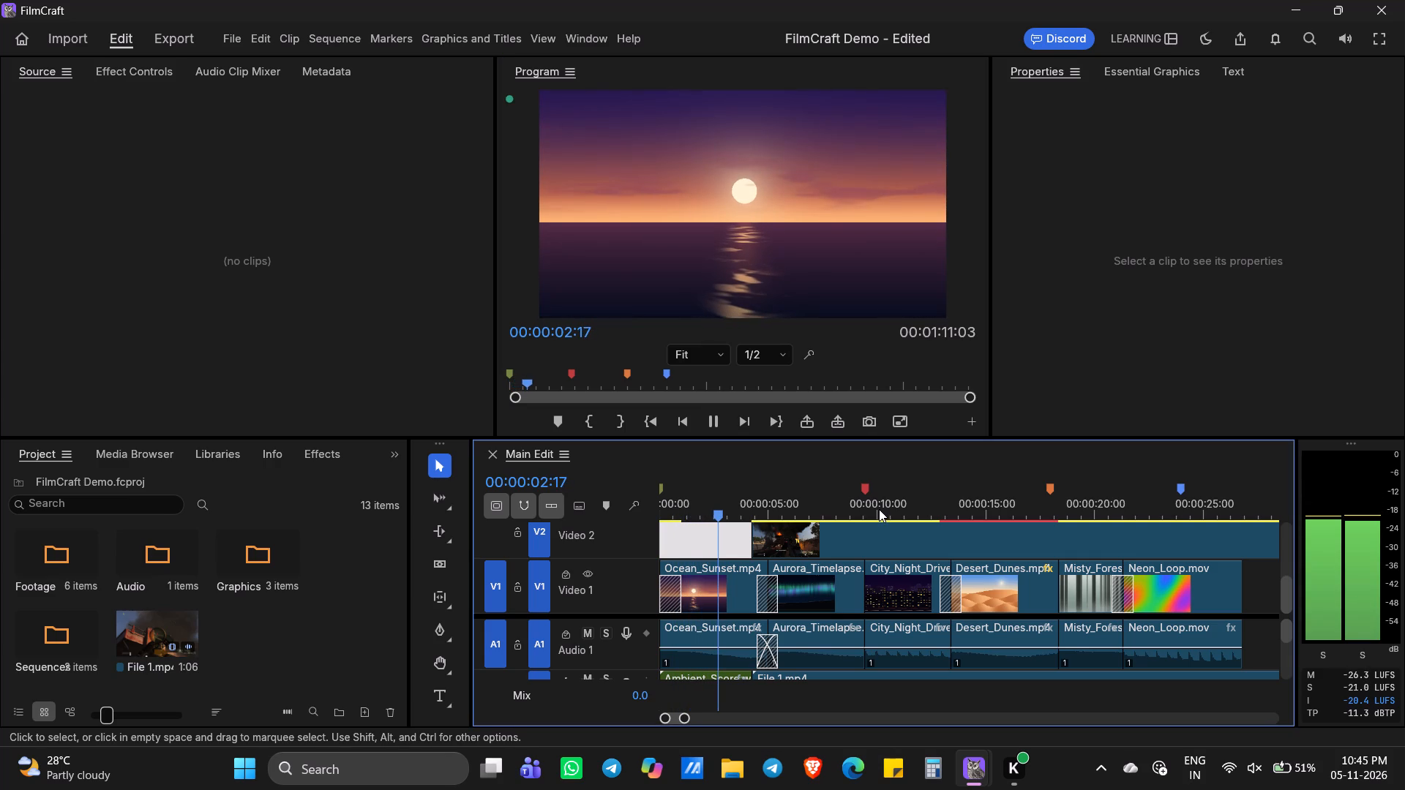
pyautogui.click(879, 506)
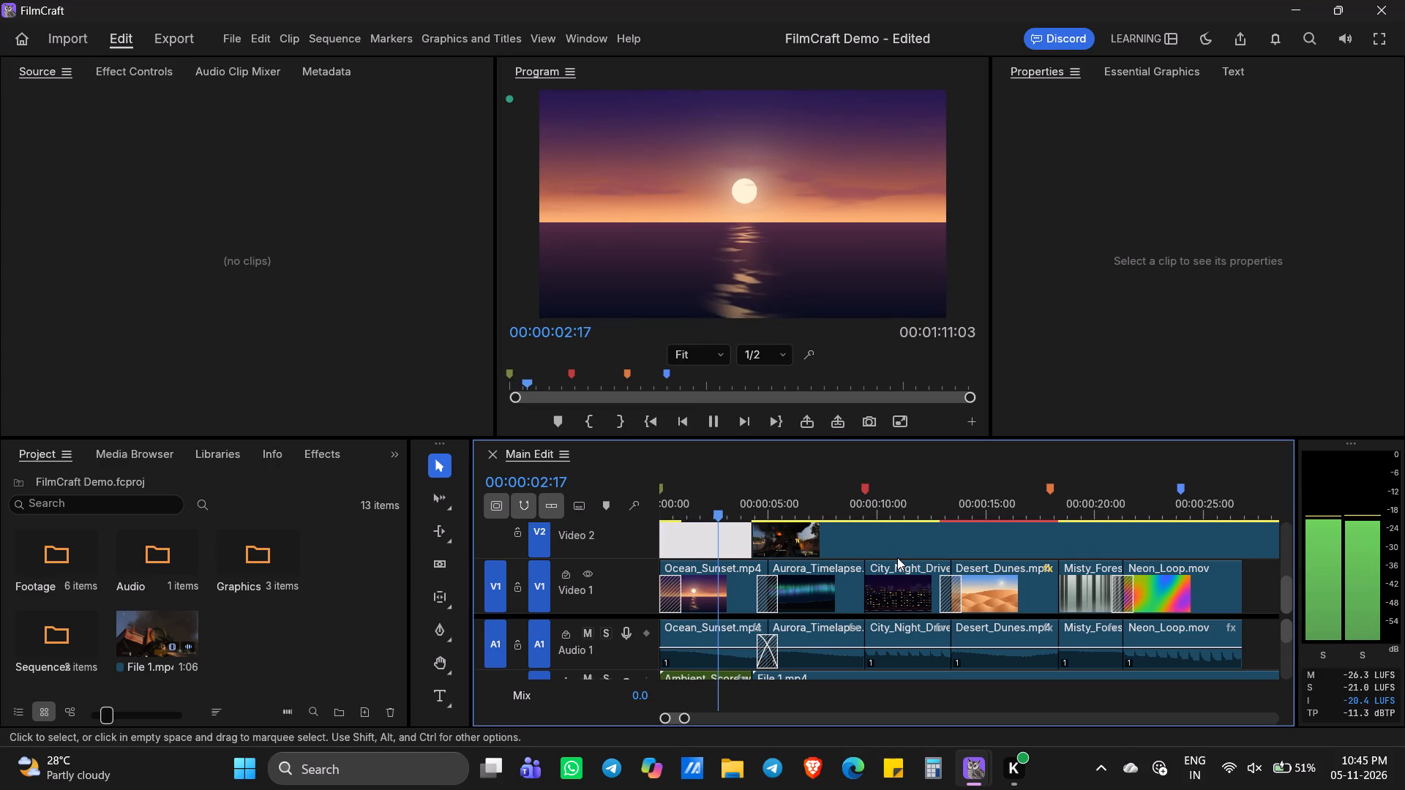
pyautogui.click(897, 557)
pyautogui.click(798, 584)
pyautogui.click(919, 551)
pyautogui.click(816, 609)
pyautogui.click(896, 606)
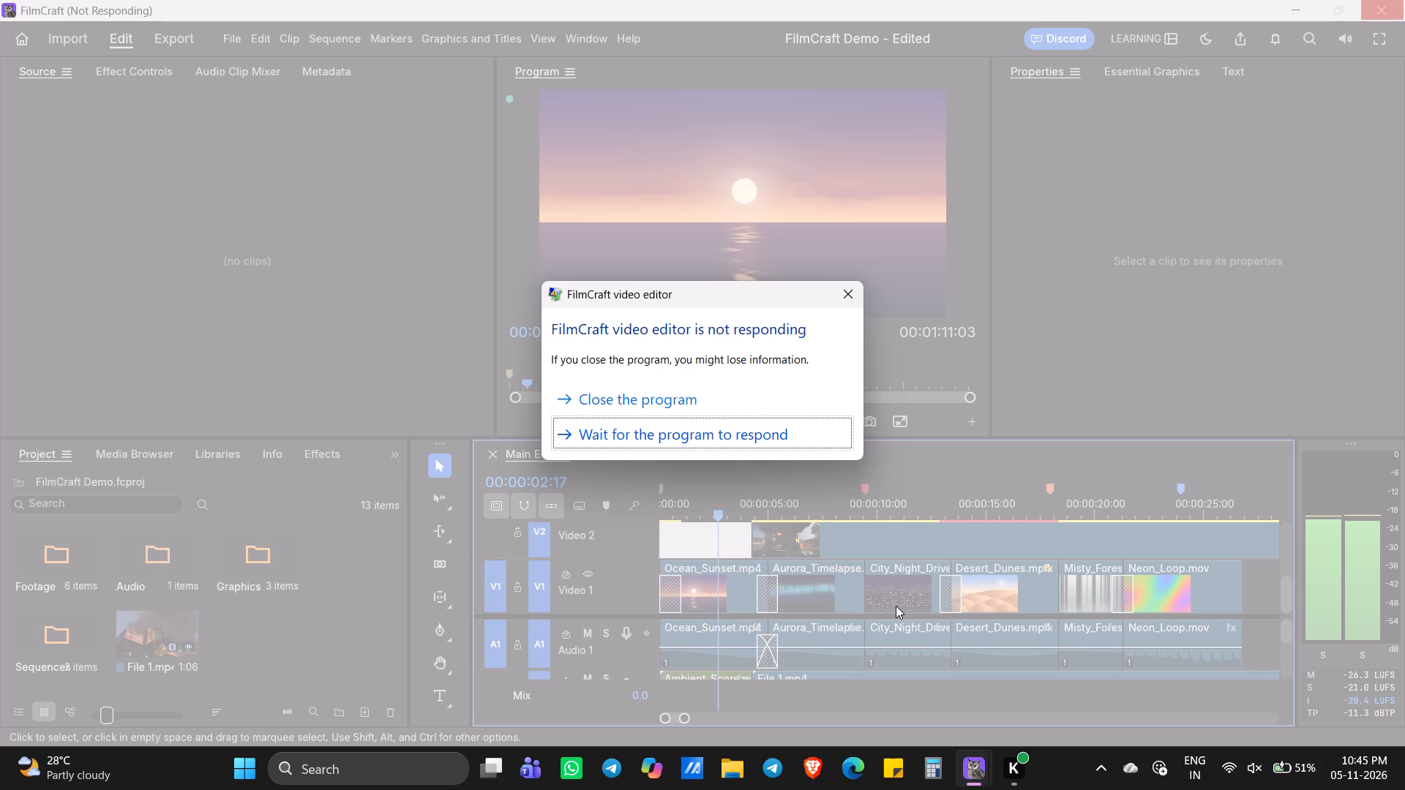
# Close the unresponsive FilmCraft program.
pyautogui.click(690, 407)
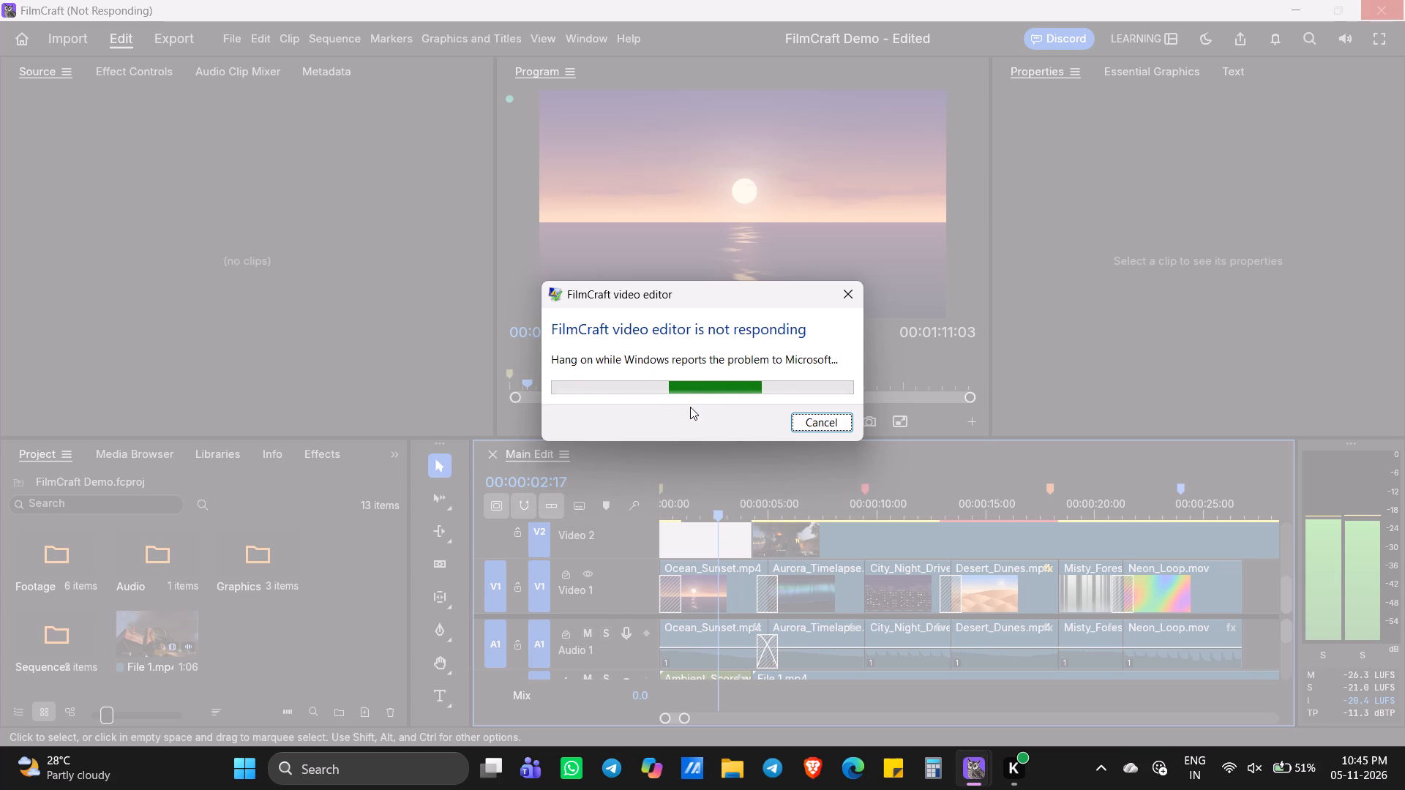
pyautogui.click(793, 387)
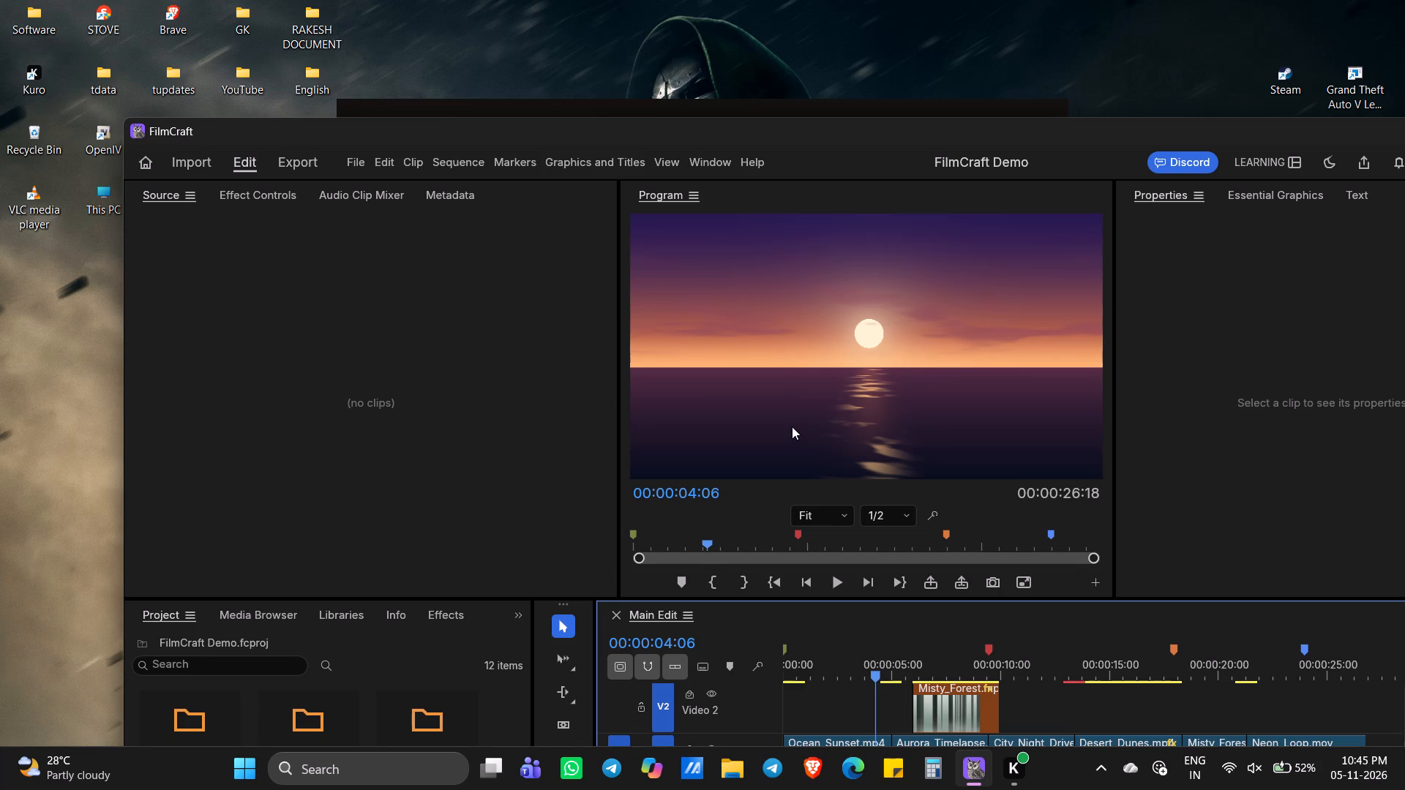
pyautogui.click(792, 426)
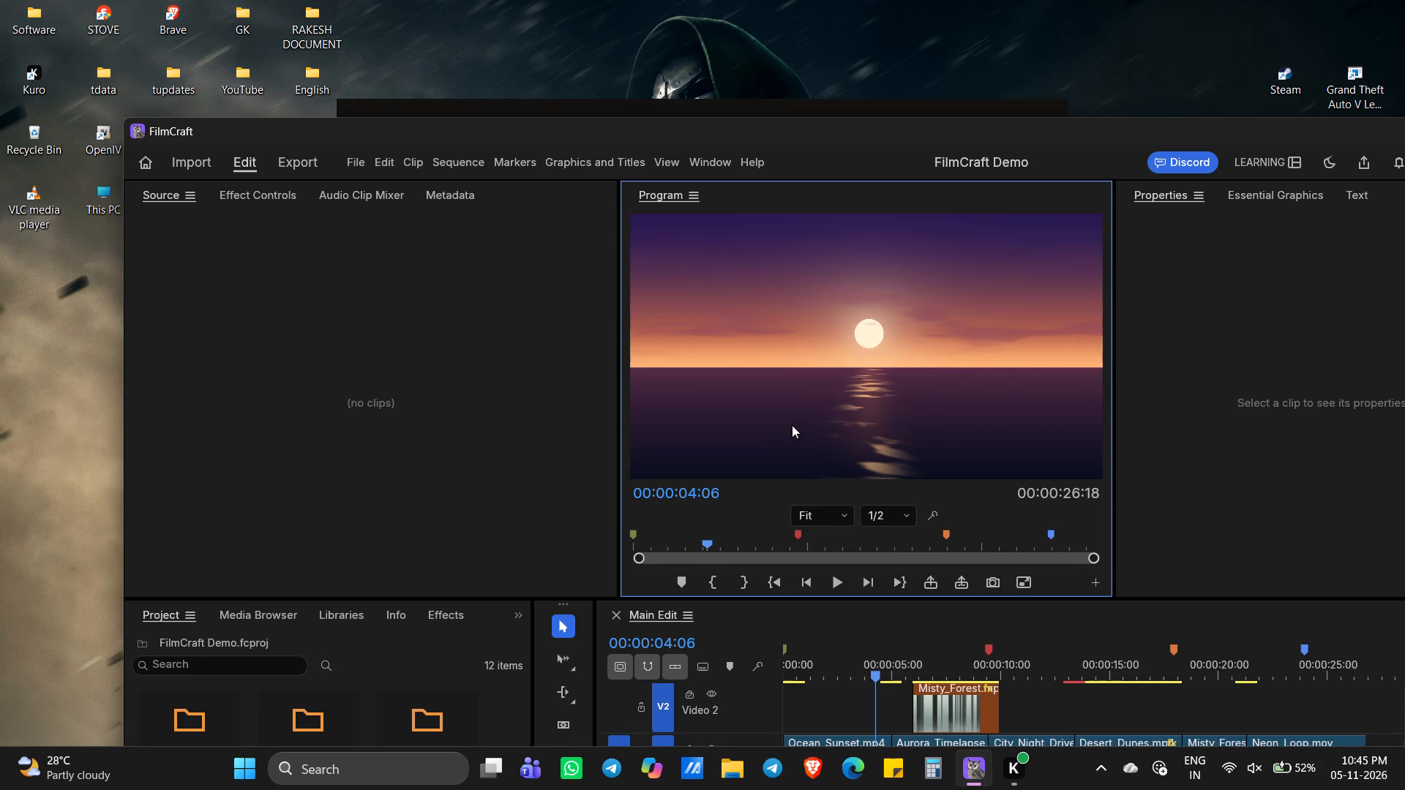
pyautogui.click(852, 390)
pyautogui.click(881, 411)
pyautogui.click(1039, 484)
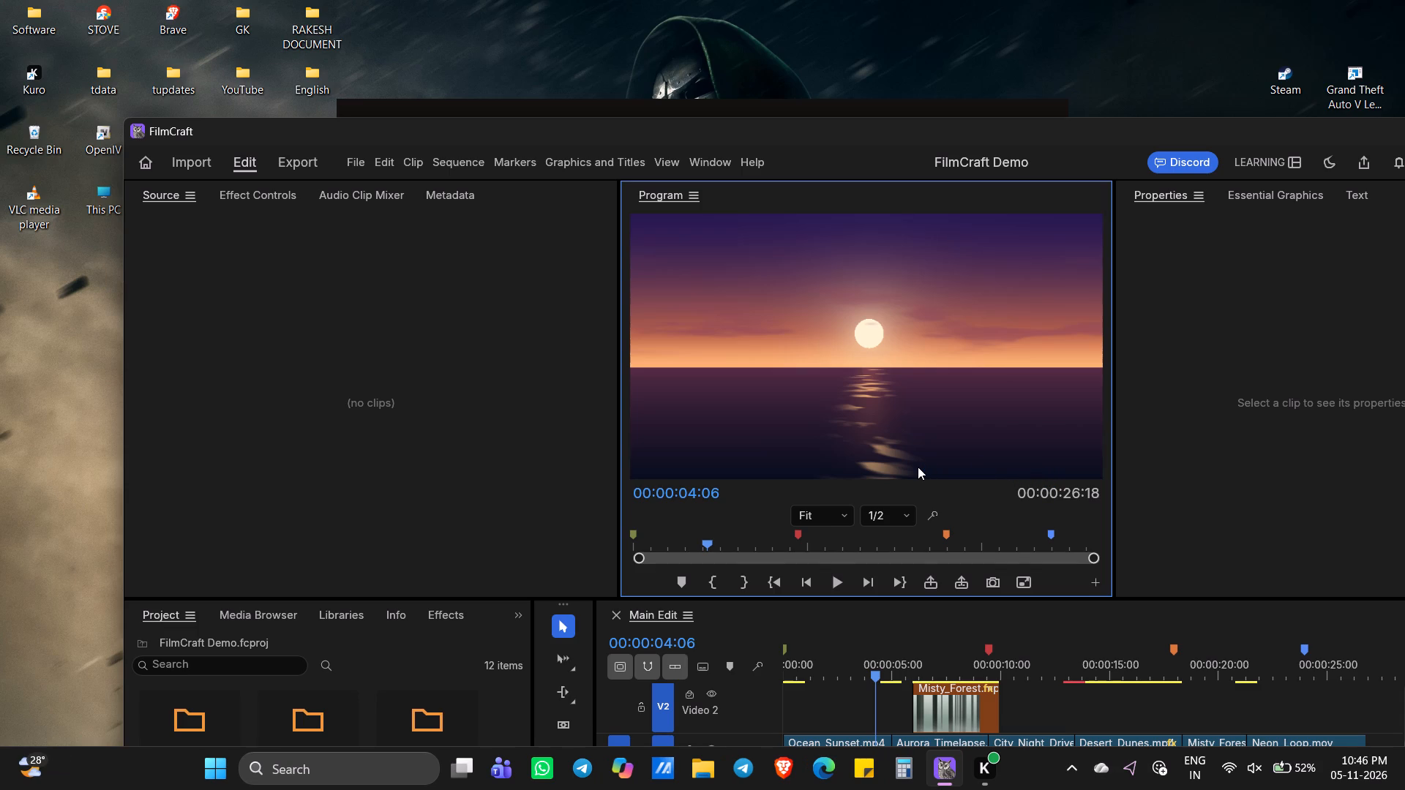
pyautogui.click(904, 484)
# Reposition and maximize the remaining FilmCraft window.
pyautogui.moveTo(1170, 123); pyautogui.dragTo(1066, 122)
pyautogui.moveTo(1087, 147); pyautogui.dragTo(1007, 80)
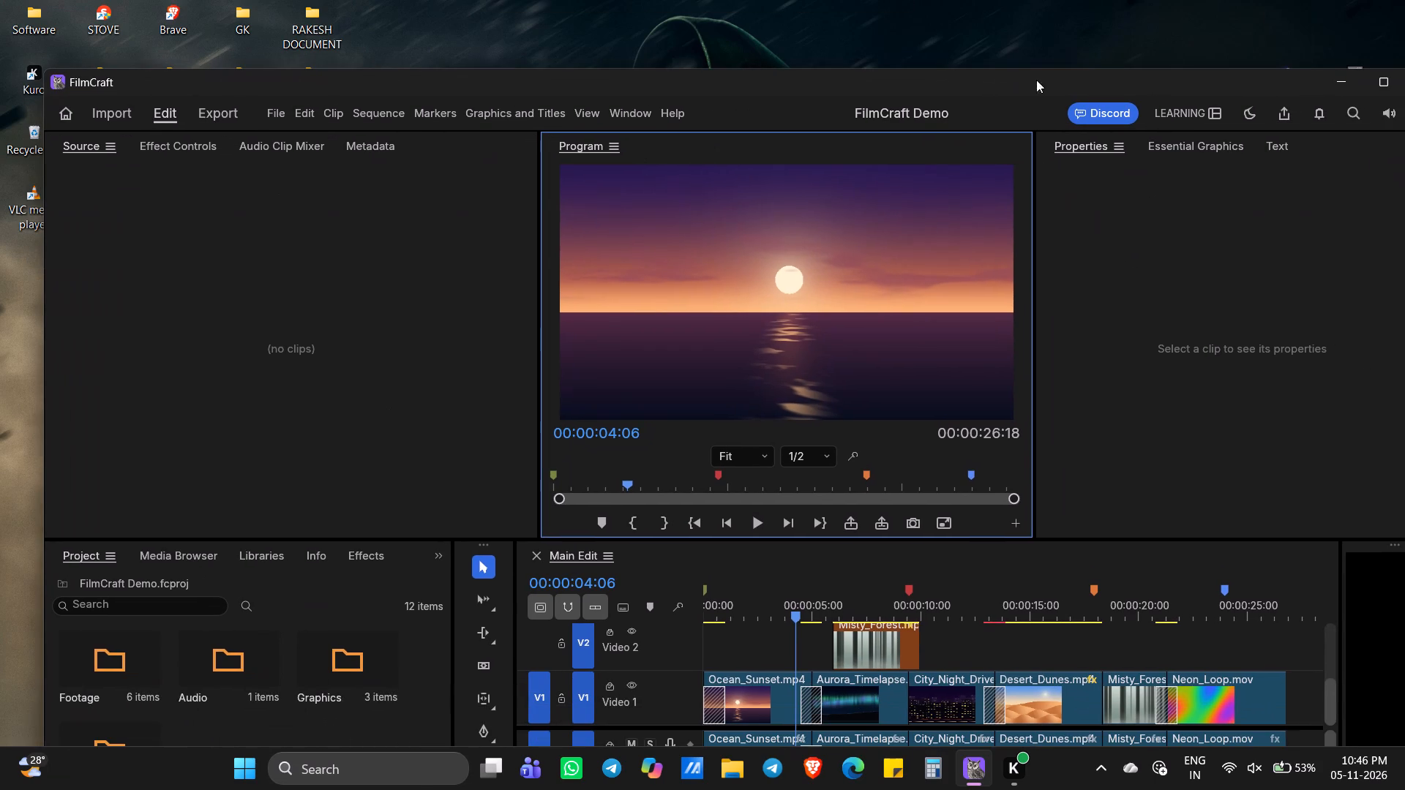
pyautogui.click(1372, 83)
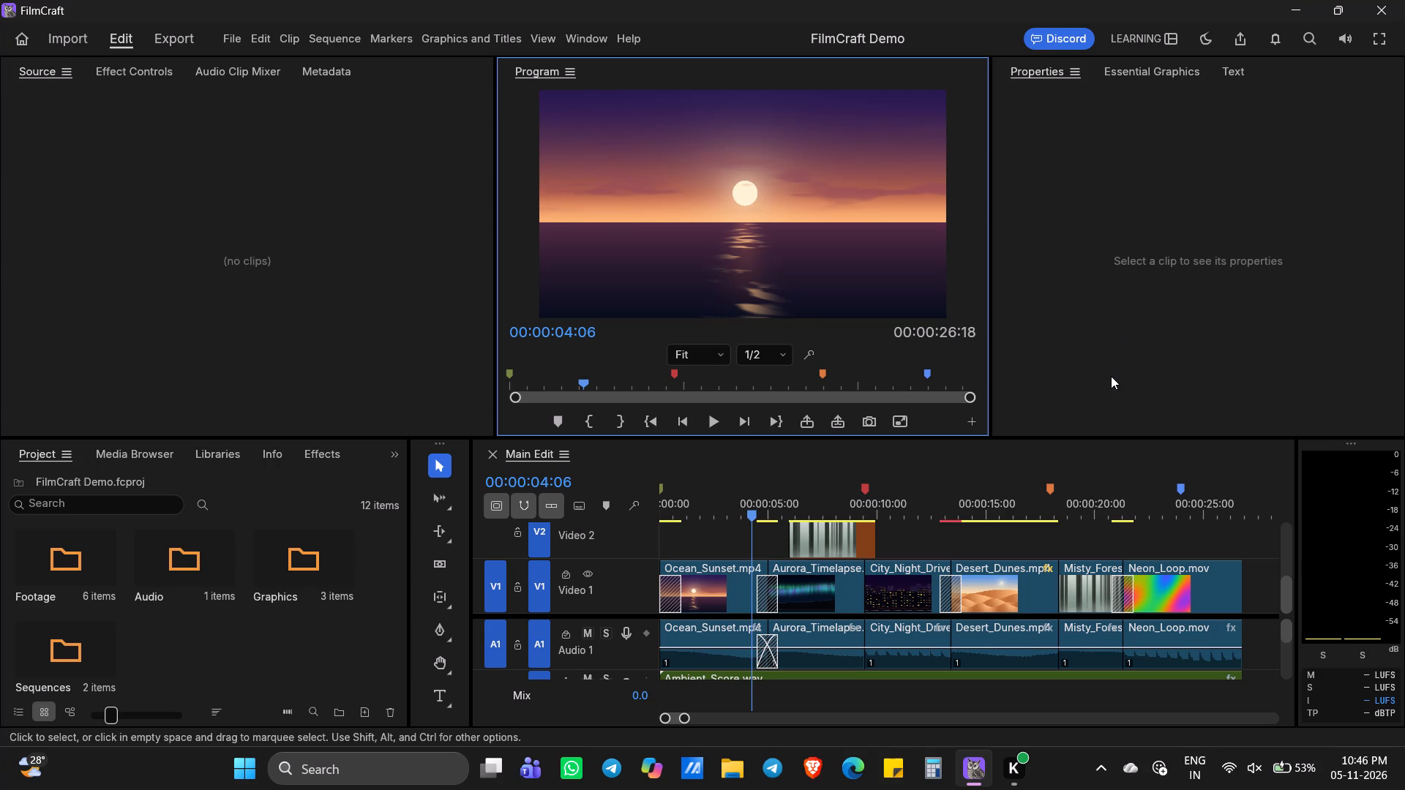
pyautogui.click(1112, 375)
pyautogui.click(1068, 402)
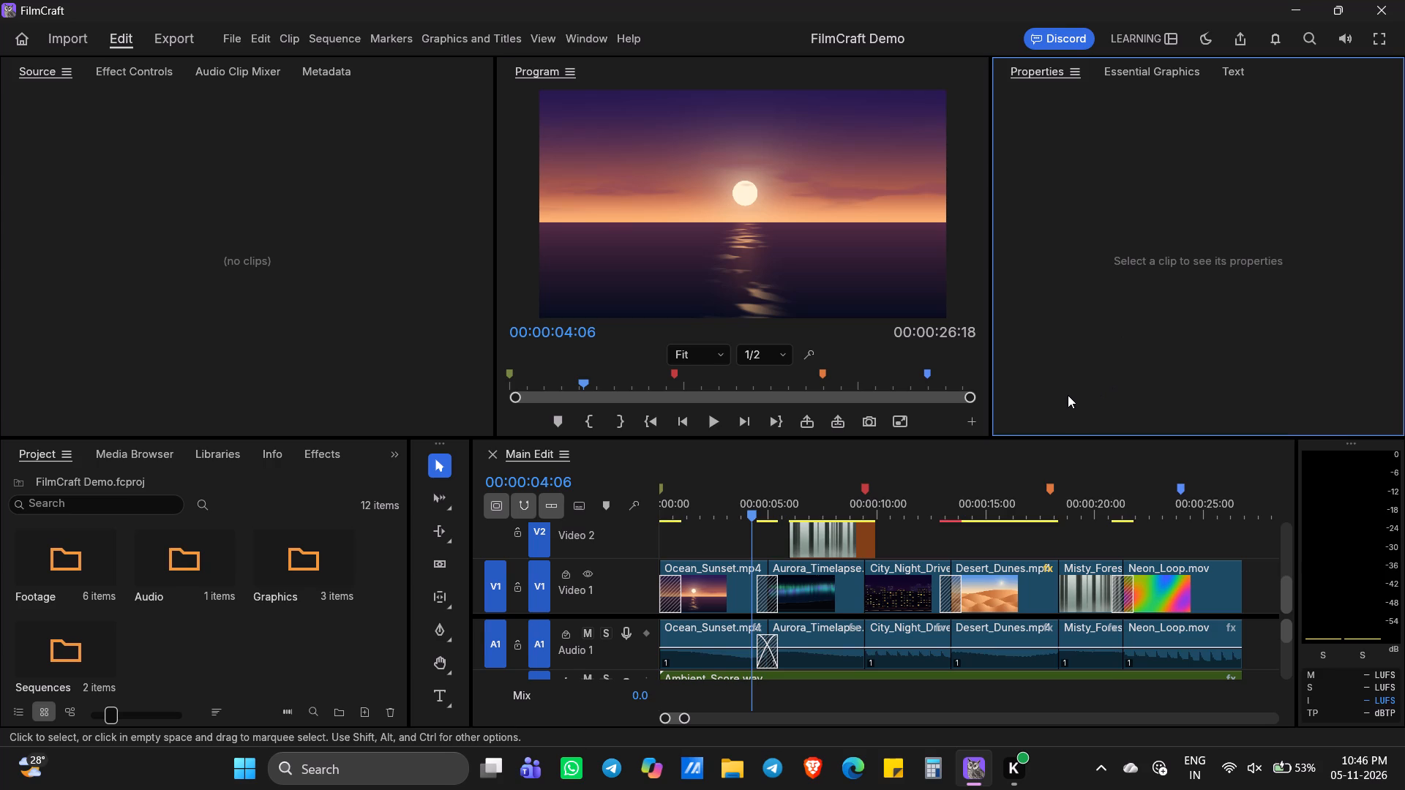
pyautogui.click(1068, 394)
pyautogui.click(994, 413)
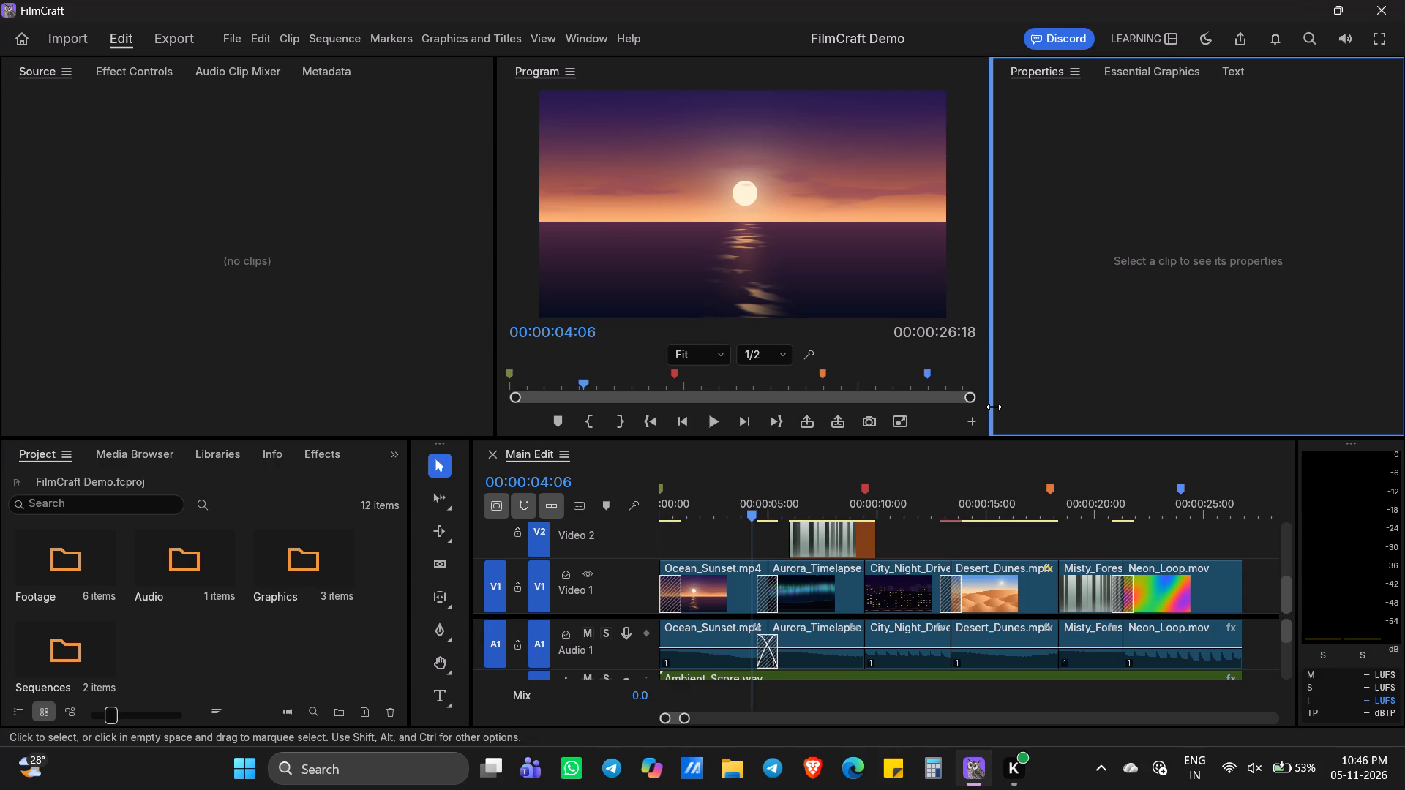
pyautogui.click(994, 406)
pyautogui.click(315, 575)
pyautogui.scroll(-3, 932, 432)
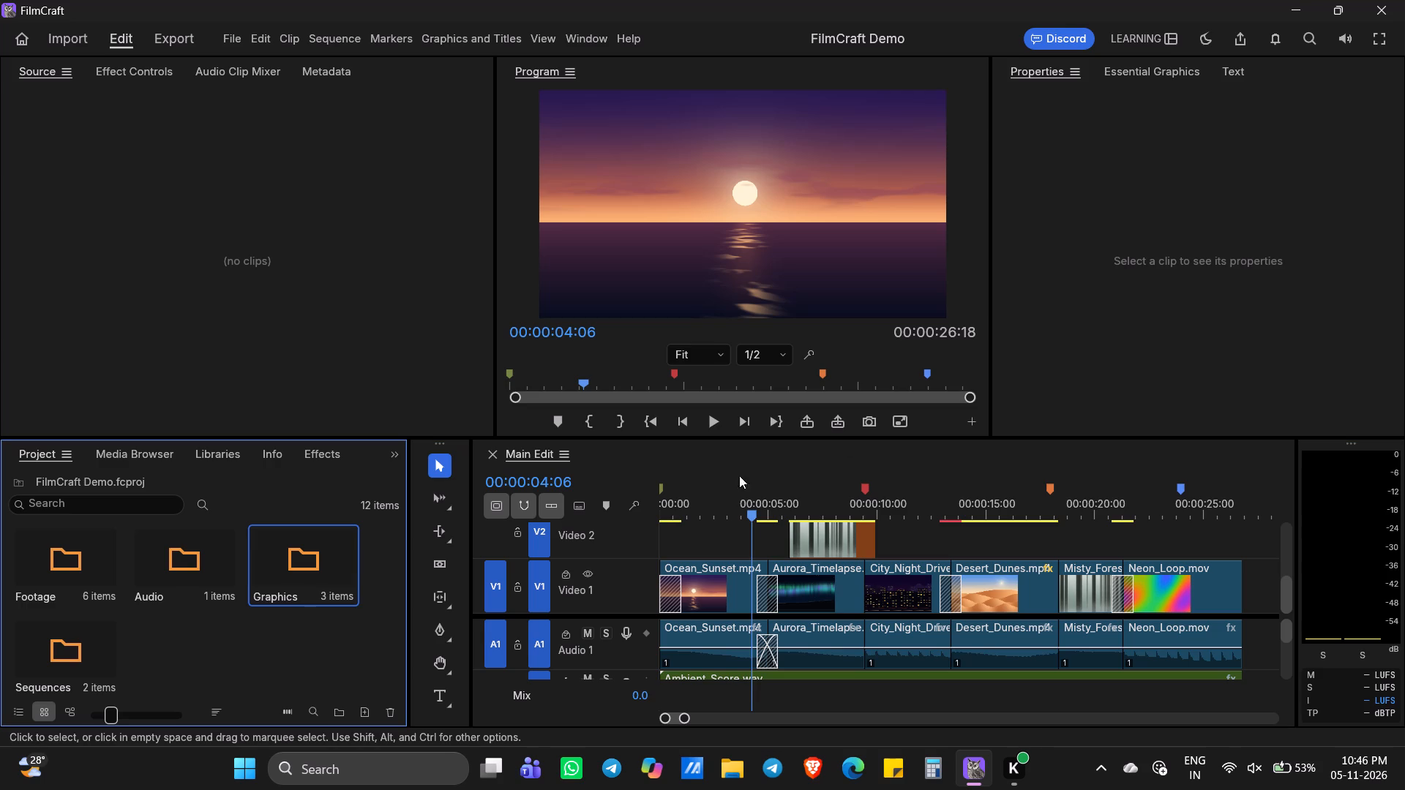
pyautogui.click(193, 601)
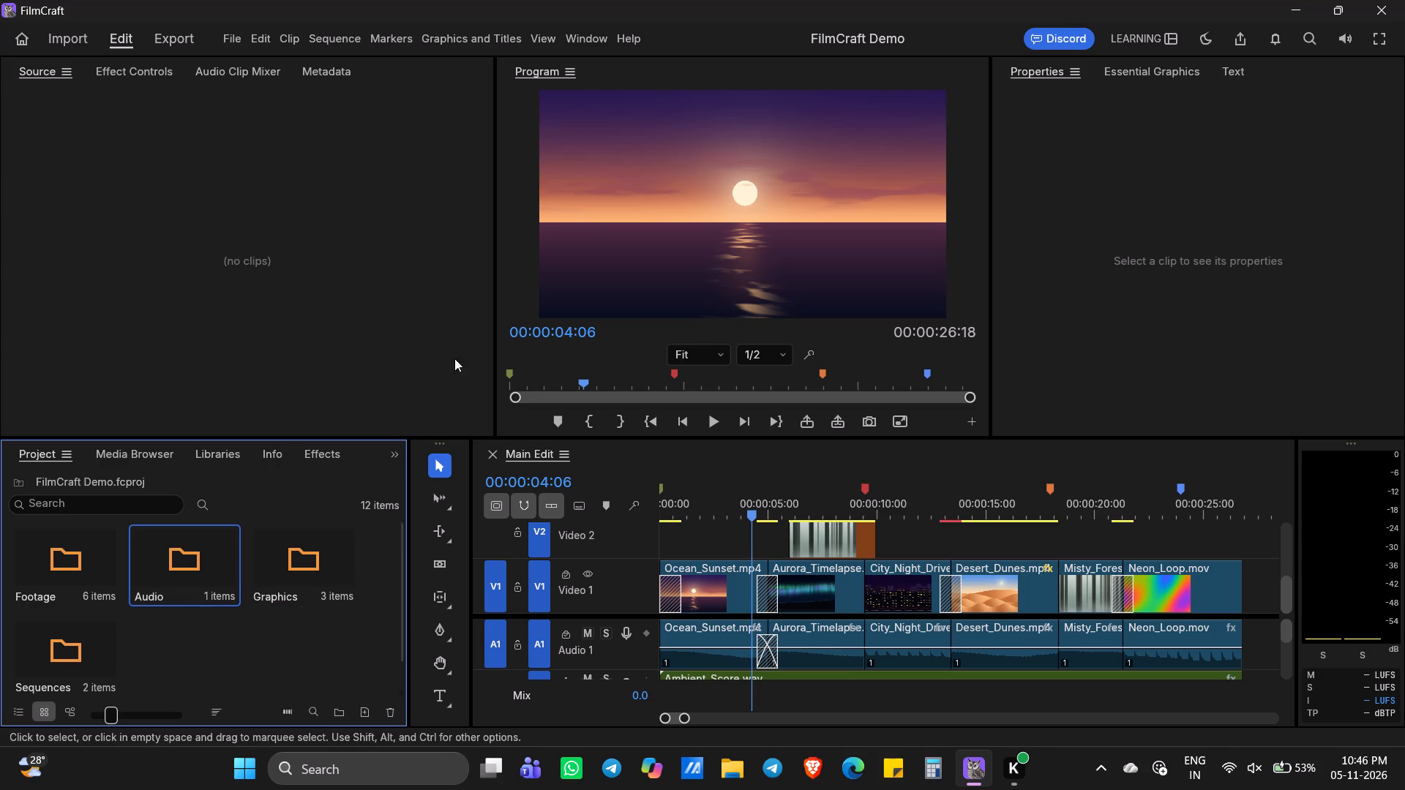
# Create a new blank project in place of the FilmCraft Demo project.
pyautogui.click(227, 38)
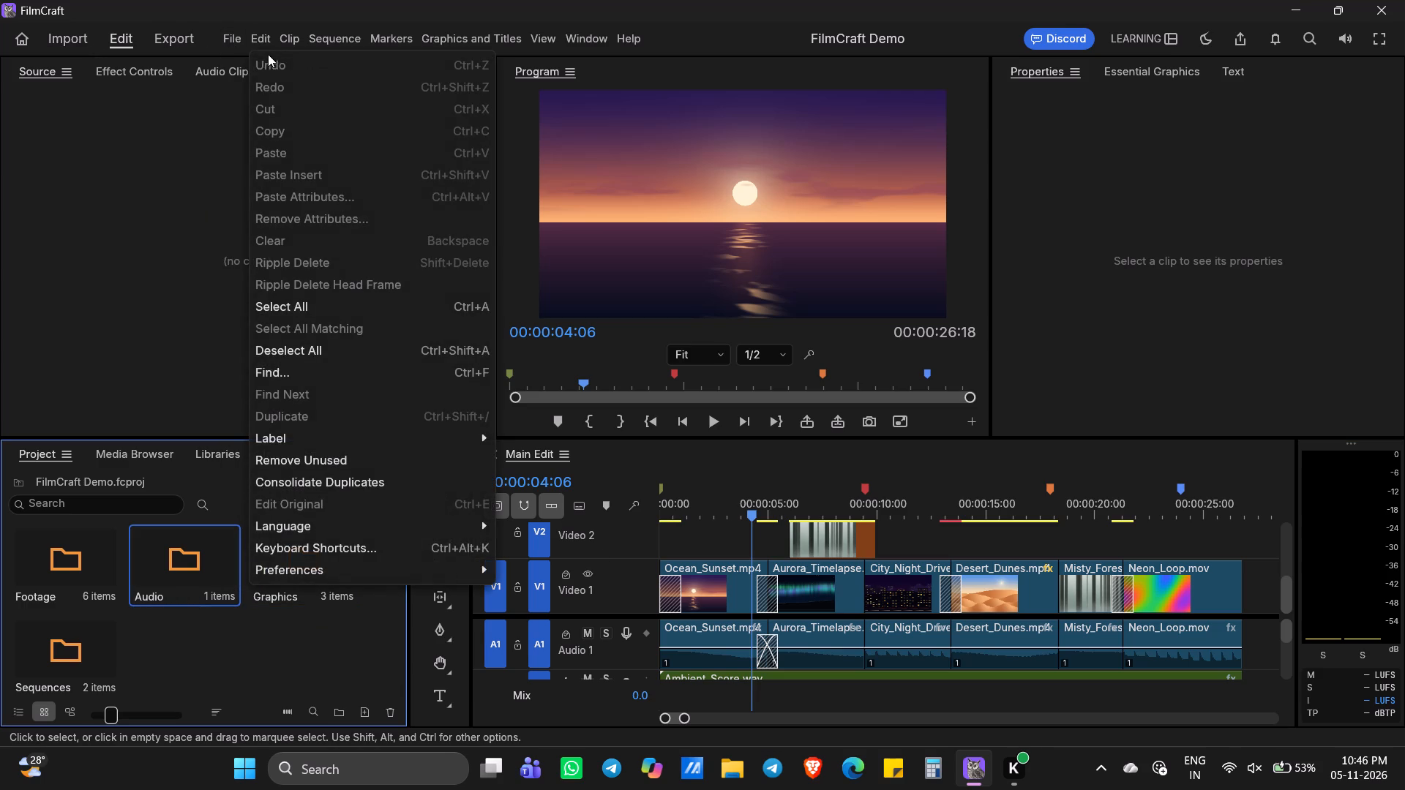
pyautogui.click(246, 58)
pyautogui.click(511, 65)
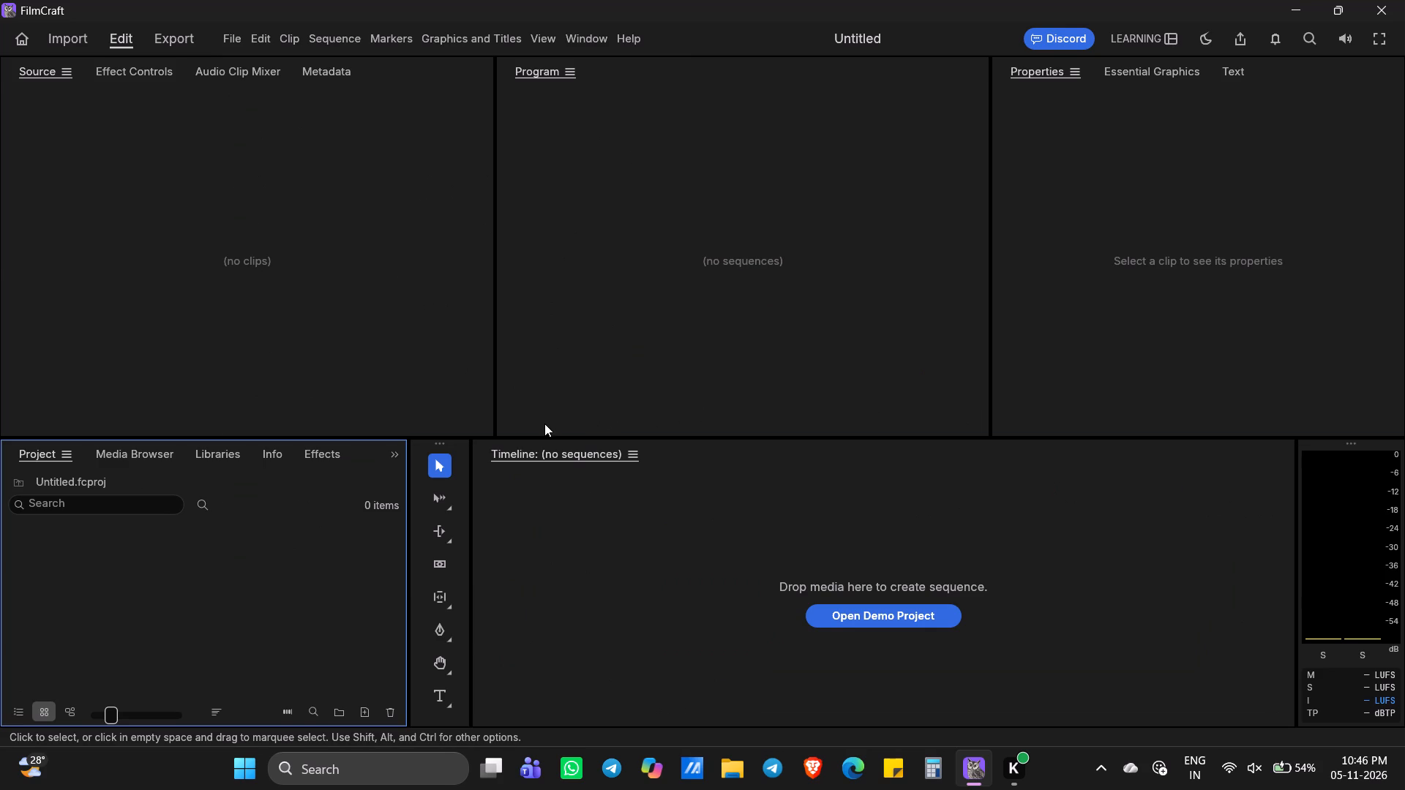
# Examine the Media Browser's local drives and recent directories for usable media.
pyautogui.scroll(-3, 544, 423)
pyautogui.scroll(4, 544, 423)
pyautogui.click(144, 453)
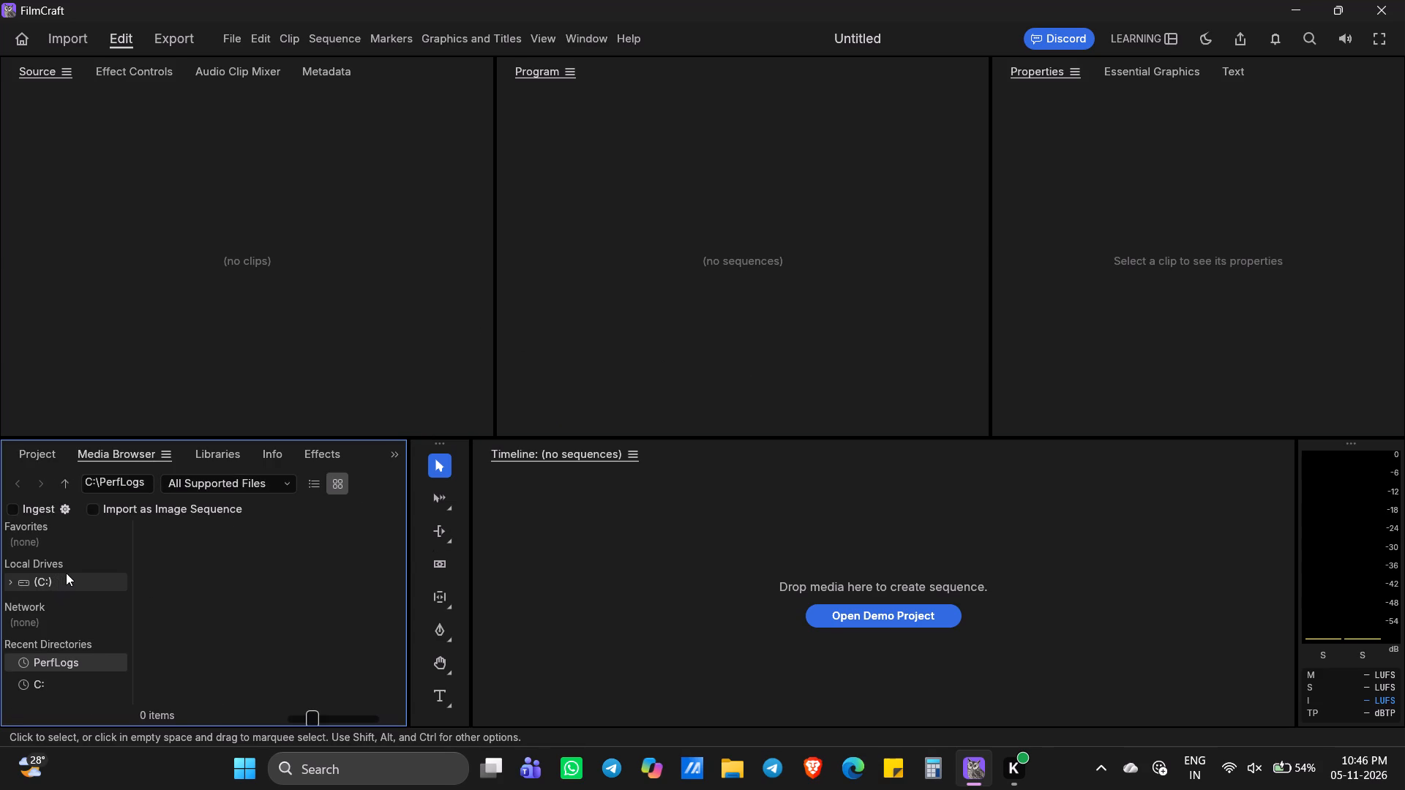
pyautogui.scroll(-2, 73, 573)
pyautogui.click(64, 456)
pyautogui.click(119, 454)
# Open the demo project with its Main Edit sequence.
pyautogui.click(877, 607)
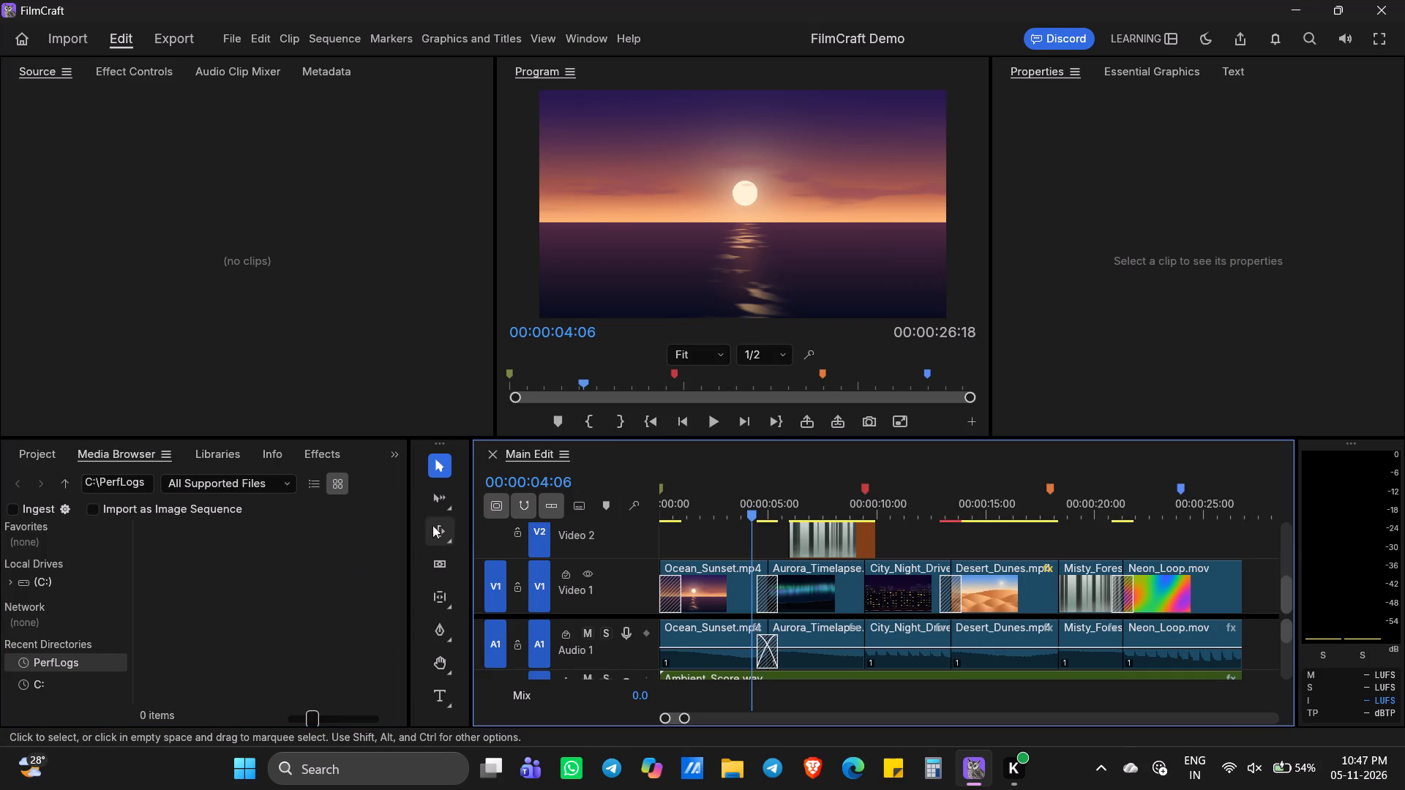
# Examine the export settings for the Main Edit sequence.
pyautogui.click(193, 30)
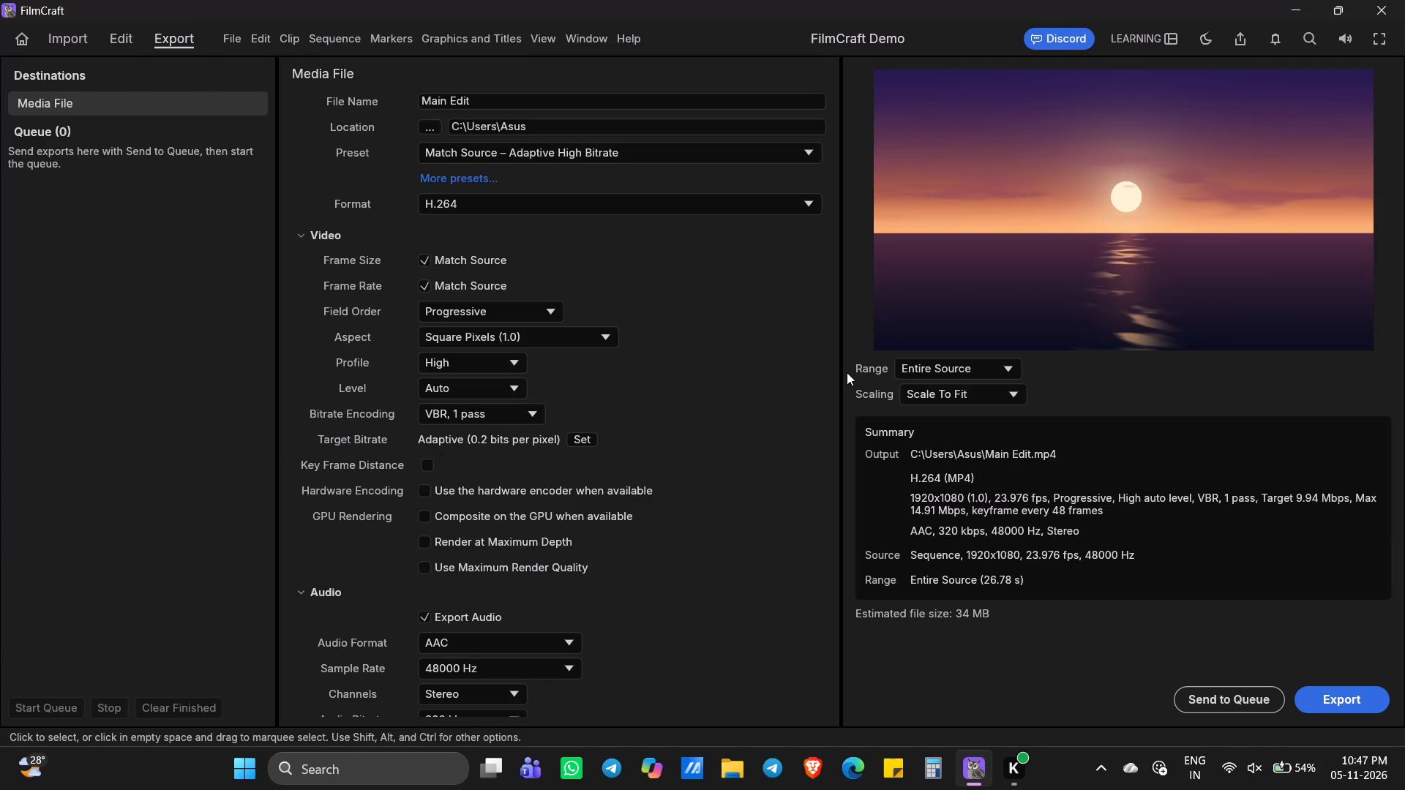
pyautogui.scroll(-5, 823, 429)
pyautogui.scroll(7, 823, 429)
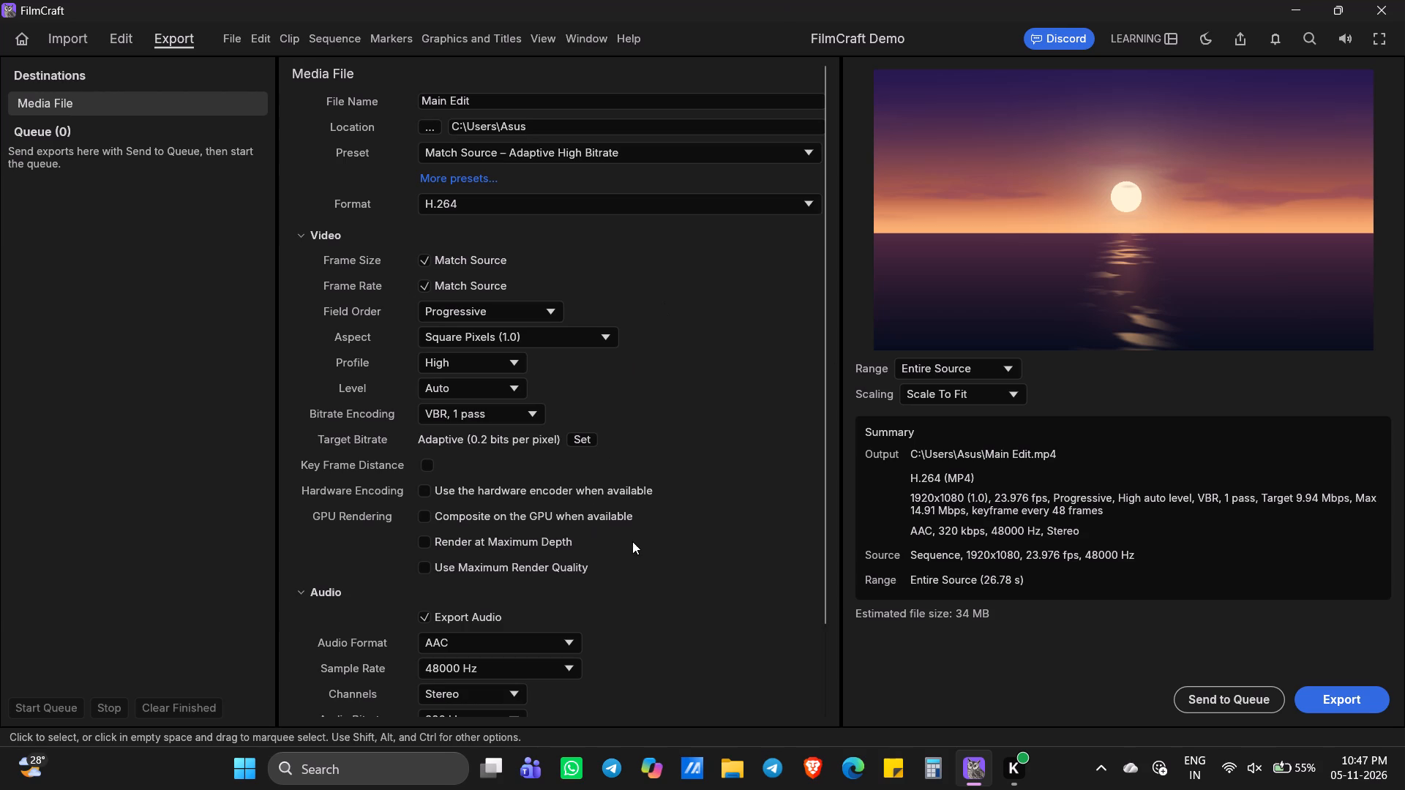
pyautogui.click(108, 39)
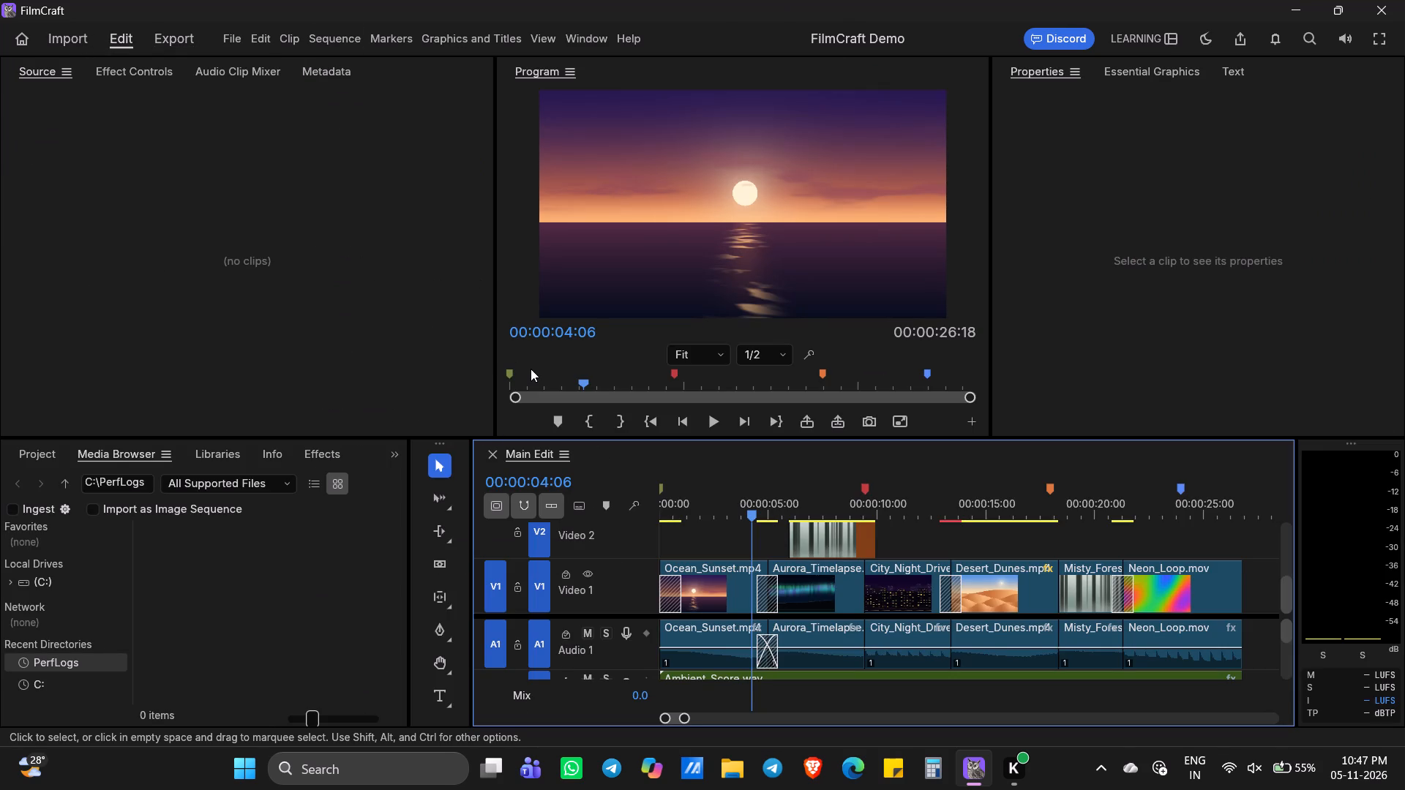
pyautogui.click(171, 42)
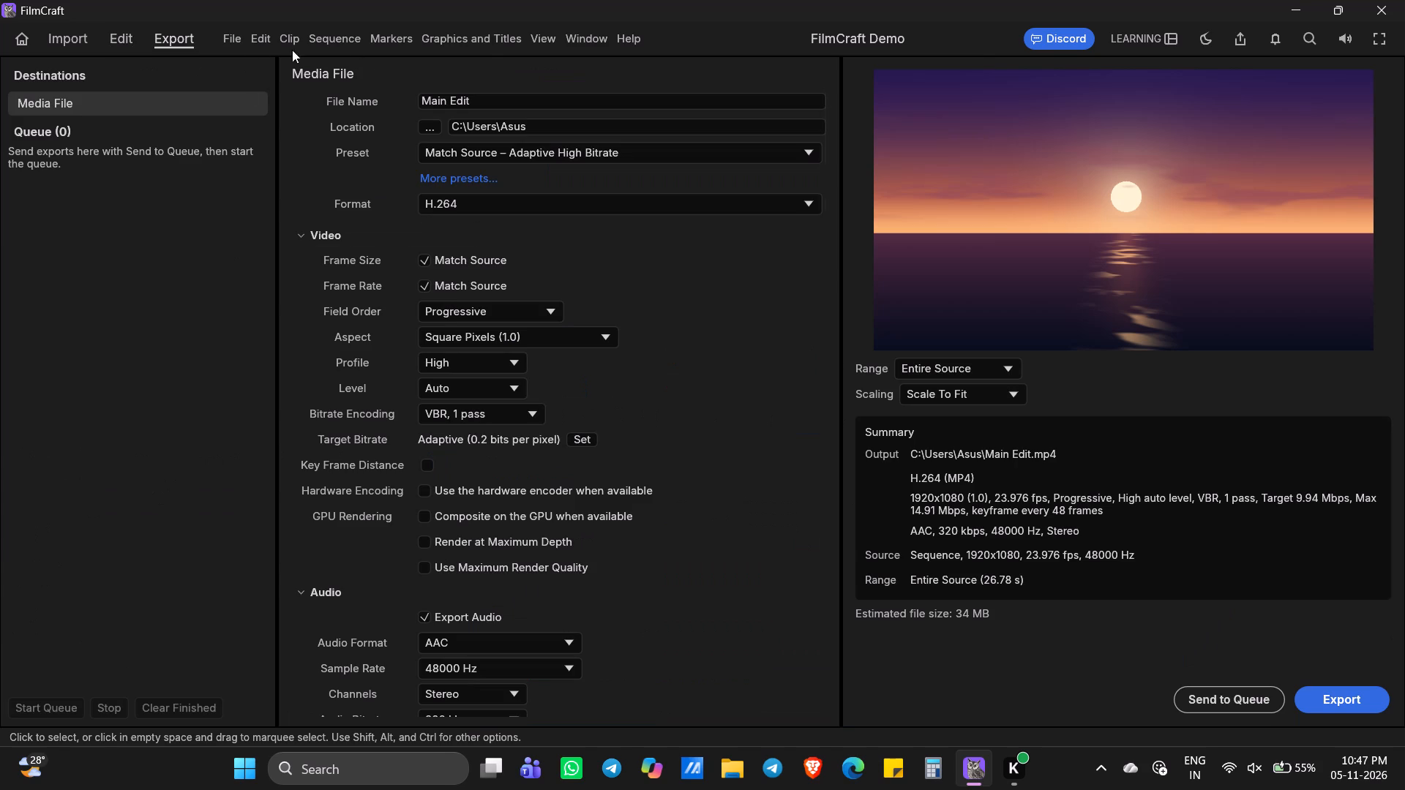
# Create a new blank project to replace the open demo project.
pyautogui.click(234, 40)
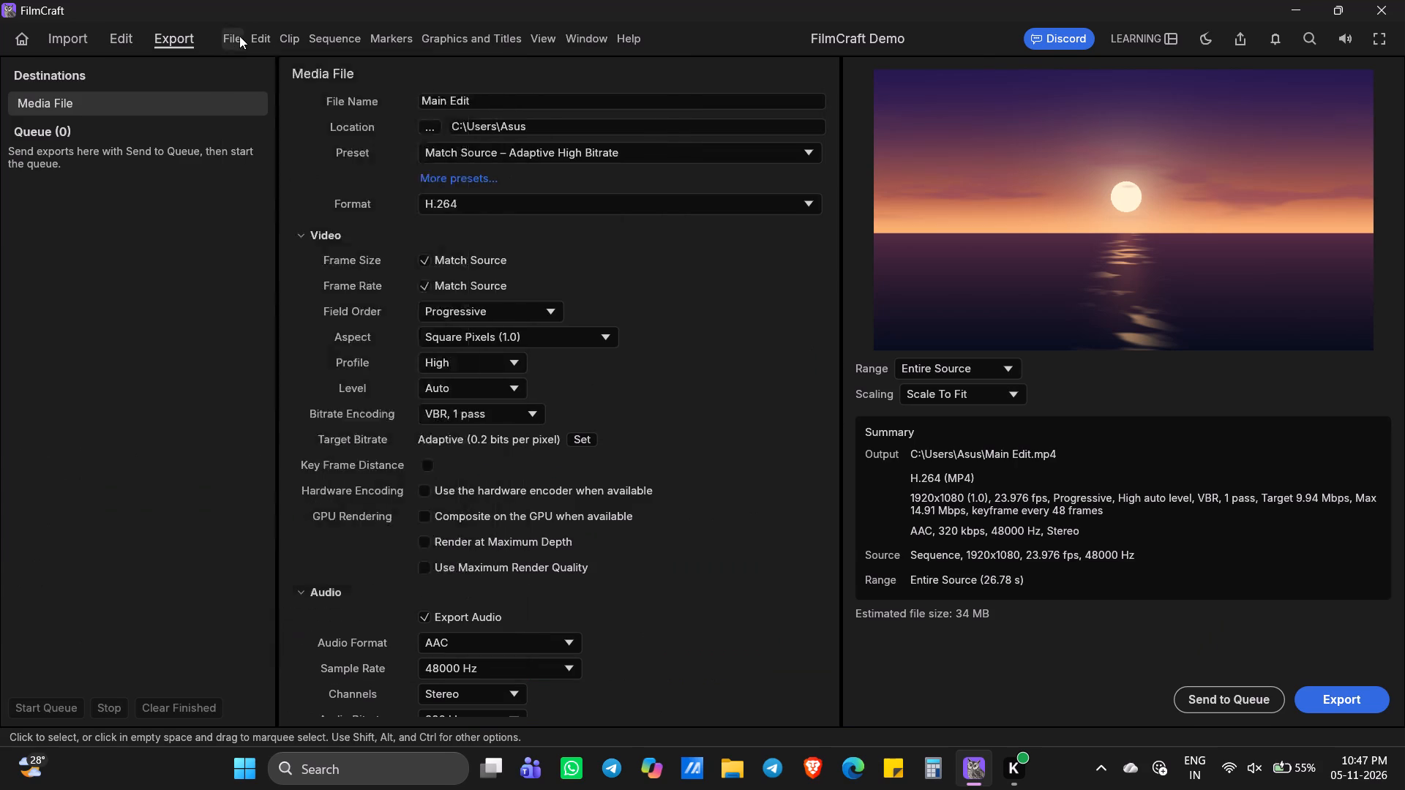
pyautogui.click(257, 60)
pyautogui.click(562, 69)
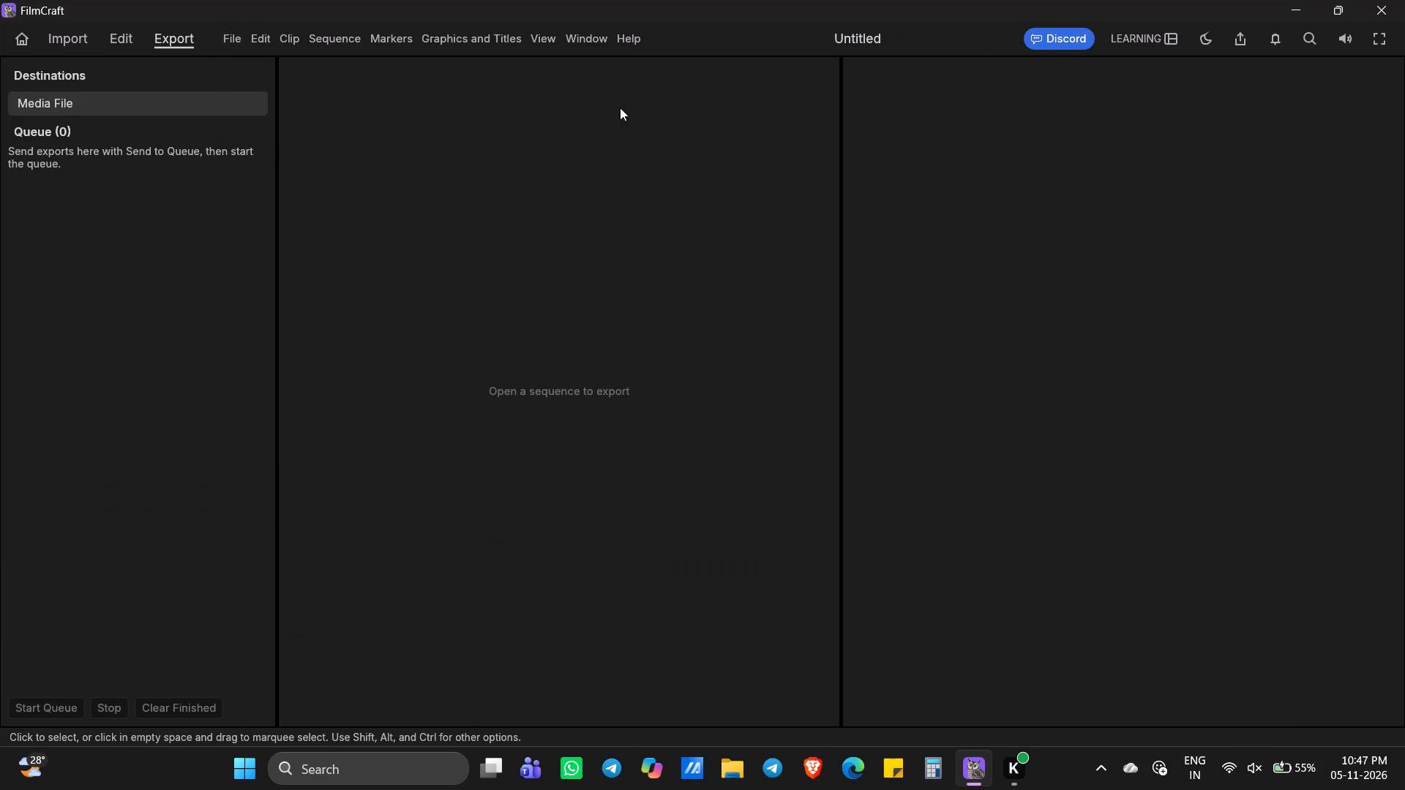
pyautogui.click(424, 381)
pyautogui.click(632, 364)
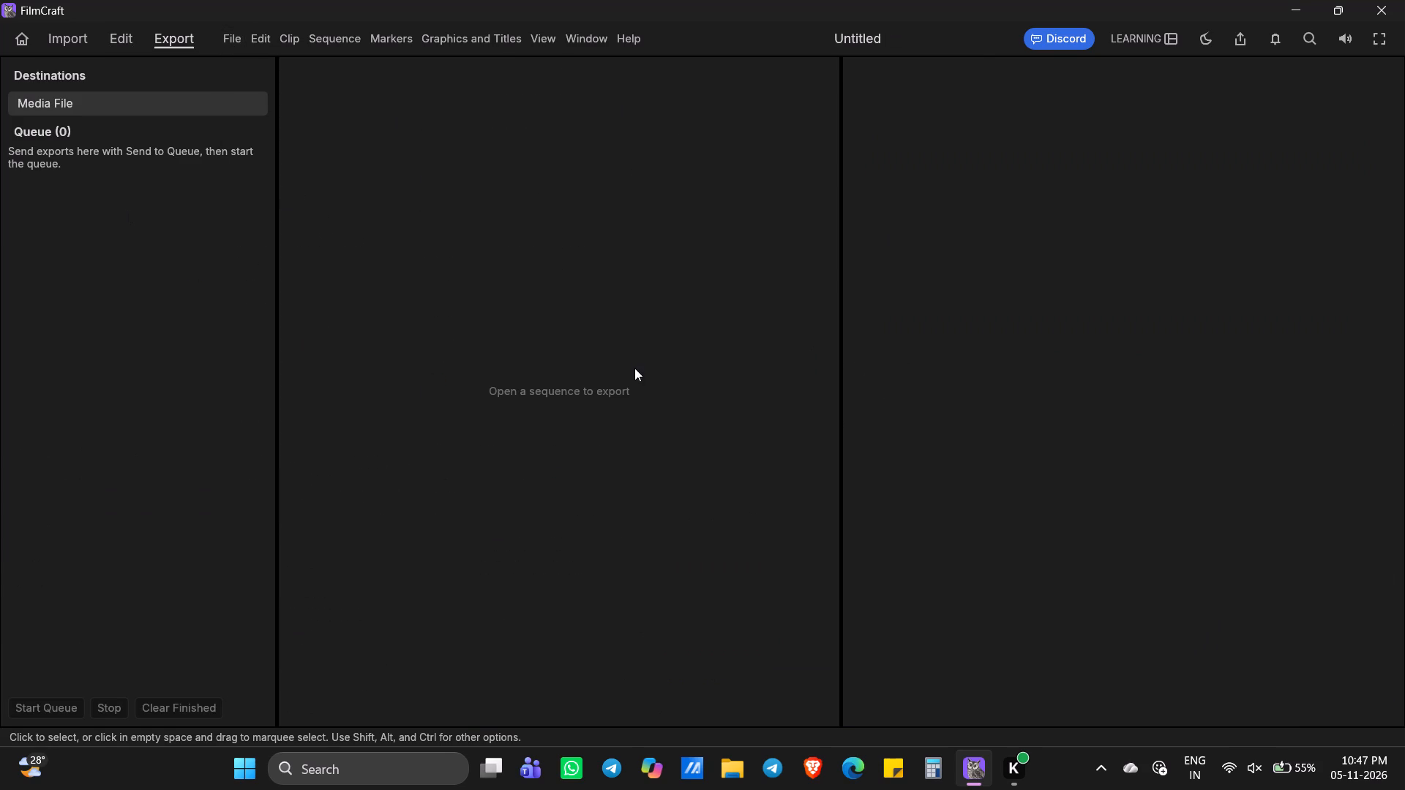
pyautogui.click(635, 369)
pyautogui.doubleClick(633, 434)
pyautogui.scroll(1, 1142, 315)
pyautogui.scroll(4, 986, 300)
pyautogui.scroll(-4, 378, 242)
# Return from the export page to the editing workspace.
pyautogui.click(64, 23)
pyautogui.click(70, 37)
pyautogui.click(104, 37)
pyautogui.click(119, 40)
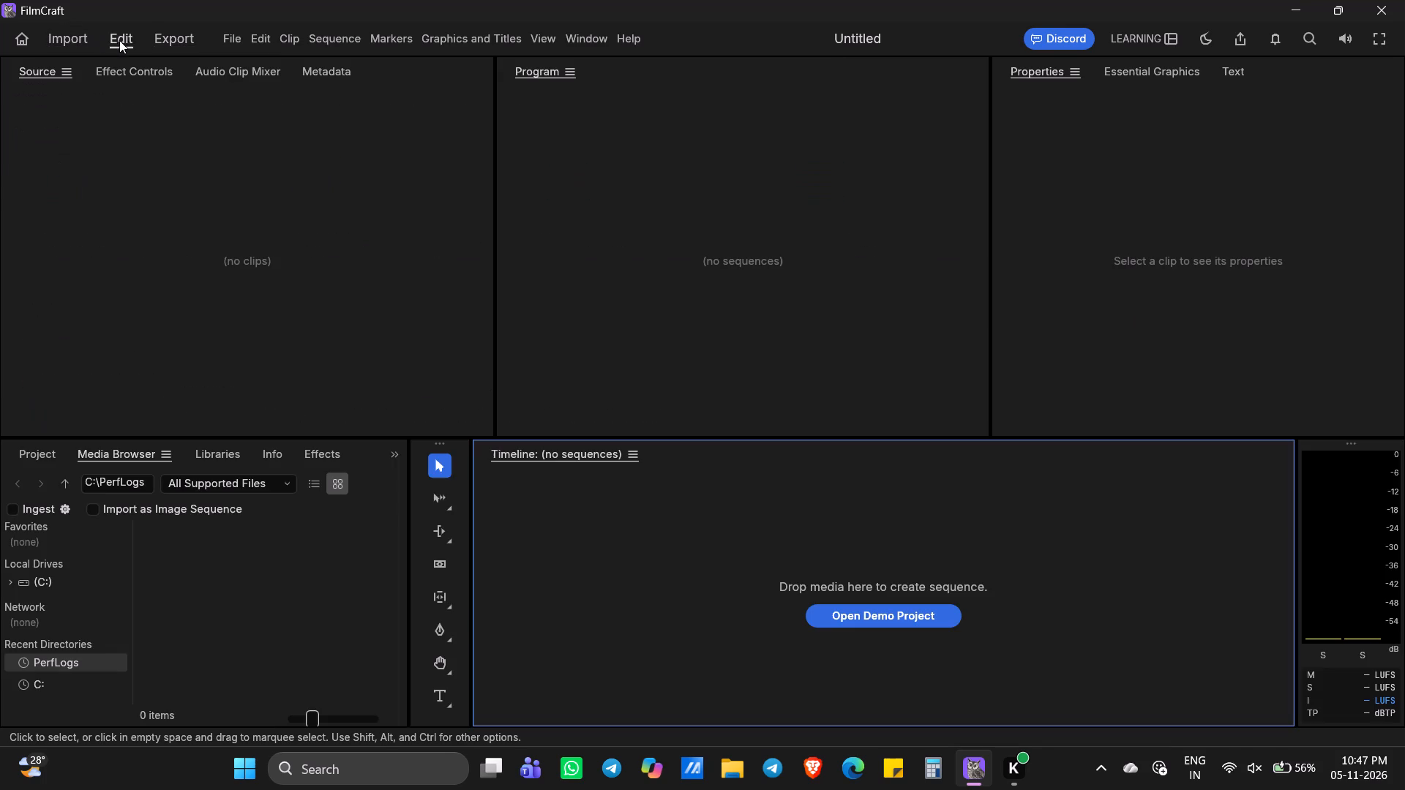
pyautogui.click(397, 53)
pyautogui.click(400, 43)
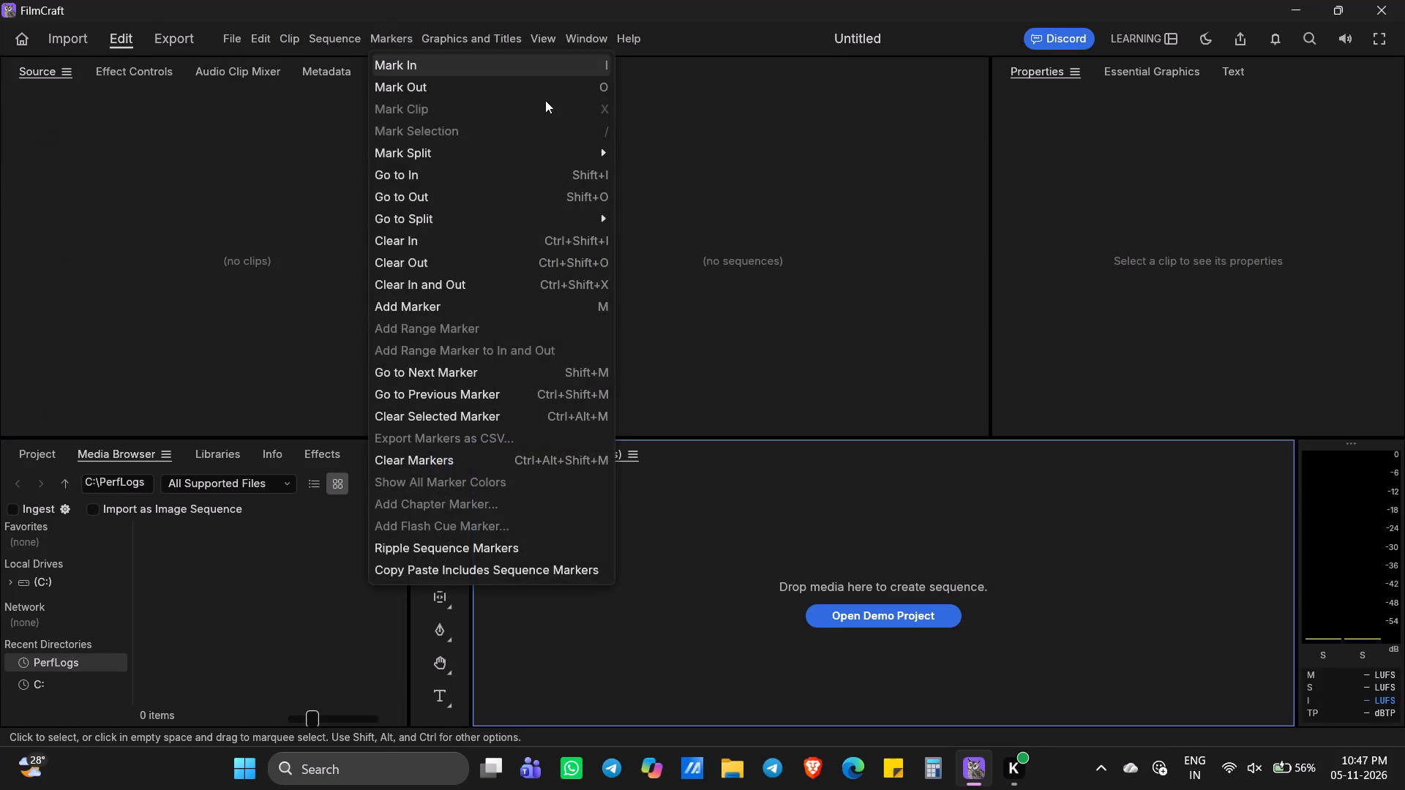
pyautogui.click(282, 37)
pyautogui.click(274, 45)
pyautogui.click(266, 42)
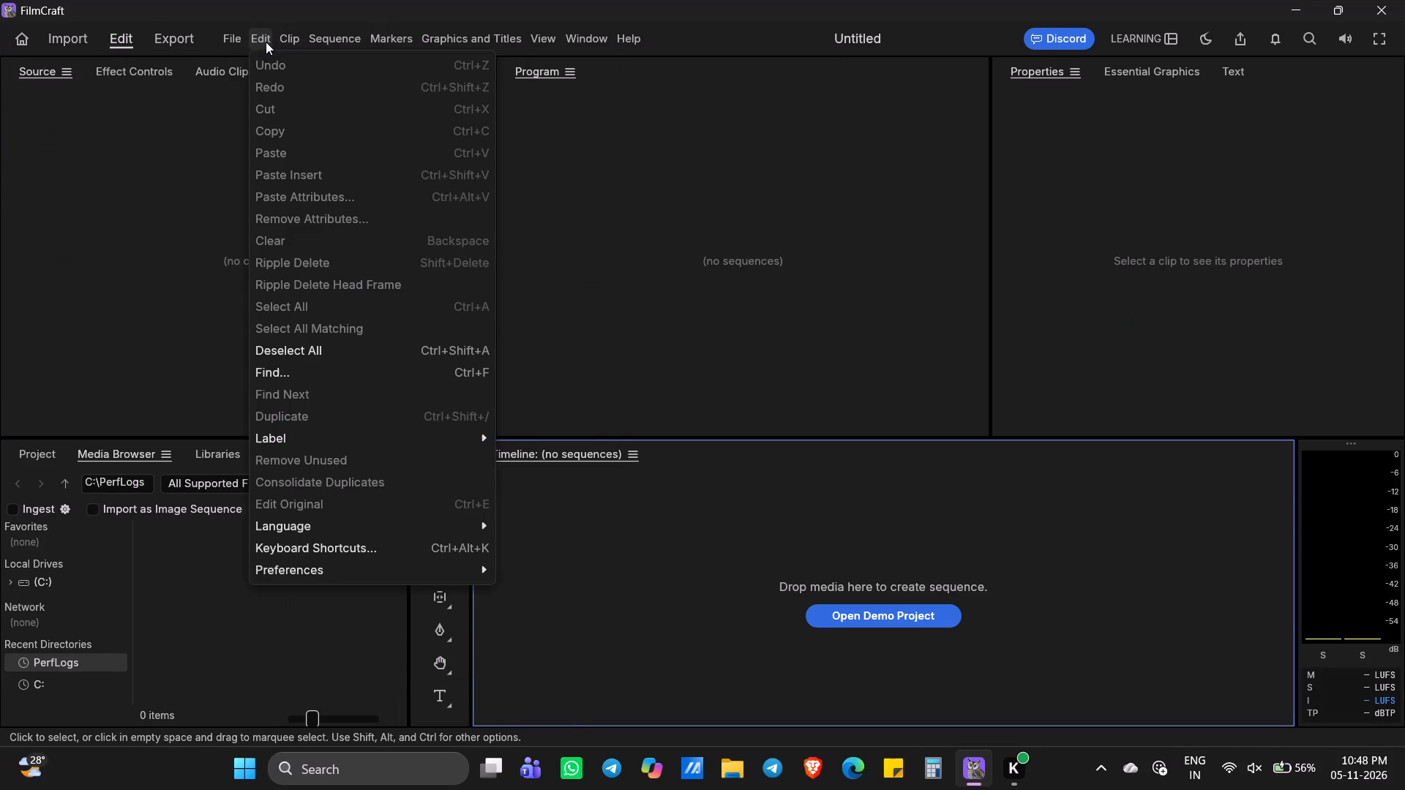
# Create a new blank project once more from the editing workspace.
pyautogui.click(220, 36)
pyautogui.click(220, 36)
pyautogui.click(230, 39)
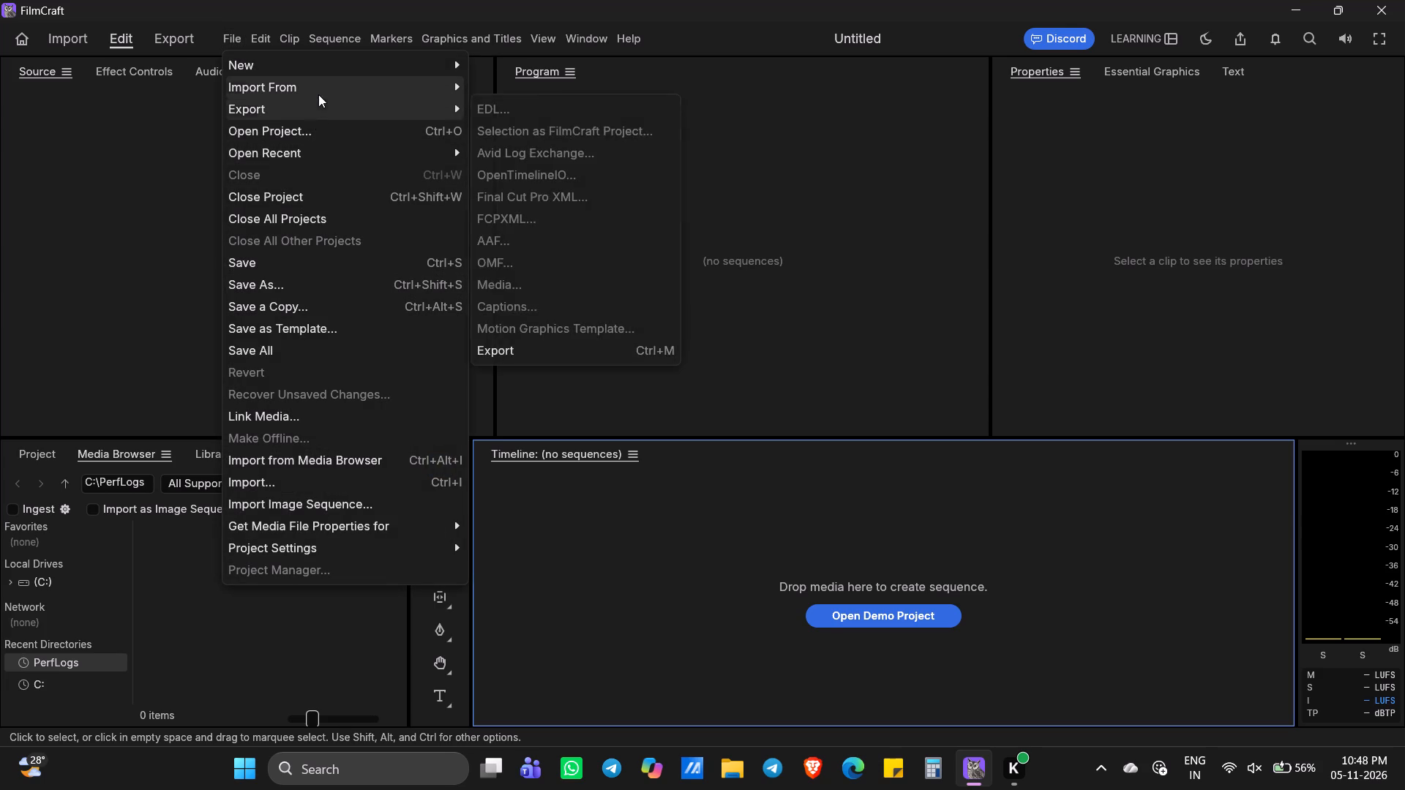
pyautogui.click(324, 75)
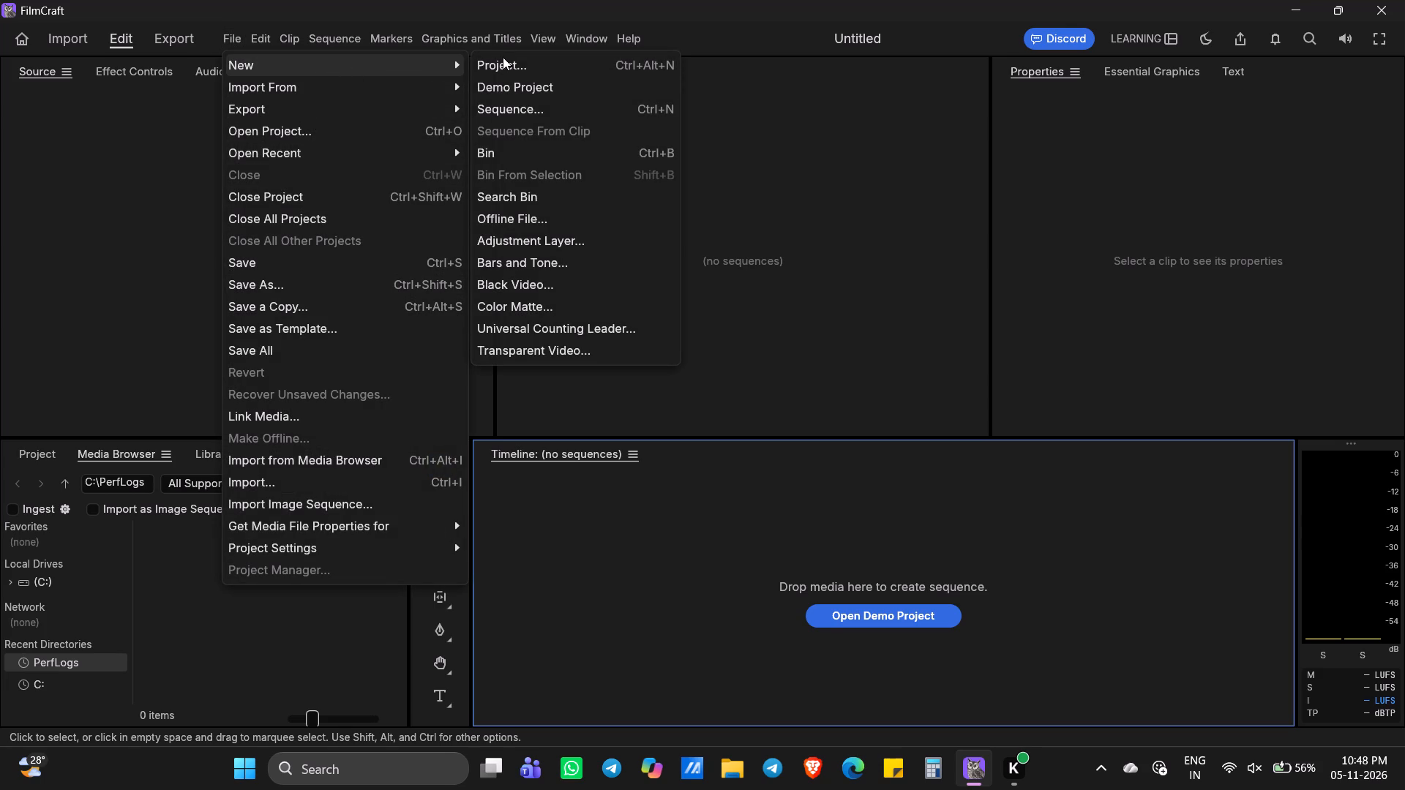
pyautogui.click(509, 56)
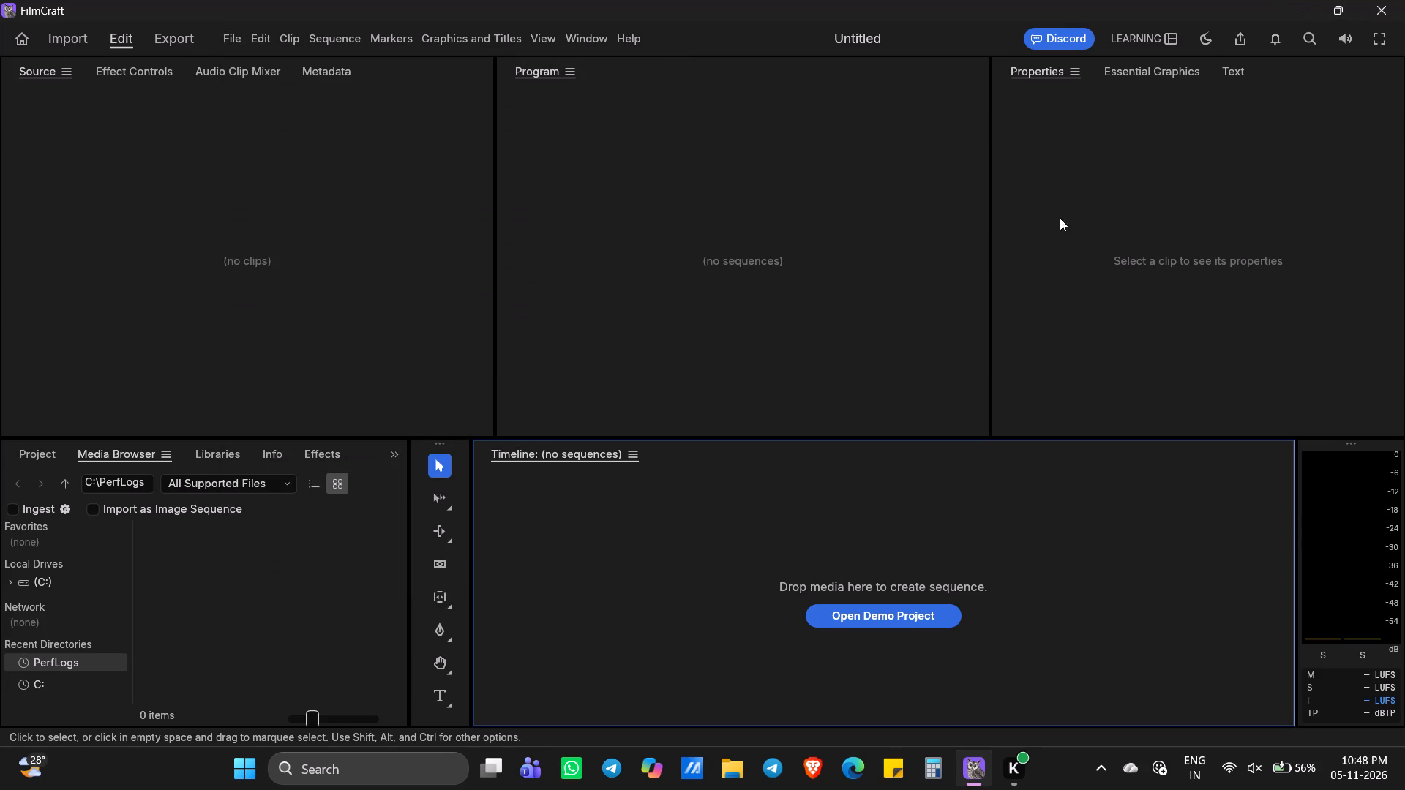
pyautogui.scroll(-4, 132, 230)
# Start importing media files from disk and open the Captures folder inside Videos.
pyautogui.click(68, 39)
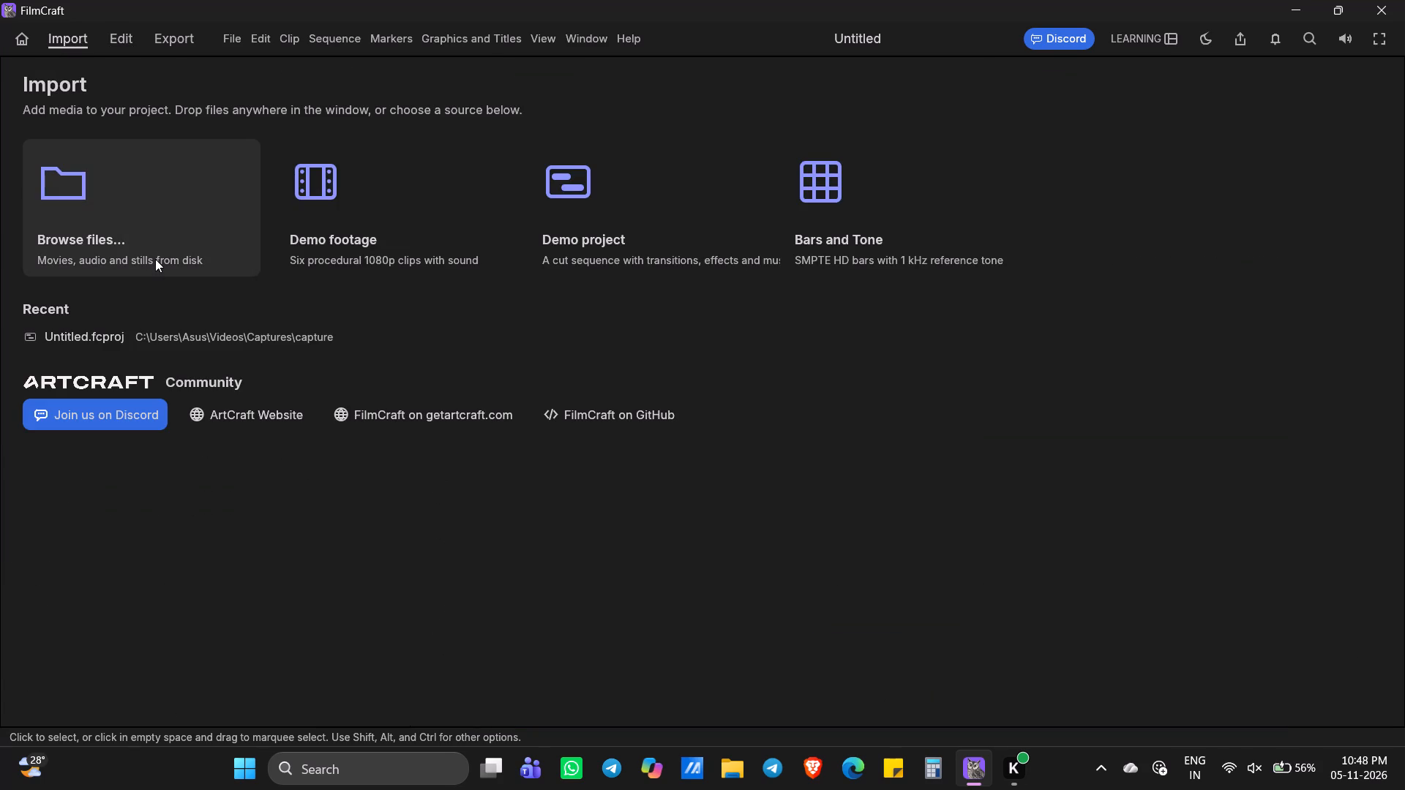
pyautogui.click(138, 256)
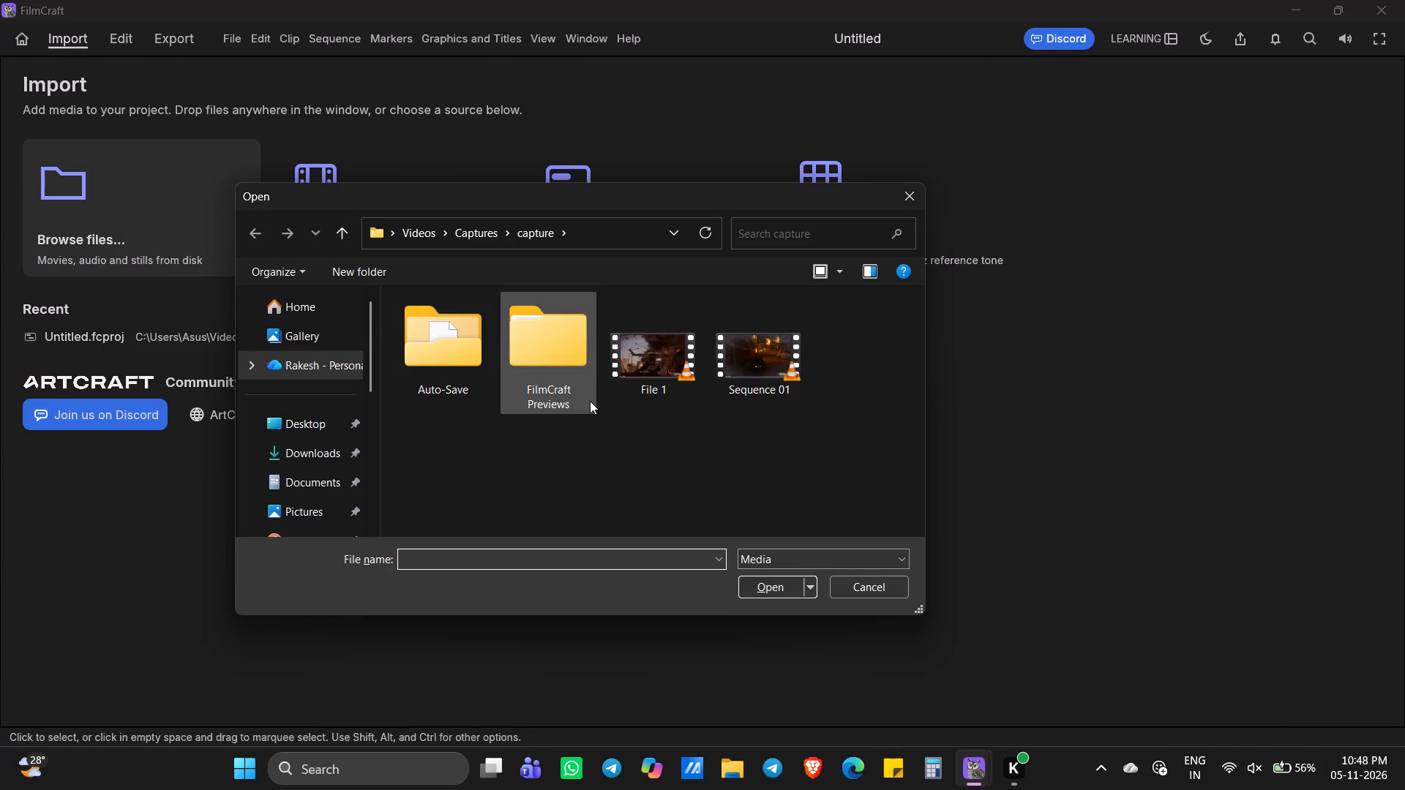
pyautogui.scroll(1, 591, 401)
pyautogui.scroll(-2, 309, 456)
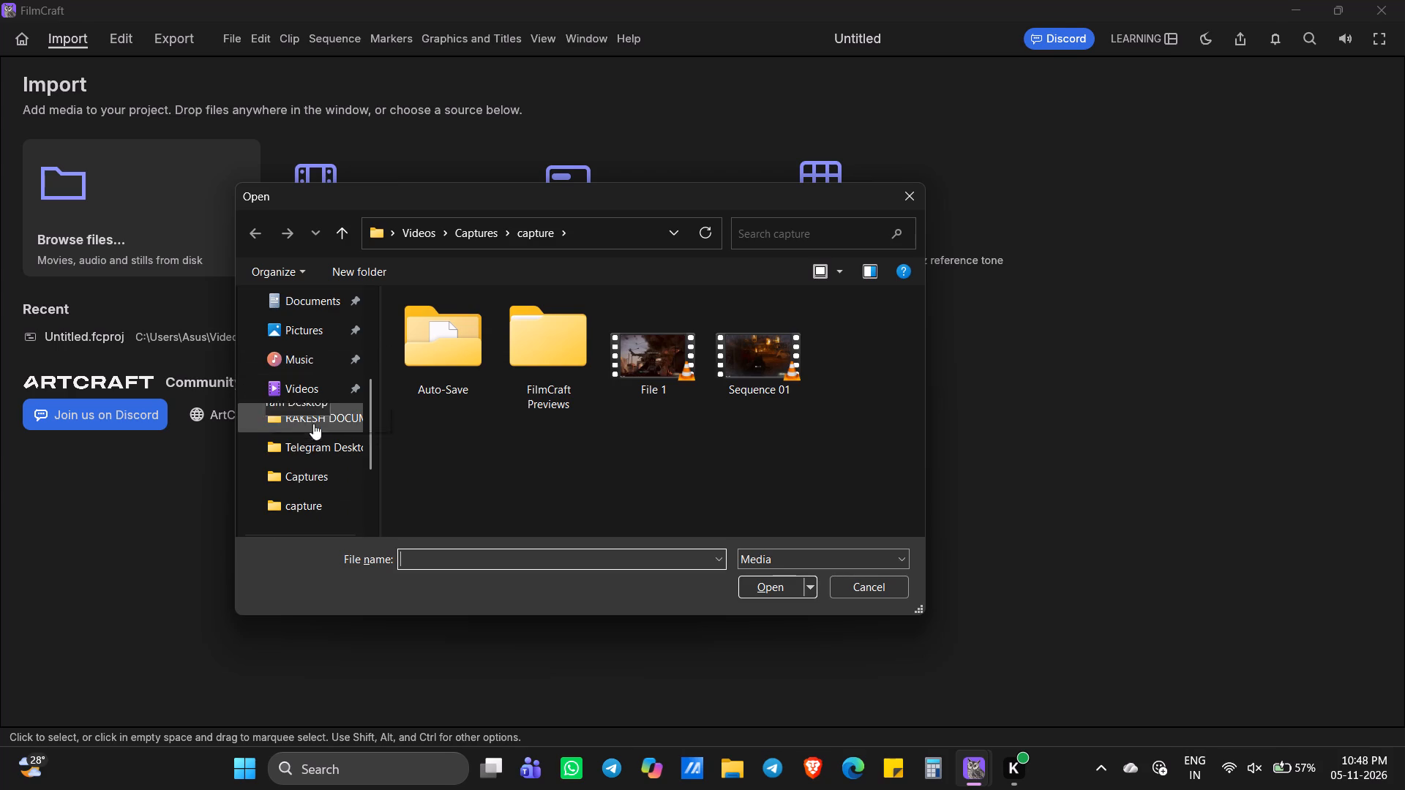
pyautogui.click(321, 390)
pyautogui.click(561, 377)
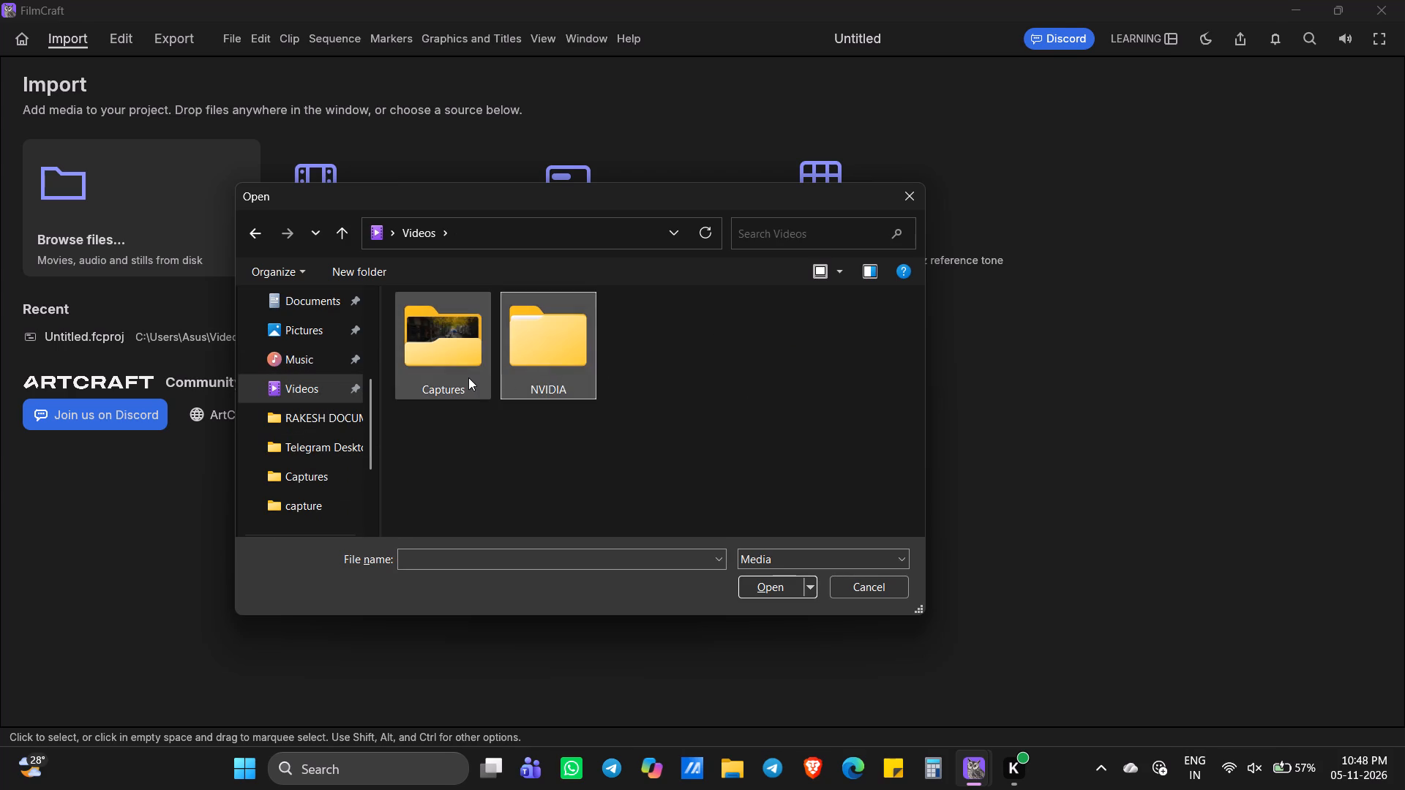
pyautogui.doubleClick(468, 377)
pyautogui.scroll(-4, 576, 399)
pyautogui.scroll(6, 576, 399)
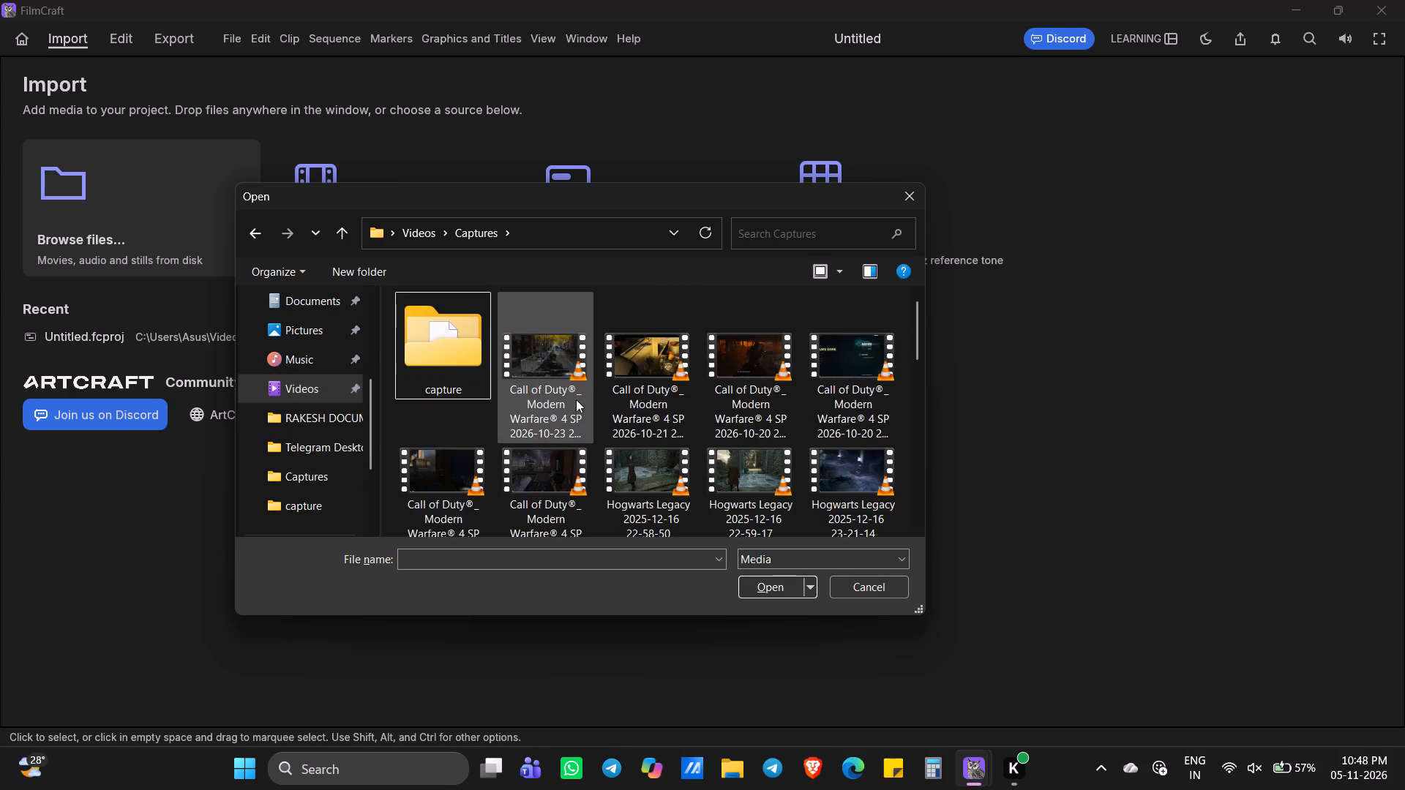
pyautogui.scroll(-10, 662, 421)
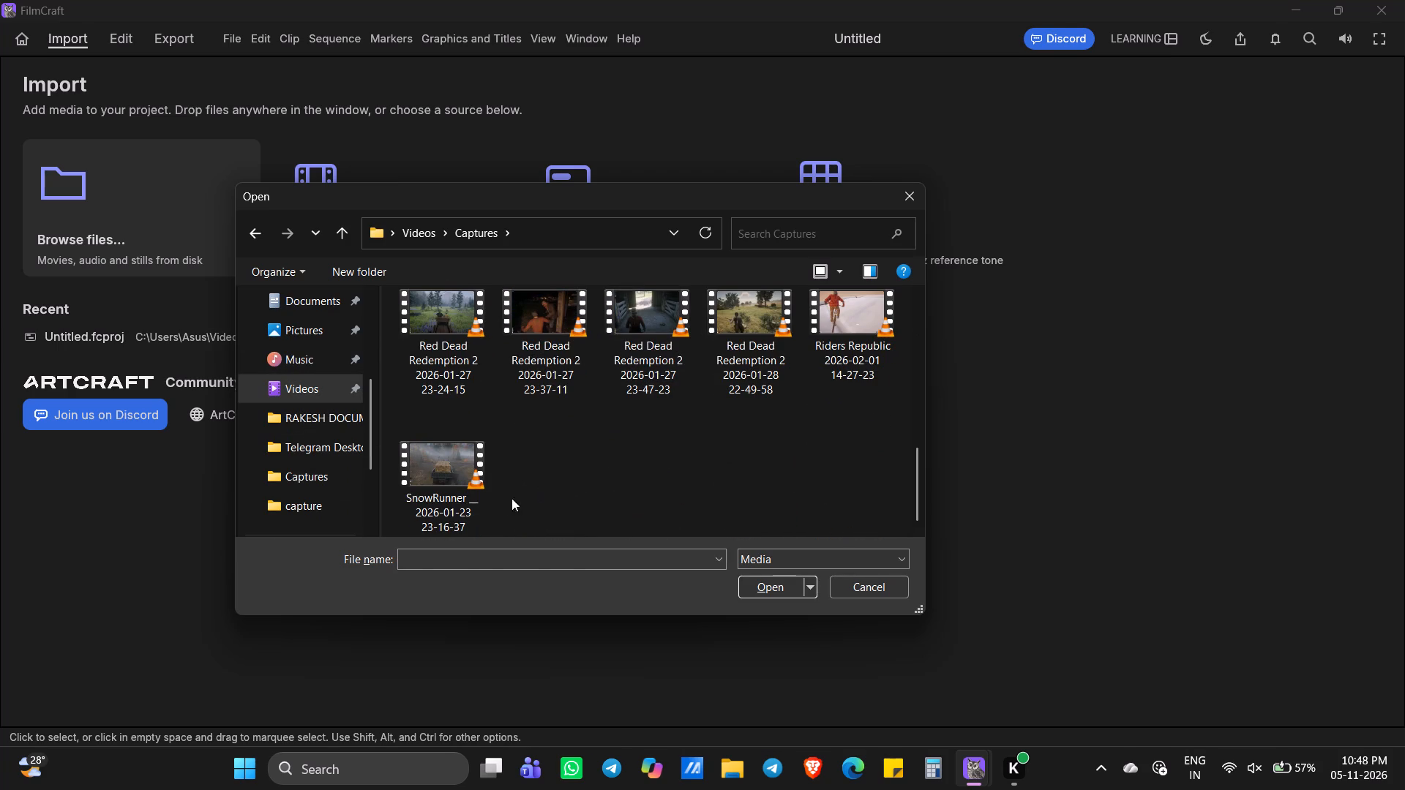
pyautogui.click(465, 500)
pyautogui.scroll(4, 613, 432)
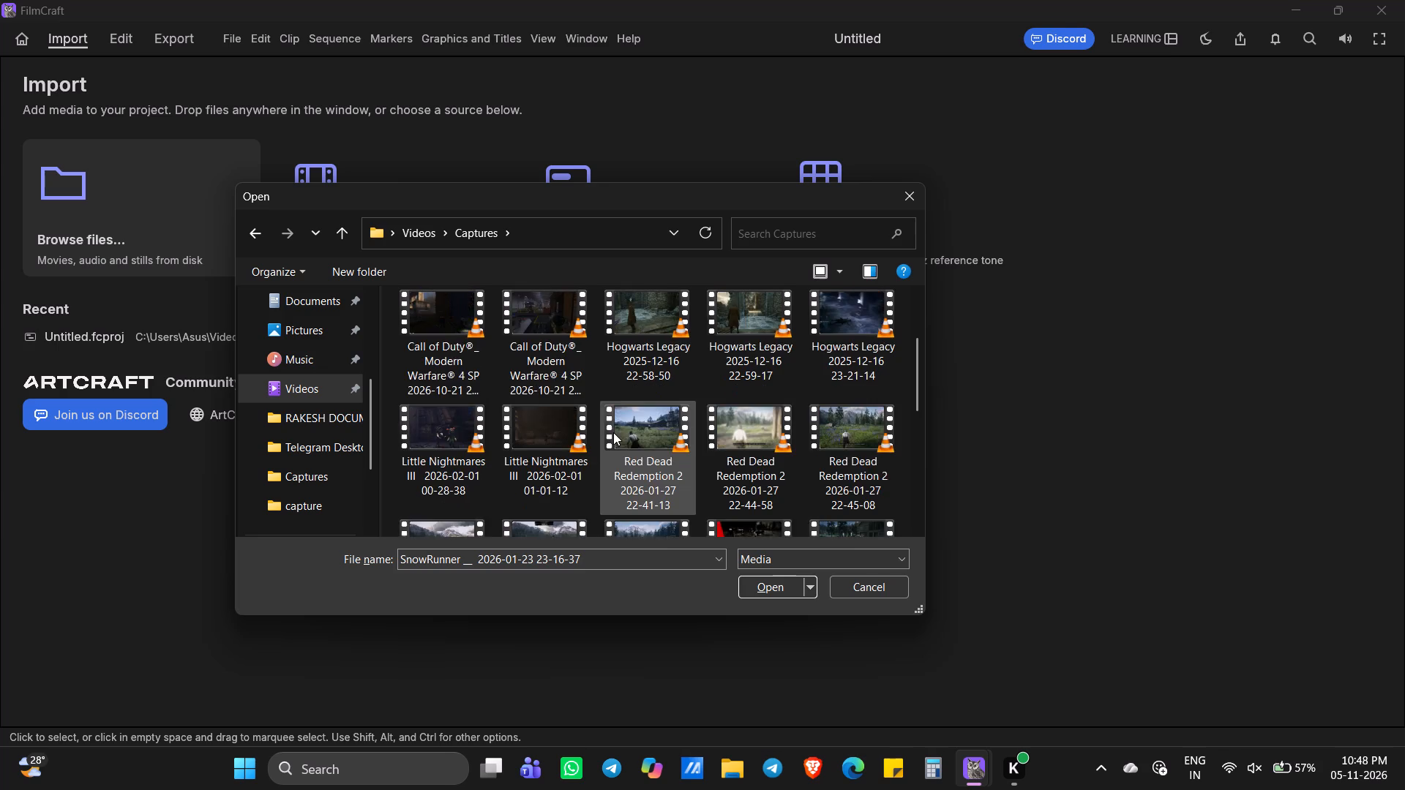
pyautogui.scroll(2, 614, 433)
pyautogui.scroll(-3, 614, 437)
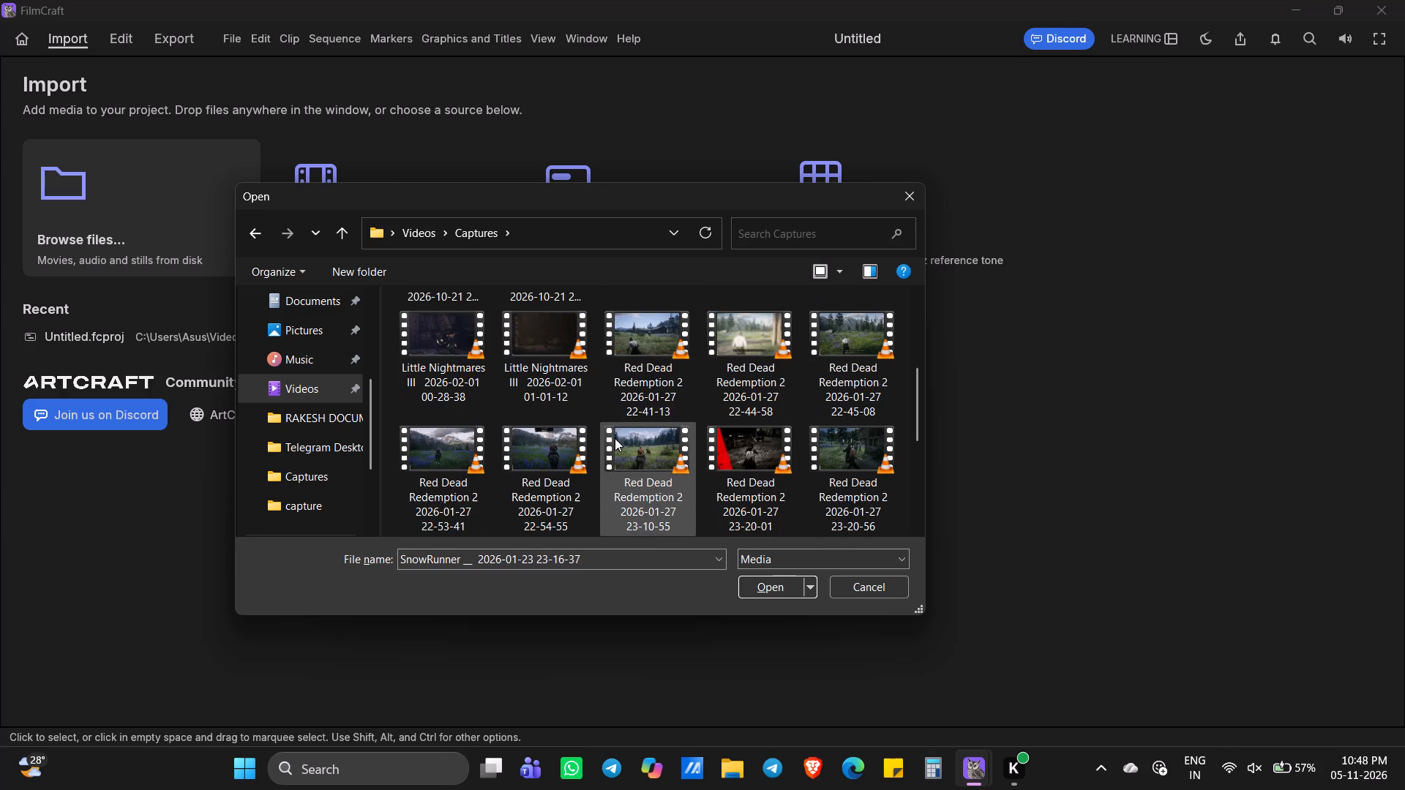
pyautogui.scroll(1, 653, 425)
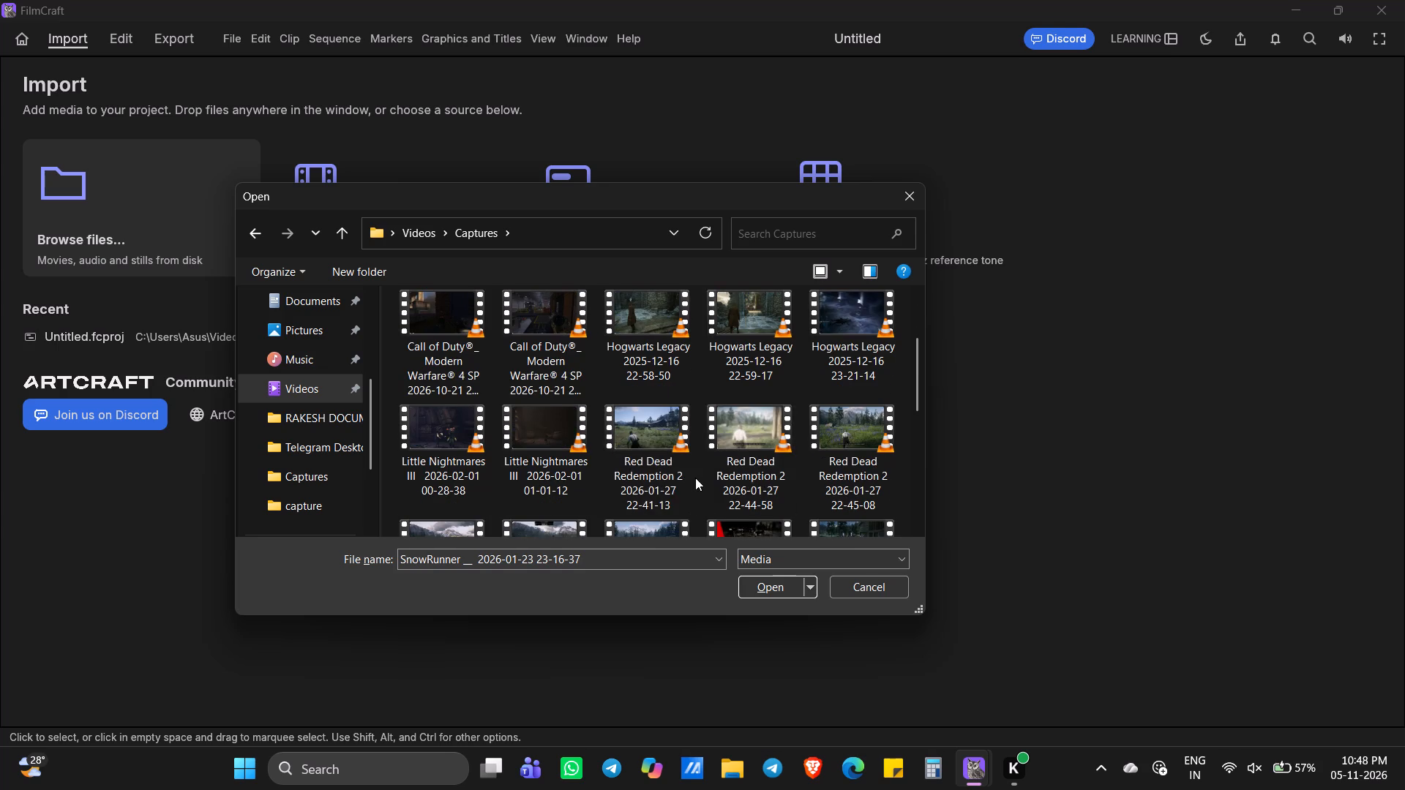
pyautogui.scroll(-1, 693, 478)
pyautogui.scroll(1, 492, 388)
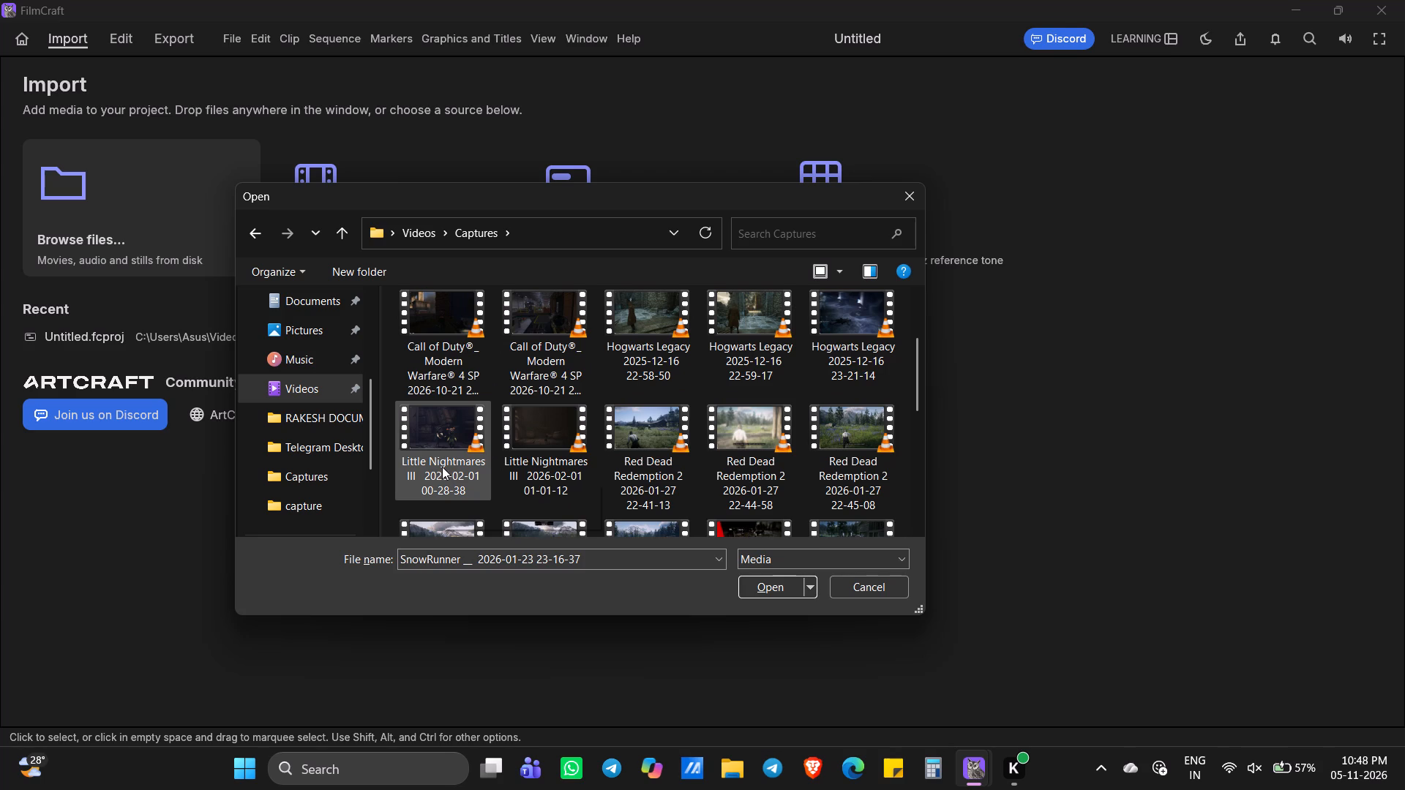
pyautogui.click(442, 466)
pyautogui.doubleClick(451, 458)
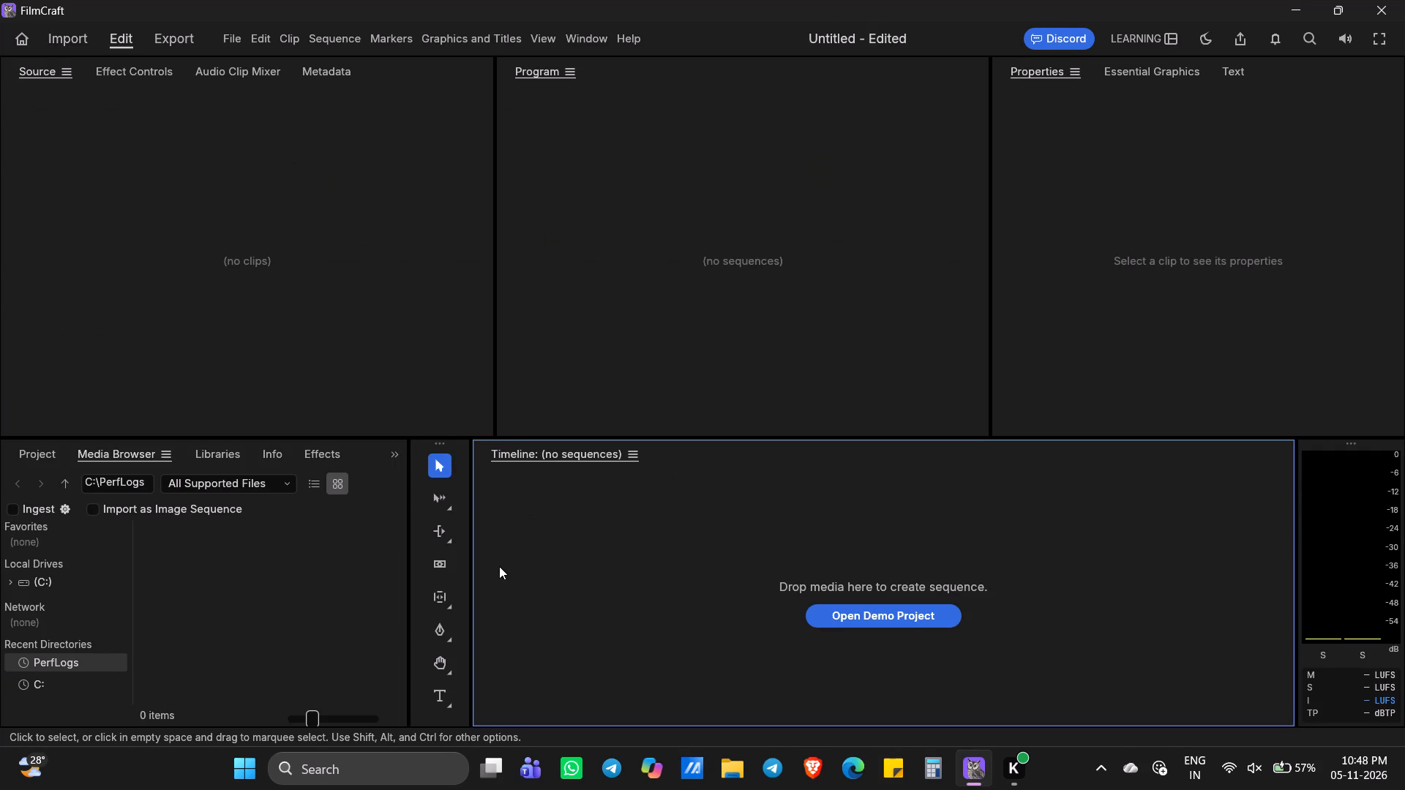
# Look through the C: drive's folders in the media browser for the video media.
pyautogui.scroll(-1, 544, 595)
pyautogui.click(136, 455)
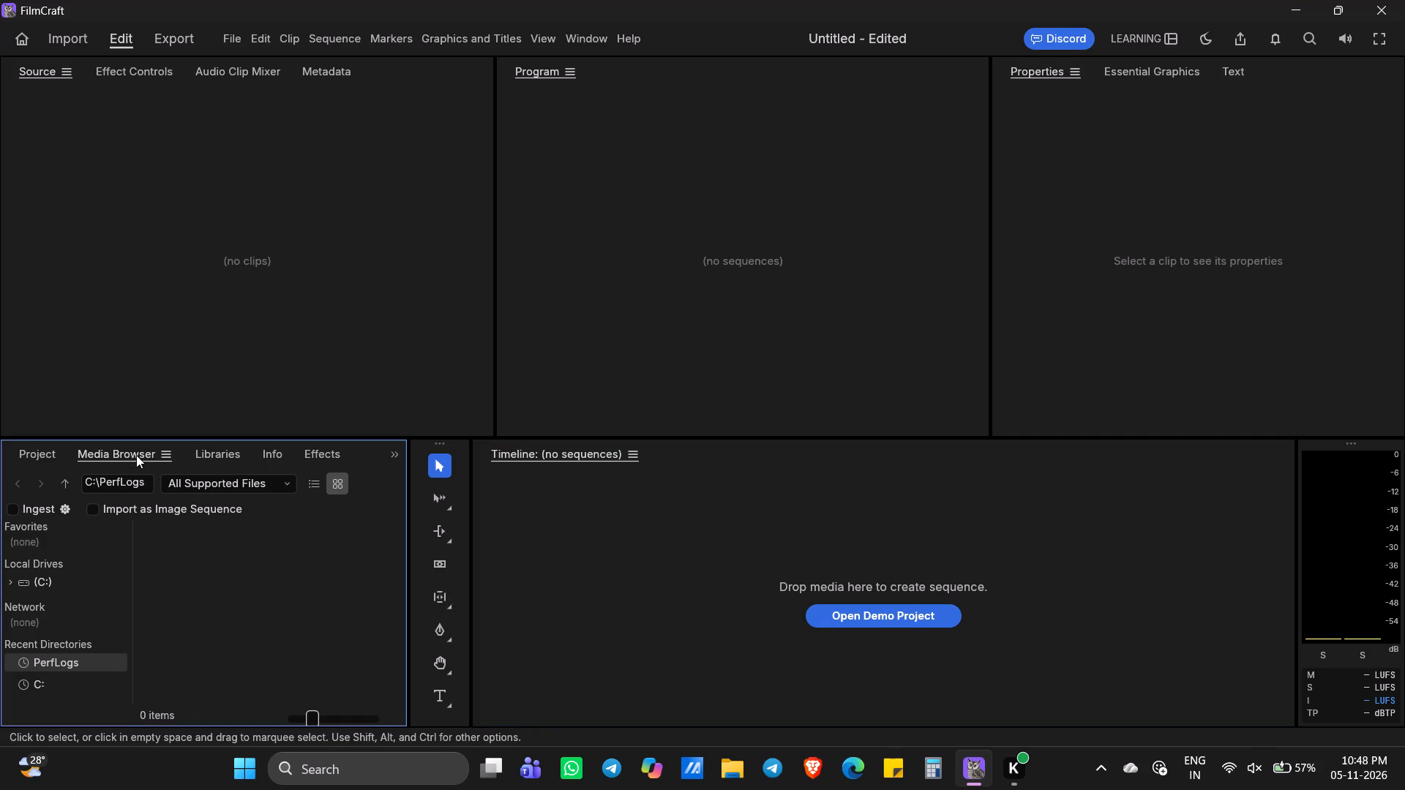
pyautogui.click(48, 576)
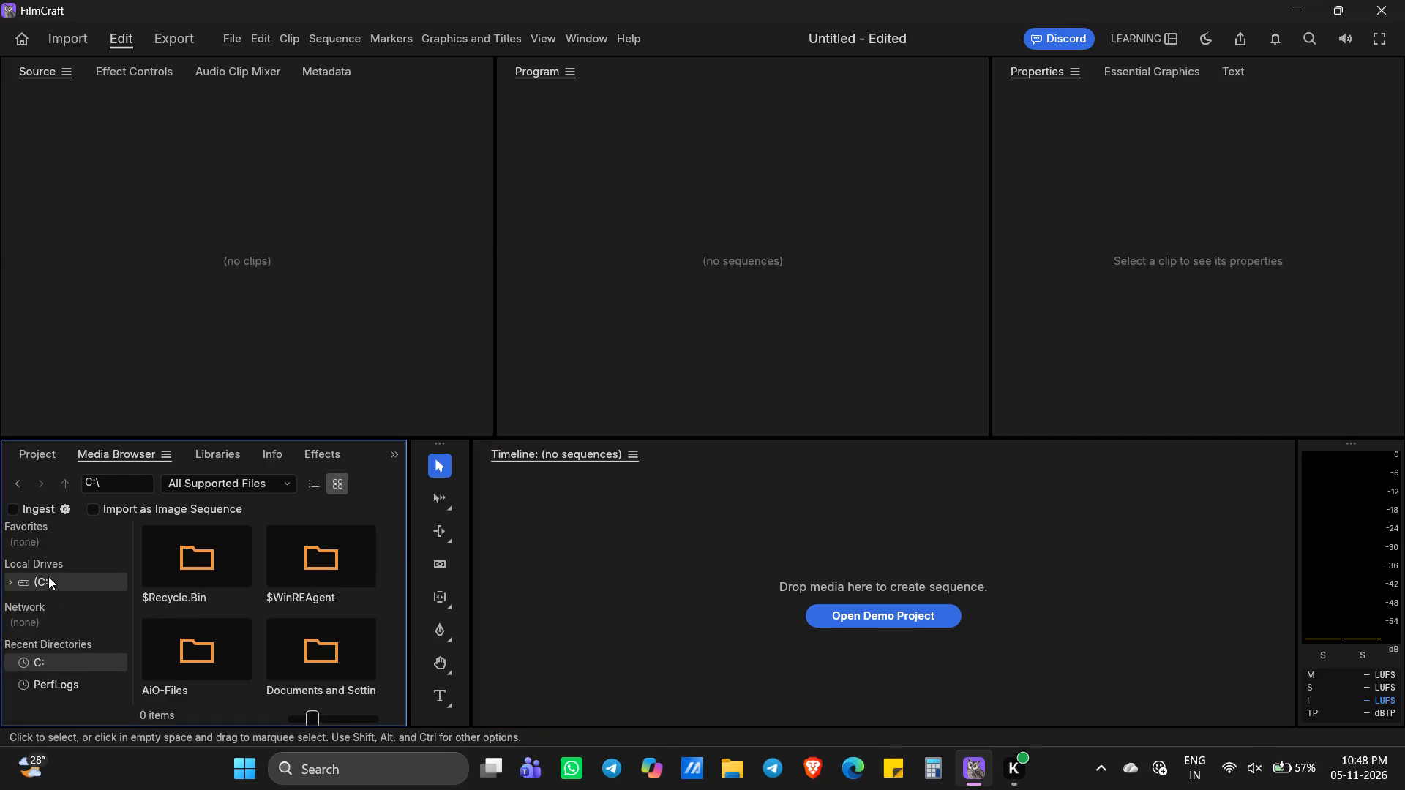
pyautogui.scroll(-7, 189, 607)
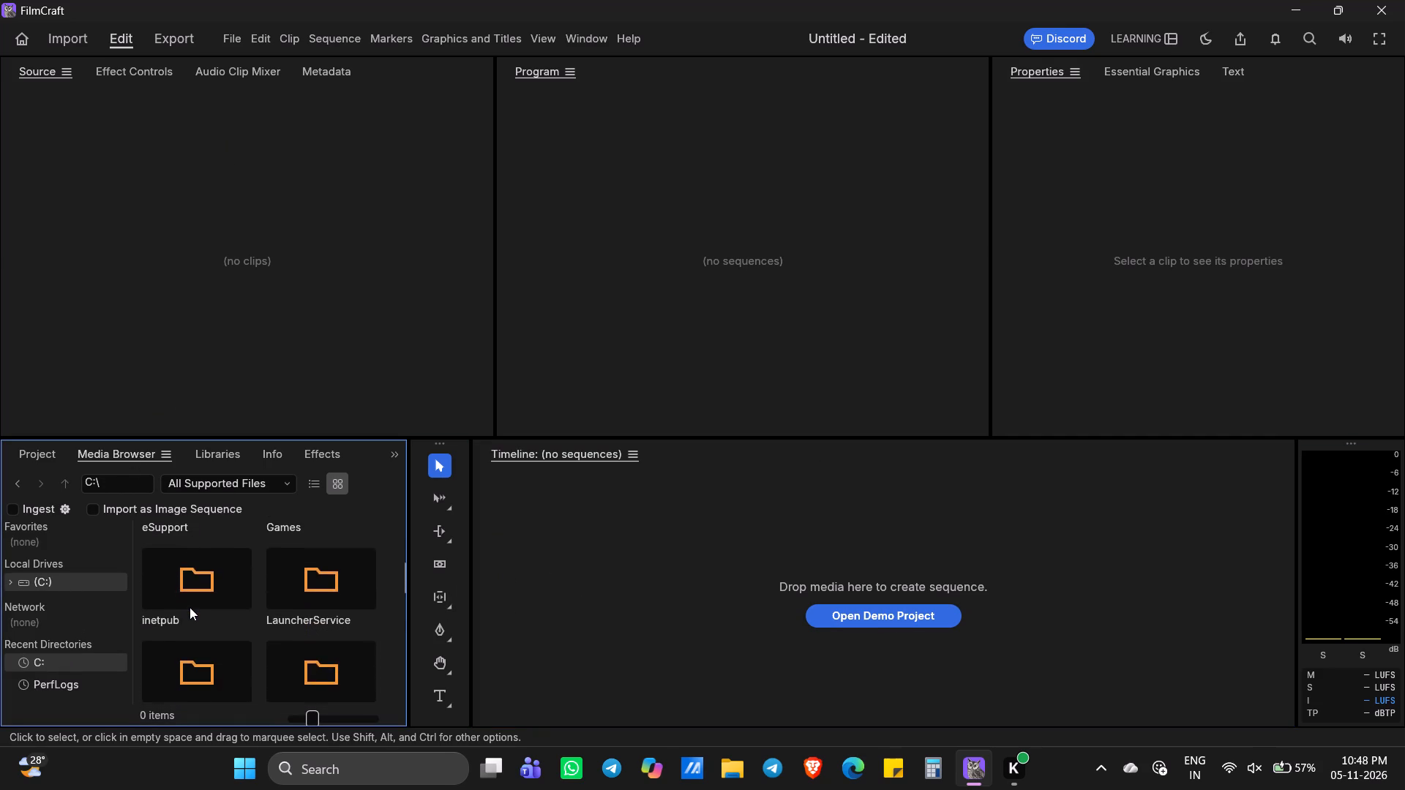
pyautogui.scroll(-17, 190, 607)
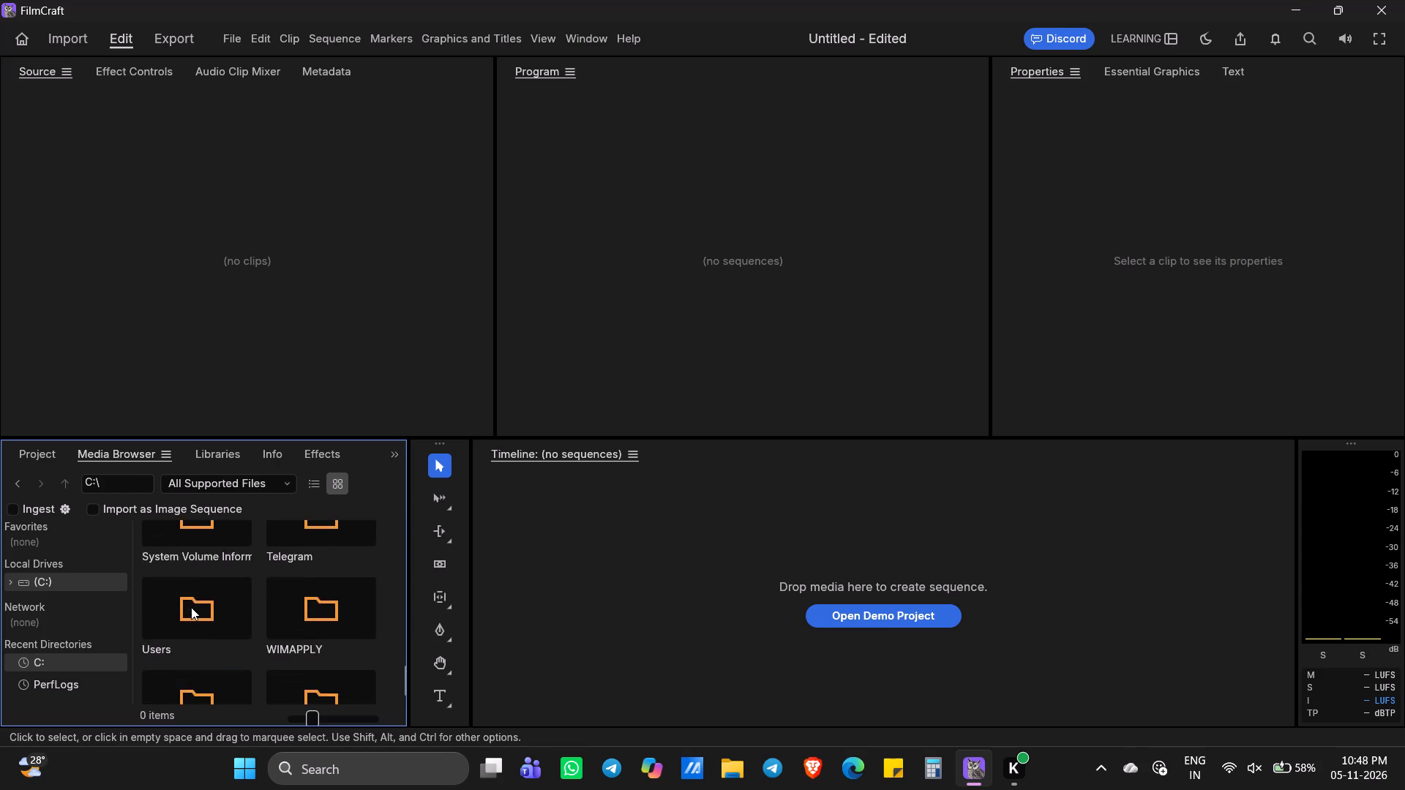
pyautogui.scroll(20, 191, 607)
pyautogui.scroll(12, 191, 607)
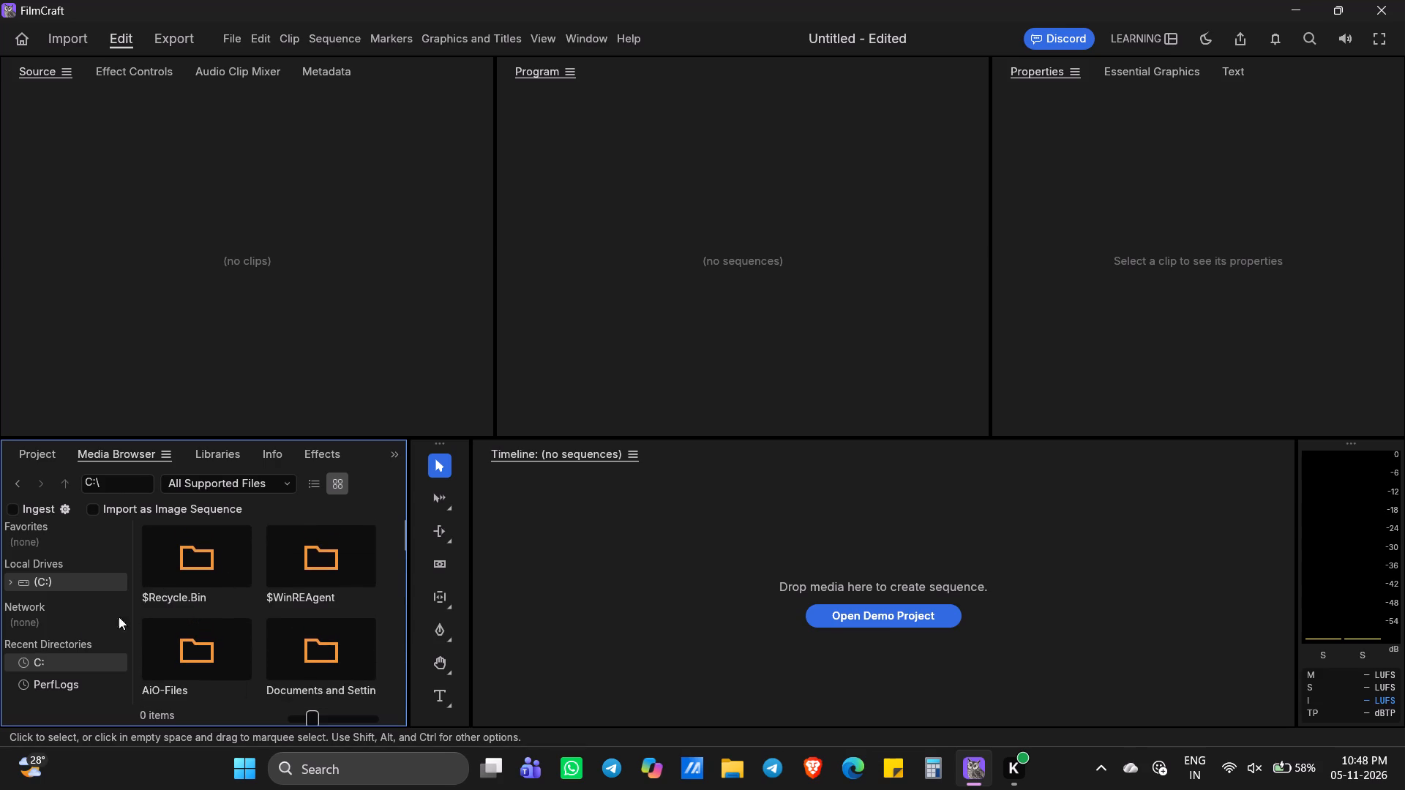
pyautogui.click(68, 591)
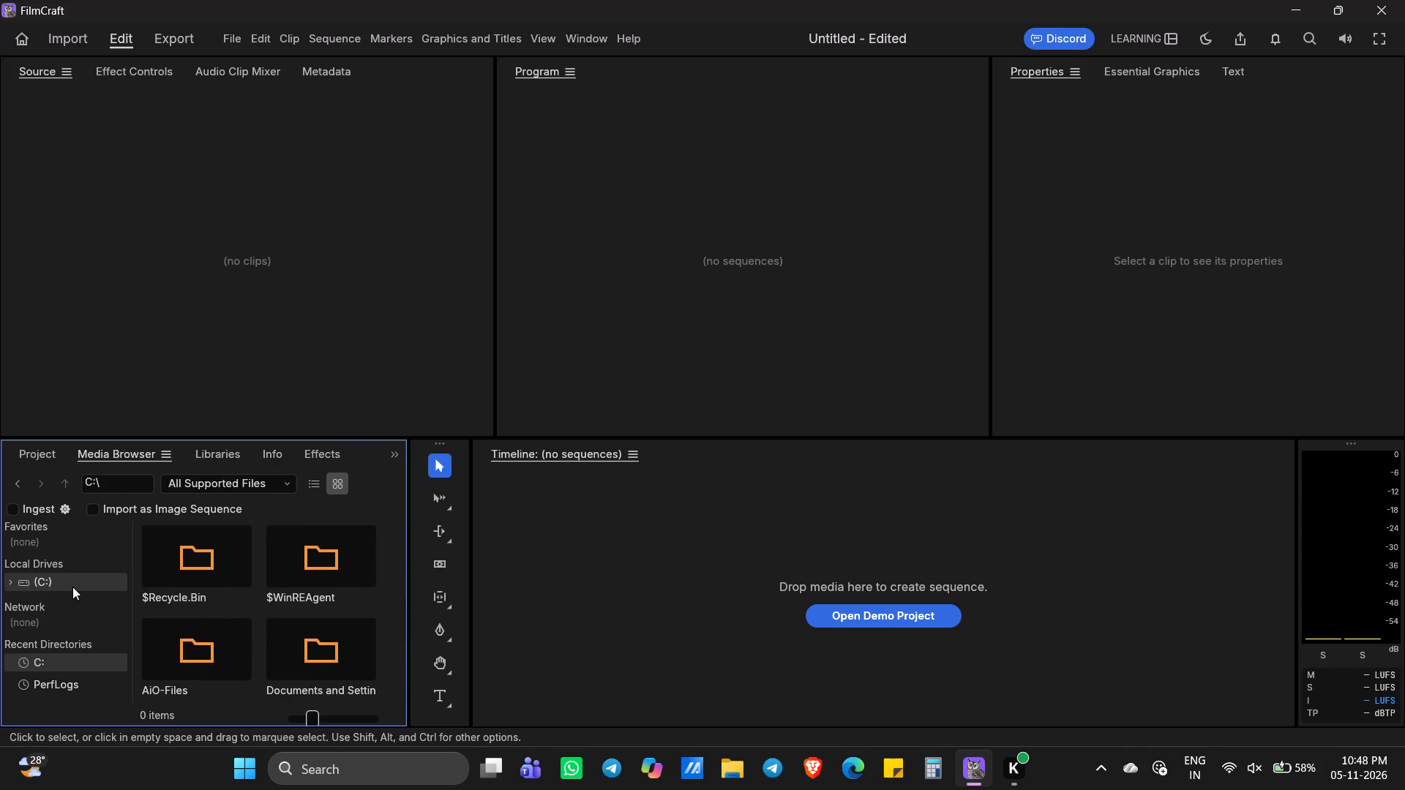
pyautogui.click(76, 583)
pyautogui.click(37, 650)
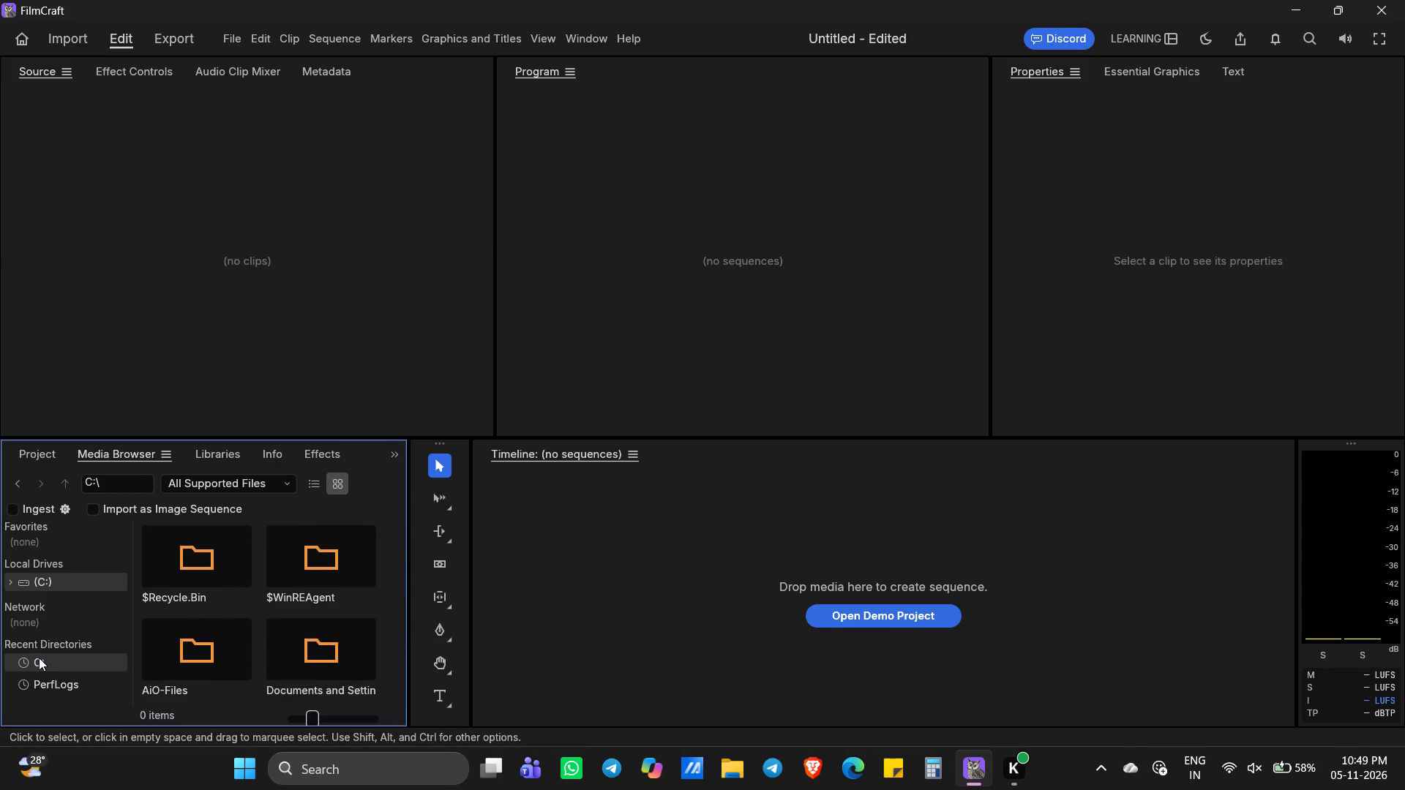
pyautogui.click(39, 658)
pyautogui.click(53, 580)
pyautogui.scroll(5, 129, 560)
pyautogui.click(24, 580)
pyautogui.click(217, 565)
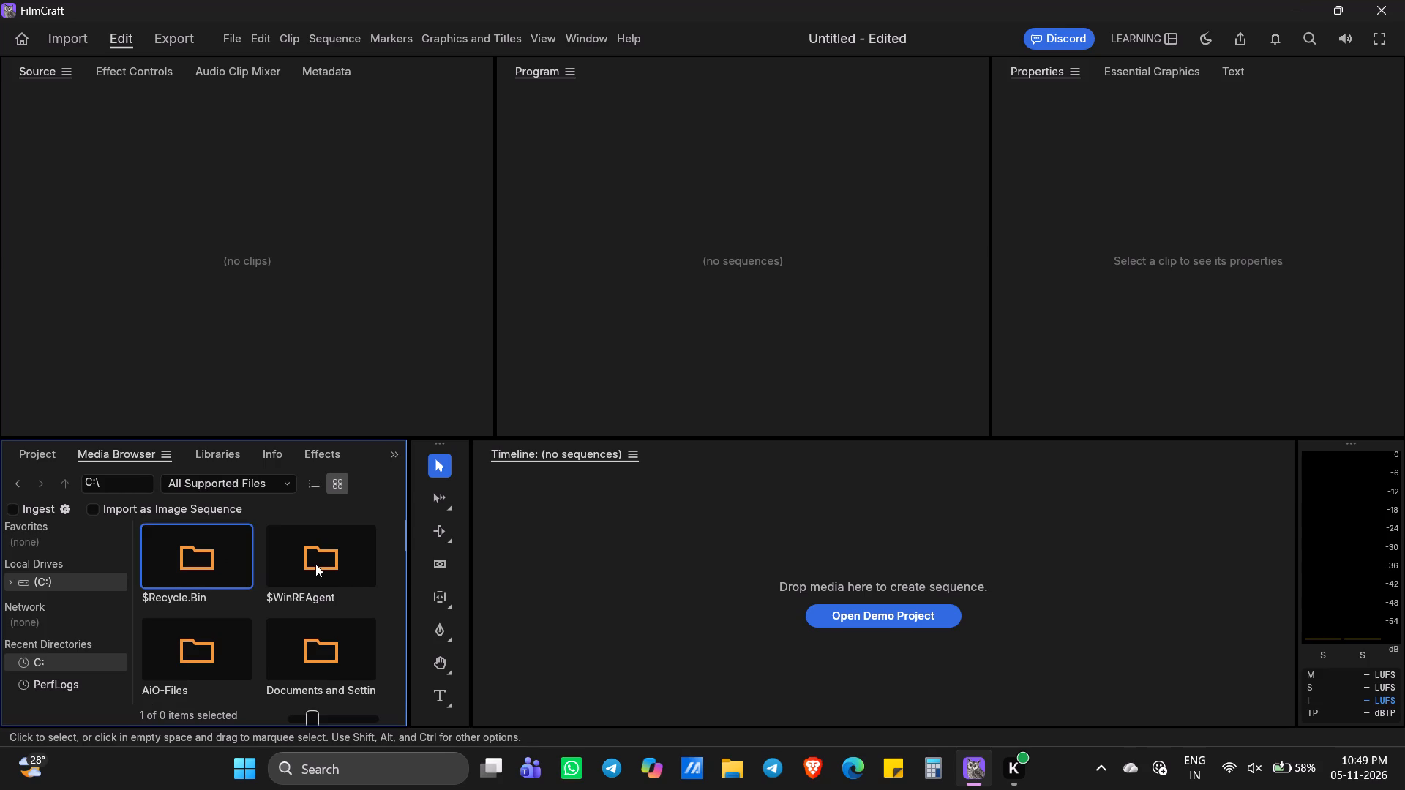
pyautogui.click(315, 564)
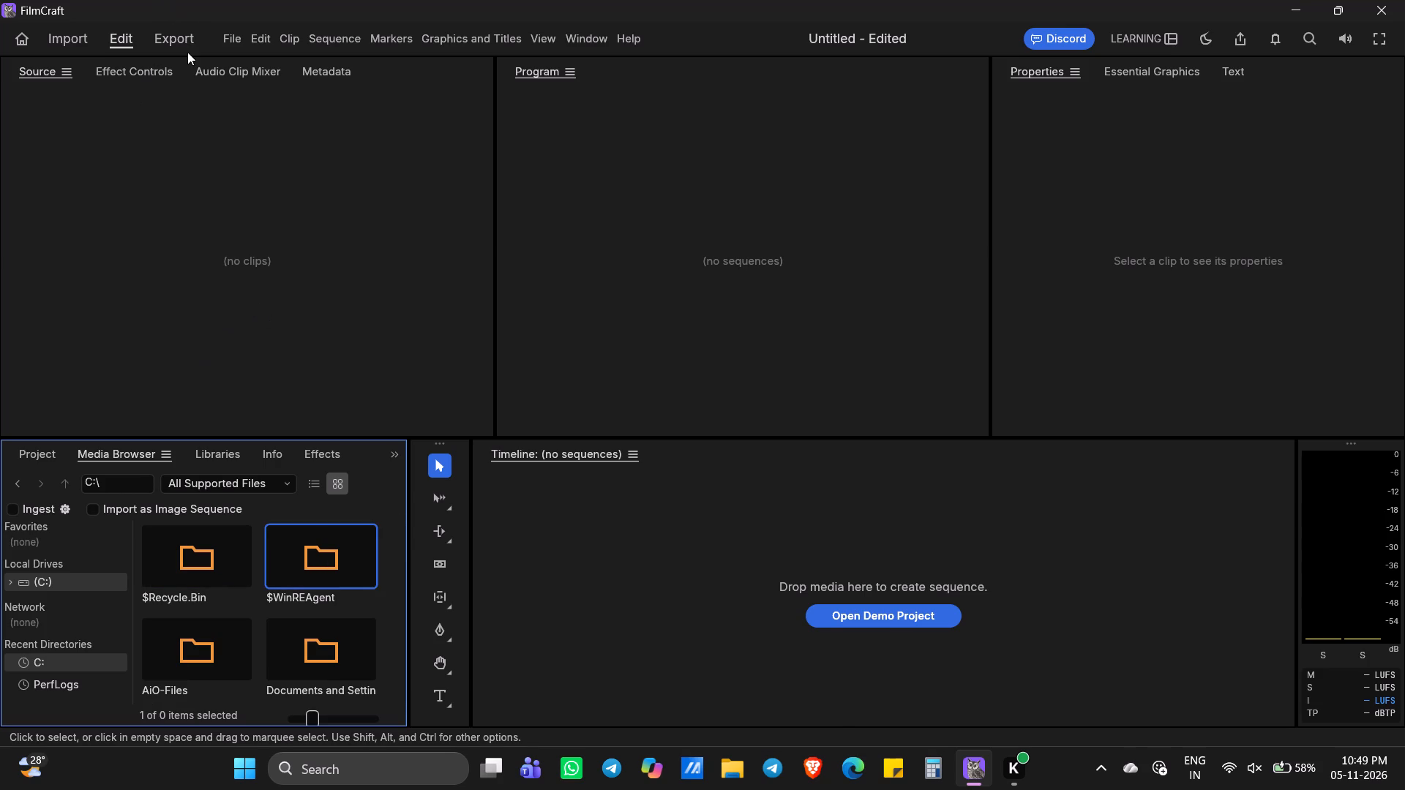
# Create a new blank project from the export page to replace the current one.
pyautogui.click(187, 52)
pyautogui.click(187, 45)
pyautogui.click(239, 41)
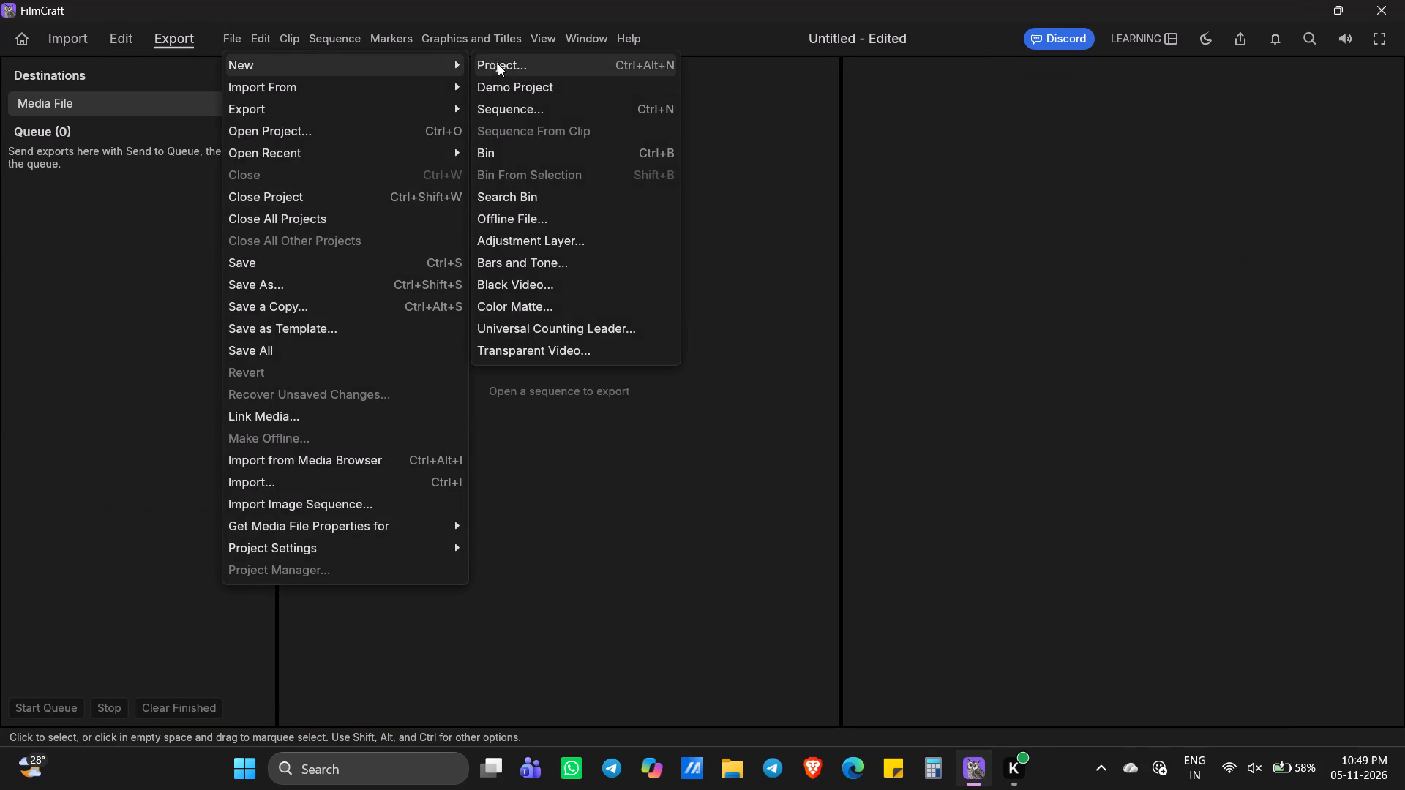
pyautogui.click(498, 64)
pyautogui.click(211, 32)
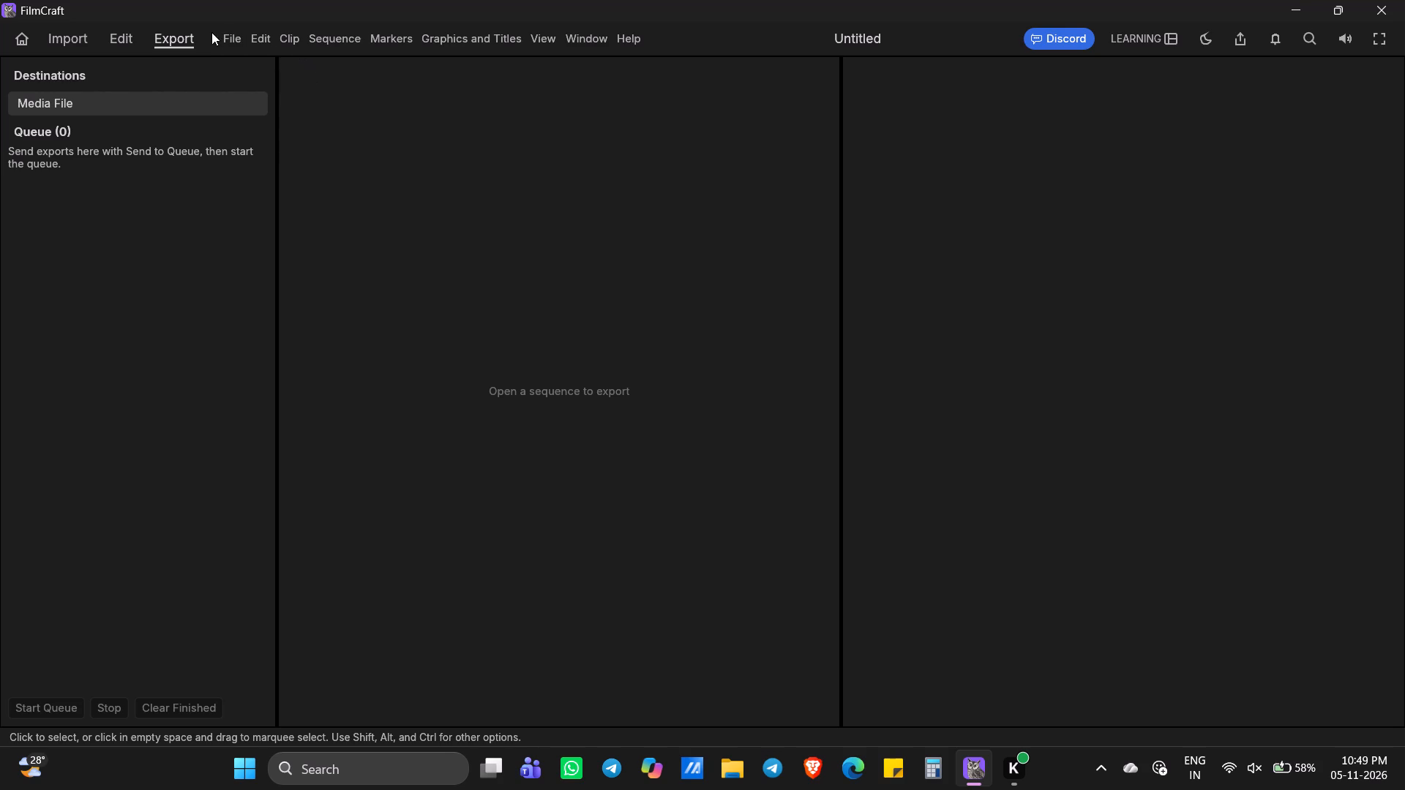
pyautogui.click(235, 38)
pyautogui.click(235, 60)
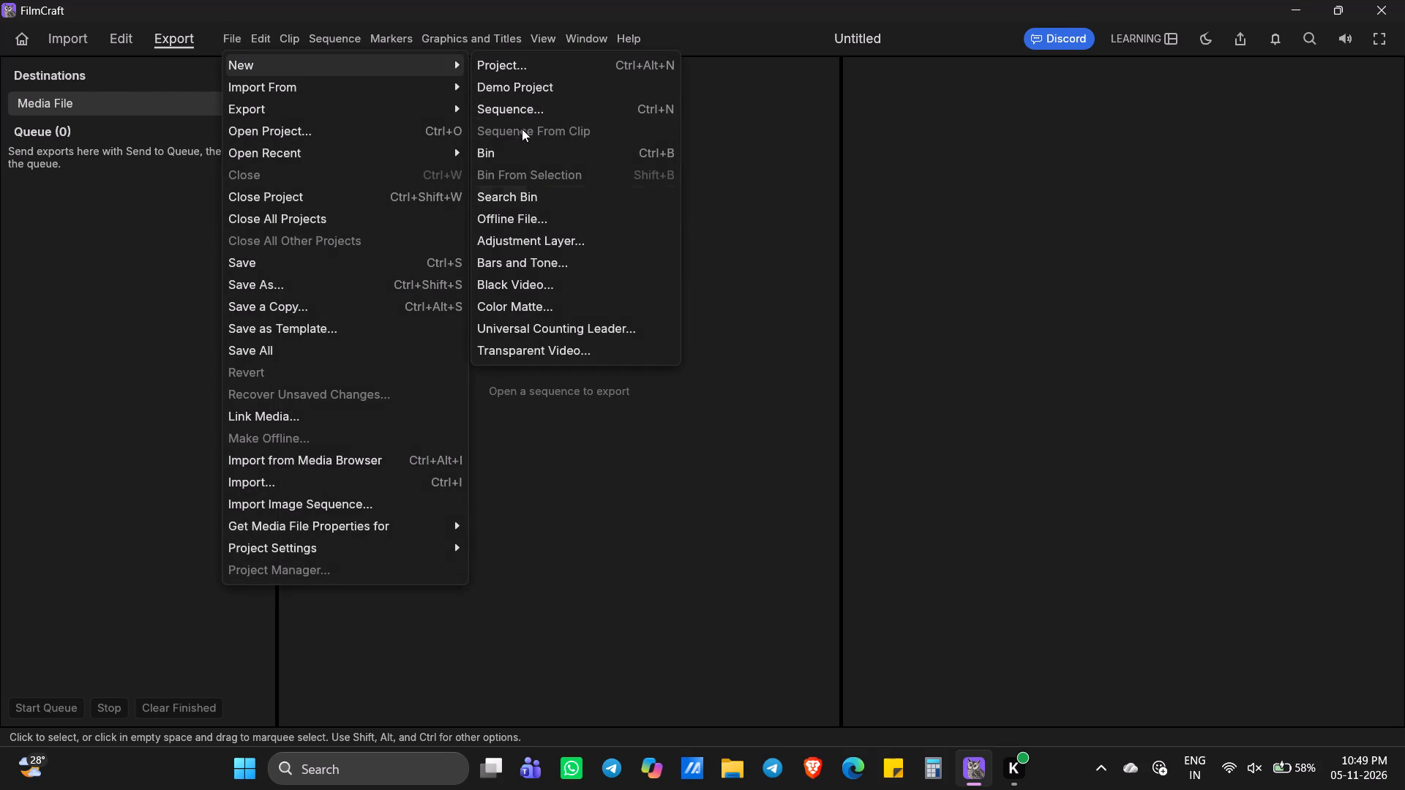
pyautogui.click(520, 64)
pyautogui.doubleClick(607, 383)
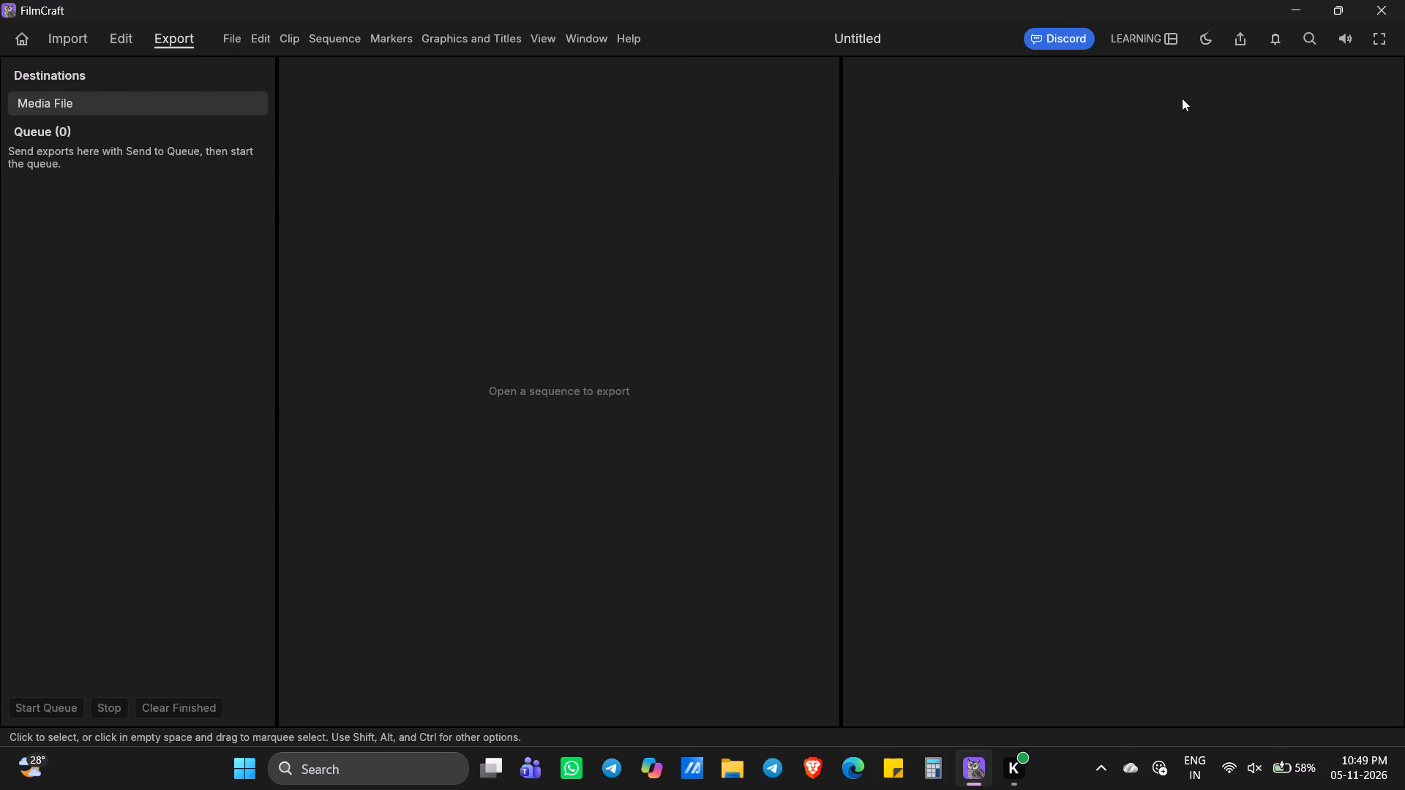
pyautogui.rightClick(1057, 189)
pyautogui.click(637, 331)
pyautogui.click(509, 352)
pyautogui.click(83, 38)
pyautogui.click(89, 219)
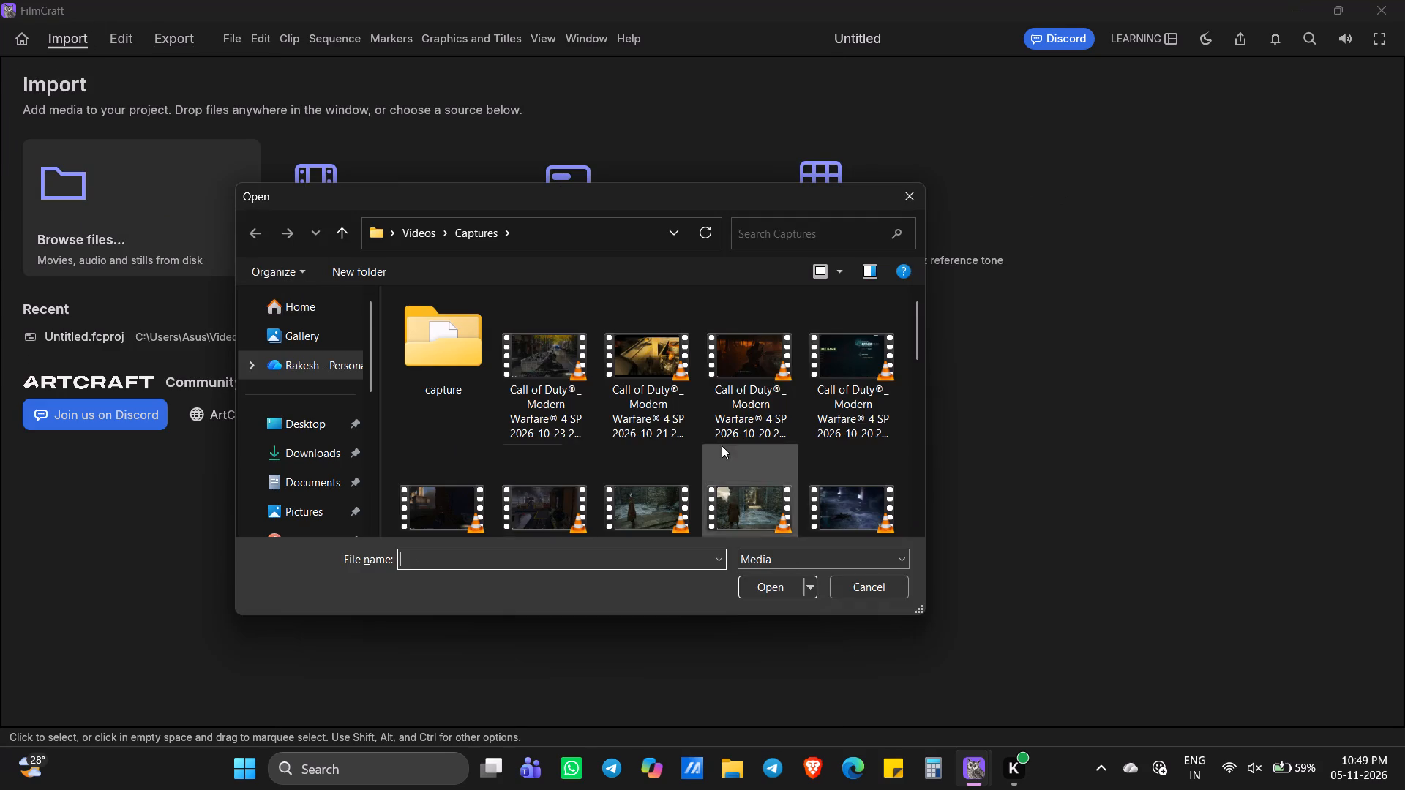
pyautogui.scroll(-1, 707, 425)
pyautogui.click(656, 459)
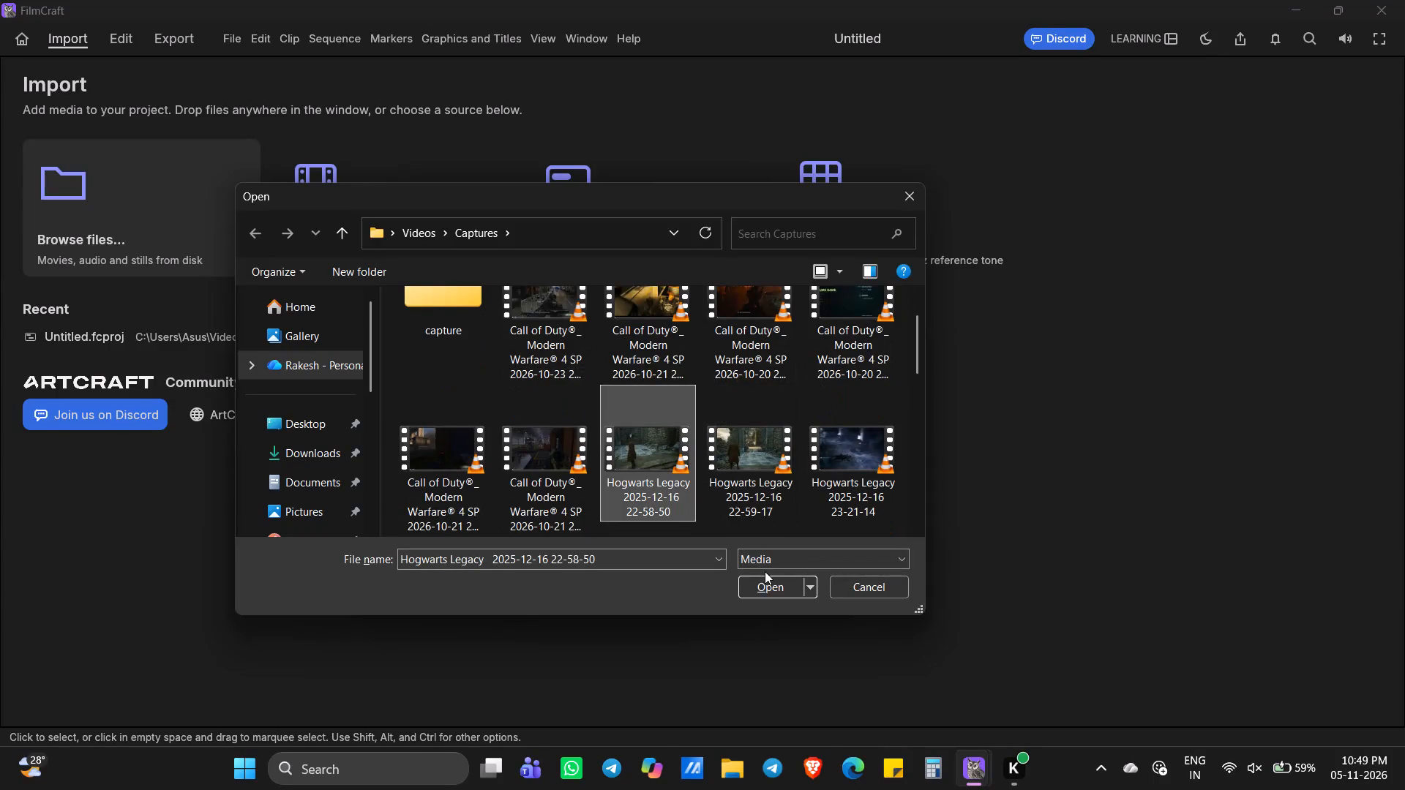
pyautogui.click(771, 580)
# Create a sequence by placing the imported Hogwarts Legacy clip from the project bin on the empty timeline.
pyautogui.scroll(-2, 146, 564)
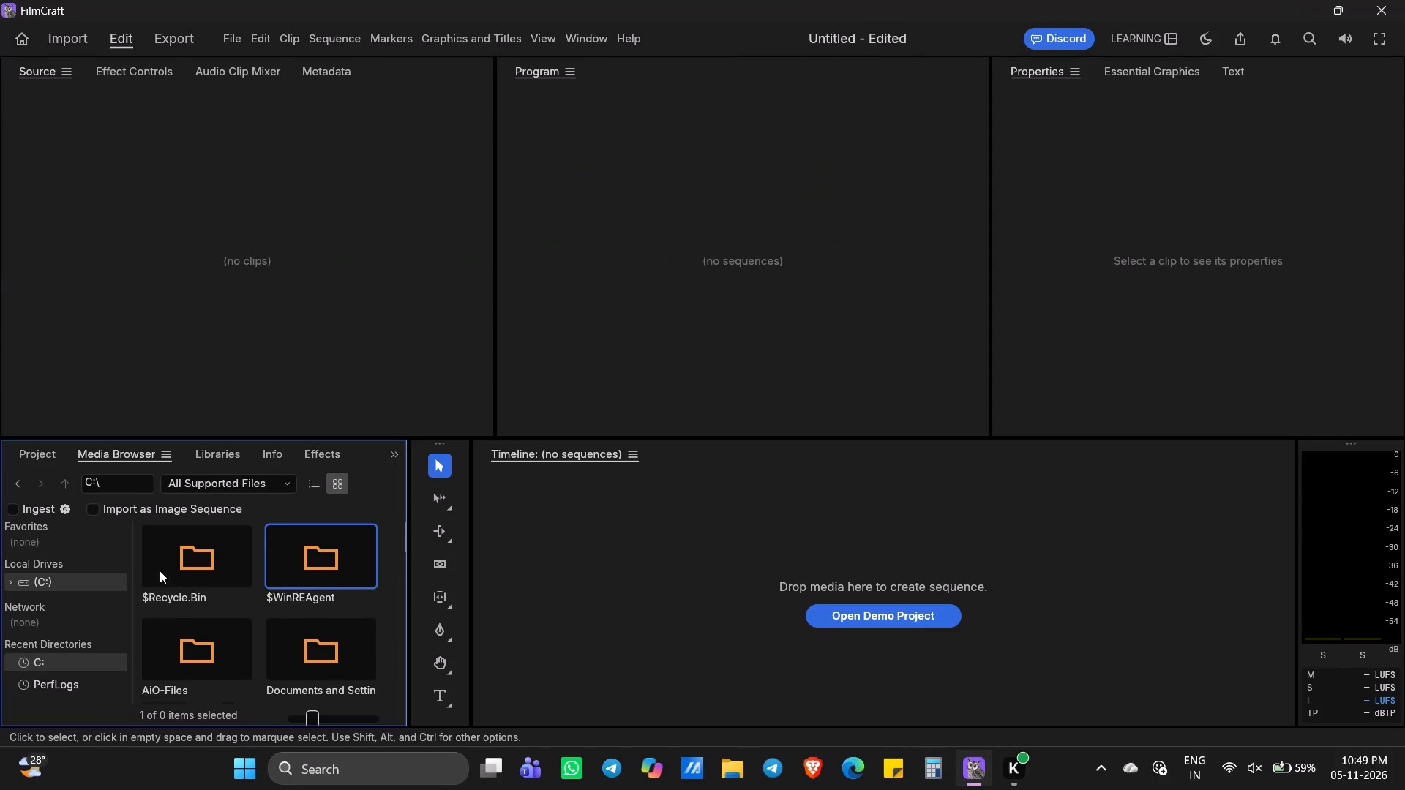
pyautogui.scroll(-4, 160, 571)
pyautogui.click(48, 464)
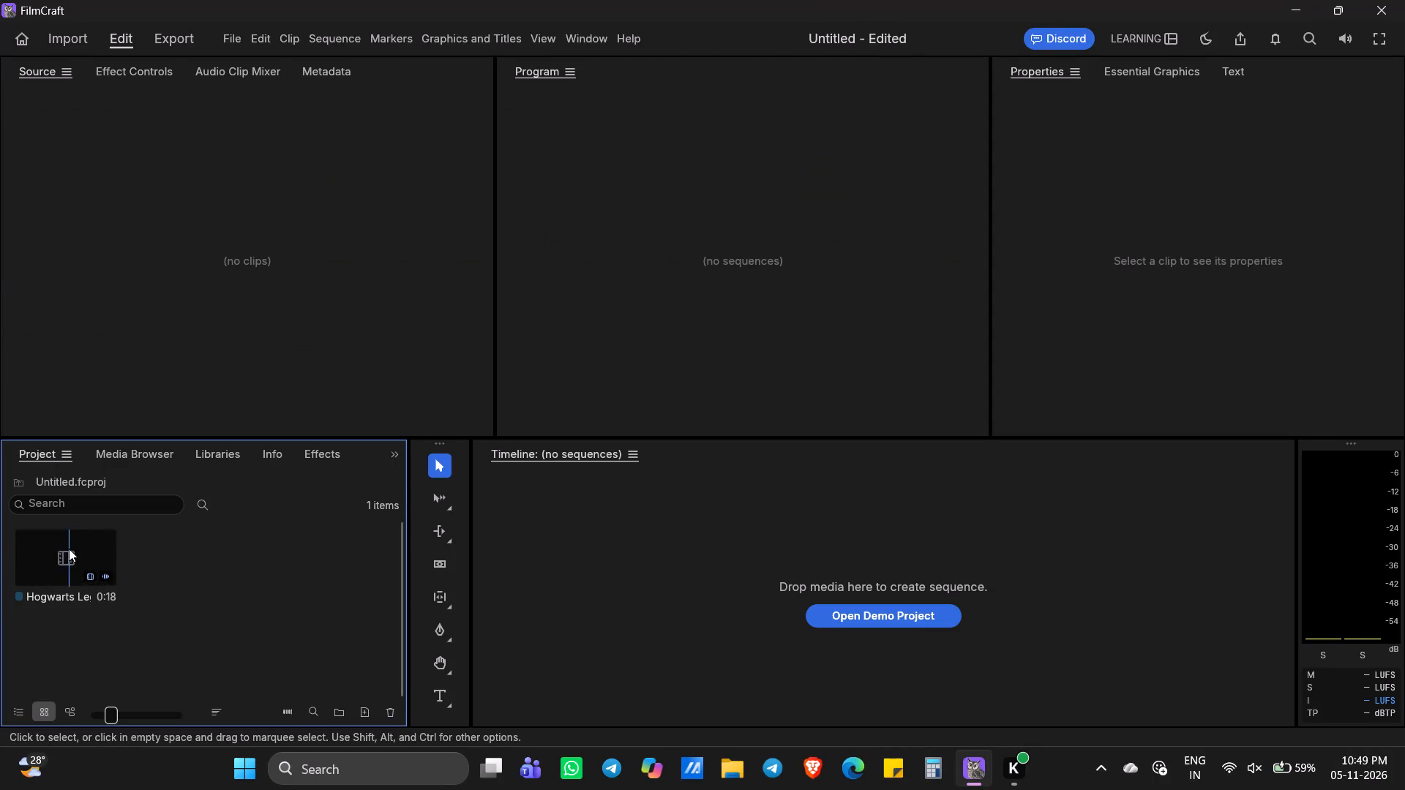
pyautogui.click(69, 549)
pyautogui.moveTo(69, 570); pyautogui.dragTo(729, 597)
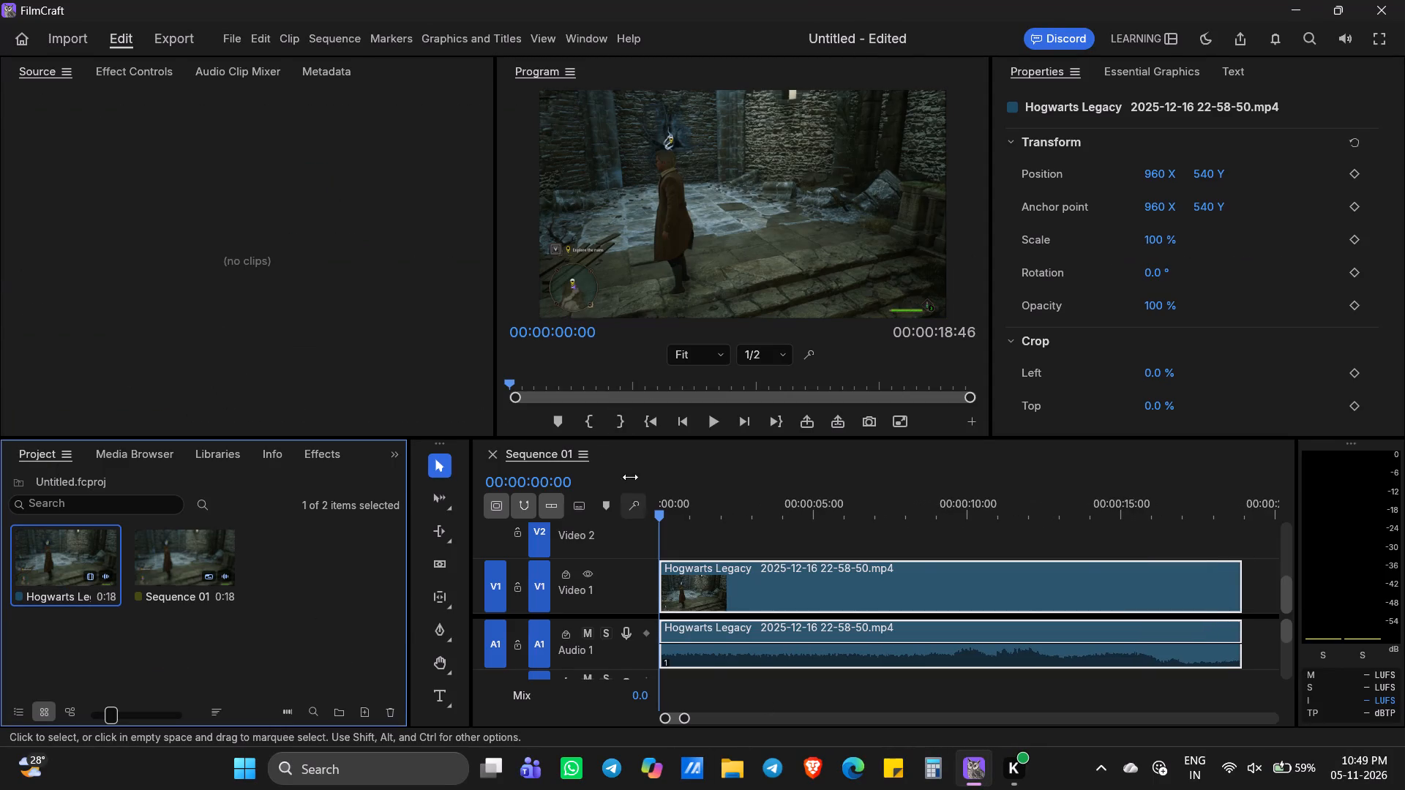
# Play the sequence from the start, jump ahead to 00:00:12:05 and resume playback.
pyautogui.click(714, 413)
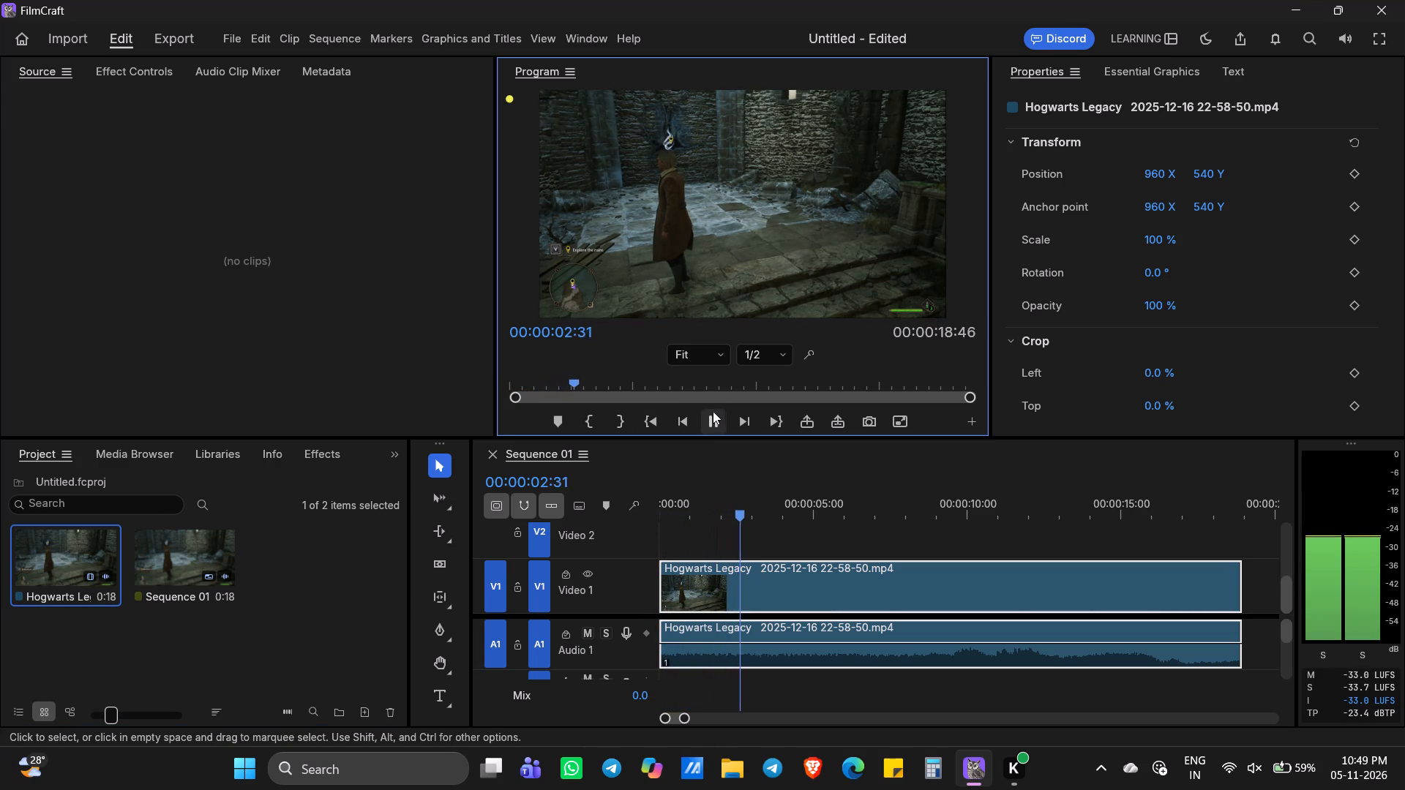
pyautogui.click(808, 390)
pyautogui.click(847, 396)
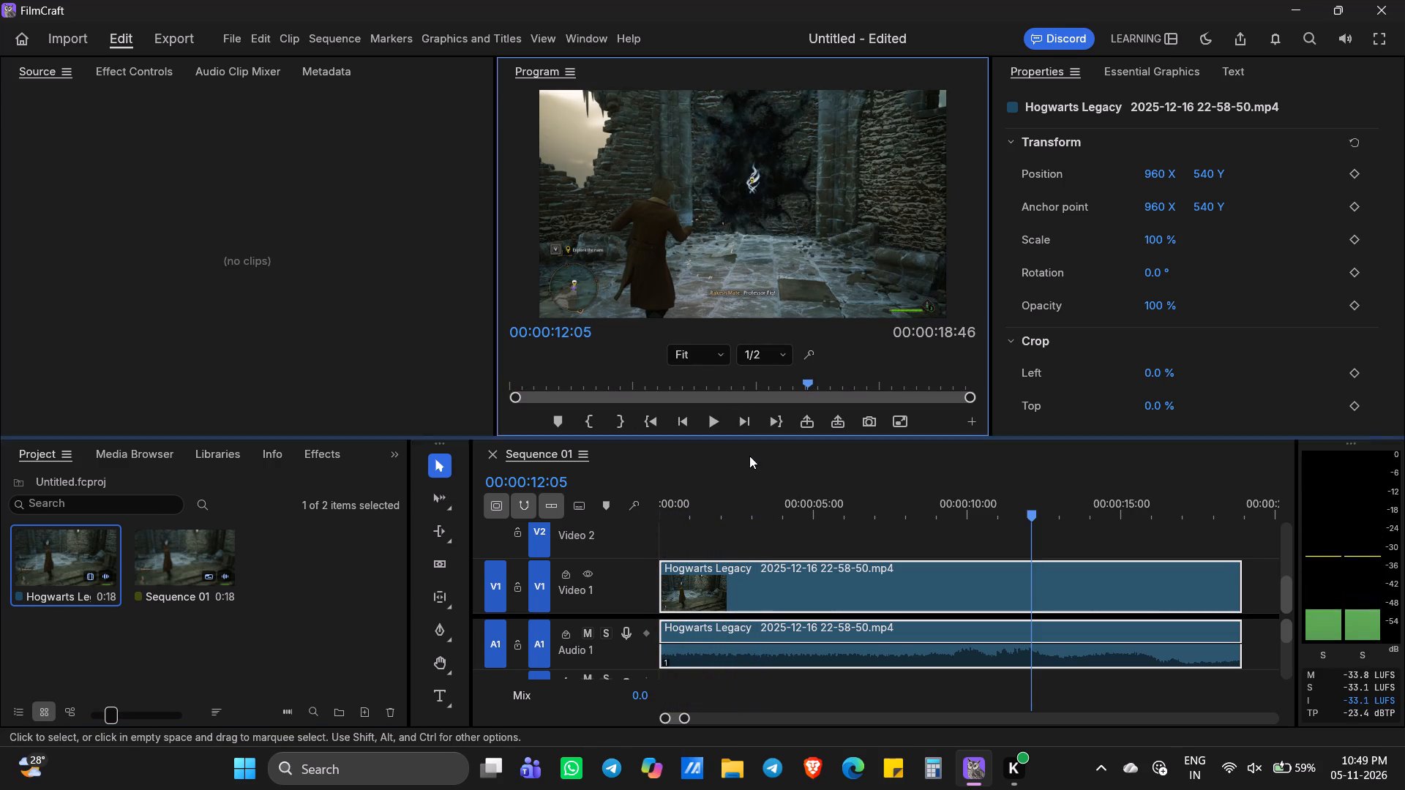
pyautogui.click(723, 424)
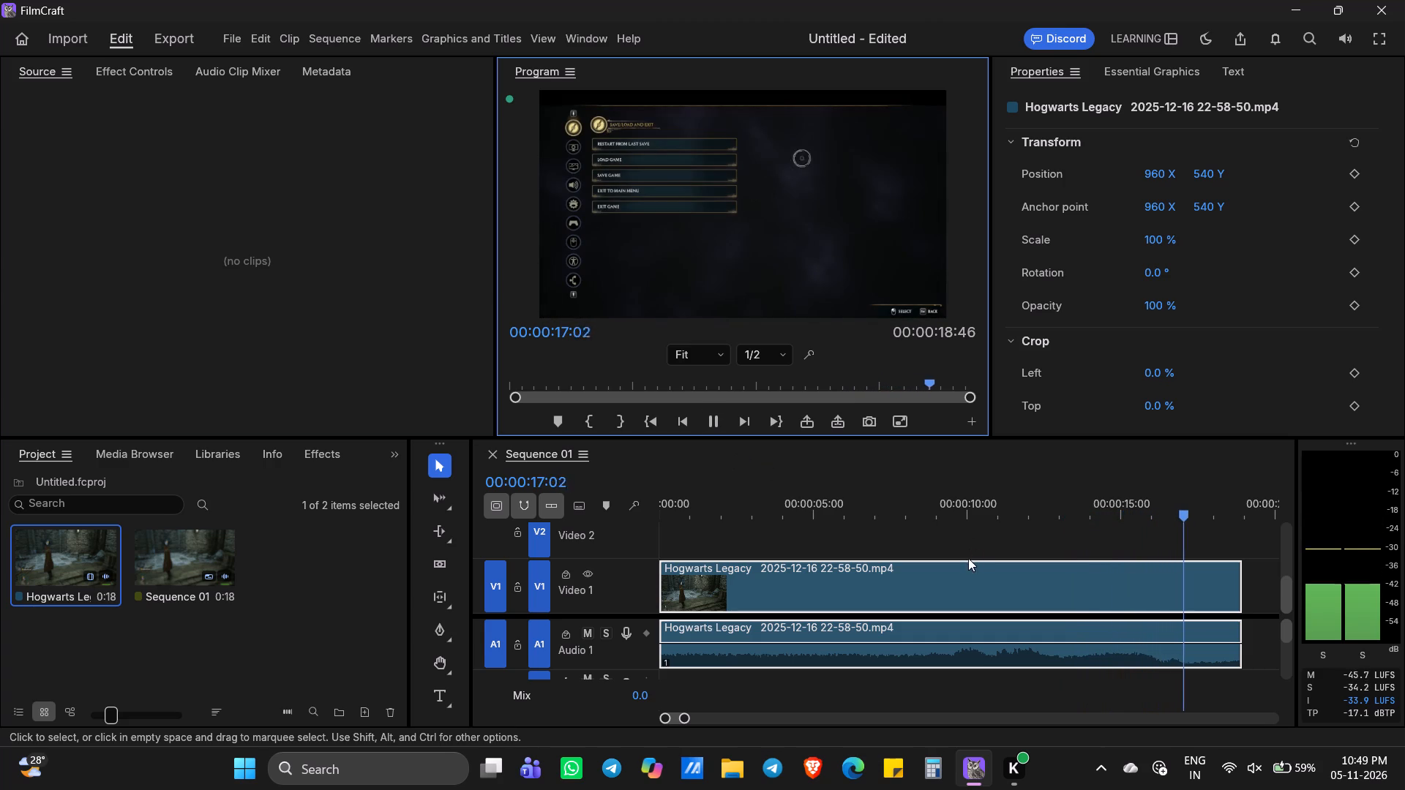
# Move the timeline playhead back to 00:00:09:17 while reviewing the sequence.
pyautogui.click(967, 536)
pyautogui.click(958, 527)
pyautogui.moveTo(1211, 519); pyautogui.dragTo(996, 514)
pyautogui.click(983, 514)
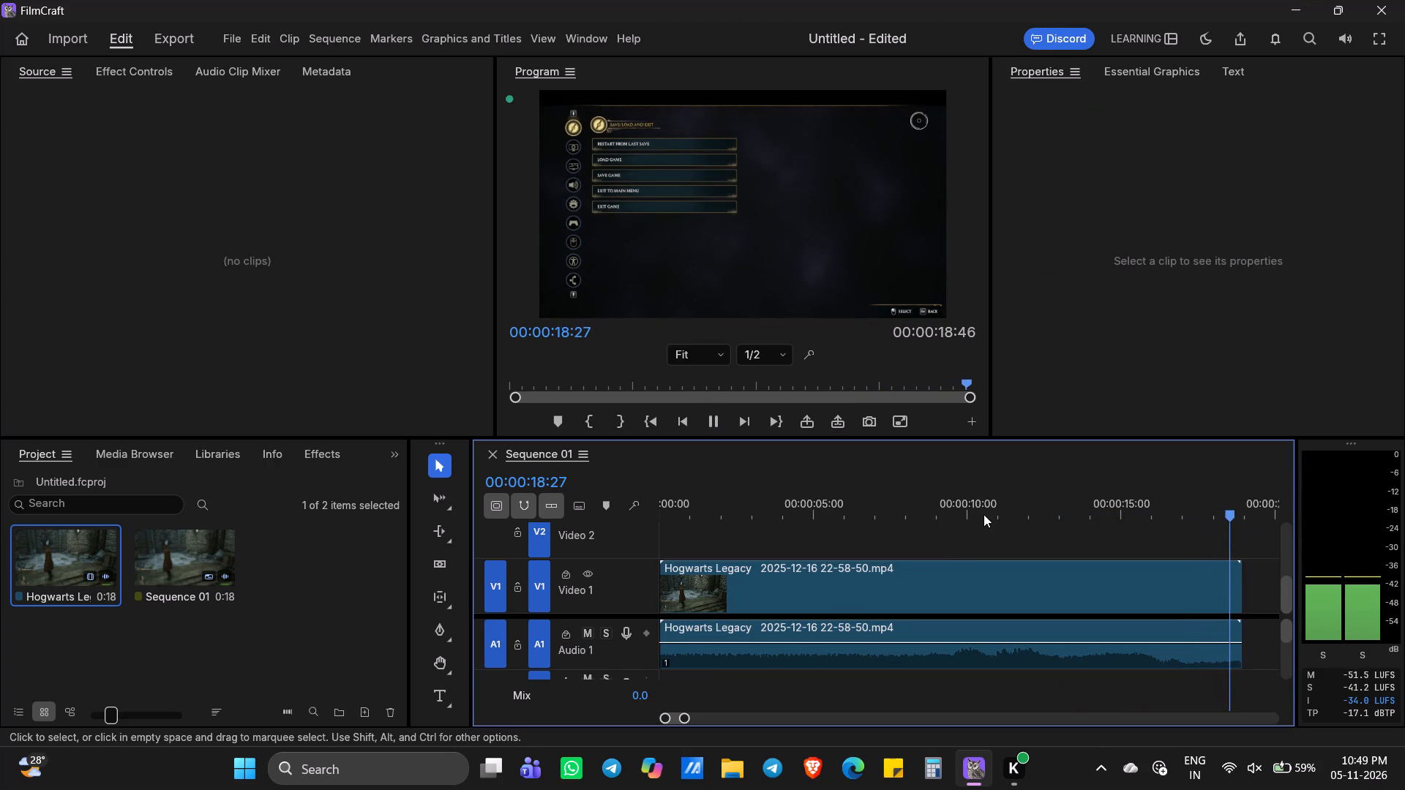
pyautogui.click(947, 513)
# Move the timeline playhead back to 00:00:05:15 in Sequence 01.
pyautogui.click(143, 570)
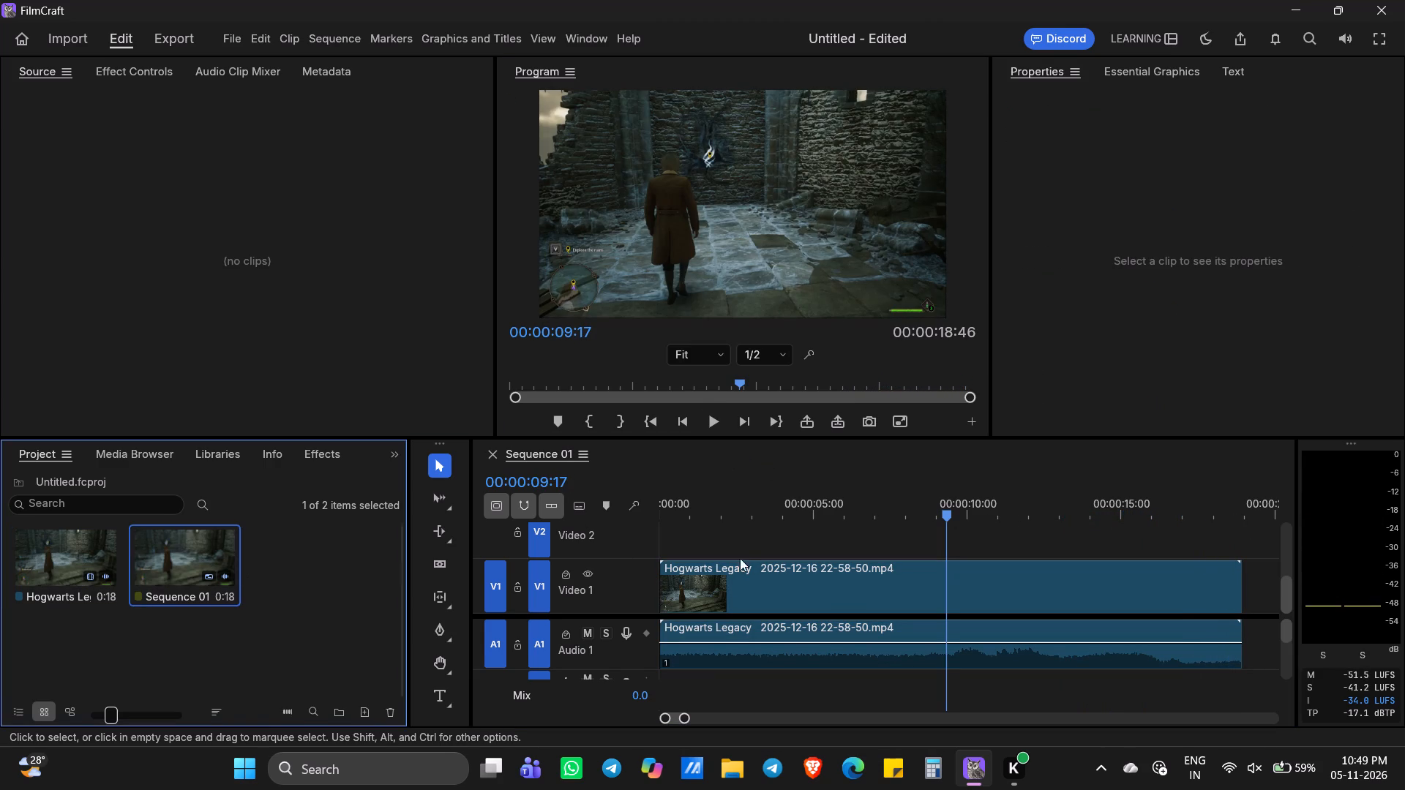
pyautogui.click(823, 516)
pyautogui.click(76, 31)
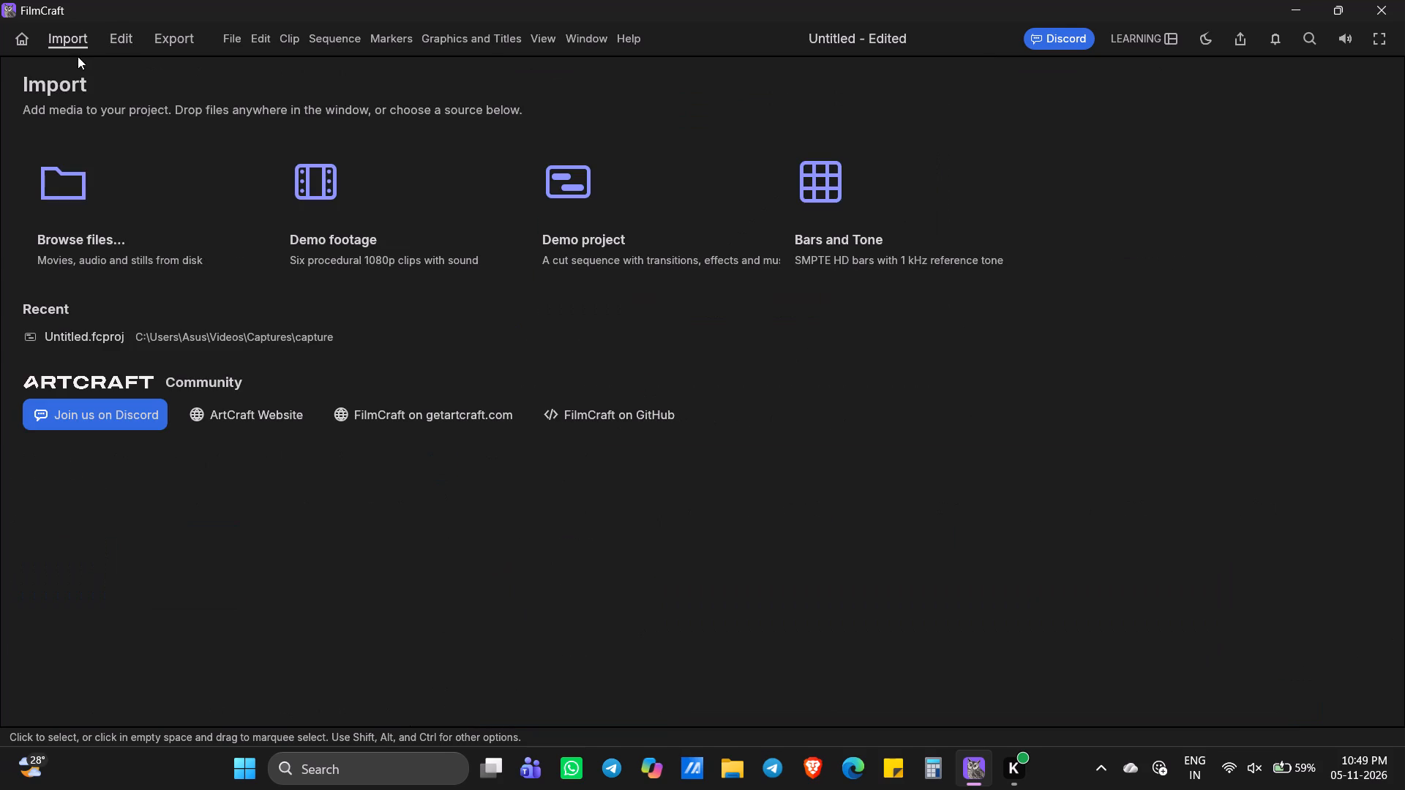
pyautogui.click(78, 255)
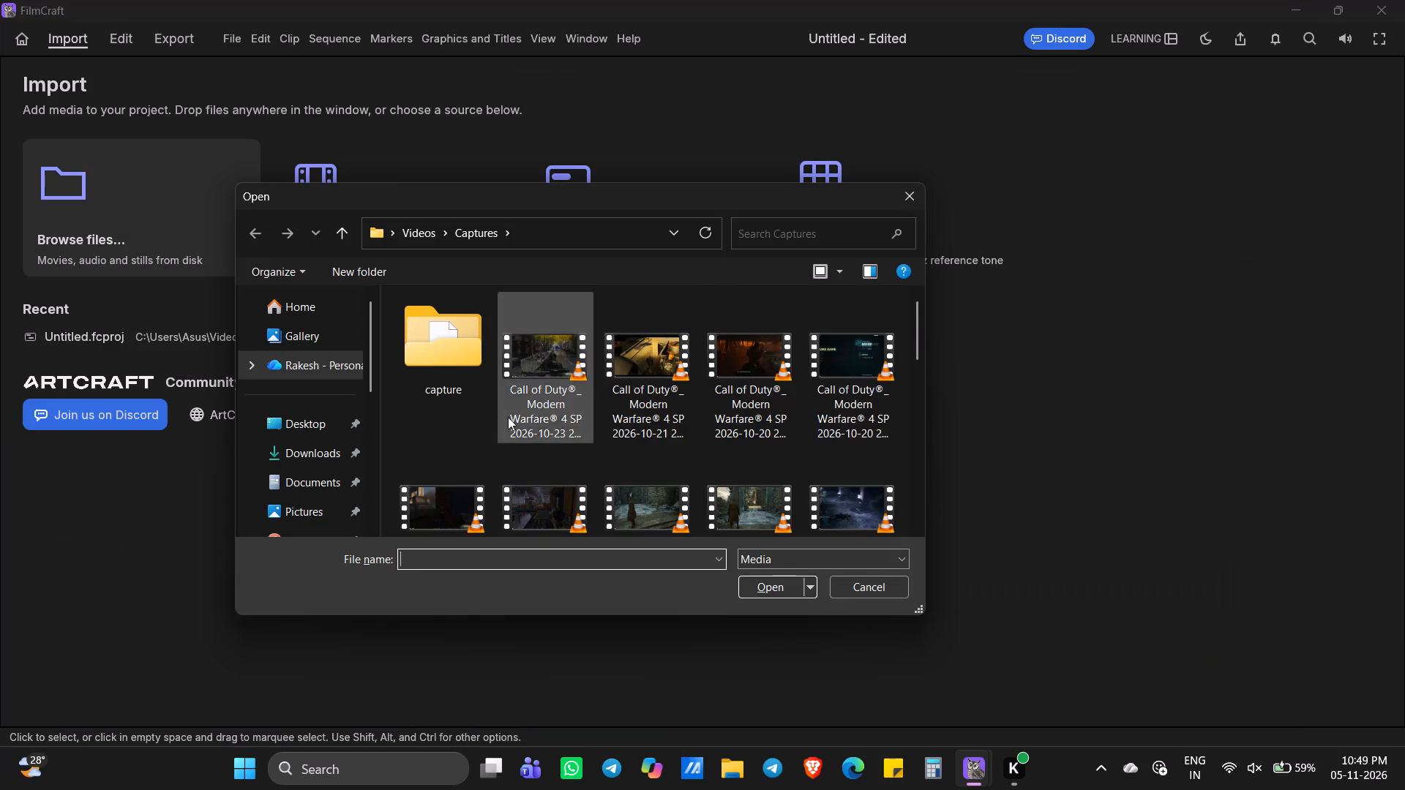
pyautogui.scroll(-4, 612, 421)
pyautogui.click(839, 481)
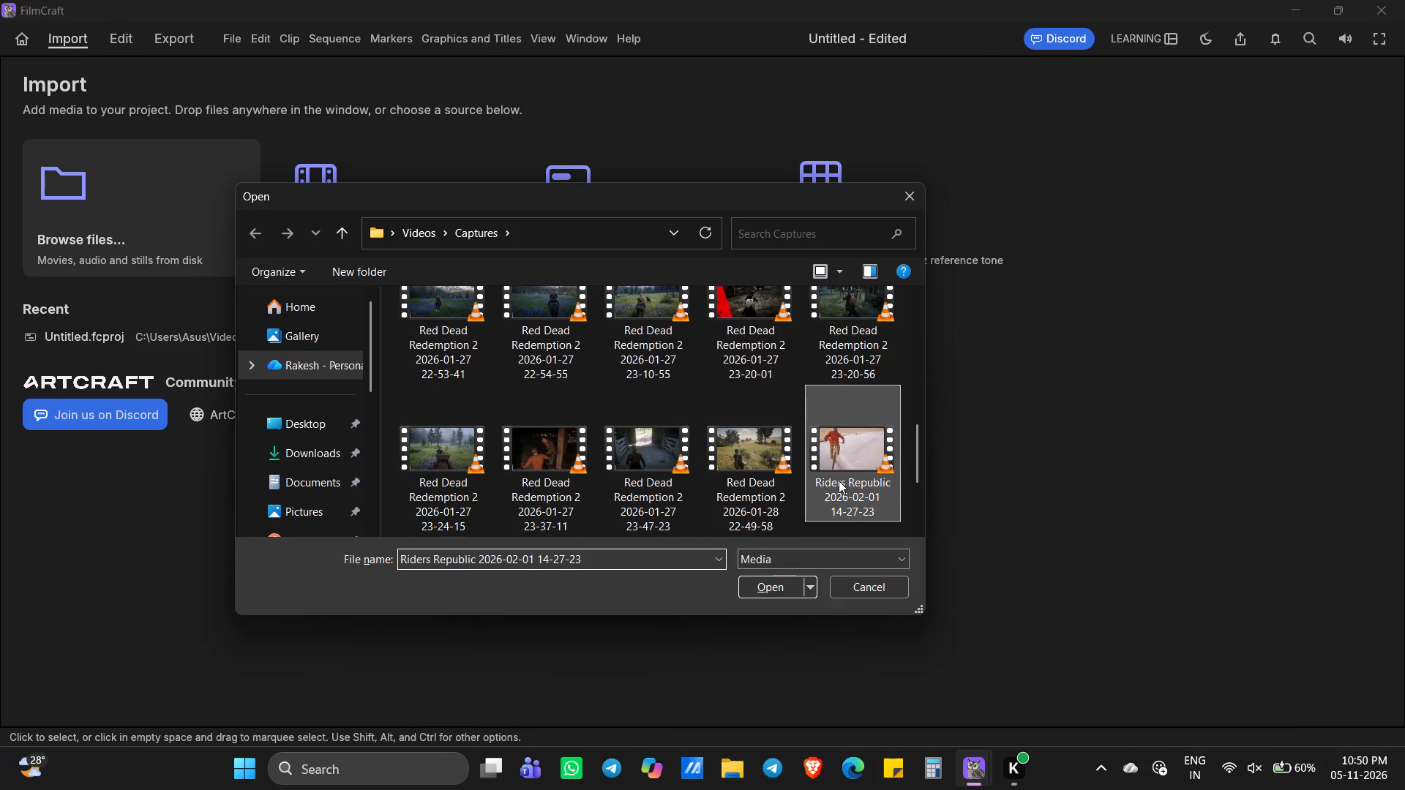
pyautogui.scroll(3, 632, 459)
pyautogui.scroll(-1, 619, 443)
pyautogui.click(560, 453)
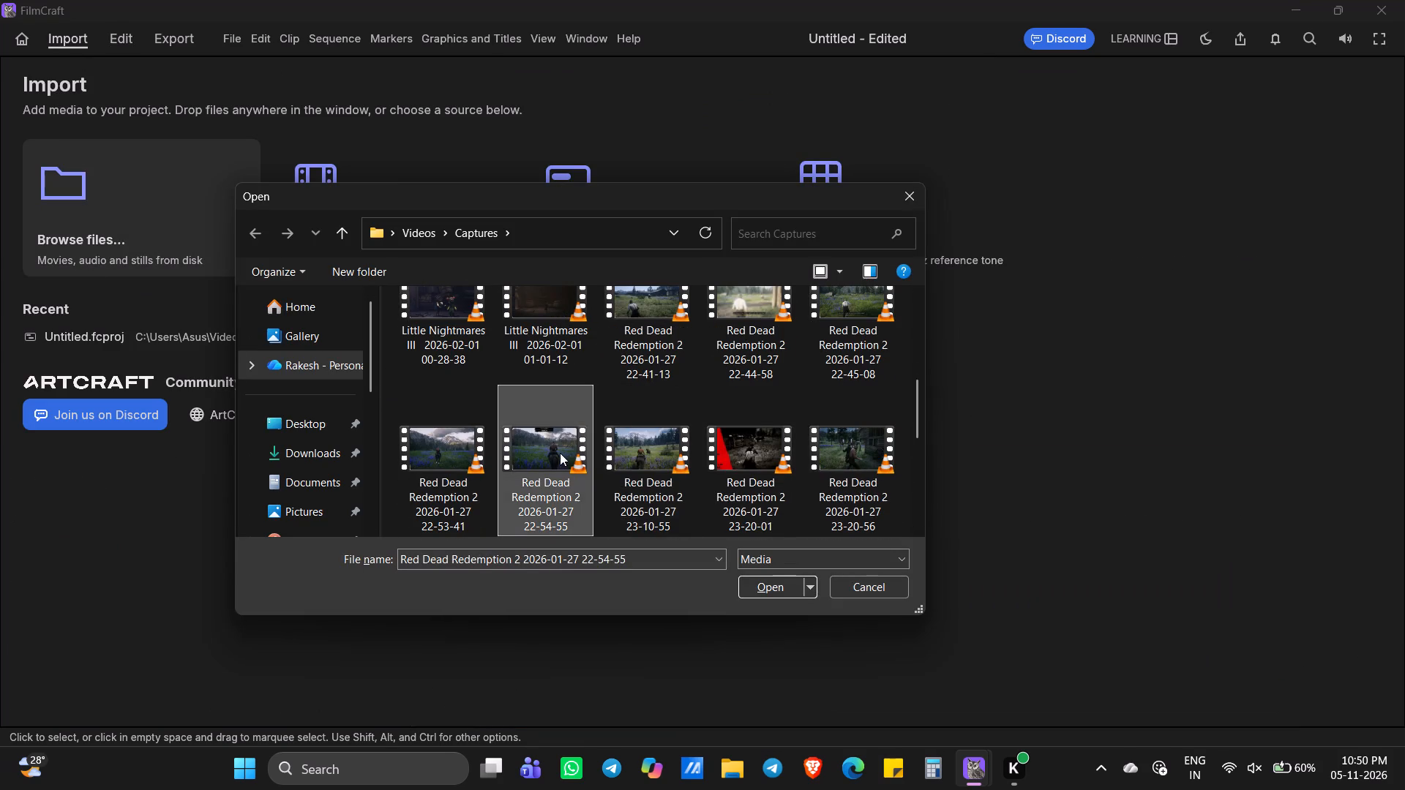
pyautogui.click(774, 576)
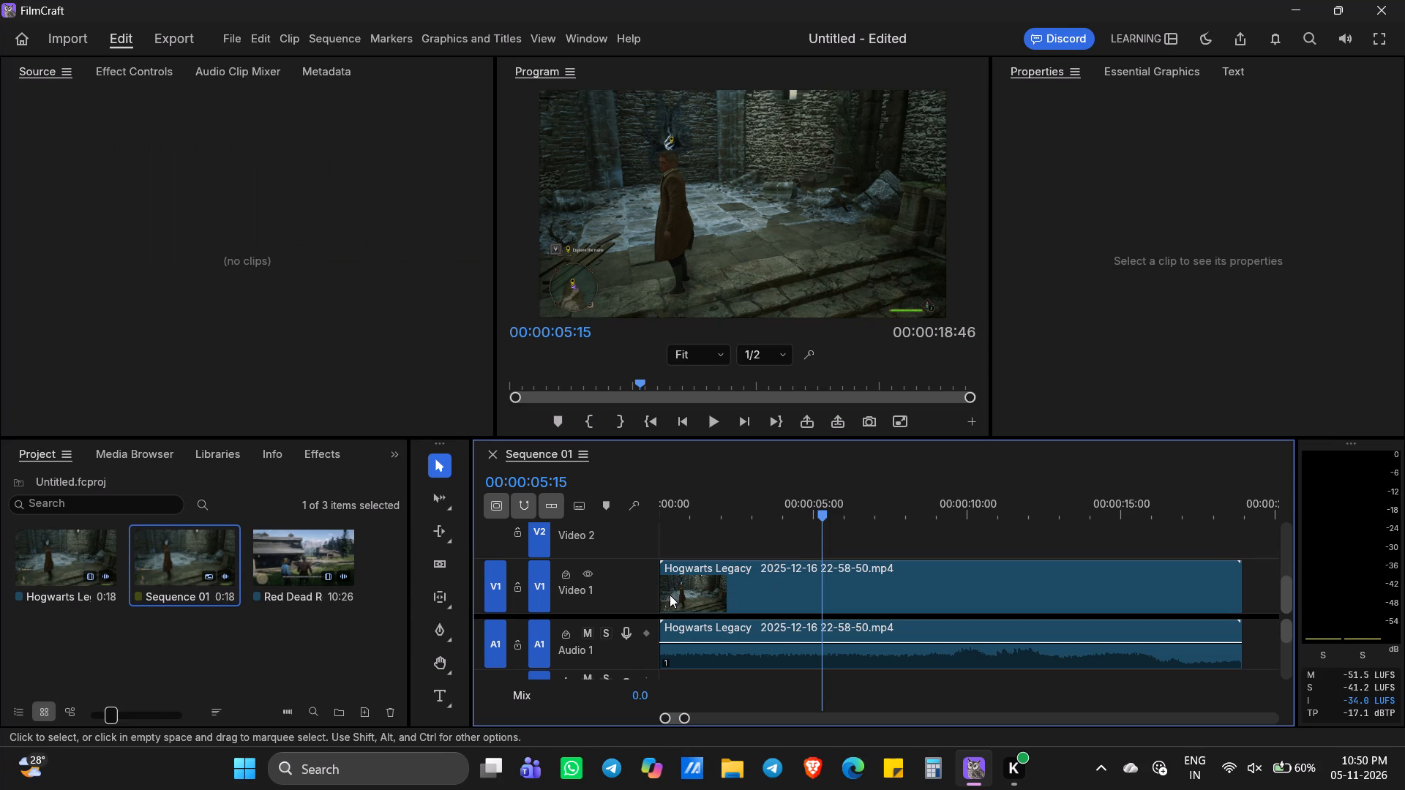
# Delete the Hogwarts Legacy clip, video and audio, from the Sequence 01 timeline.
pyautogui.rightClick(794, 602)
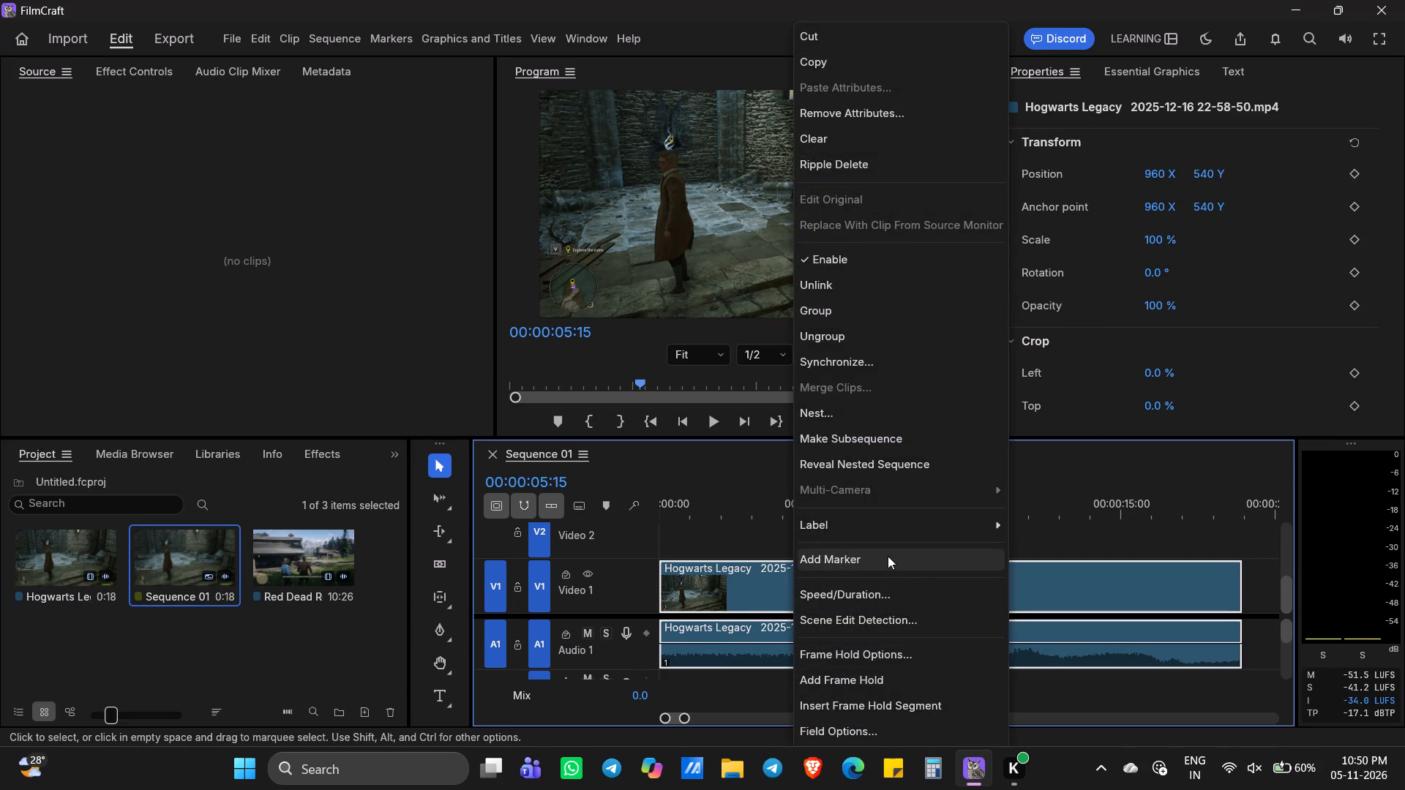
pyautogui.press('Delete')
# Place the Red Dead Redemption 2 clip from the project bin near the start of tracks Video 1 and Audio 1.
pyautogui.click(323, 555)
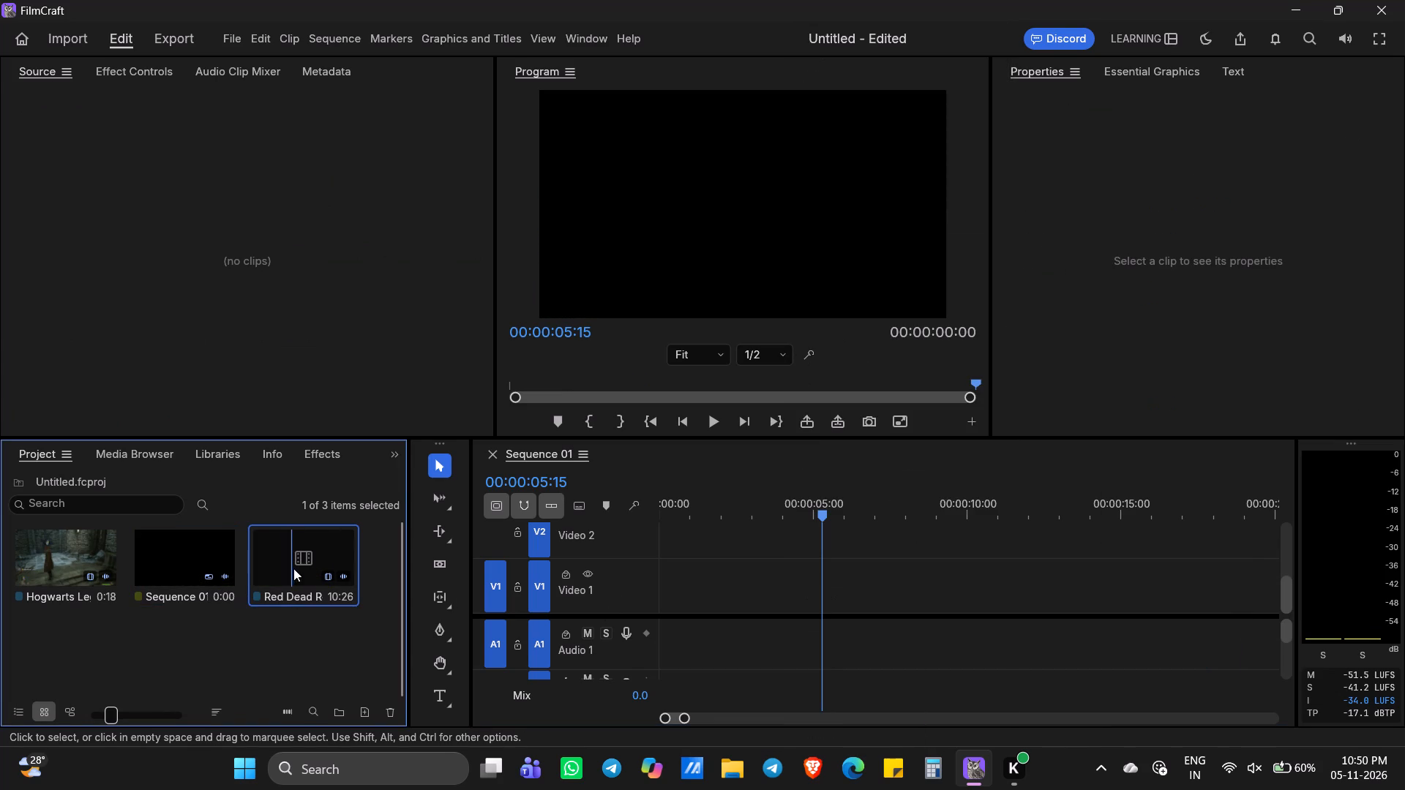
pyautogui.moveTo(293, 568); pyautogui.dragTo(658, 572)
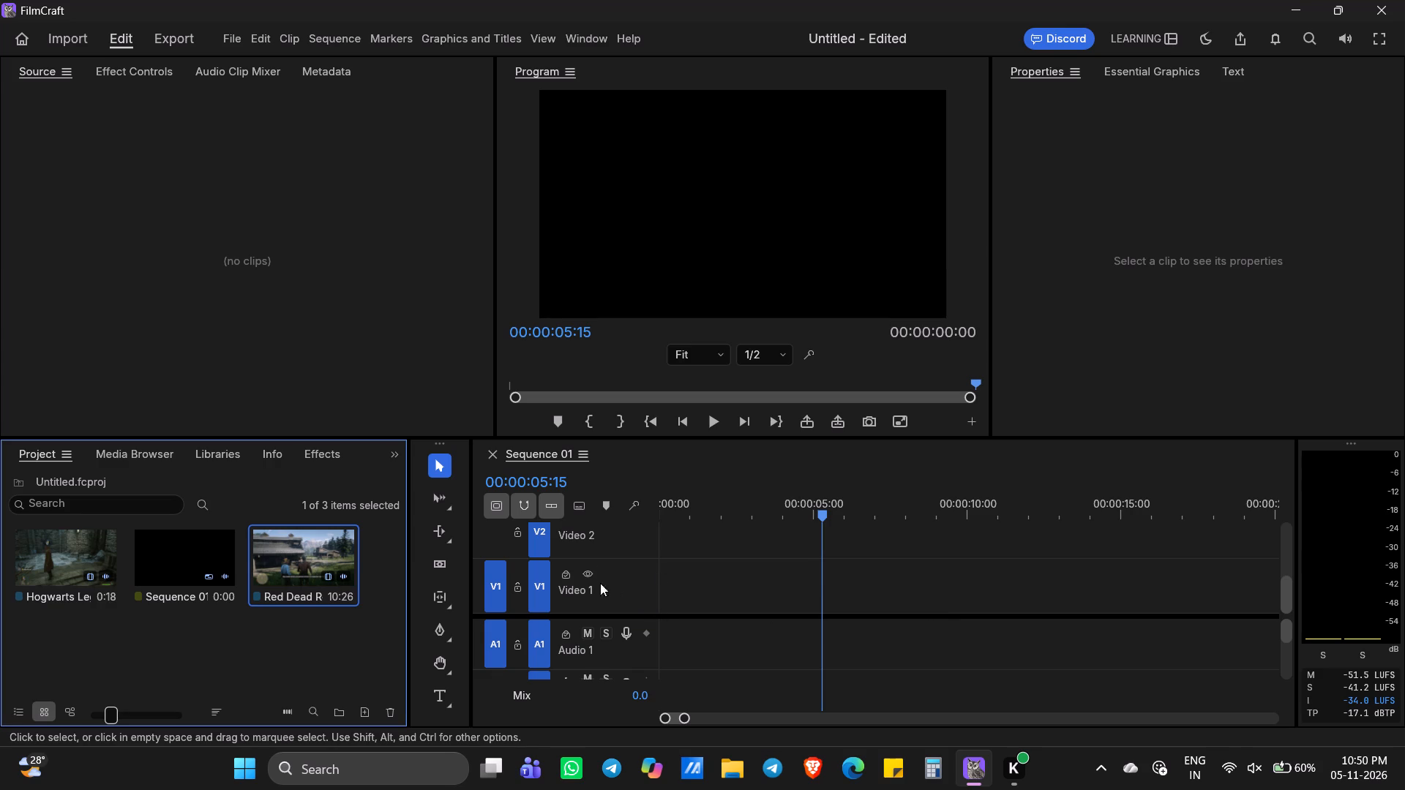
pyautogui.moveTo(335, 557); pyautogui.dragTo(674, 584)
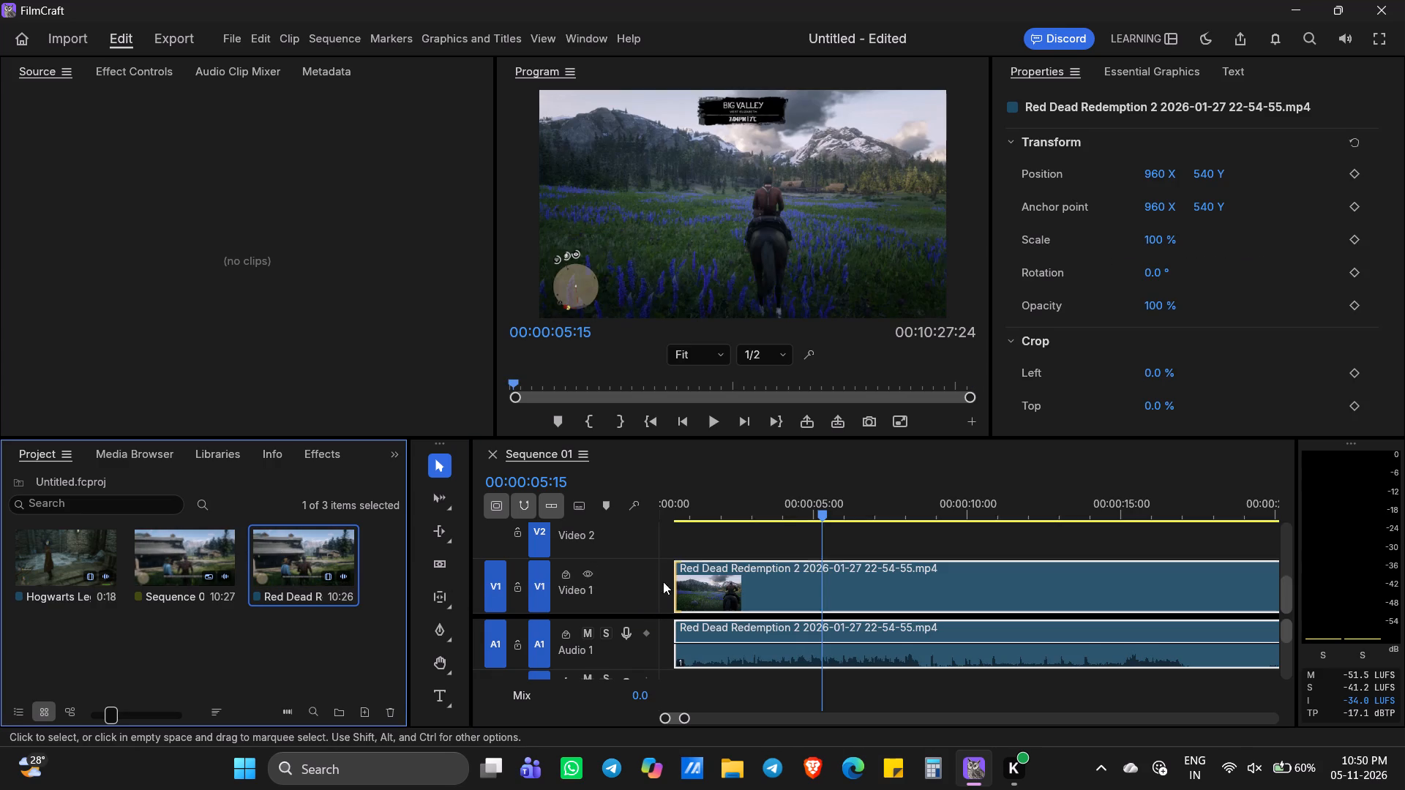
# Play the sequence from 00:00:05:15 to review the Red Dead Redemption 2 footage, showing a longer span of the timeline.
pyautogui.click(711, 421)
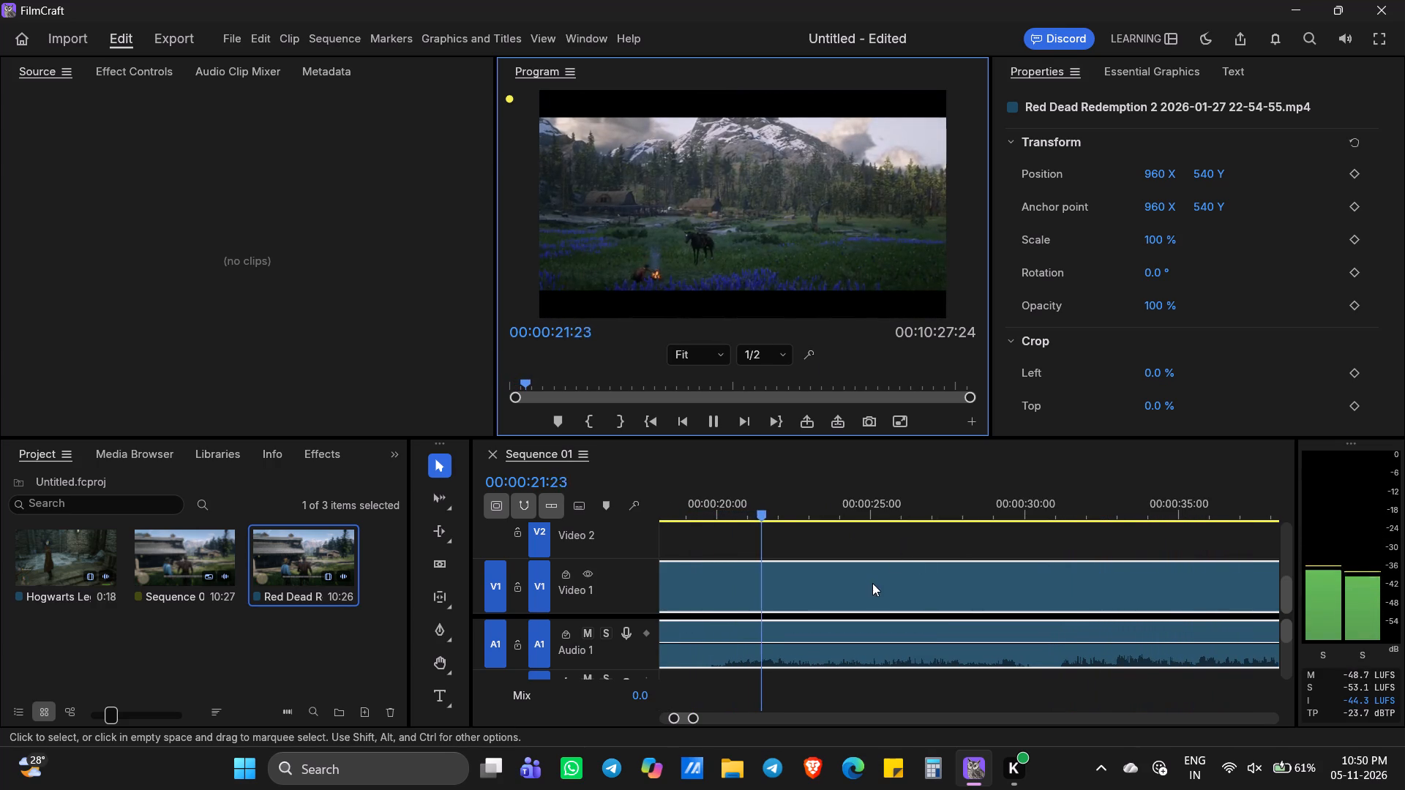
pyautogui.click(798, 586)
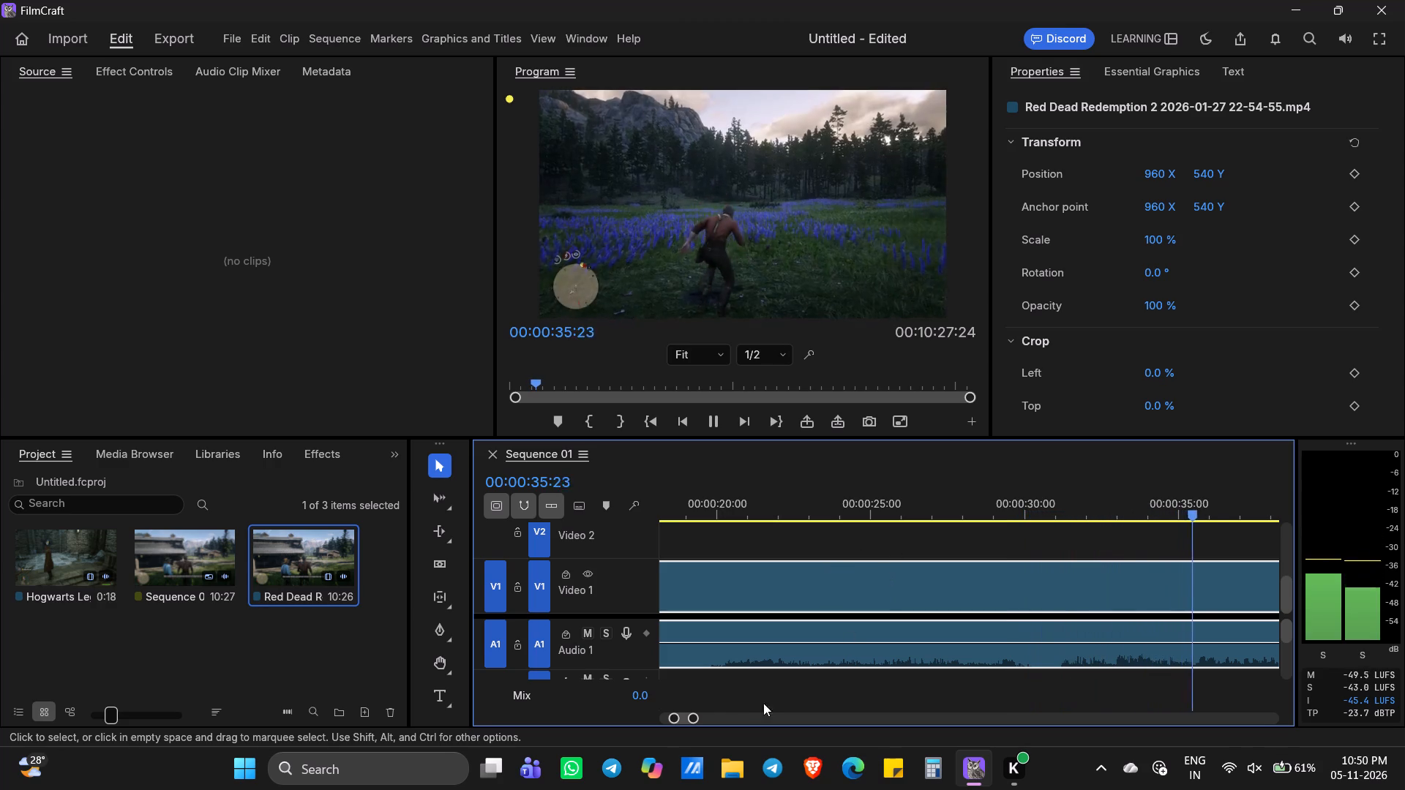
pyautogui.moveTo(696, 715); pyautogui.dragTo(711, 713)
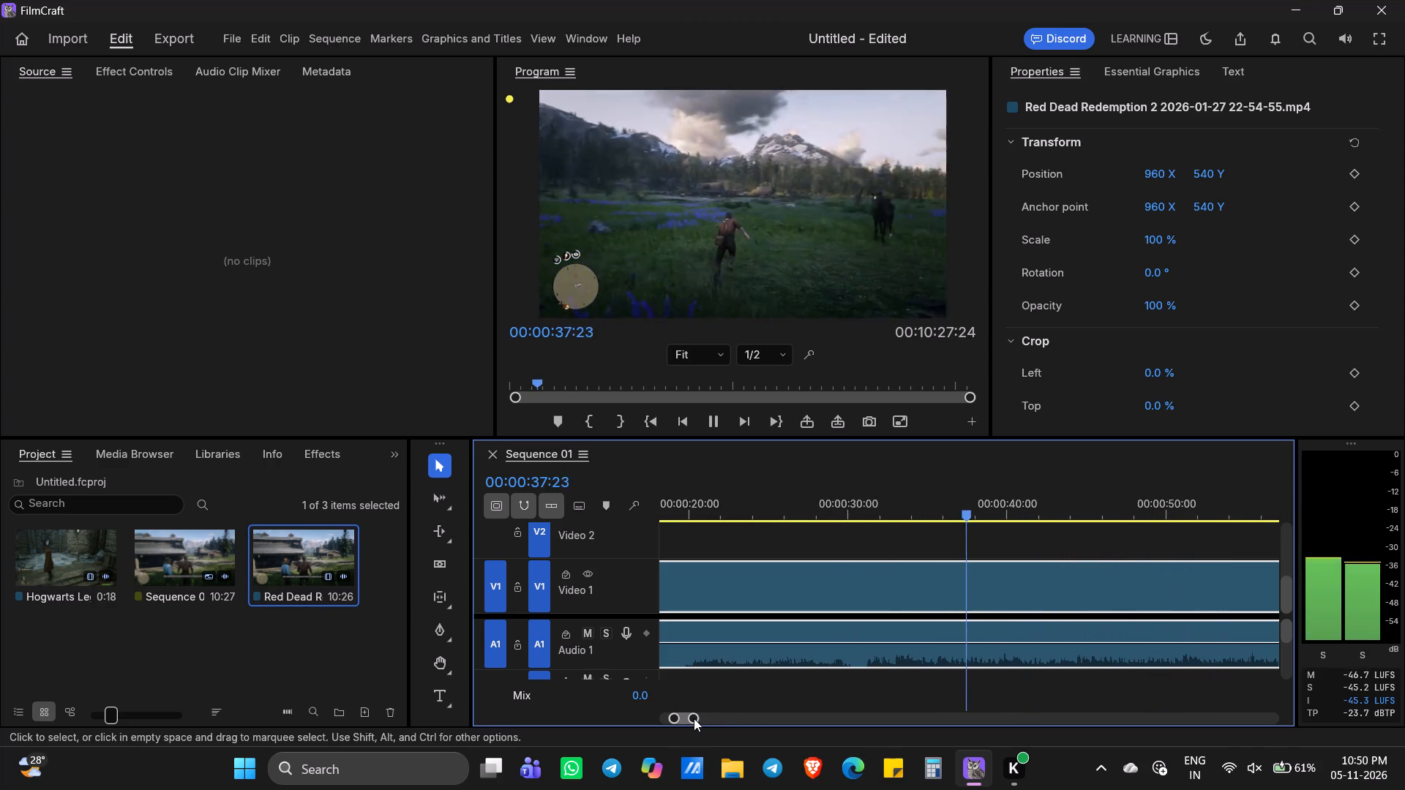
pyautogui.moveTo(694, 718); pyautogui.dragTo(746, 705)
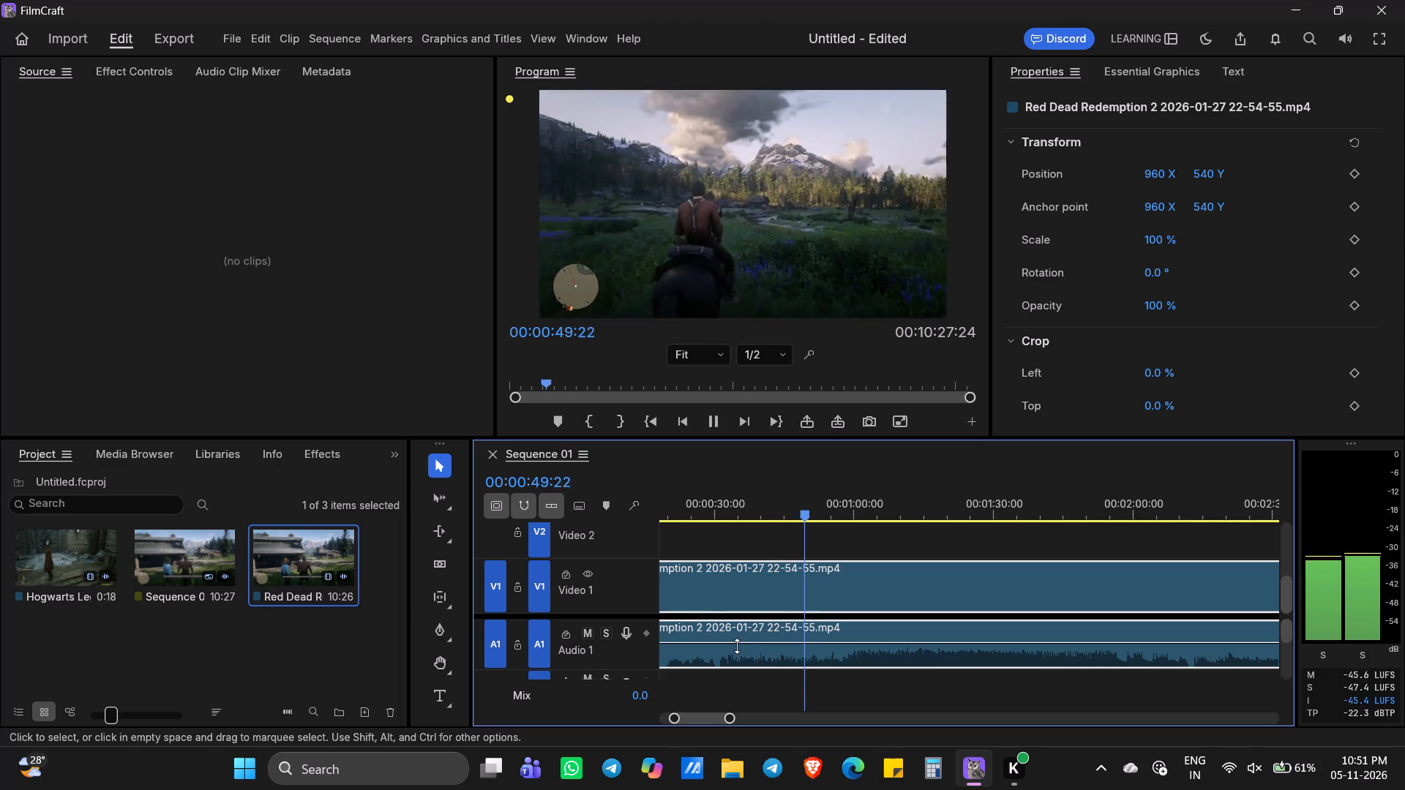
# Stop the playback and move the timeline playhead back to about 00:00:38:23.
pyautogui.press('Left')
pyautogui.press('Left')
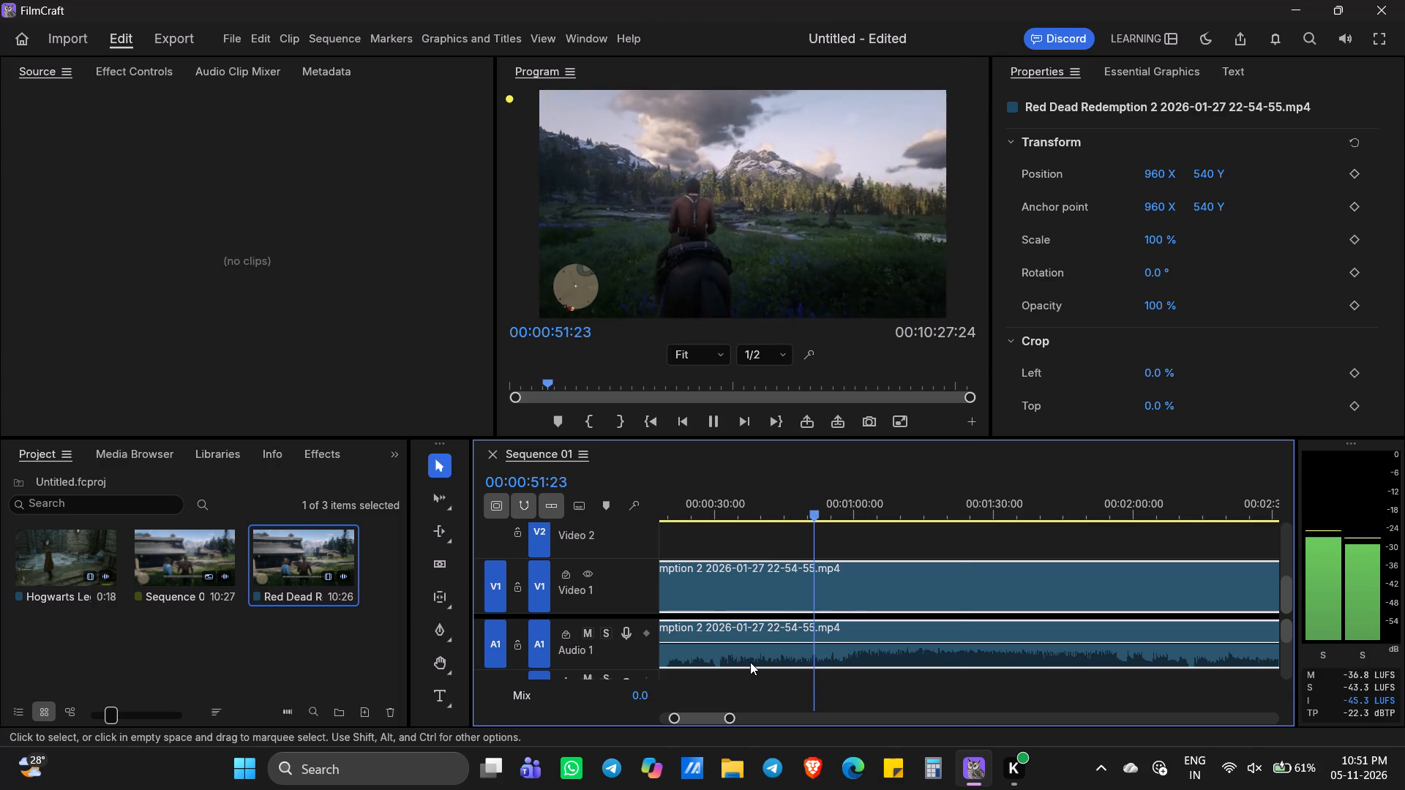
pyautogui.rightClick(743, 662)
pyautogui.click(644, 485)
pyautogui.click(735, 526)
pyautogui.click(746, 523)
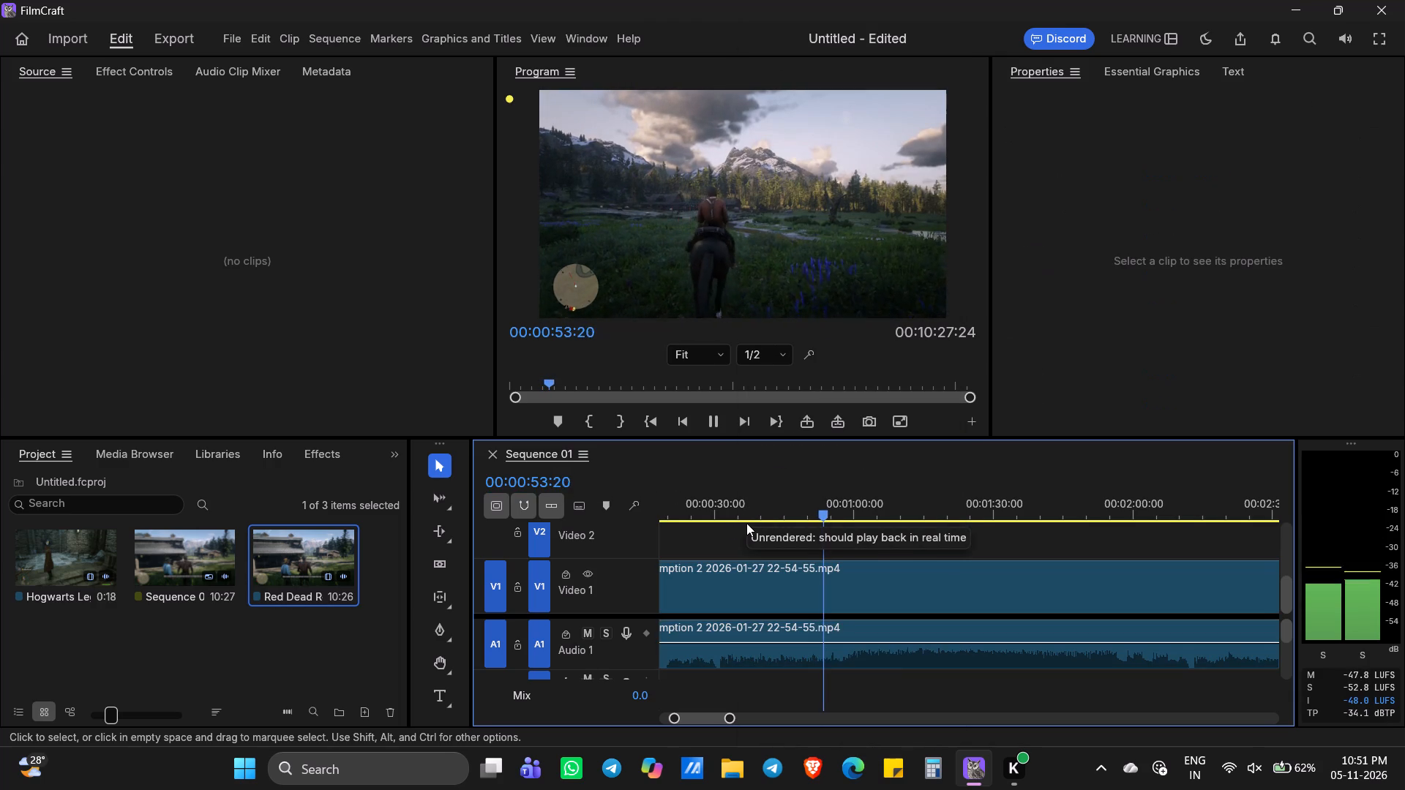
pyautogui.doubleClick(748, 522)
pyautogui.click(754, 519)
pyautogui.click(741, 517)
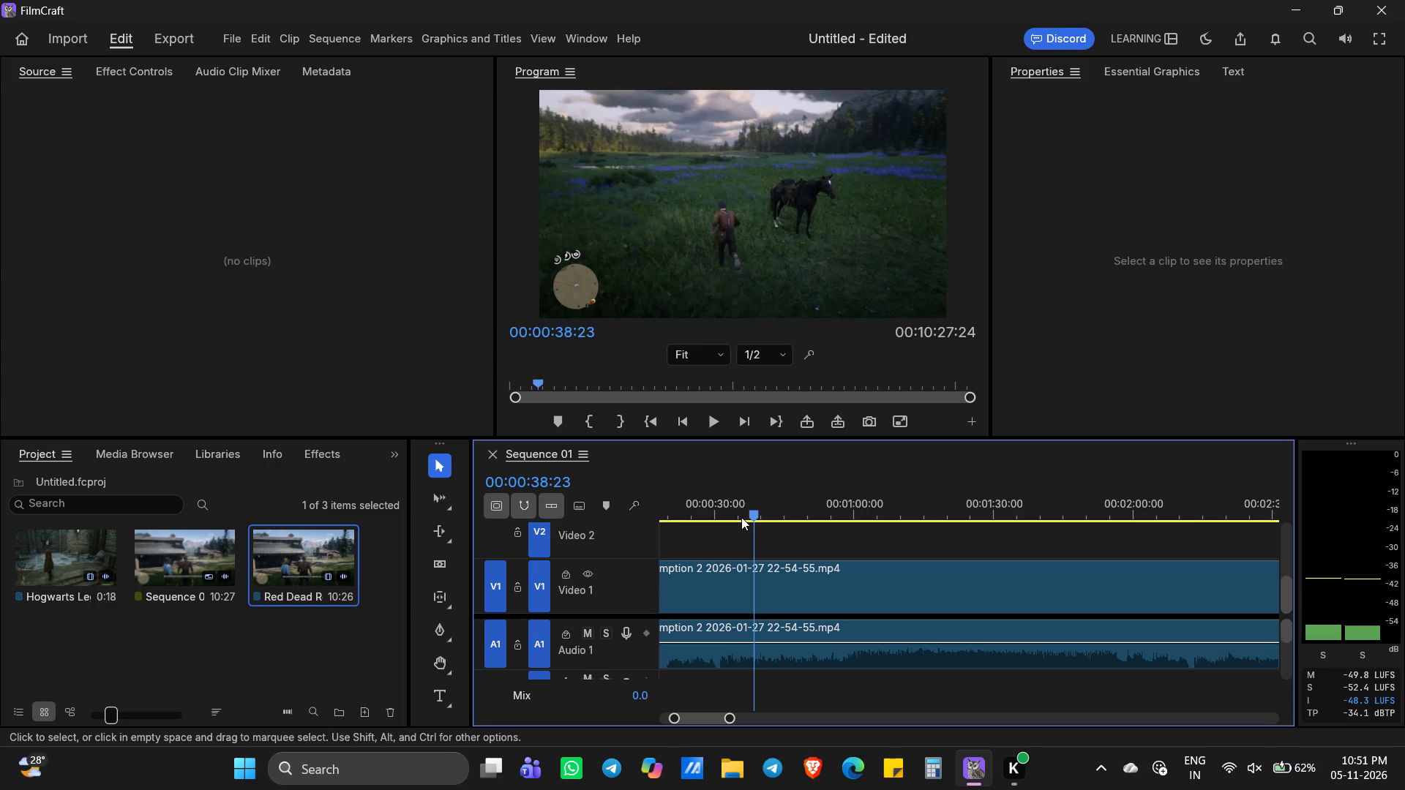
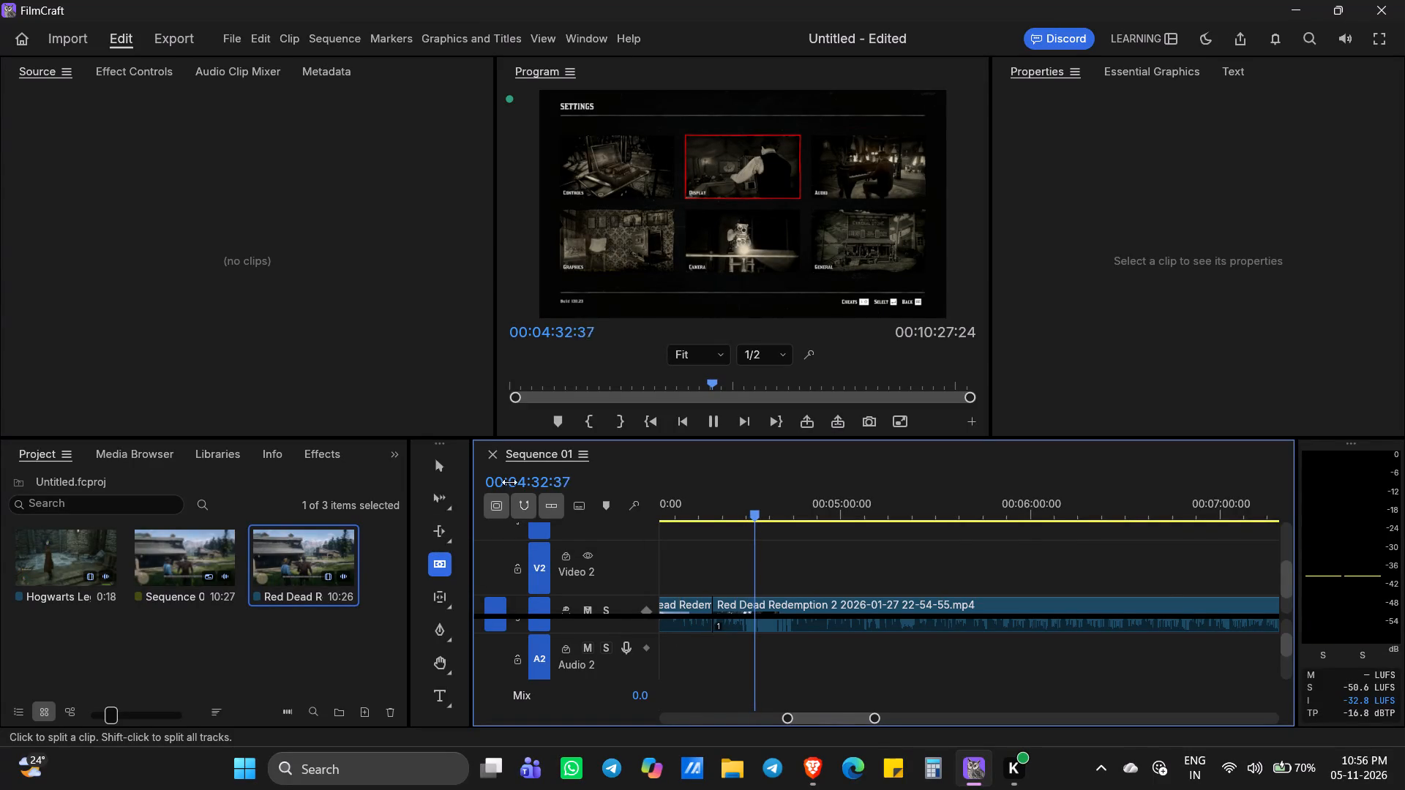
# Move the short Red Dead Redemption 2 segment ending at about 00:04:20 up to tracks Video 2 and Audio 2, starting near 00:04:00.
pyautogui.click(441, 460)
pyautogui.moveTo(681, 613); pyautogui.dragTo(754, 526)
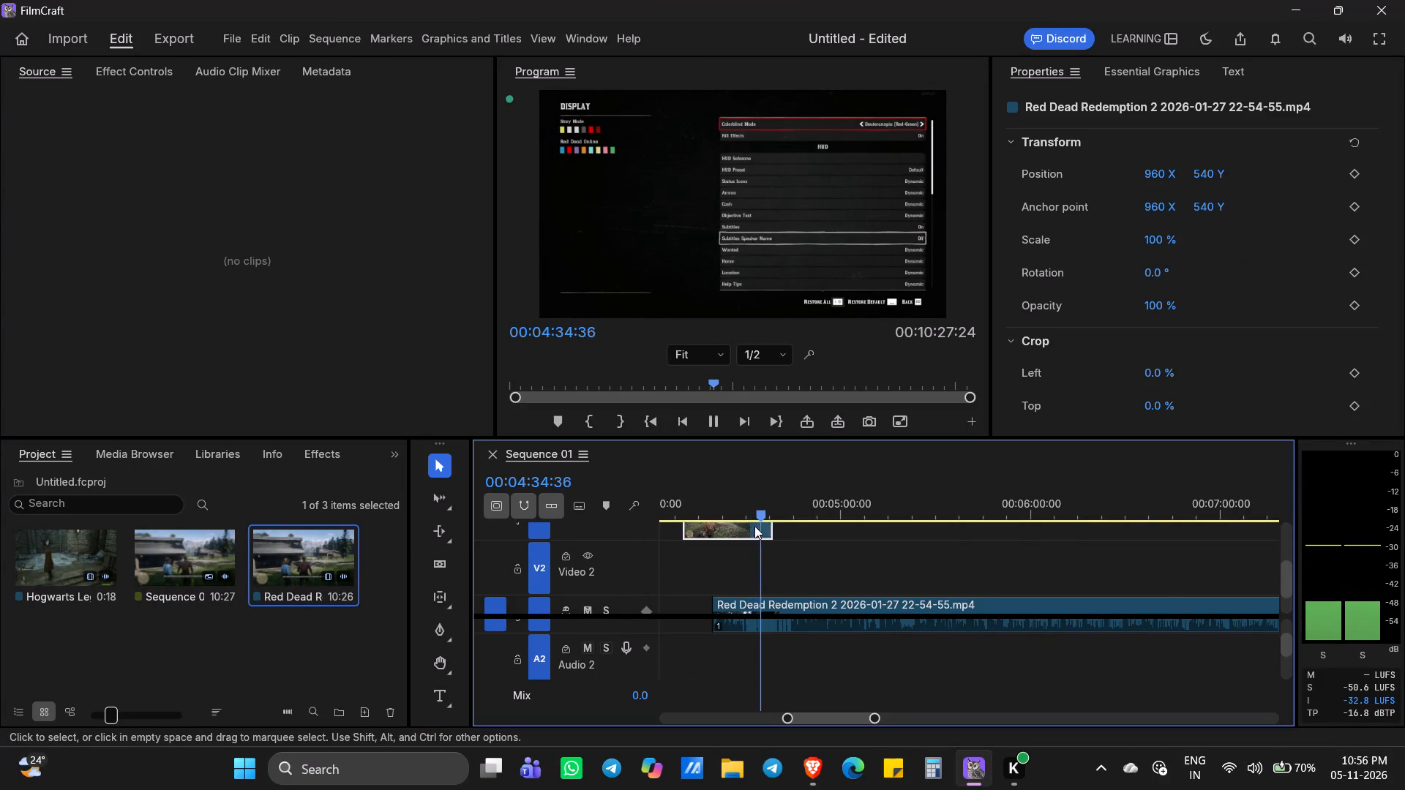
pyautogui.moveTo(754, 526); pyautogui.dragTo(709, 568)
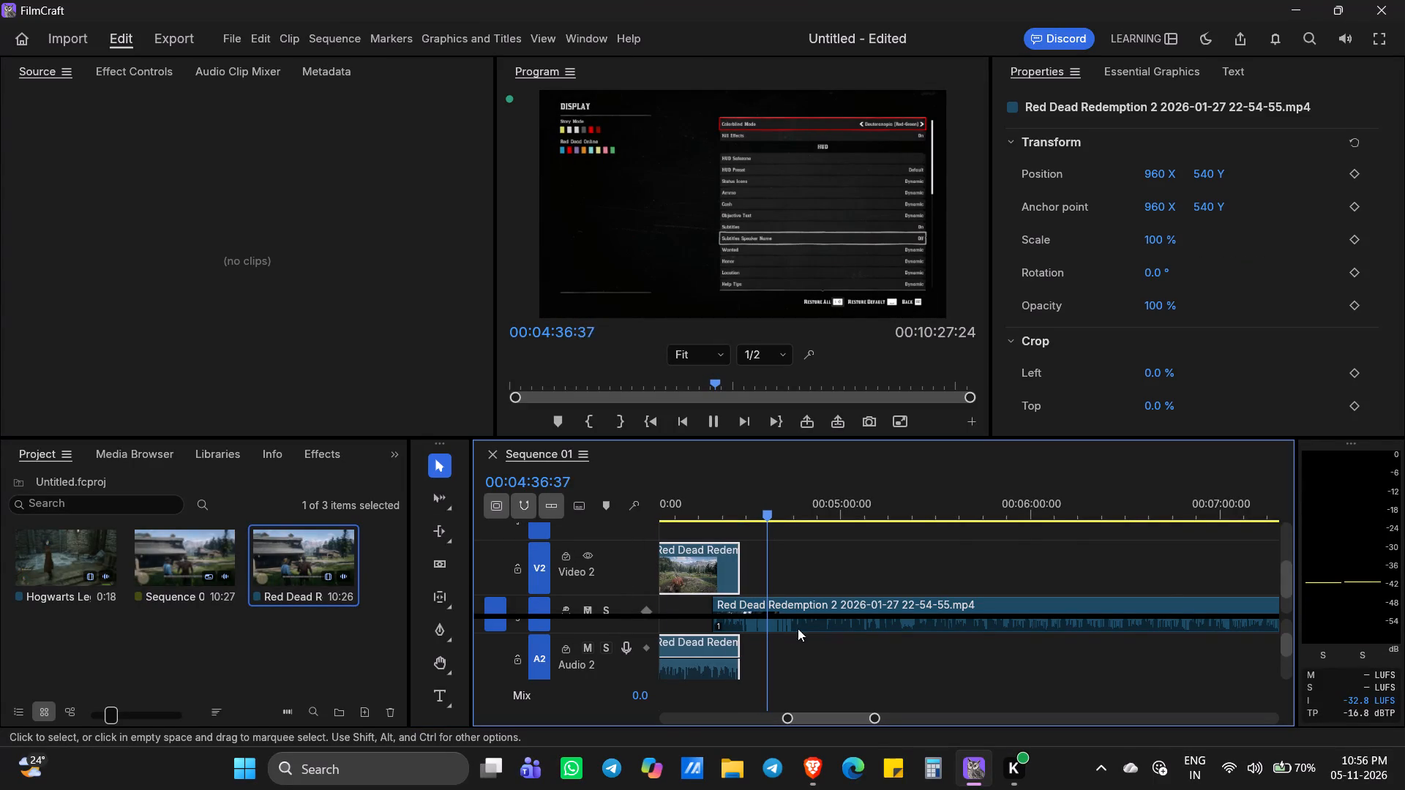
pyautogui.click(840, 623)
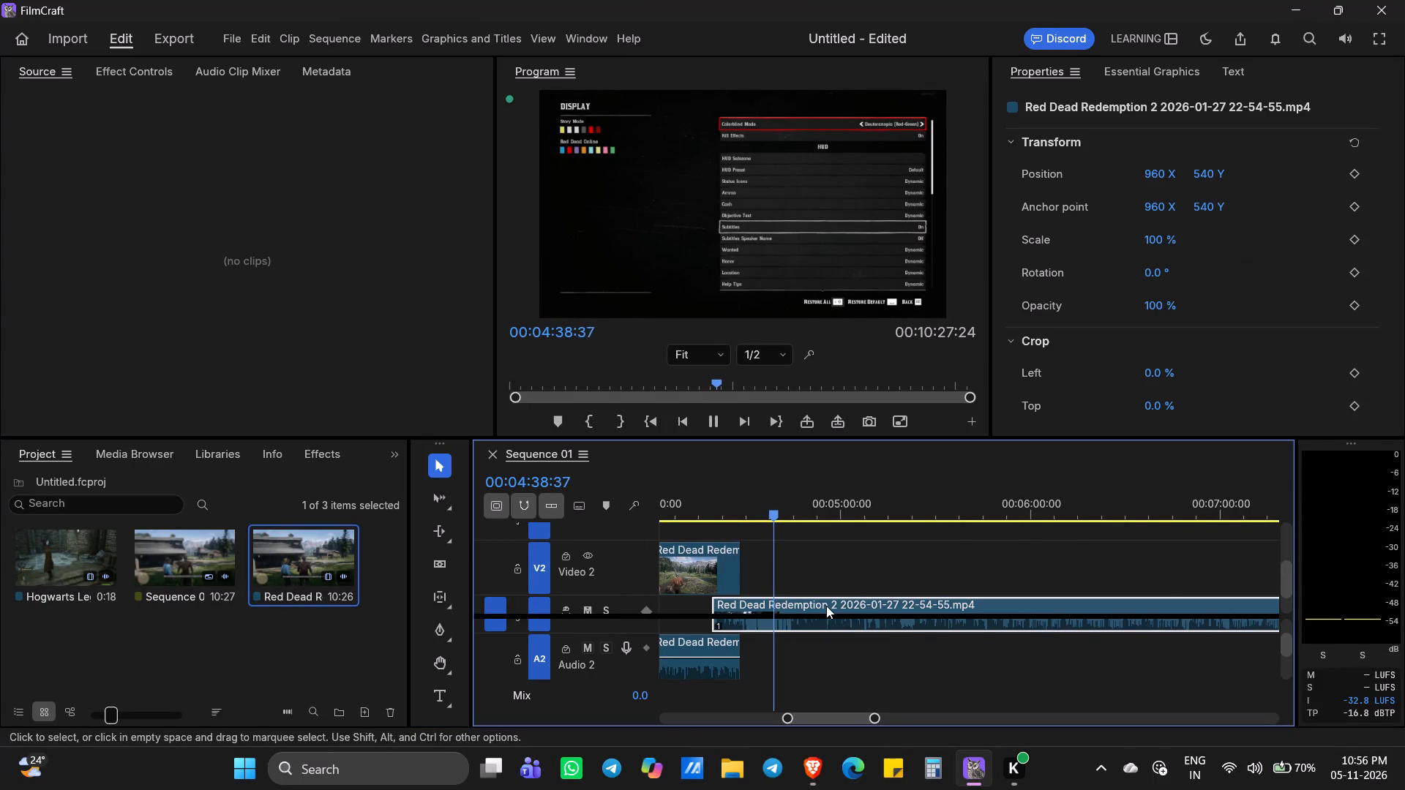
pyautogui.click(826, 606)
pyautogui.doubleClick(878, 573)
pyautogui.click(894, 541)
pyautogui.doubleClick(896, 522)
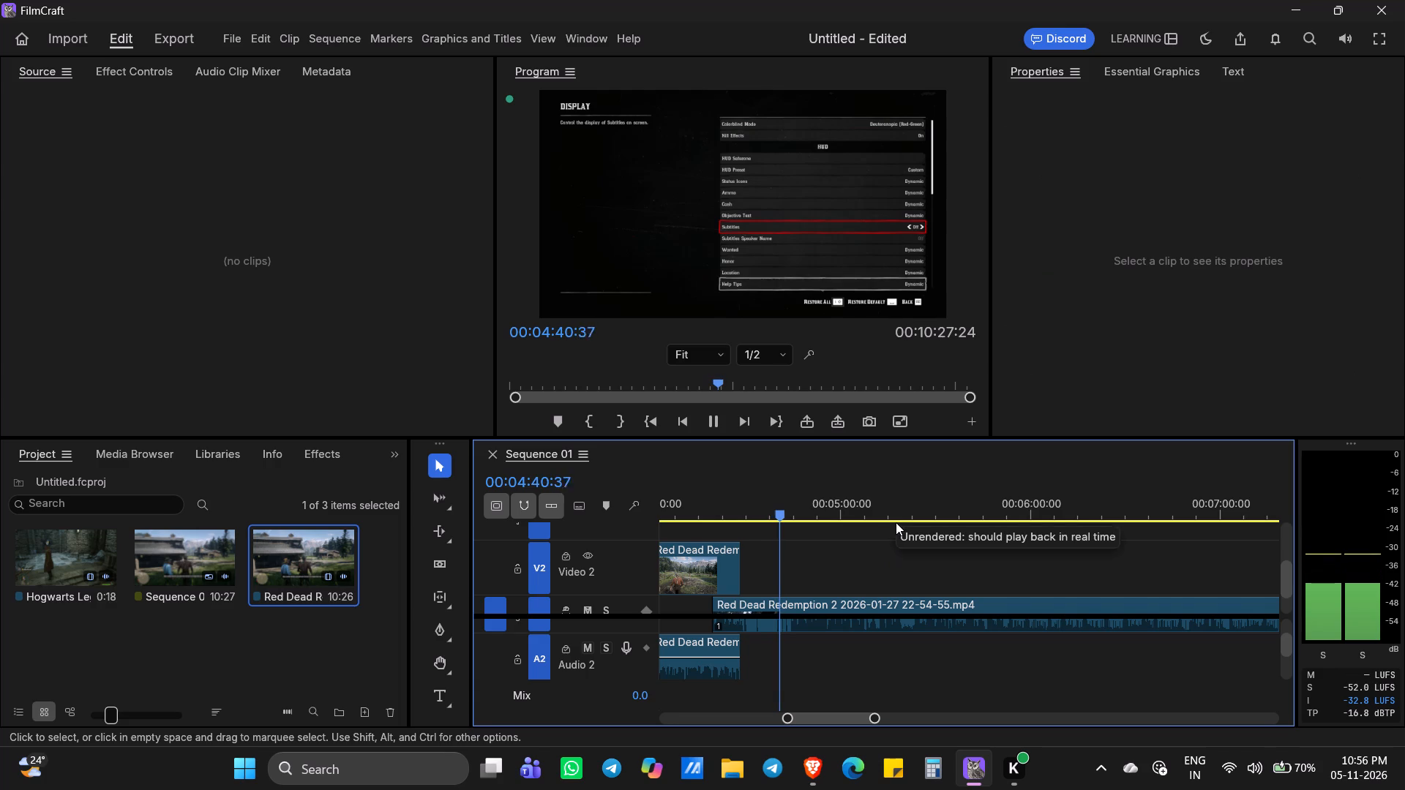
# Skim the Red Dead Redemption 2 footage from 00:05:15:15 to 00:06:44:35, playing short stretches to look for the next usable section.
pyautogui.doubleClick(889, 521)
pyautogui.click(929, 511)
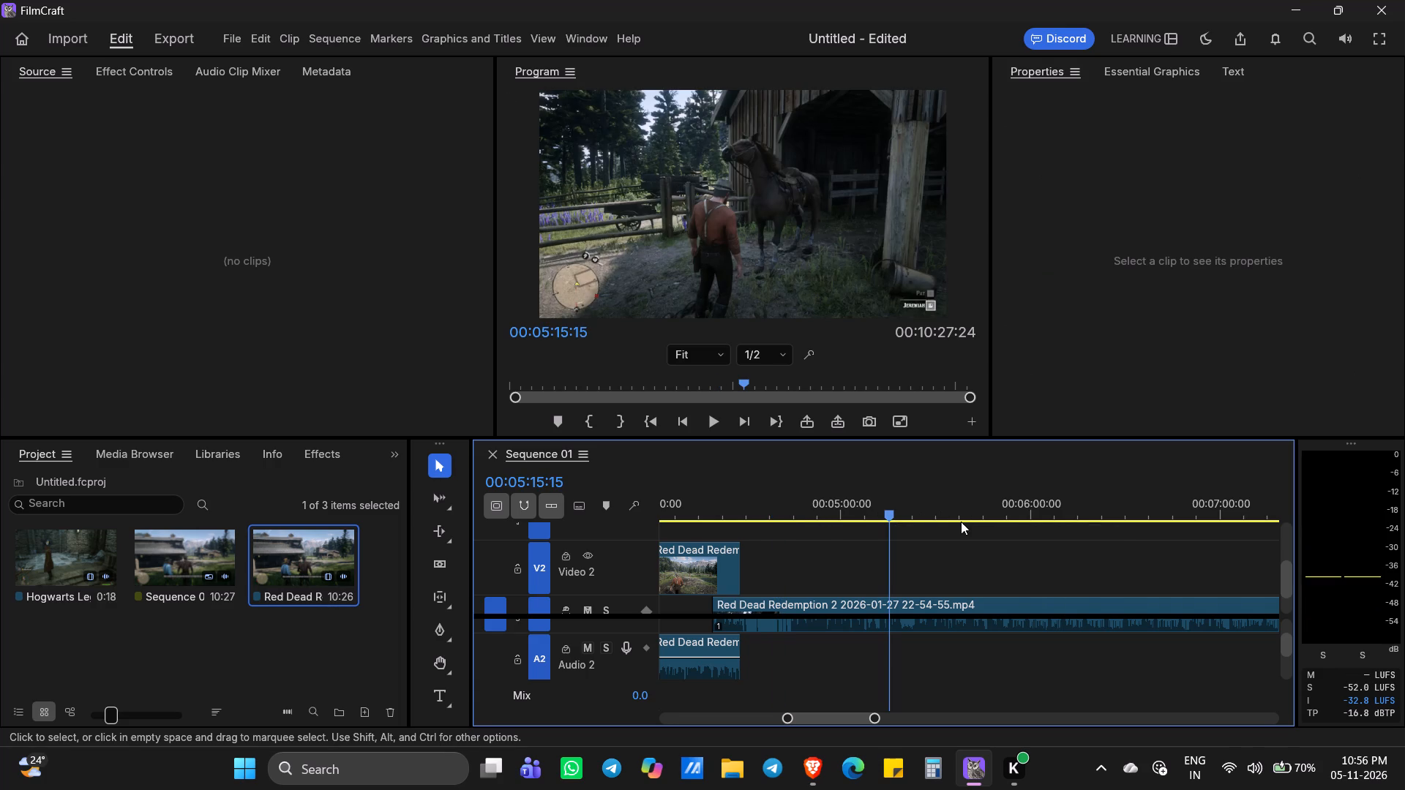
pyautogui.click(976, 522)
pyautogui.click(983, 522)
pyautogui.doubleClick(1019, 522)
pyautogui.click(1038, 520)
pyautogui.click(1040, 520)
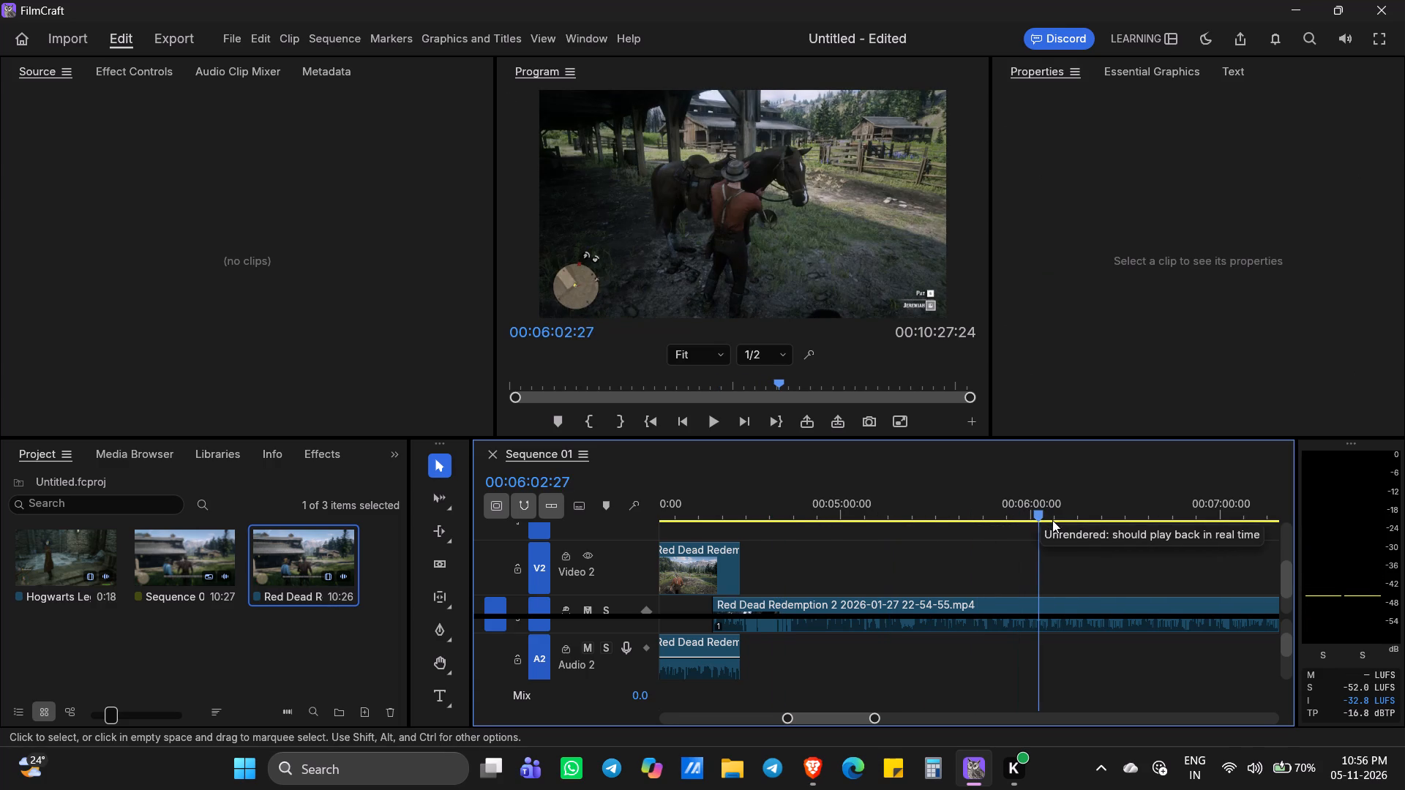
pyautogui.click(1053, 520)
pyautogui.press('space')
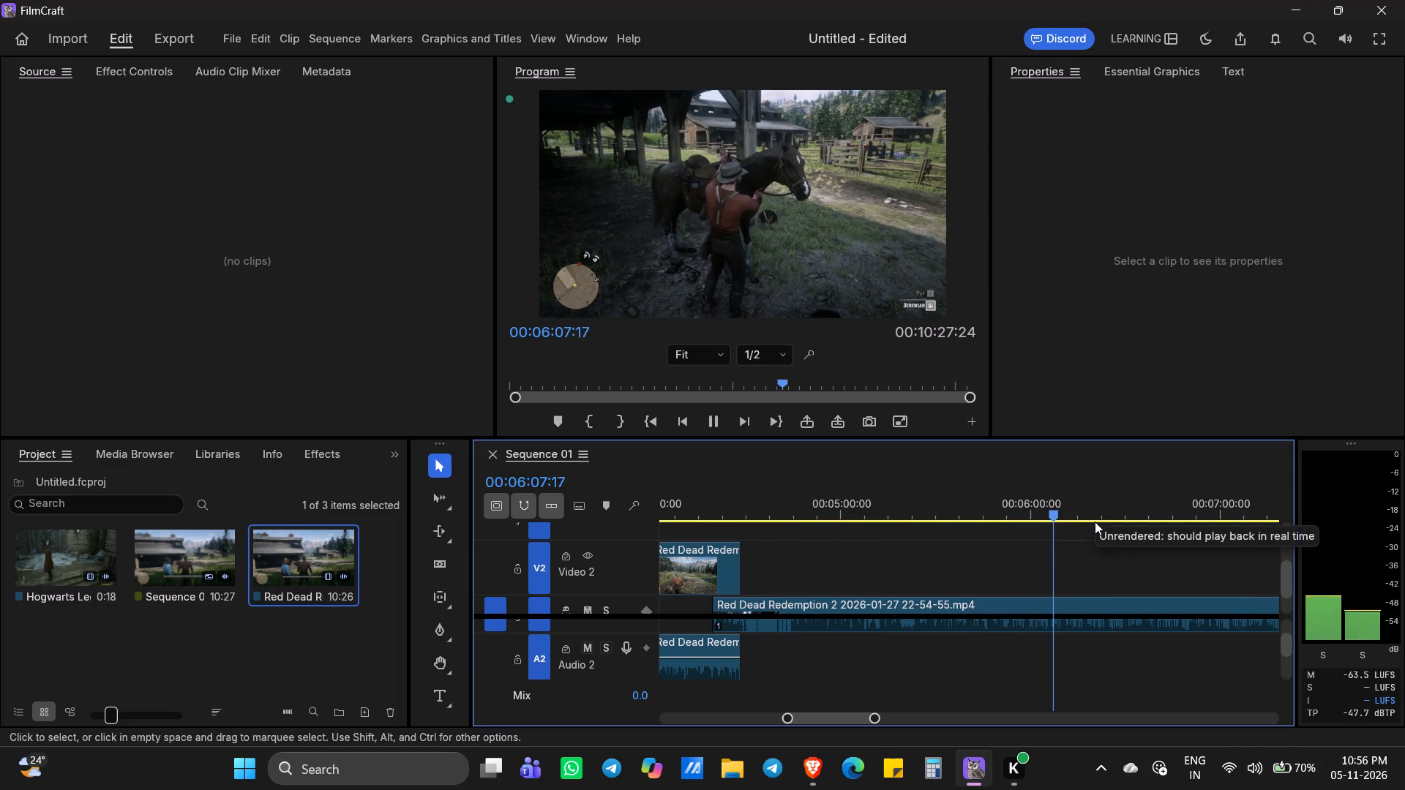
pyautogui.doubleClick(1095, 522)
pyautogui.click(1124, 519)
pyautogui.click(1166, 520)
pyautogui.click(1172, 520)
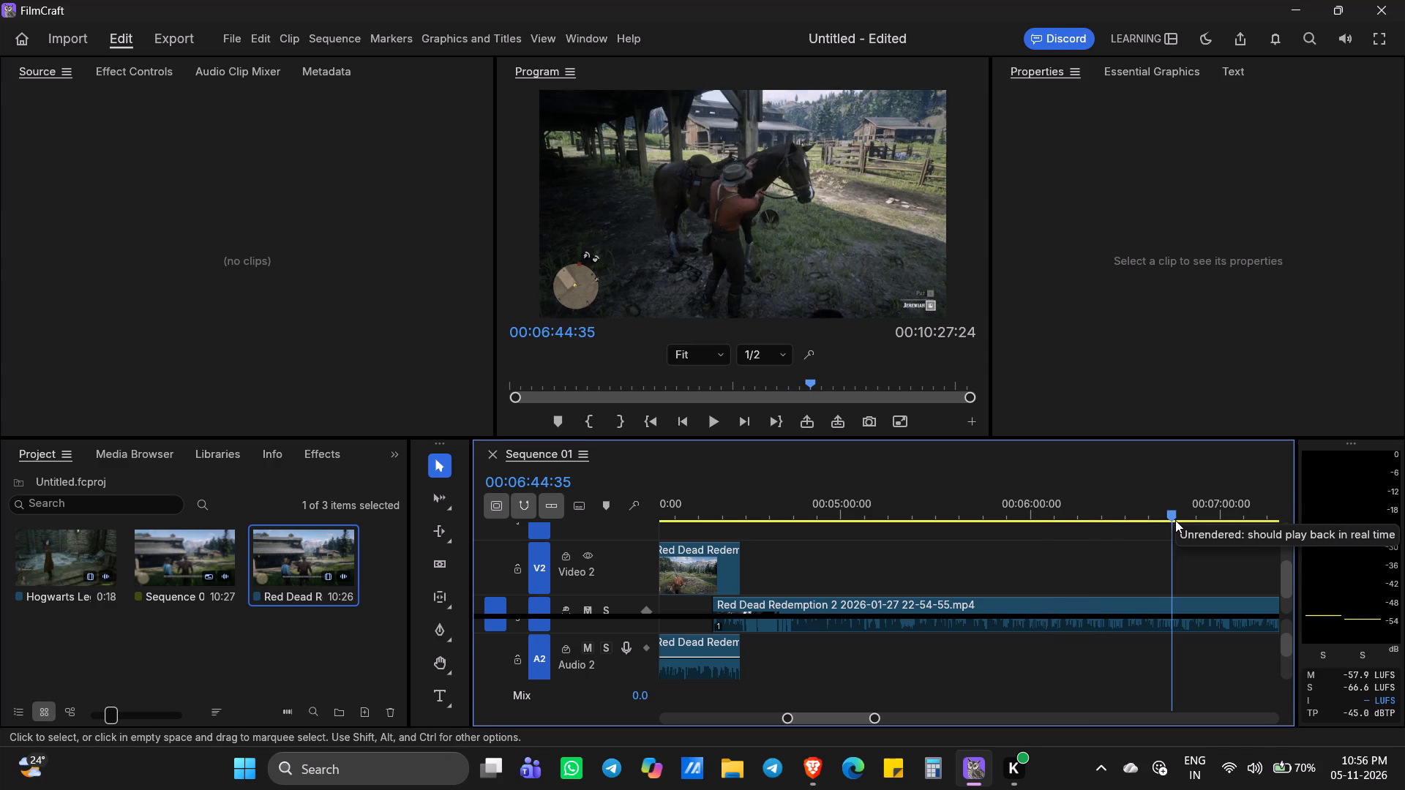
pyautogui.press('space')
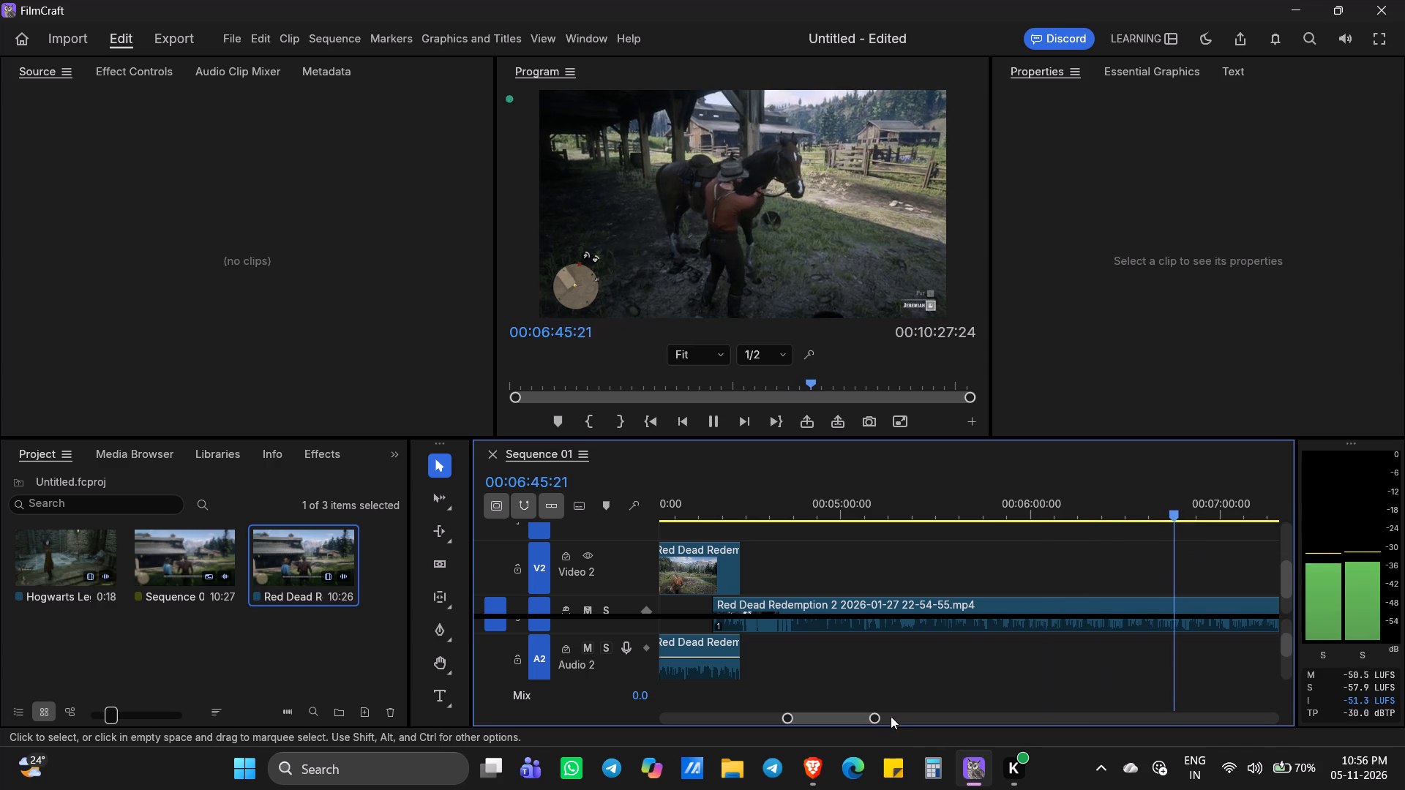
# Show the timeline through the end of the sequence and review the footage between about 00:07:33 and 00:08:58, playing from about 00:08:30.
pyautogui.moveTo(880, 716); pyautogui.dragTo(1044, 697)
pyautogui.doubleClick(898, 526)
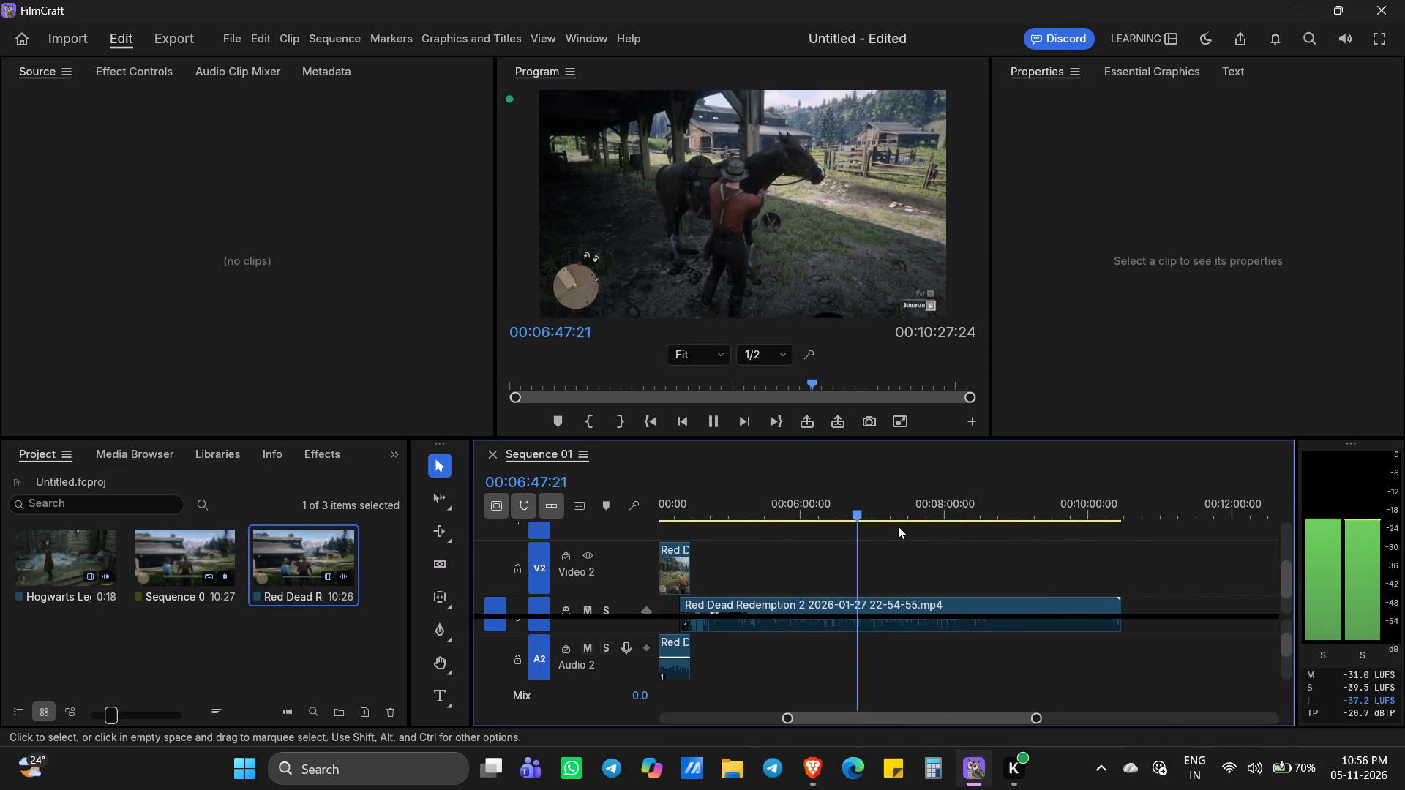
pyautogui.doubleClick(912, 519)
pyautogui.doubleClick(953, 516)
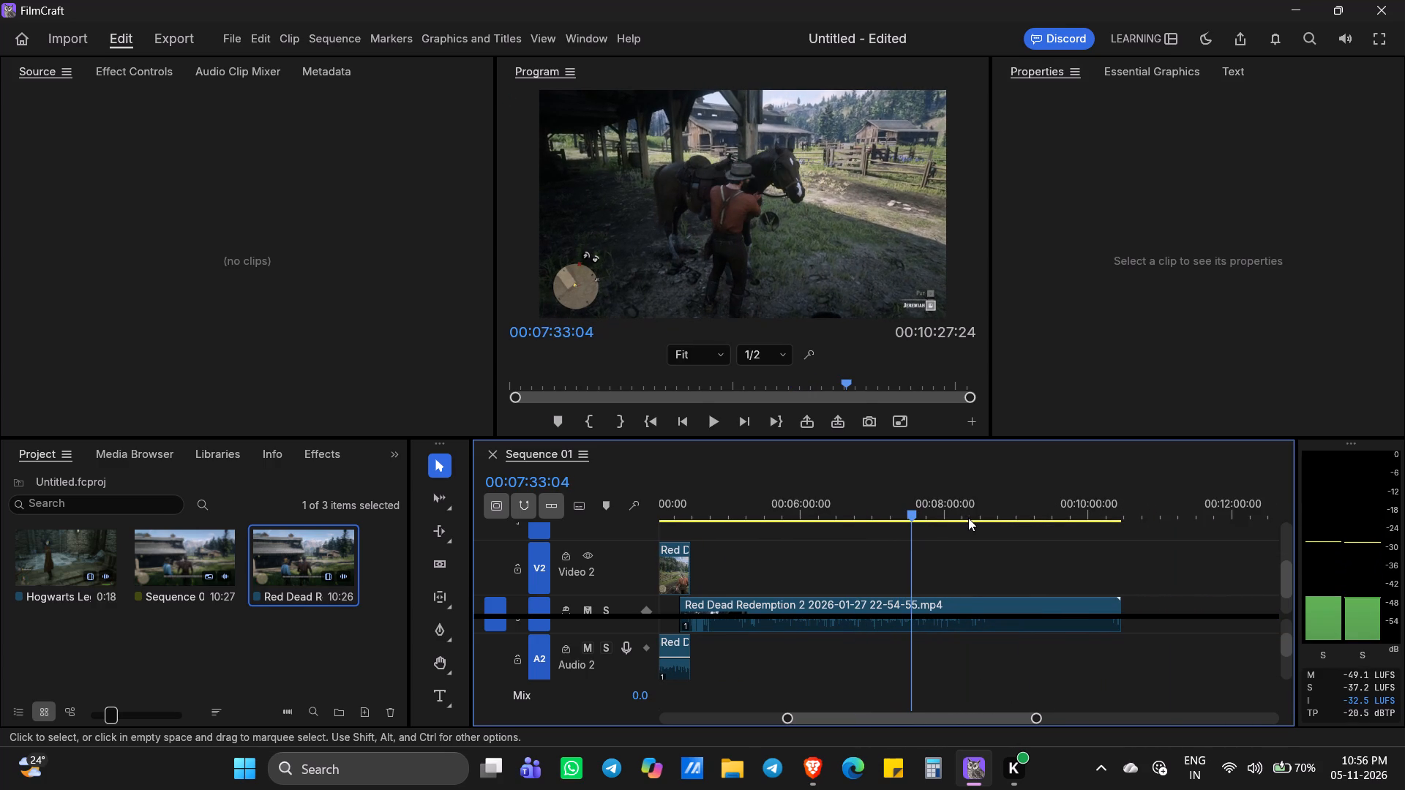
pyautogui.click(978, 520)
pyautogui.click(989, 520)
pyautogui.doubleClick(1014, 518)
pyautogui.click(1022, 516)
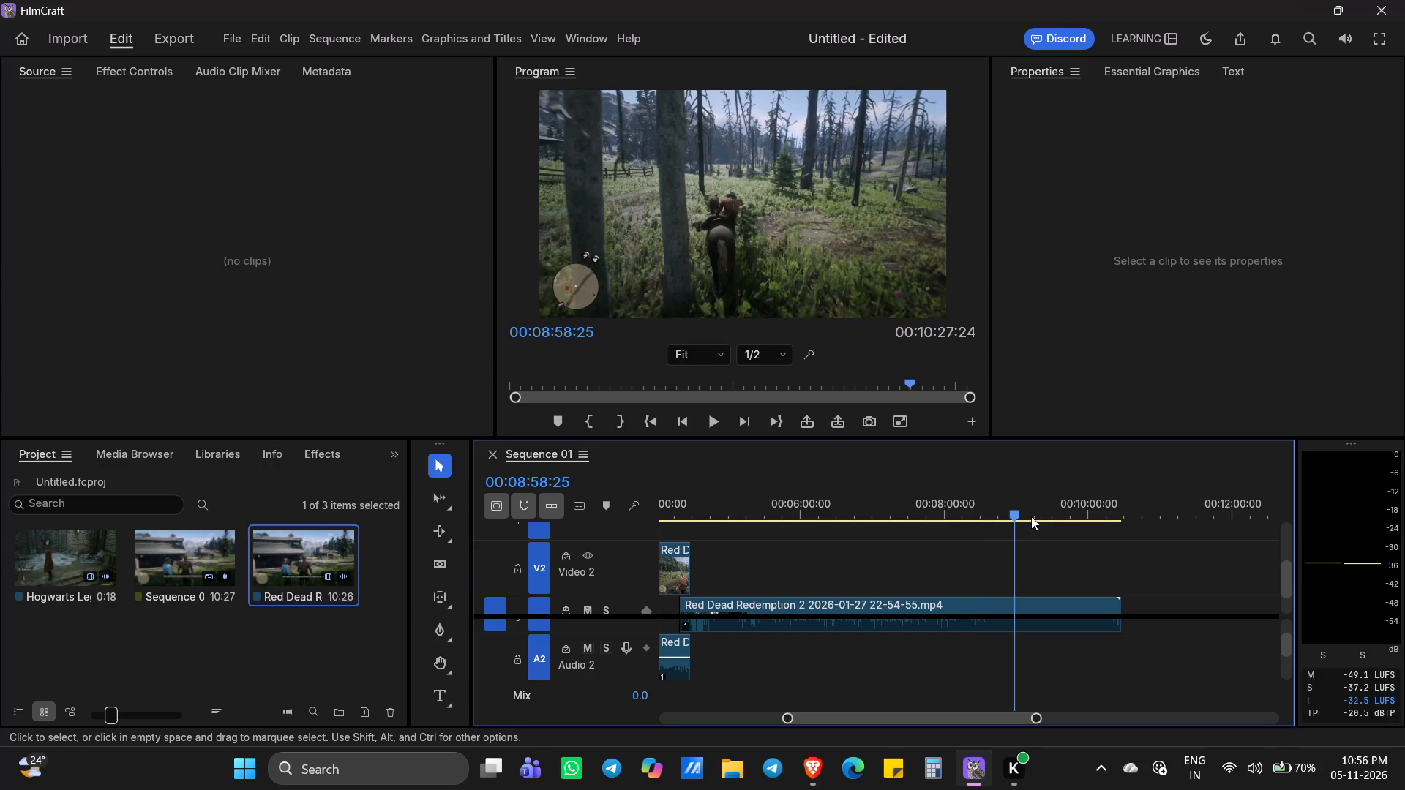
pyautogui.click(981, 516)
pyautogui.press('space')
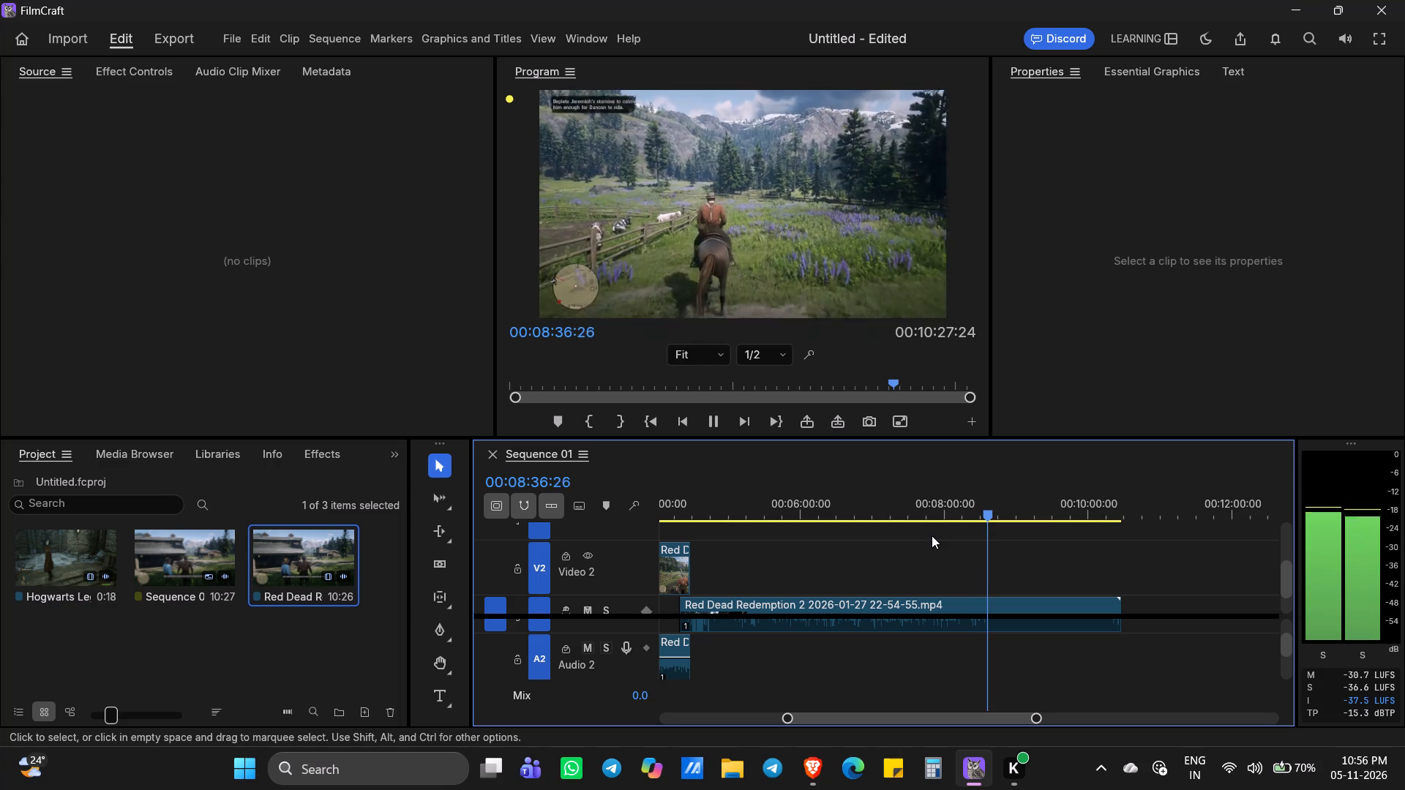
# Play from 00:07:58:36 and split the Video 1 clip with its audio at about 00:08:04, 00:08:16 and 00:09:17.
pyautogui.doubleClick(943, 520)
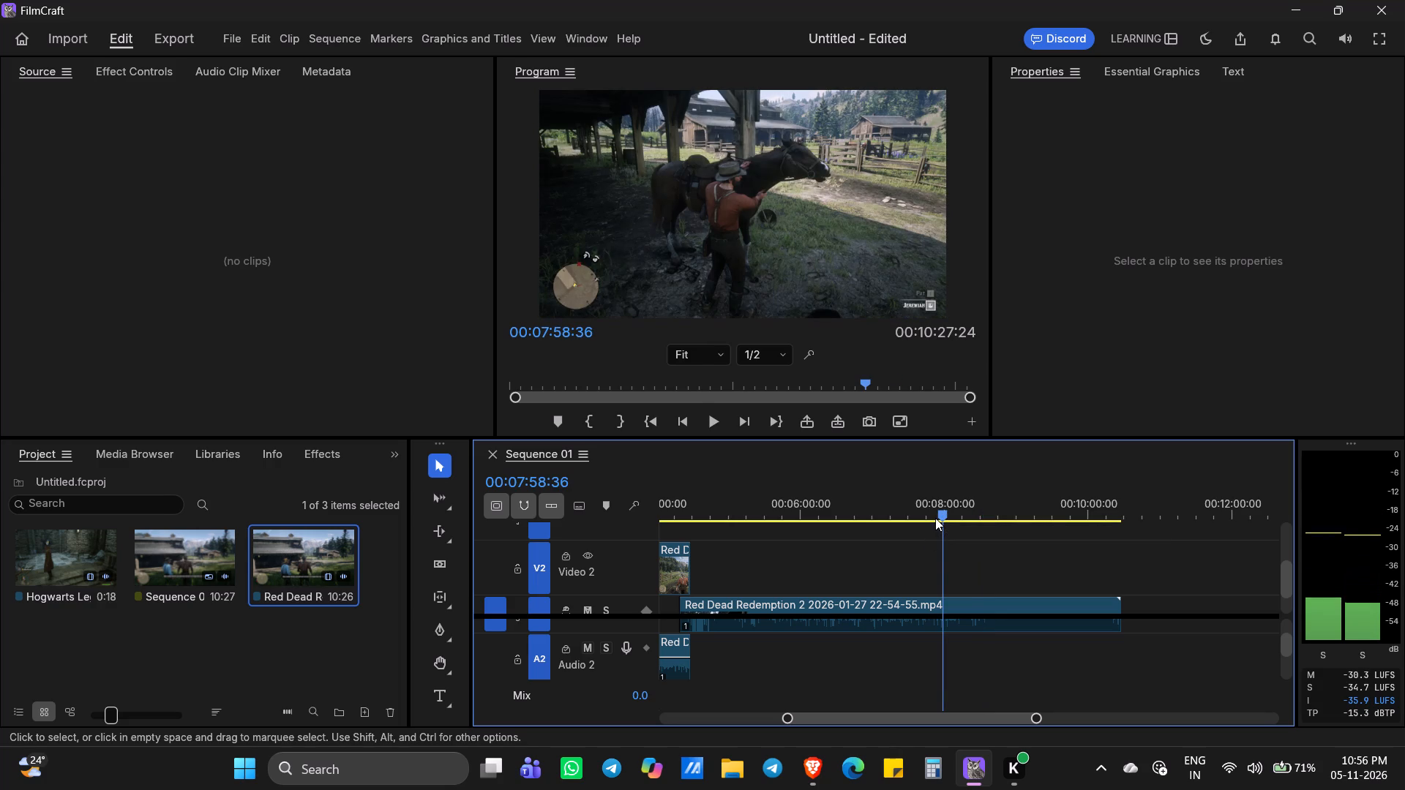
pyautogui.press('space')
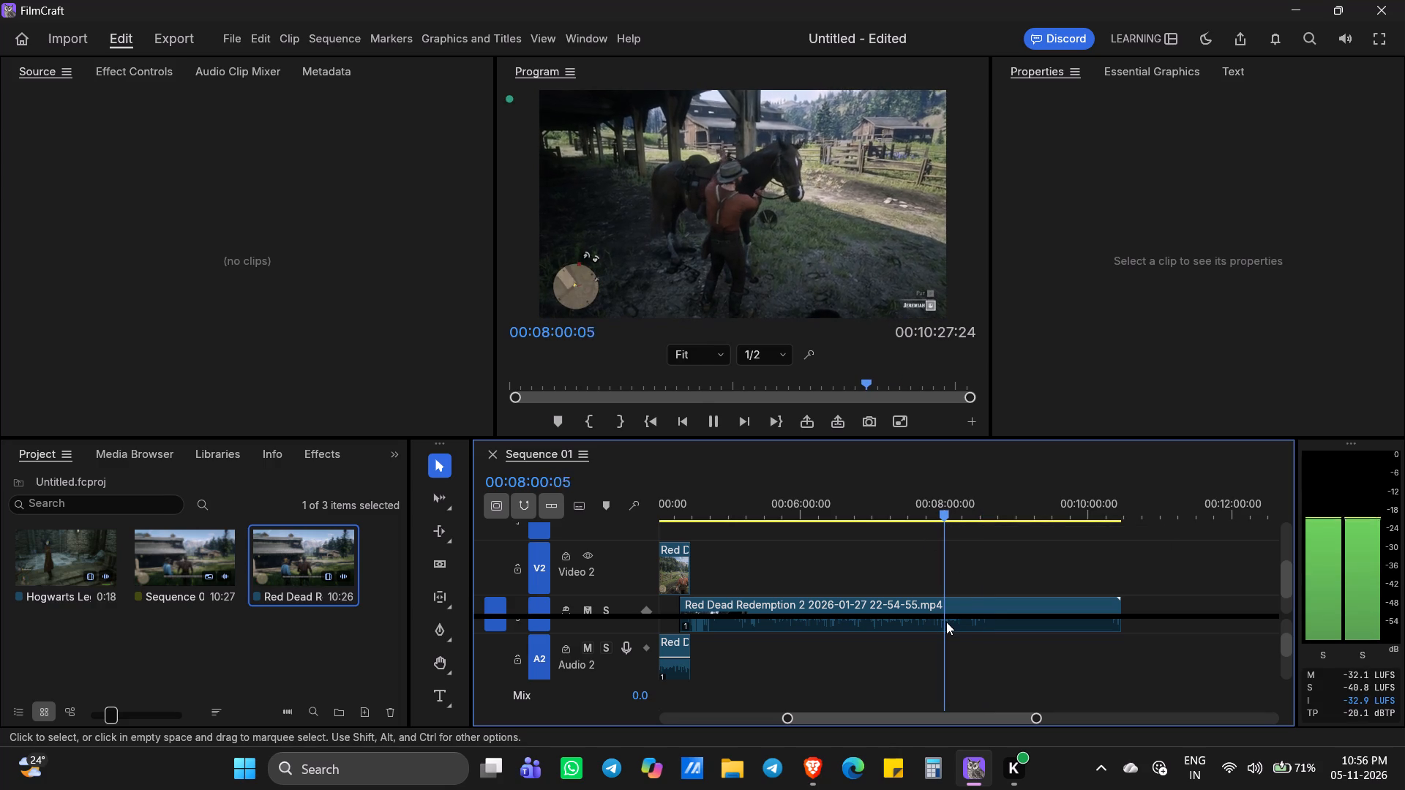
pyautogui.press('c')
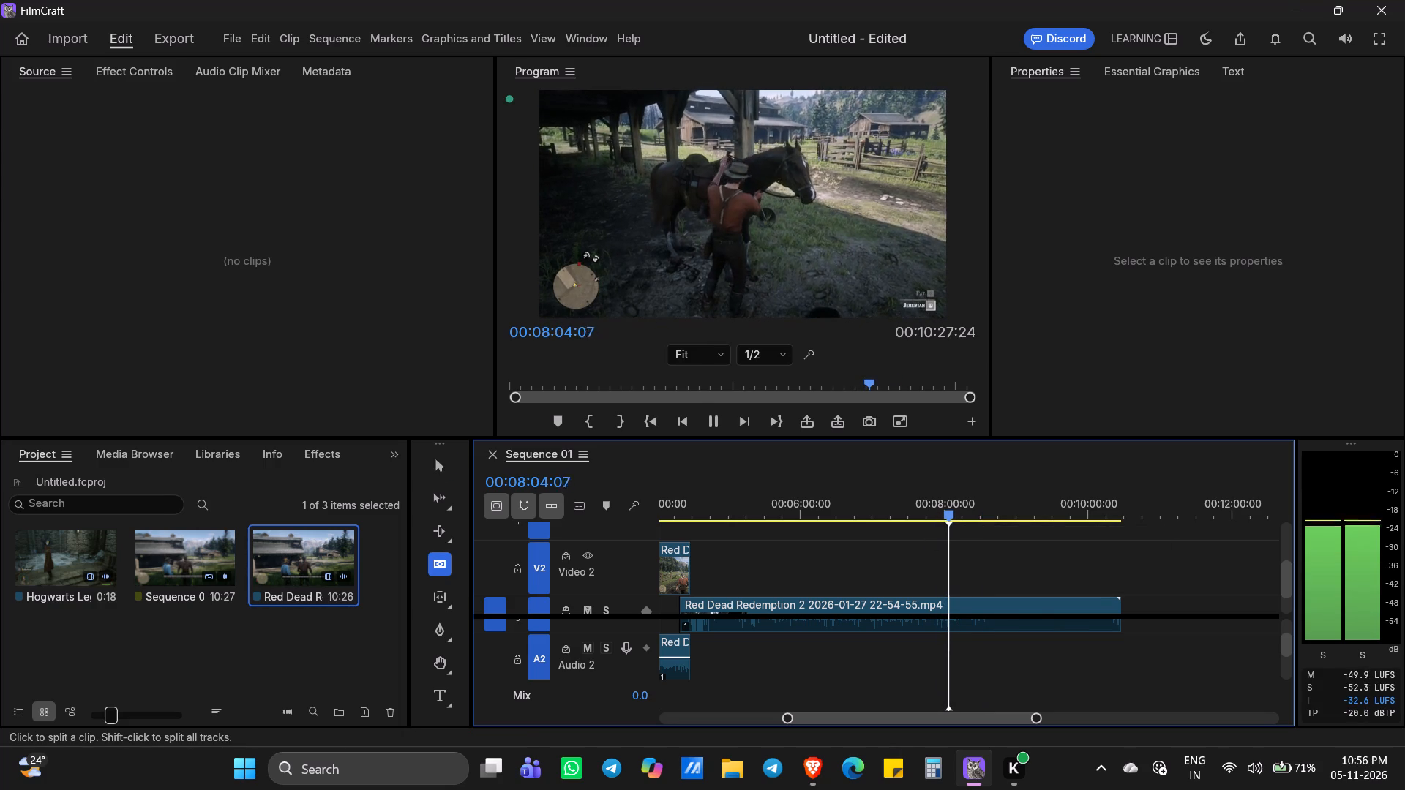
pyautogui.click(948, 616)
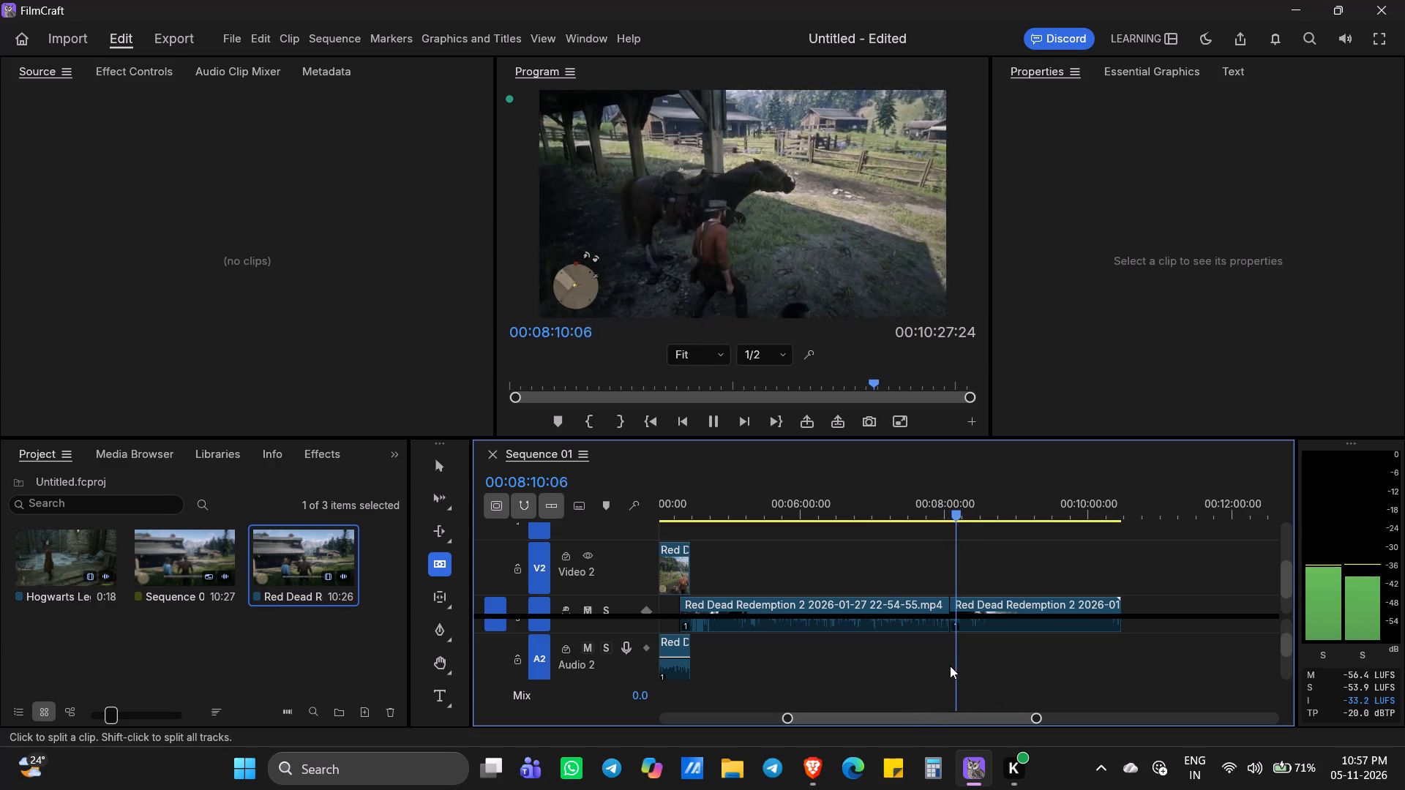
pyautogui.click(962, 619)
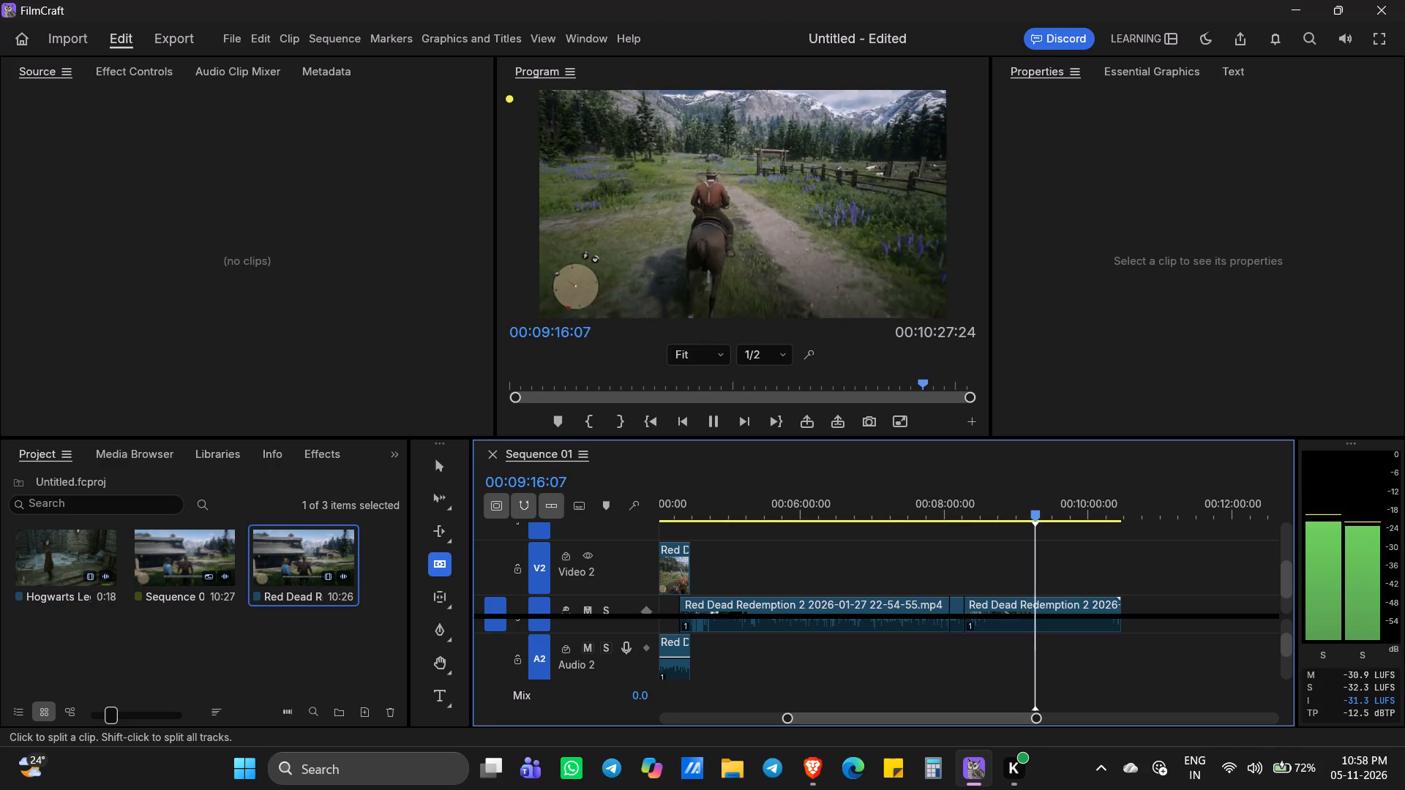
pyautogui.click(1044, 623)
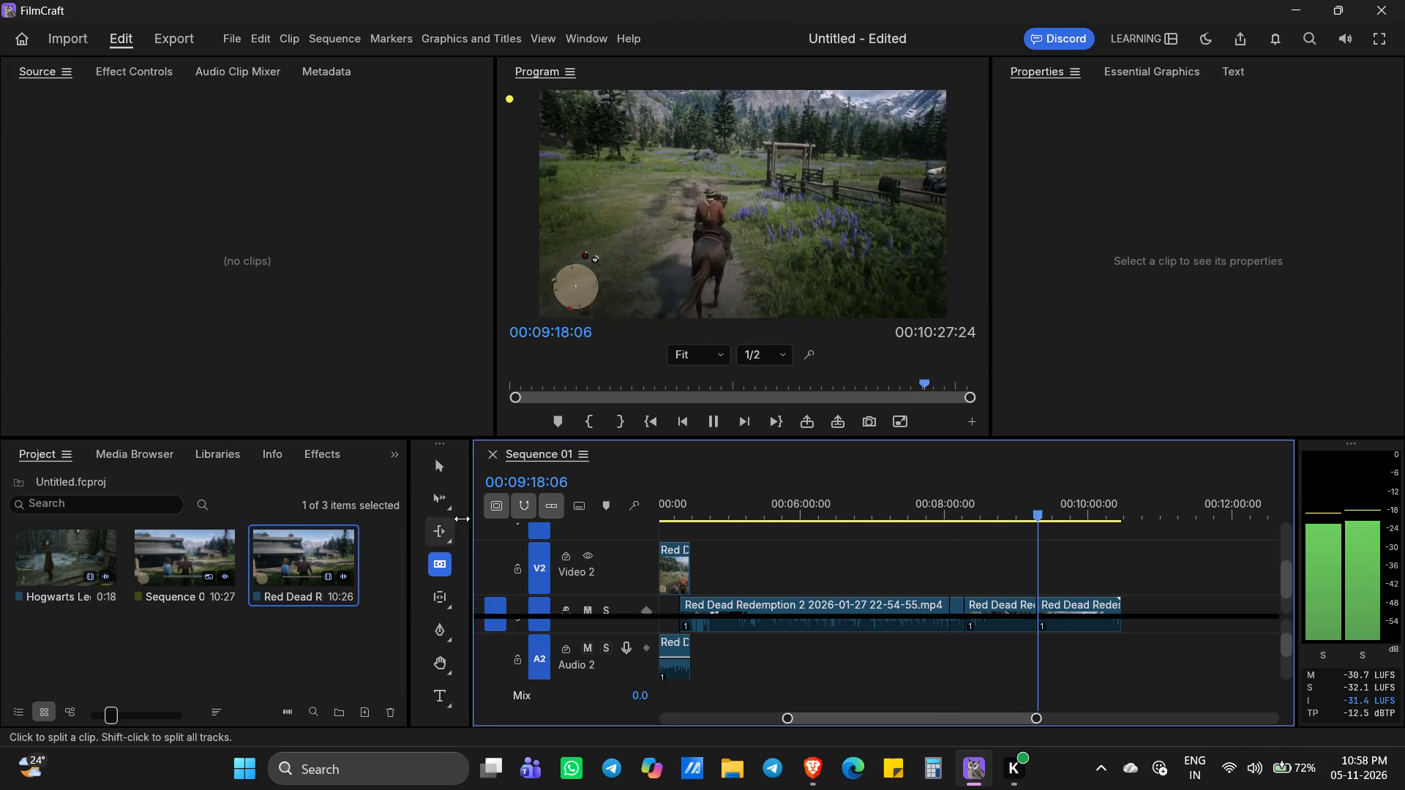
# Move the segment between about 00:08:16 and 00:09:17 up to tracks Video 2 and Audio 2, starting at about 00:04:40.
pyautogui.click(444, 470)
pyautogui.moveTo(991, 620); pyautogui.dragTo(999, 630)
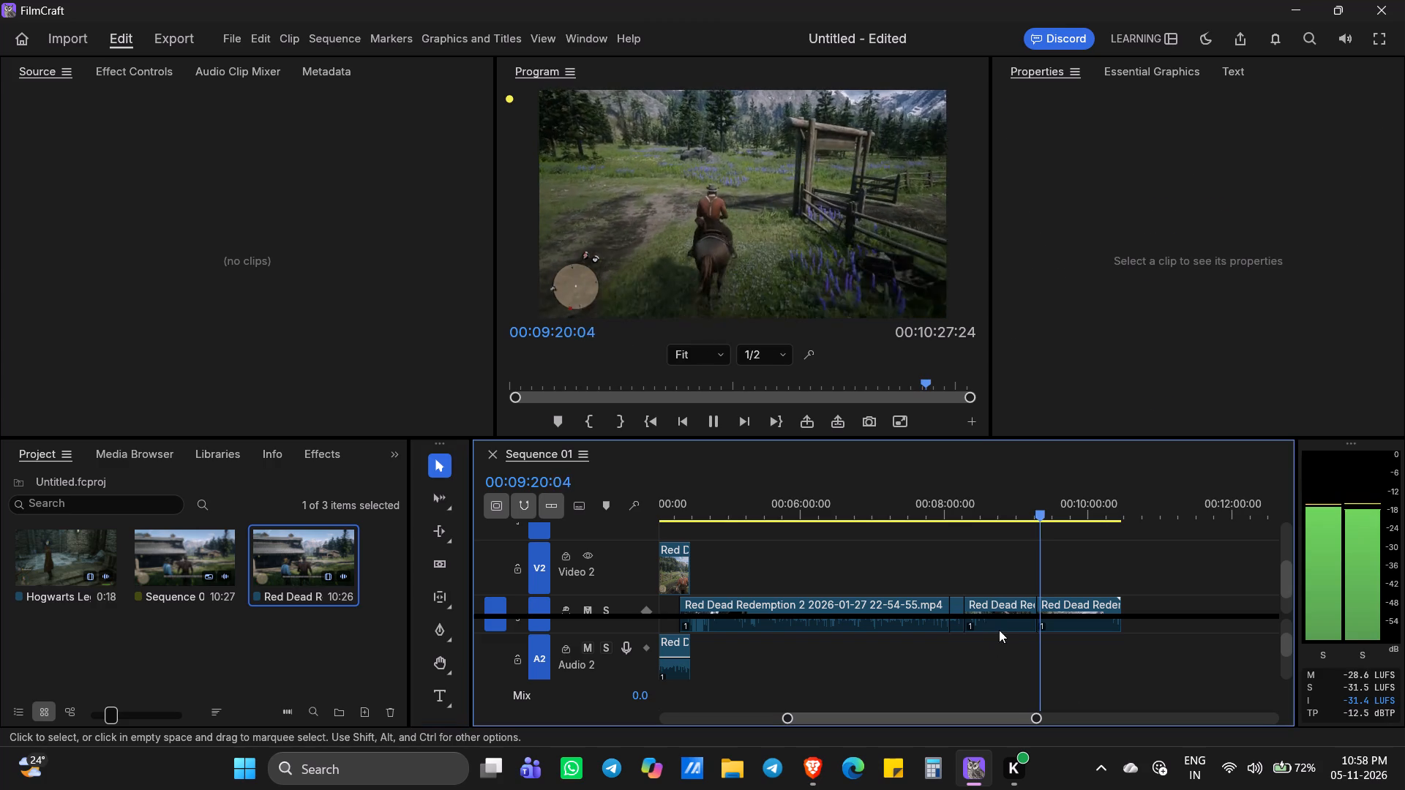
pyautogui.moveTo(999, 630); pyautogui.dragTo(732, 560)
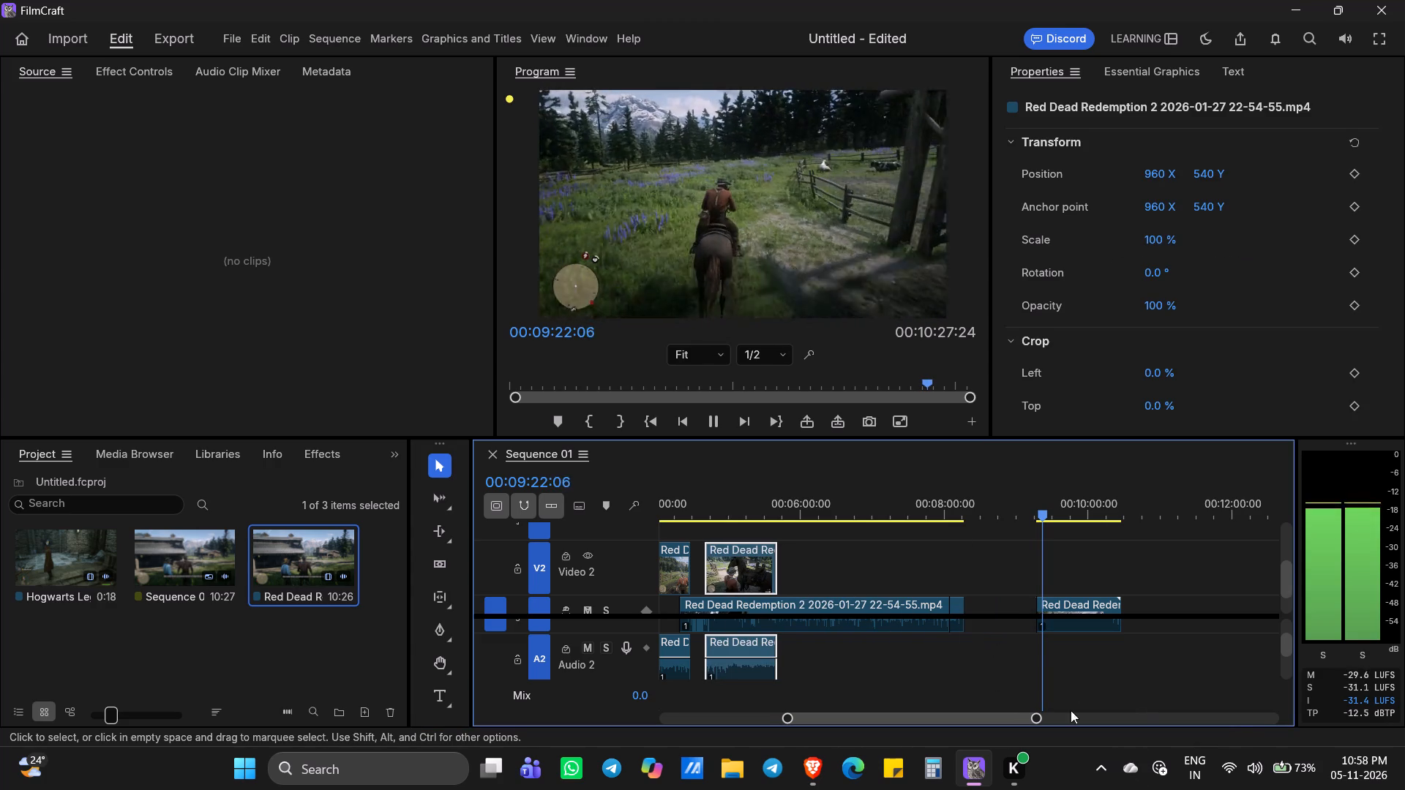
pyautogui.click(1033, 679)
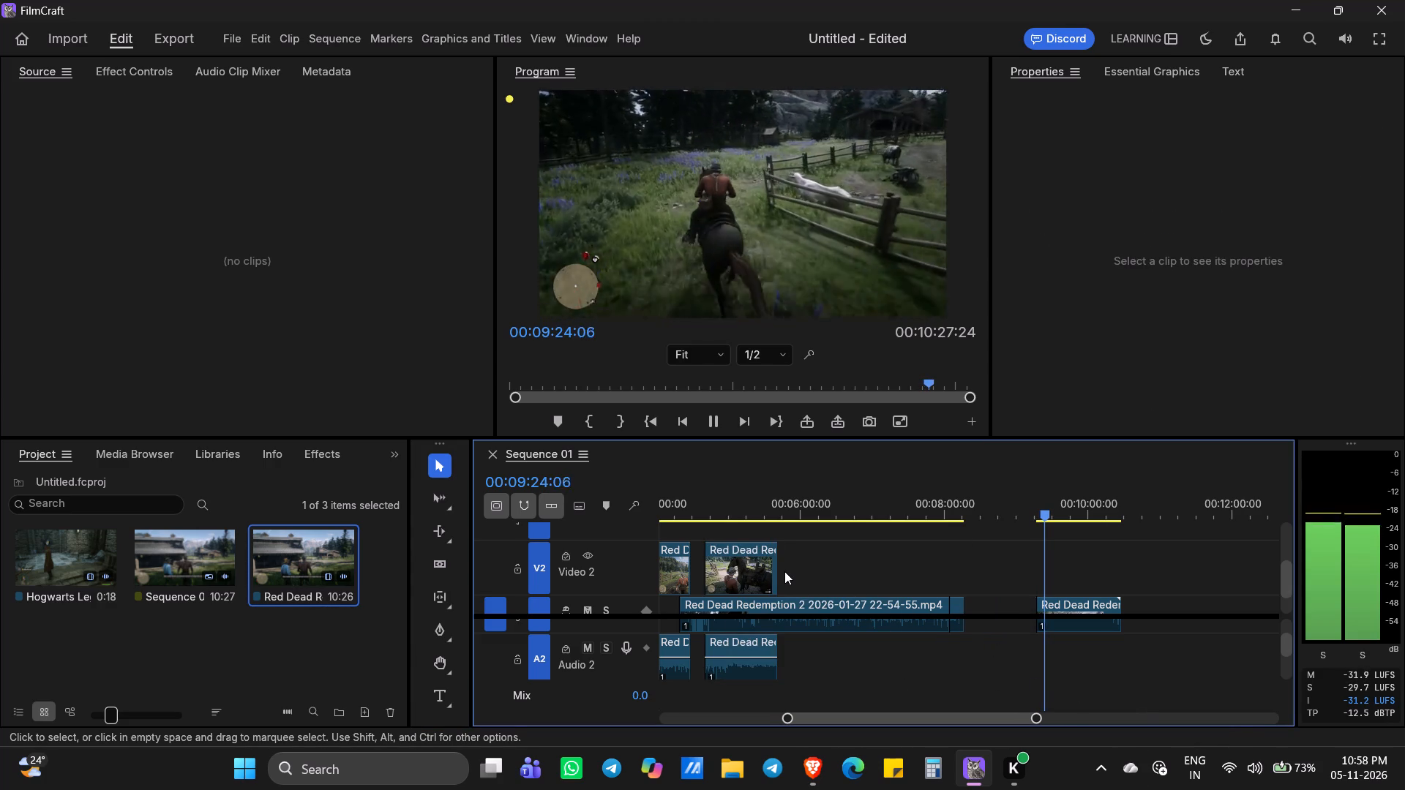
pyautogui.click(1144, 608)
pyautogui.doubleClick(1098, 576)
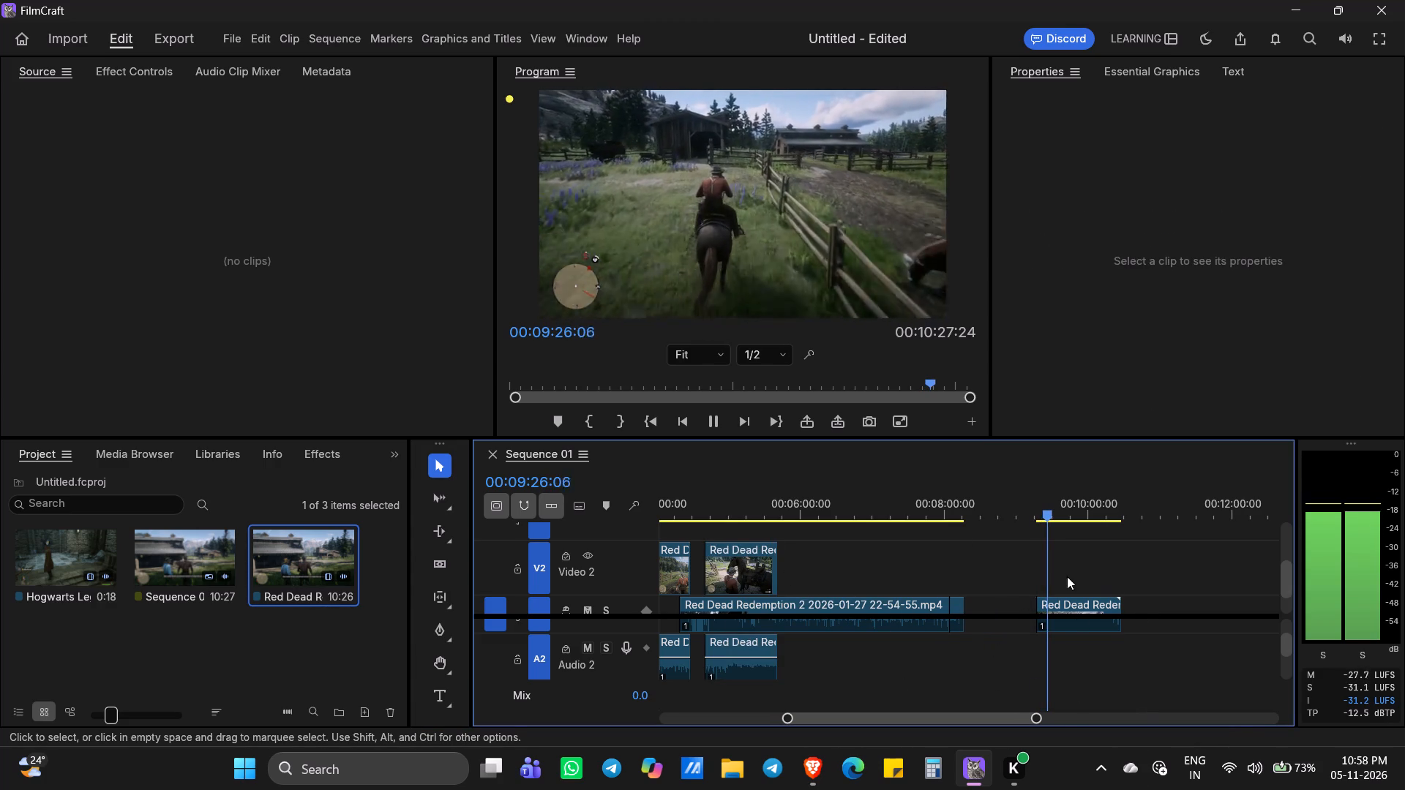
# Check the footage near the end of the sequence, around 00:10:00.
pyautogui.tripleClick(1087, 526)
pyautogui.doubleClick(1087, 521)
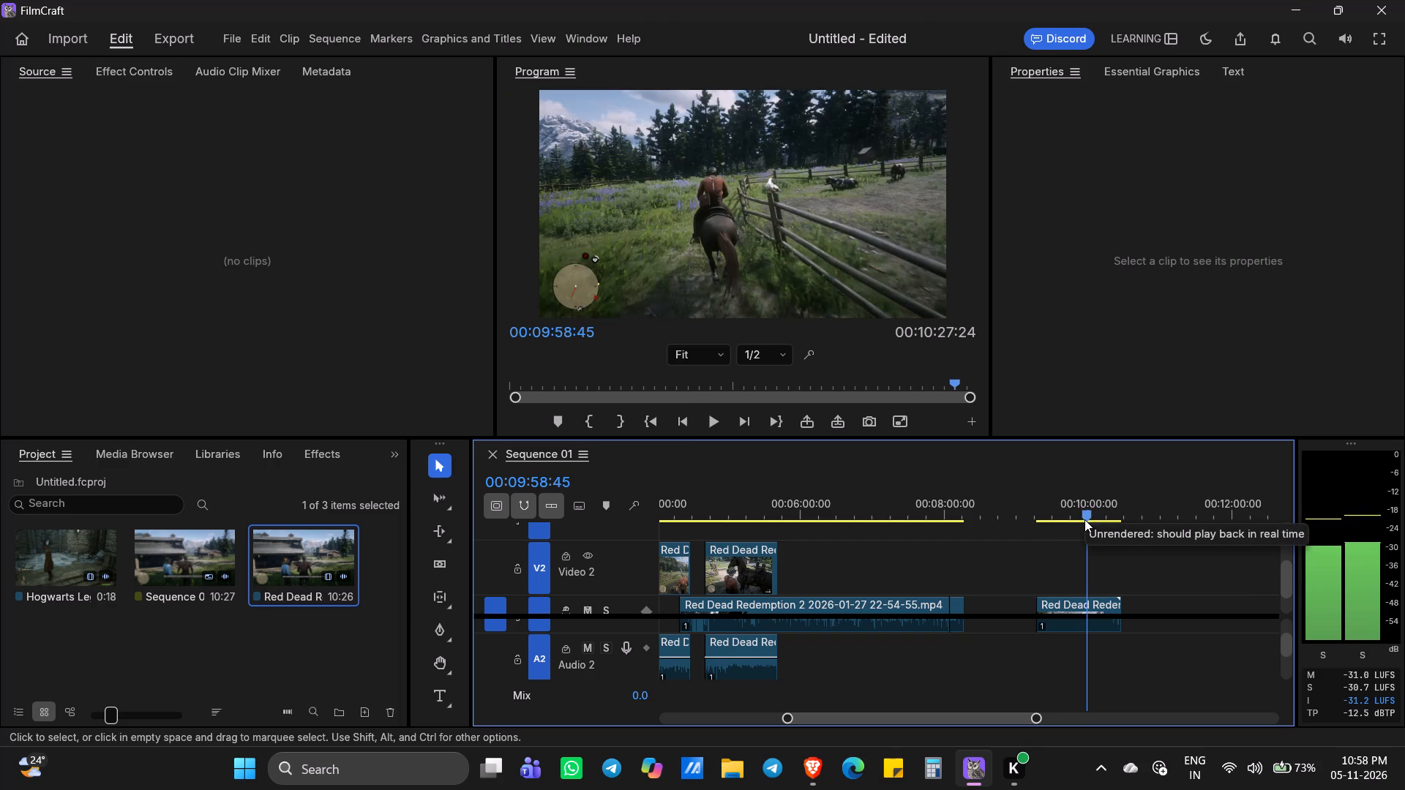
pyautogui.click(1091, 518)
pyautogui.press('space')
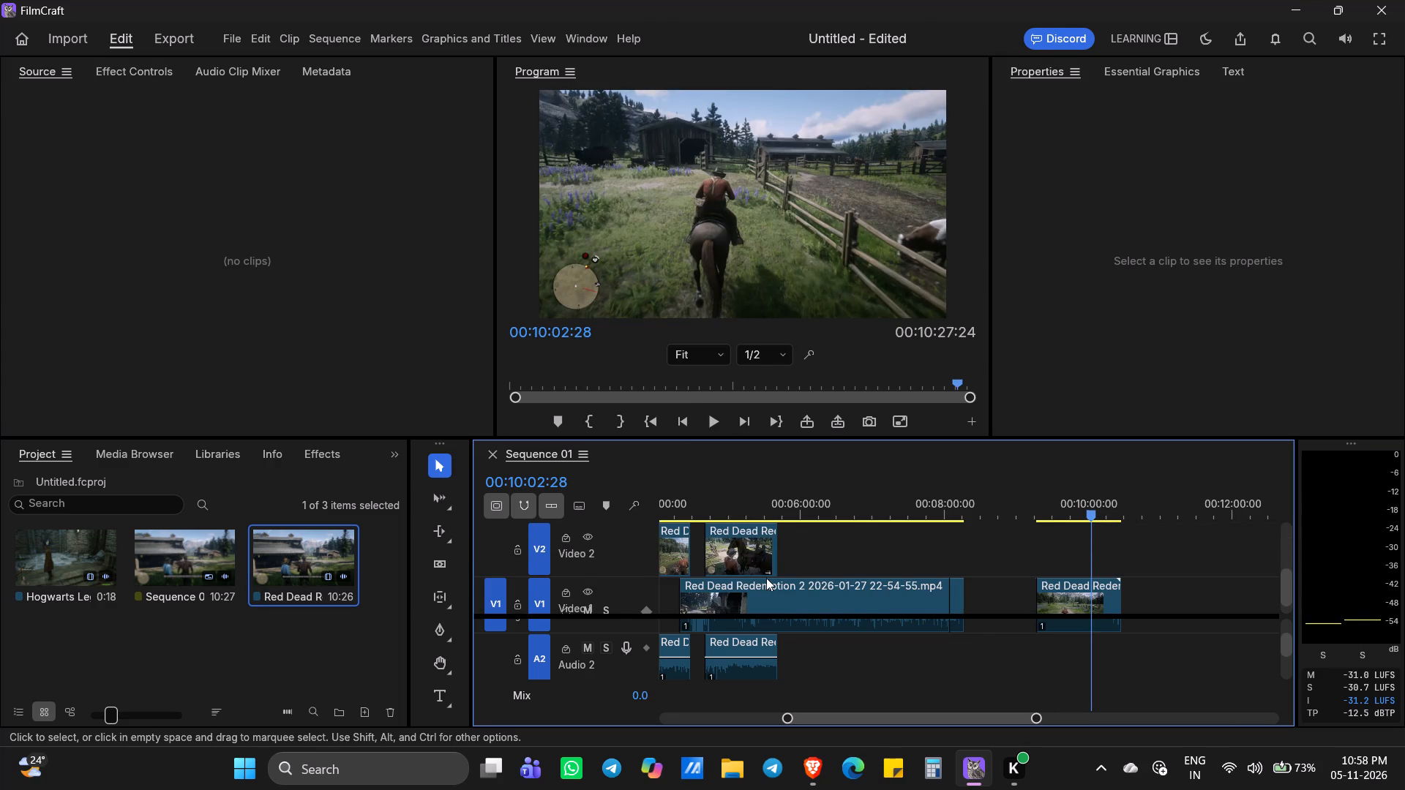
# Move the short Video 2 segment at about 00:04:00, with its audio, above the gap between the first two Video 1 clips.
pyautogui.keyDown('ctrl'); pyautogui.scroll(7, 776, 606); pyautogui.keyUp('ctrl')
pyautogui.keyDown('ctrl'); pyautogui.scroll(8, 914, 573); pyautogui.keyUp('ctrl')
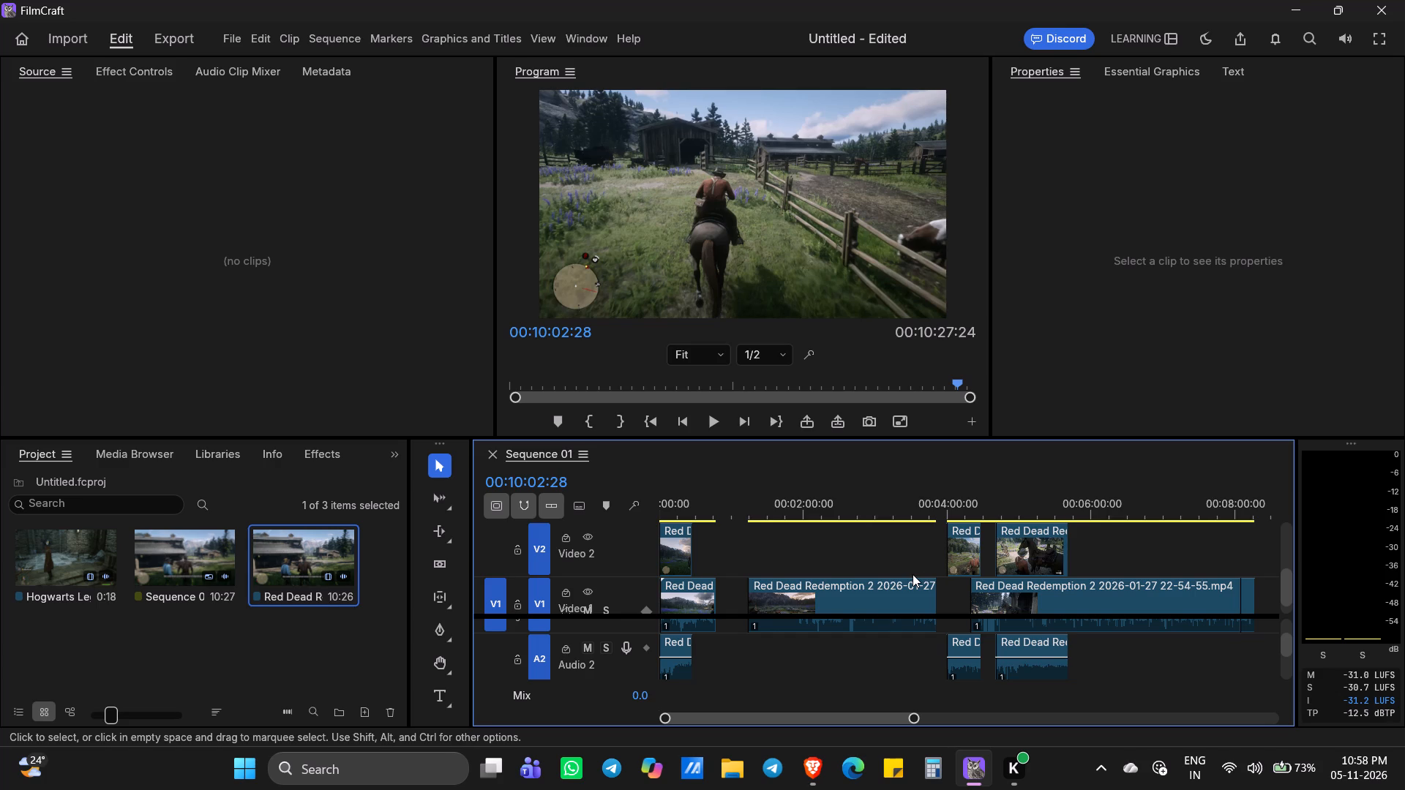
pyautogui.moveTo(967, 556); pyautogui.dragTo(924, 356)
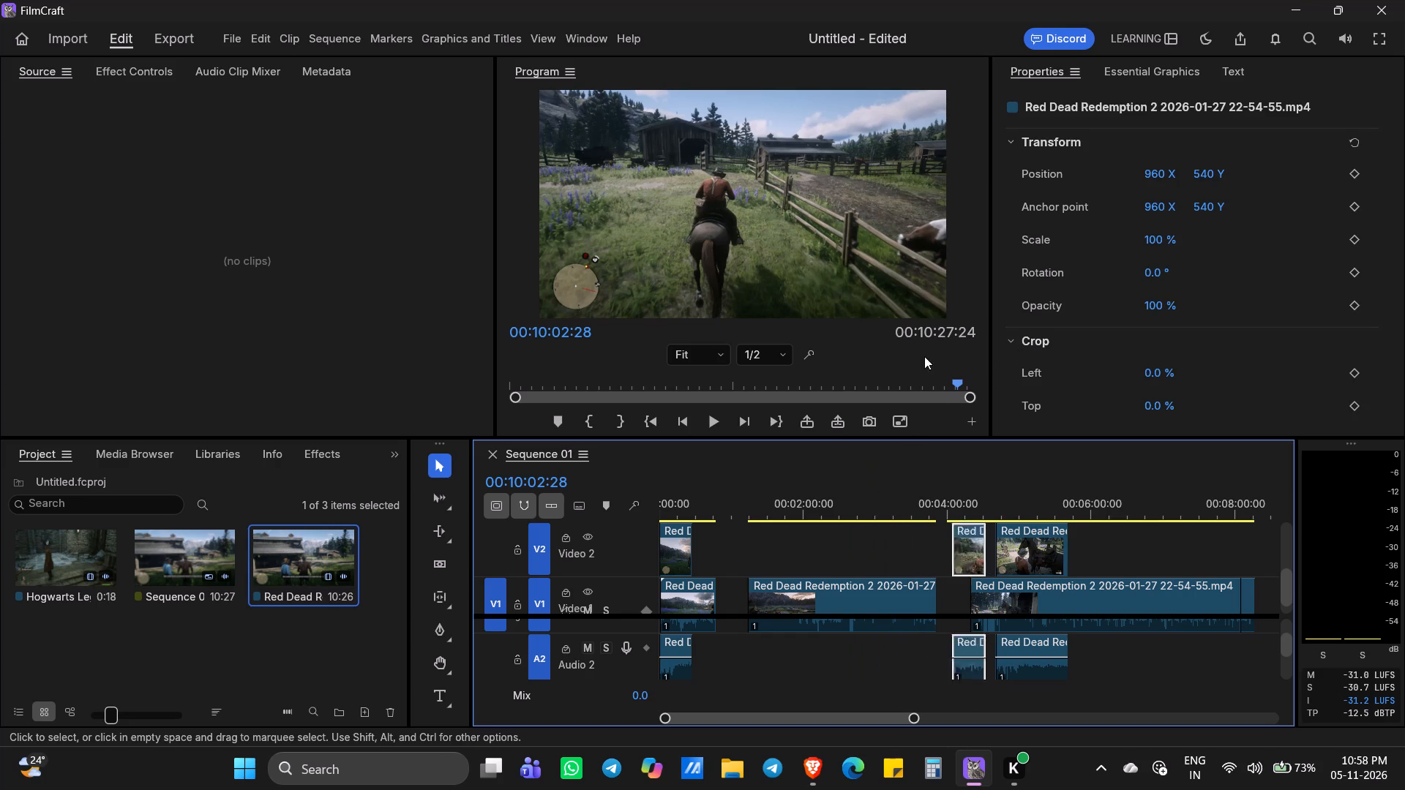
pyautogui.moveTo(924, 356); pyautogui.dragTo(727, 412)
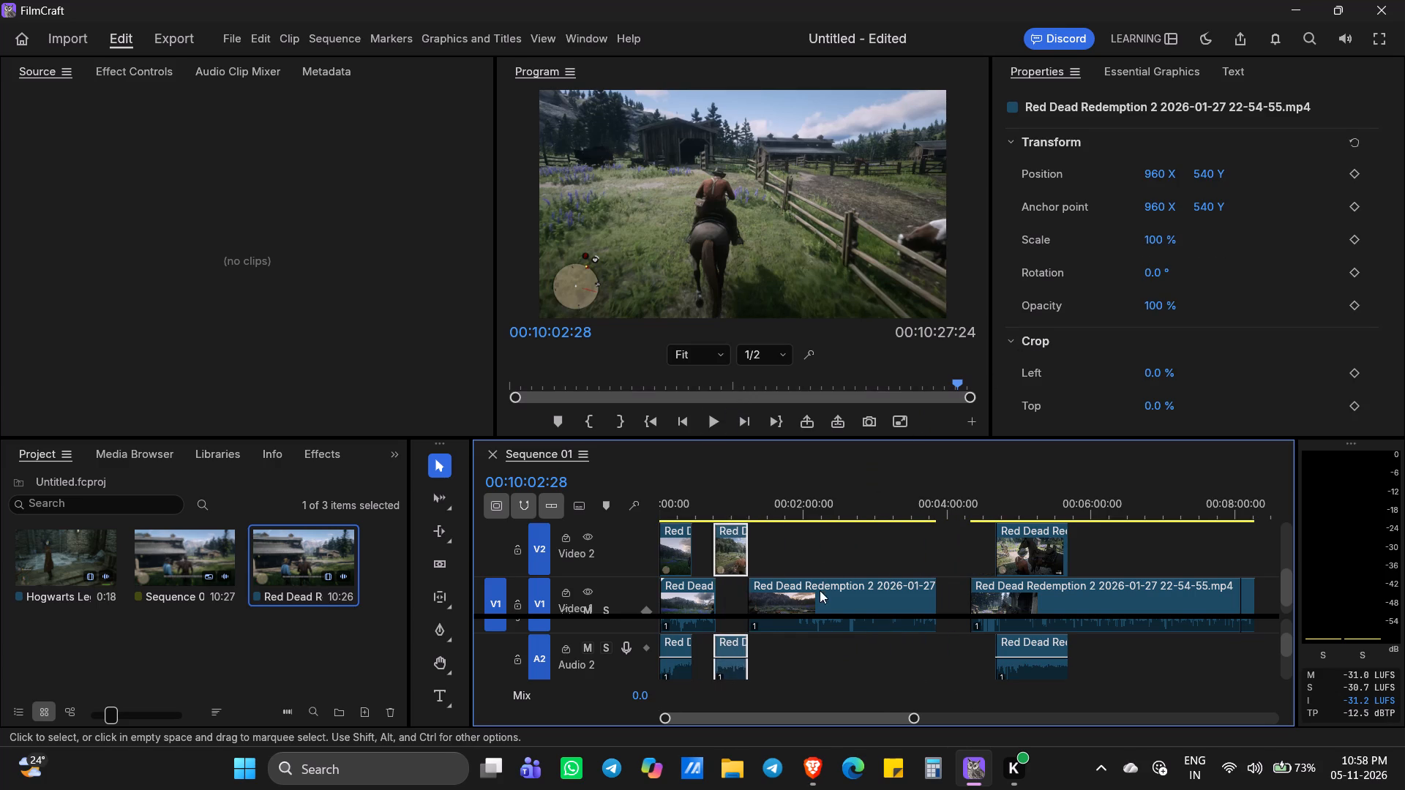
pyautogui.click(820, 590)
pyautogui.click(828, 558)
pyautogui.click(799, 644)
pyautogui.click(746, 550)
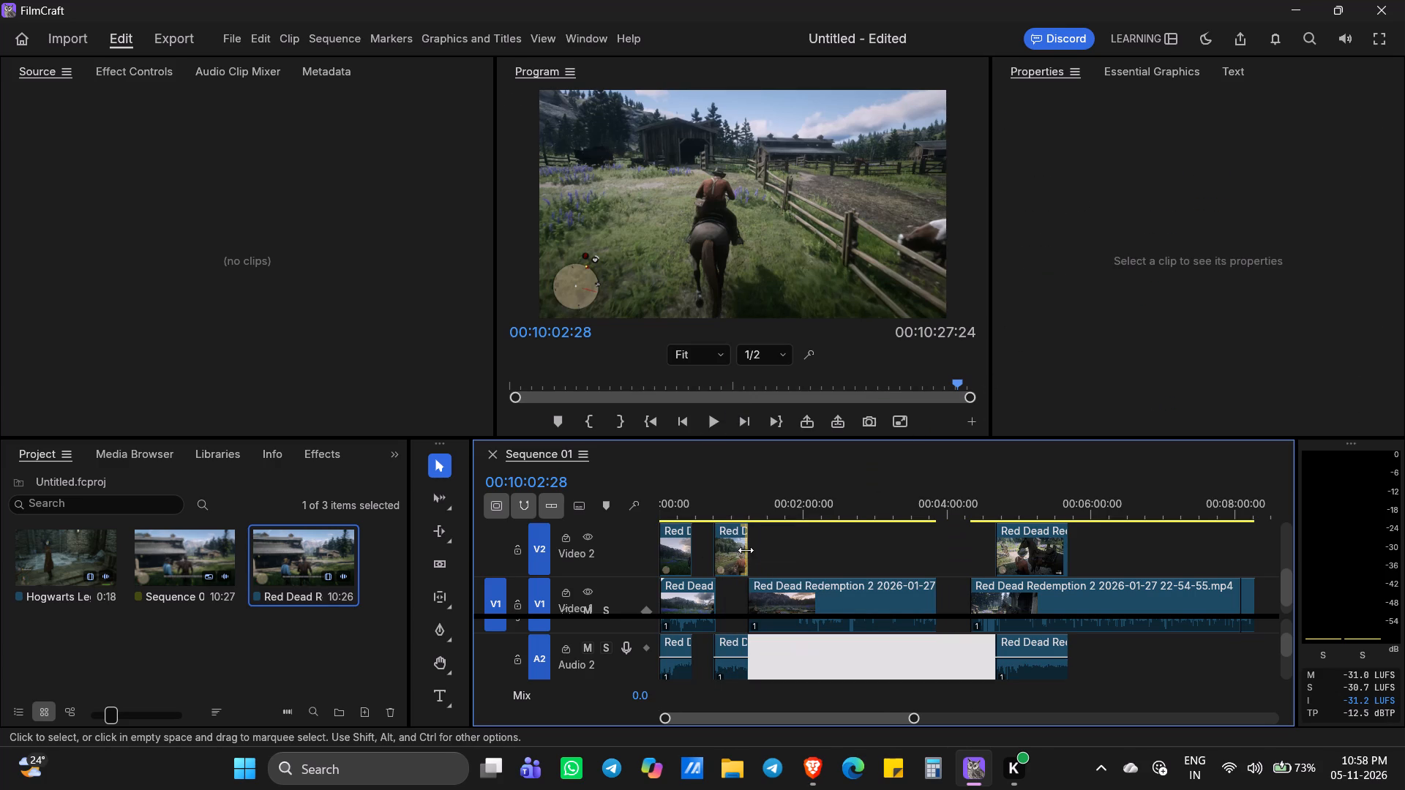
# Move that short segment to the very start of tracks Video 2 and Audio 2, over the clip already there.
pyautogui.click(731, 554)
pyautogui.moveTo(731, 549); pyautogui.dragTo(262, 678)
pyautogui.click(673, 542)
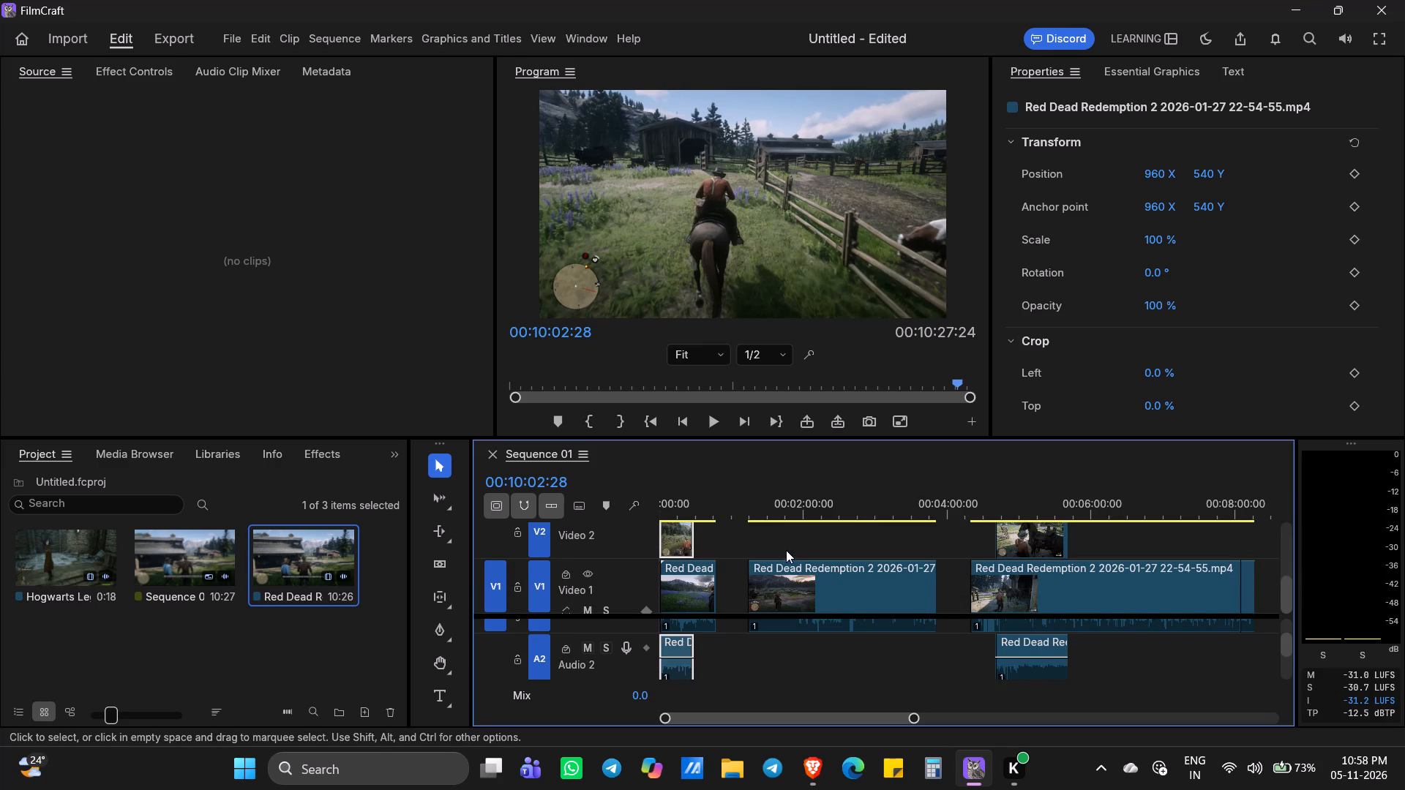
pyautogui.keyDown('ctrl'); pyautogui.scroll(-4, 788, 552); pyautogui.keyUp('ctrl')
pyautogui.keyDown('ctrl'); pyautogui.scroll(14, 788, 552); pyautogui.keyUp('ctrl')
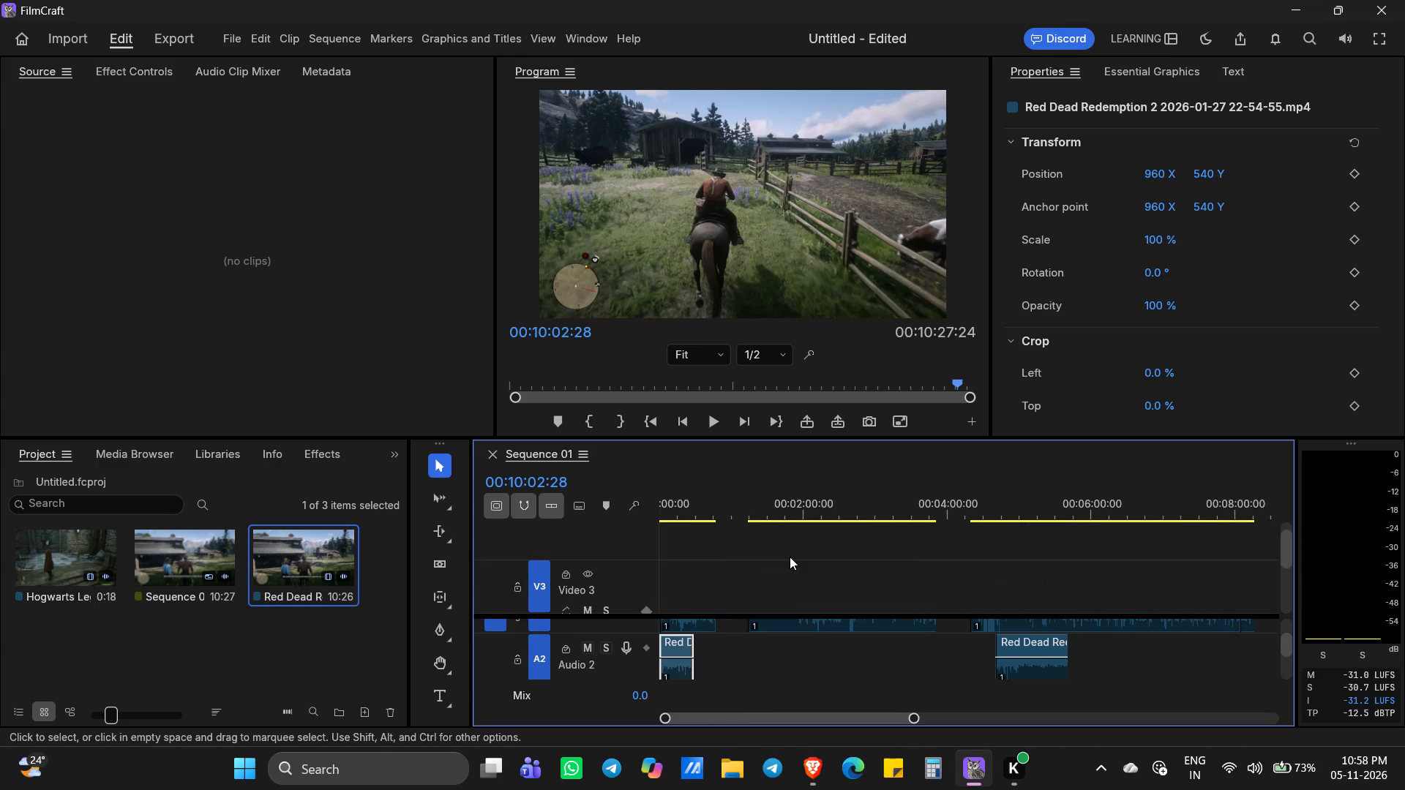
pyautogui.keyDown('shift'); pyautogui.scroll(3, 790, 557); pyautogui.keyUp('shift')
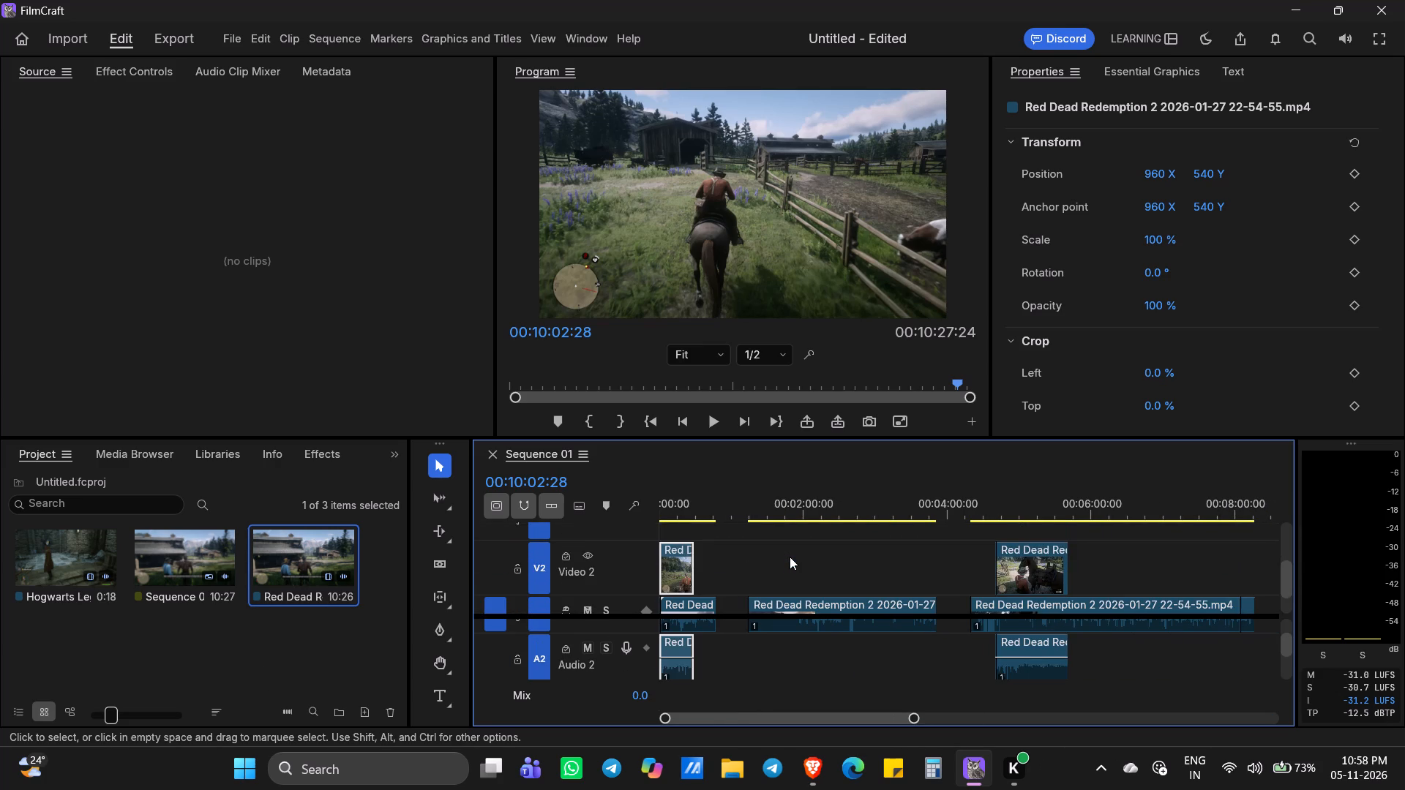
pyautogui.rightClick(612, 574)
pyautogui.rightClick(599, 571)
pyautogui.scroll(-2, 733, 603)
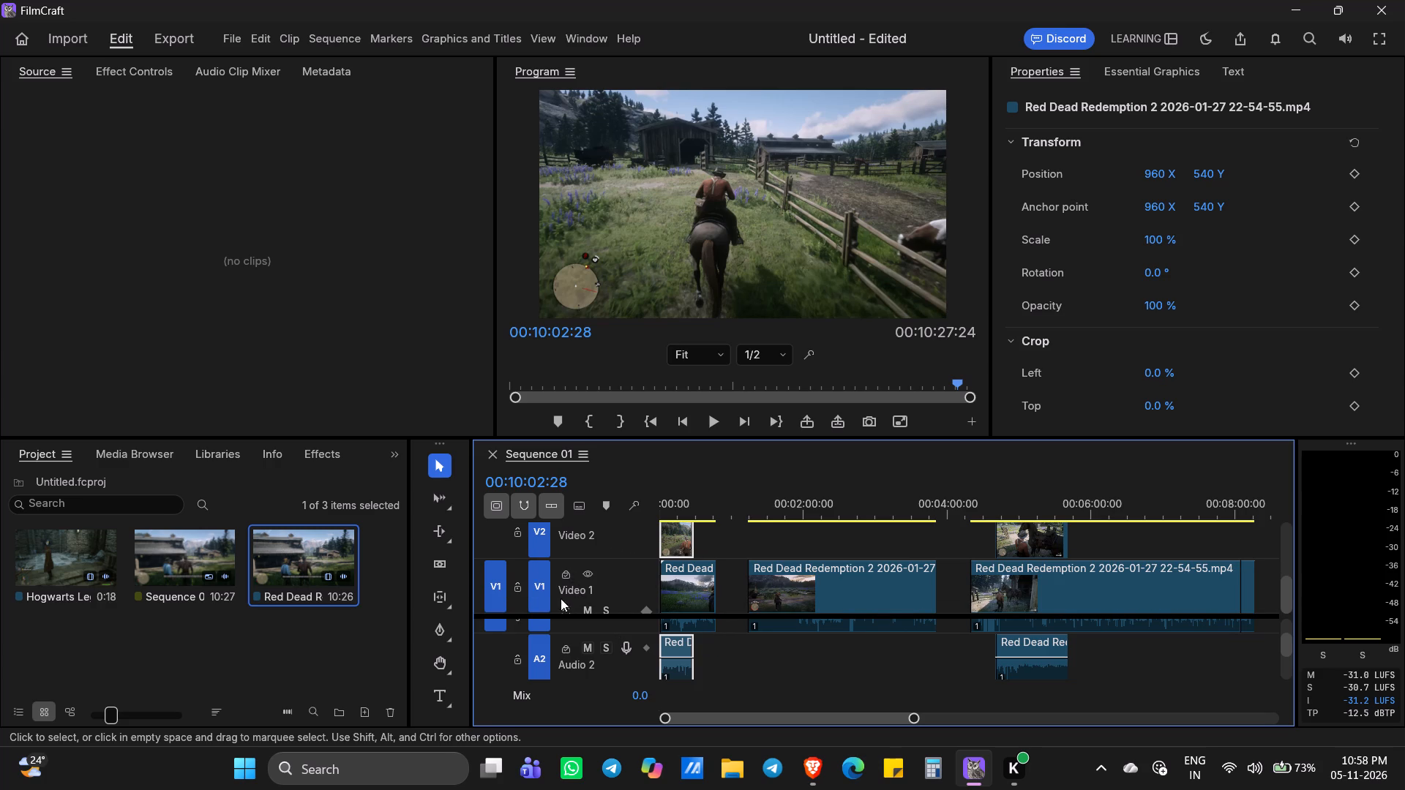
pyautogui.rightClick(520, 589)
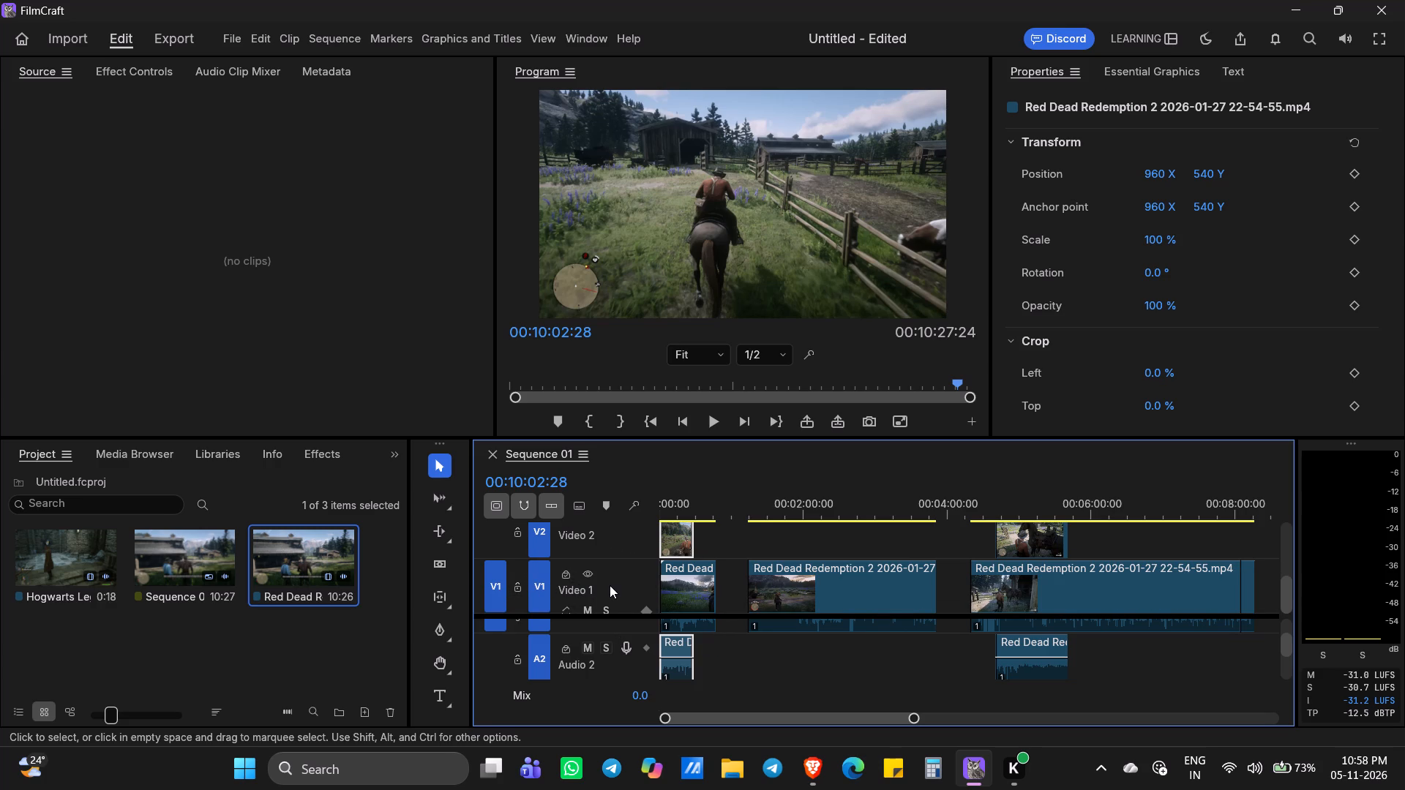
# Move the first Video 1 clip, with its audio, later so it starts at about 00:00:20.
pyautogui.rightClick(610, 585)
pyautogui.moveTo(678, 590); pyautogui.dragTo(701, 593)
pyautogui.click(710, 590)
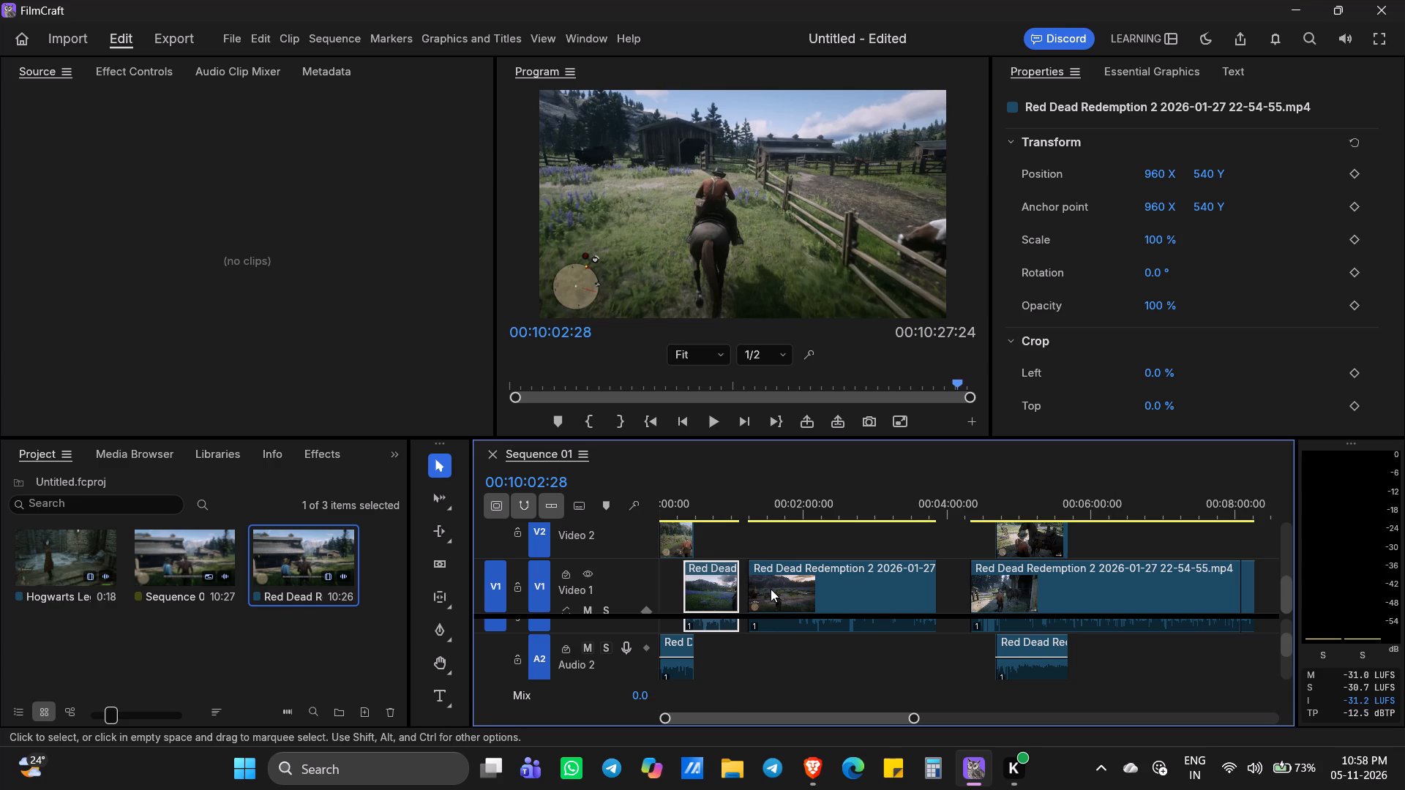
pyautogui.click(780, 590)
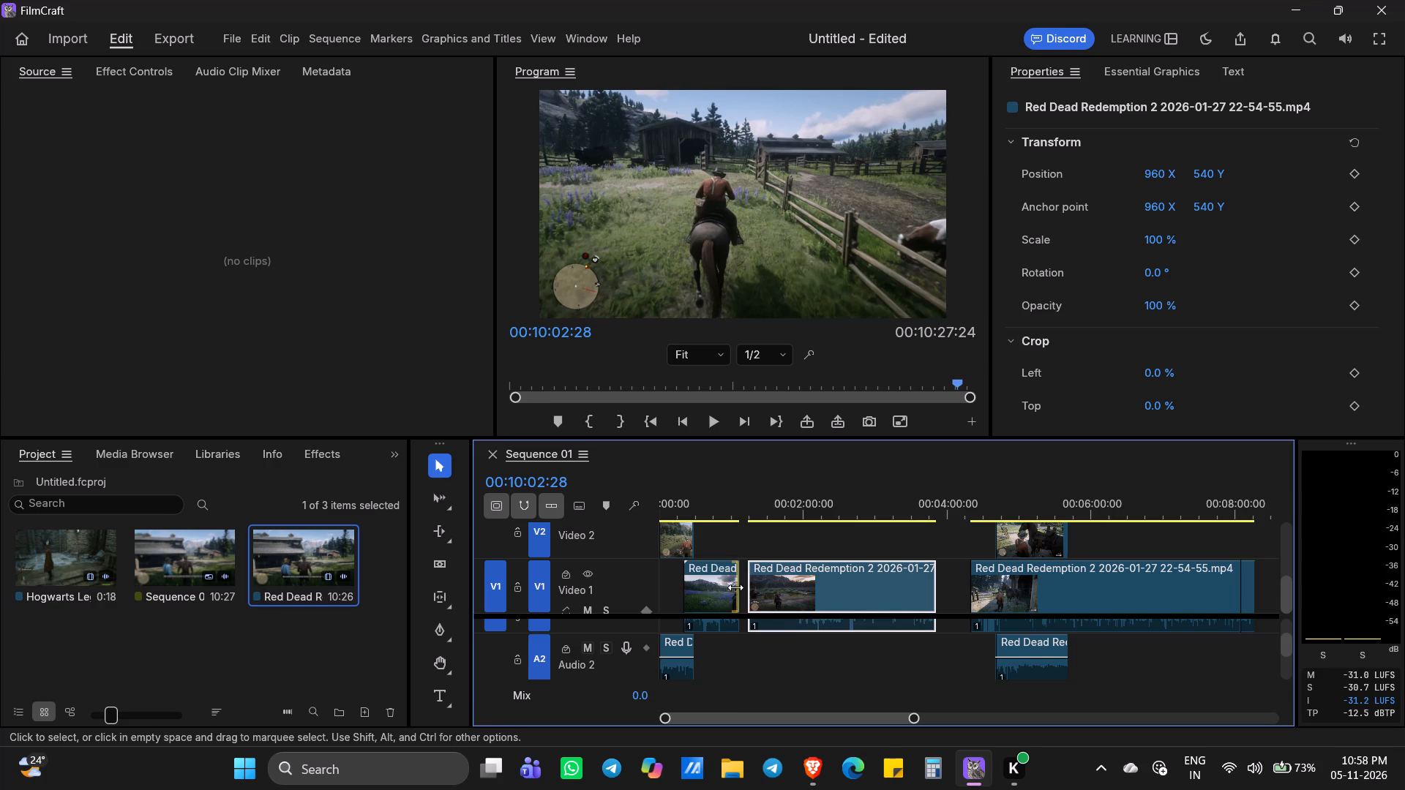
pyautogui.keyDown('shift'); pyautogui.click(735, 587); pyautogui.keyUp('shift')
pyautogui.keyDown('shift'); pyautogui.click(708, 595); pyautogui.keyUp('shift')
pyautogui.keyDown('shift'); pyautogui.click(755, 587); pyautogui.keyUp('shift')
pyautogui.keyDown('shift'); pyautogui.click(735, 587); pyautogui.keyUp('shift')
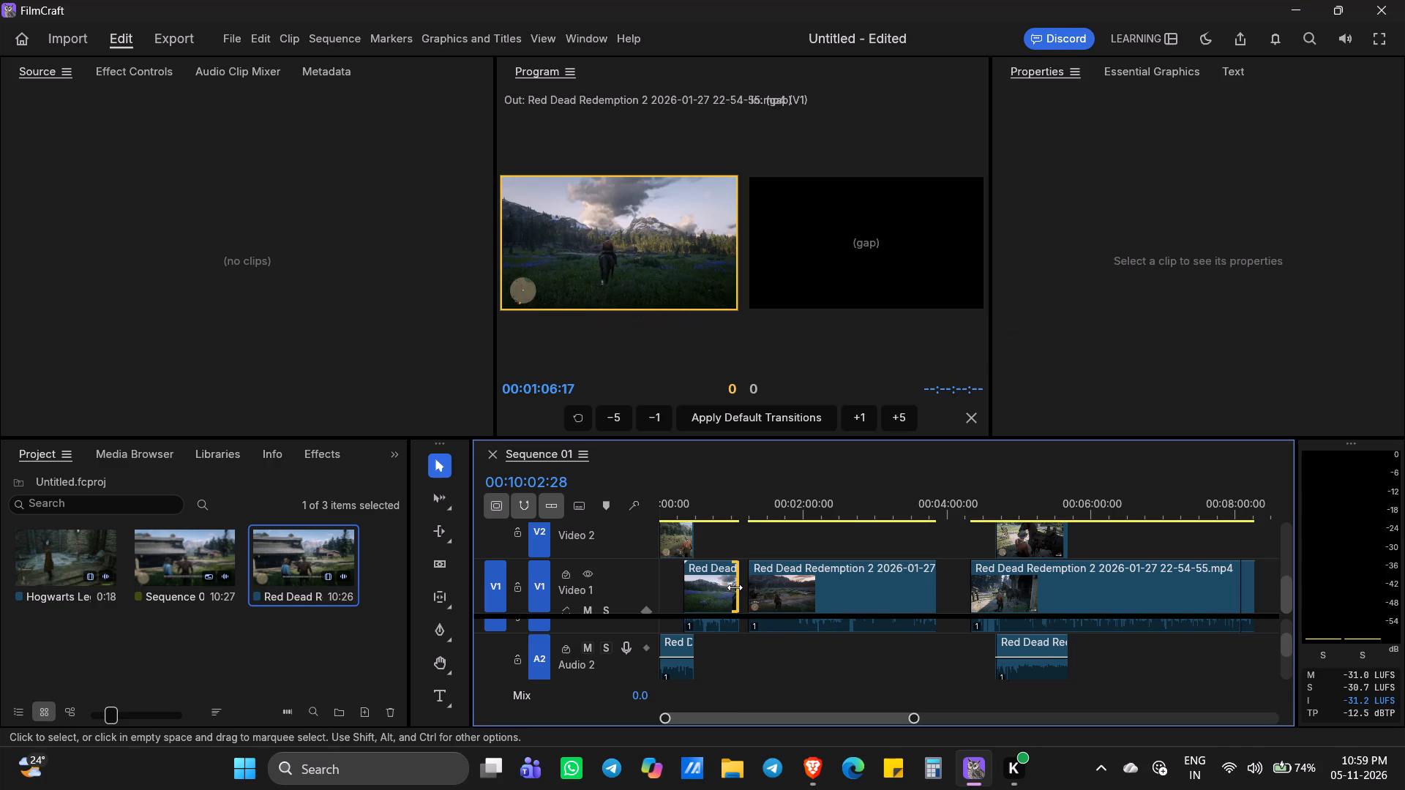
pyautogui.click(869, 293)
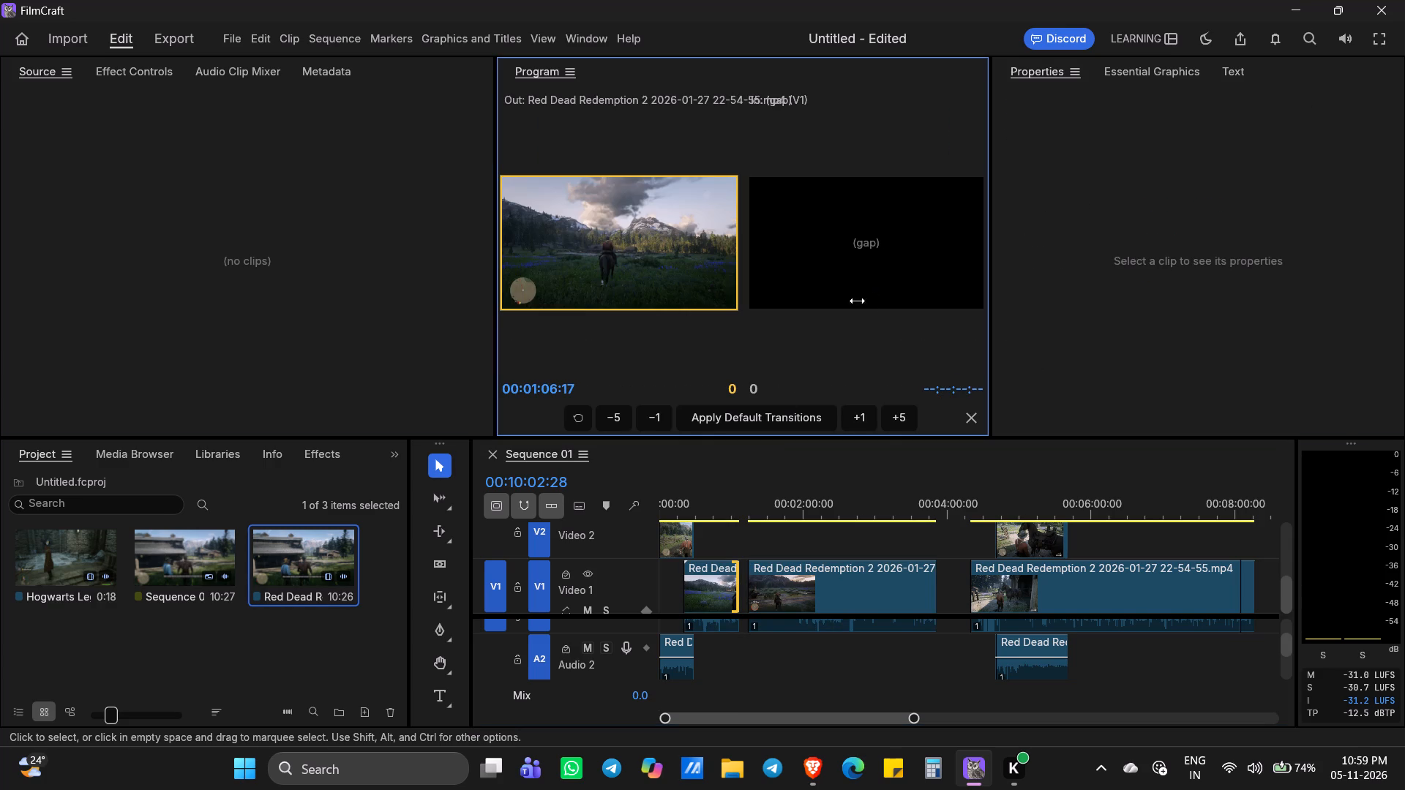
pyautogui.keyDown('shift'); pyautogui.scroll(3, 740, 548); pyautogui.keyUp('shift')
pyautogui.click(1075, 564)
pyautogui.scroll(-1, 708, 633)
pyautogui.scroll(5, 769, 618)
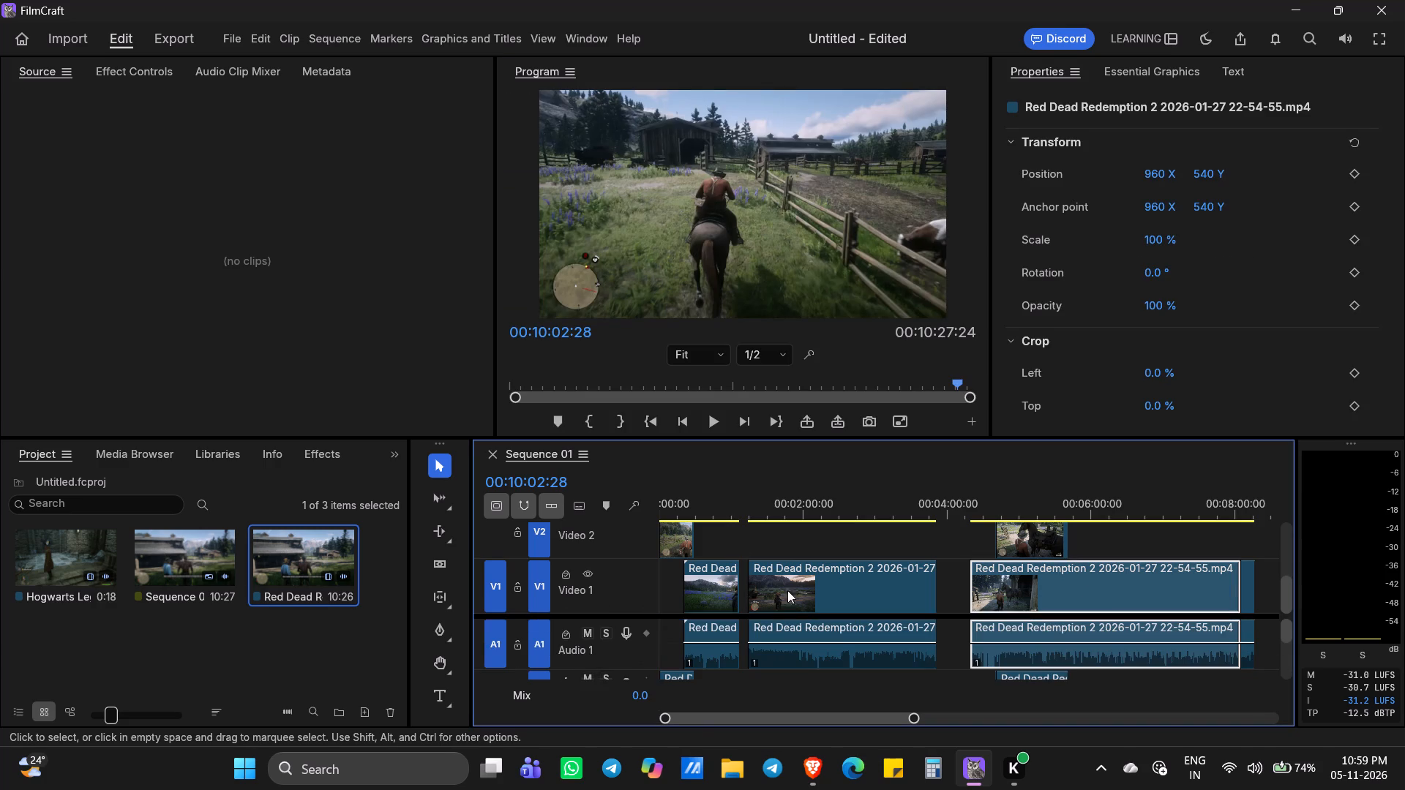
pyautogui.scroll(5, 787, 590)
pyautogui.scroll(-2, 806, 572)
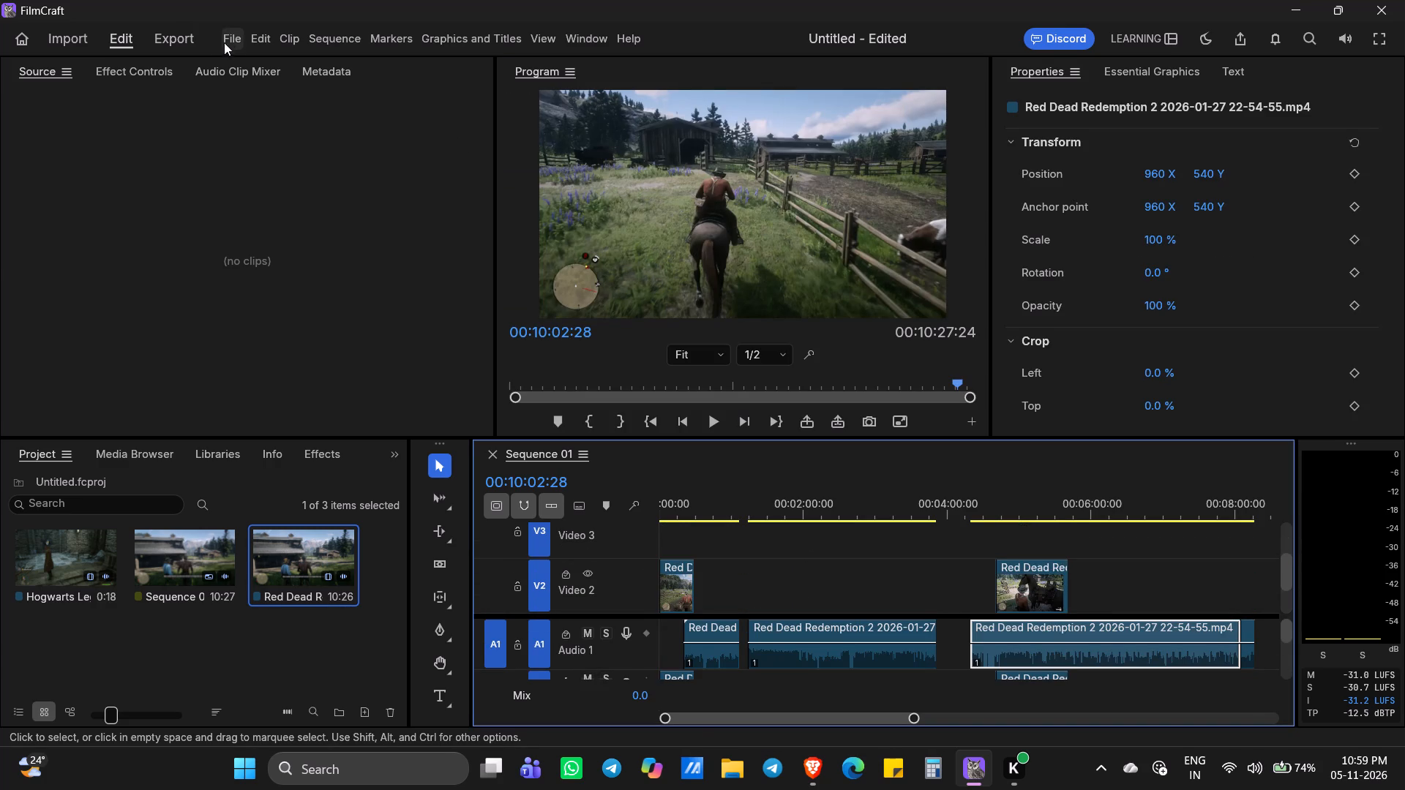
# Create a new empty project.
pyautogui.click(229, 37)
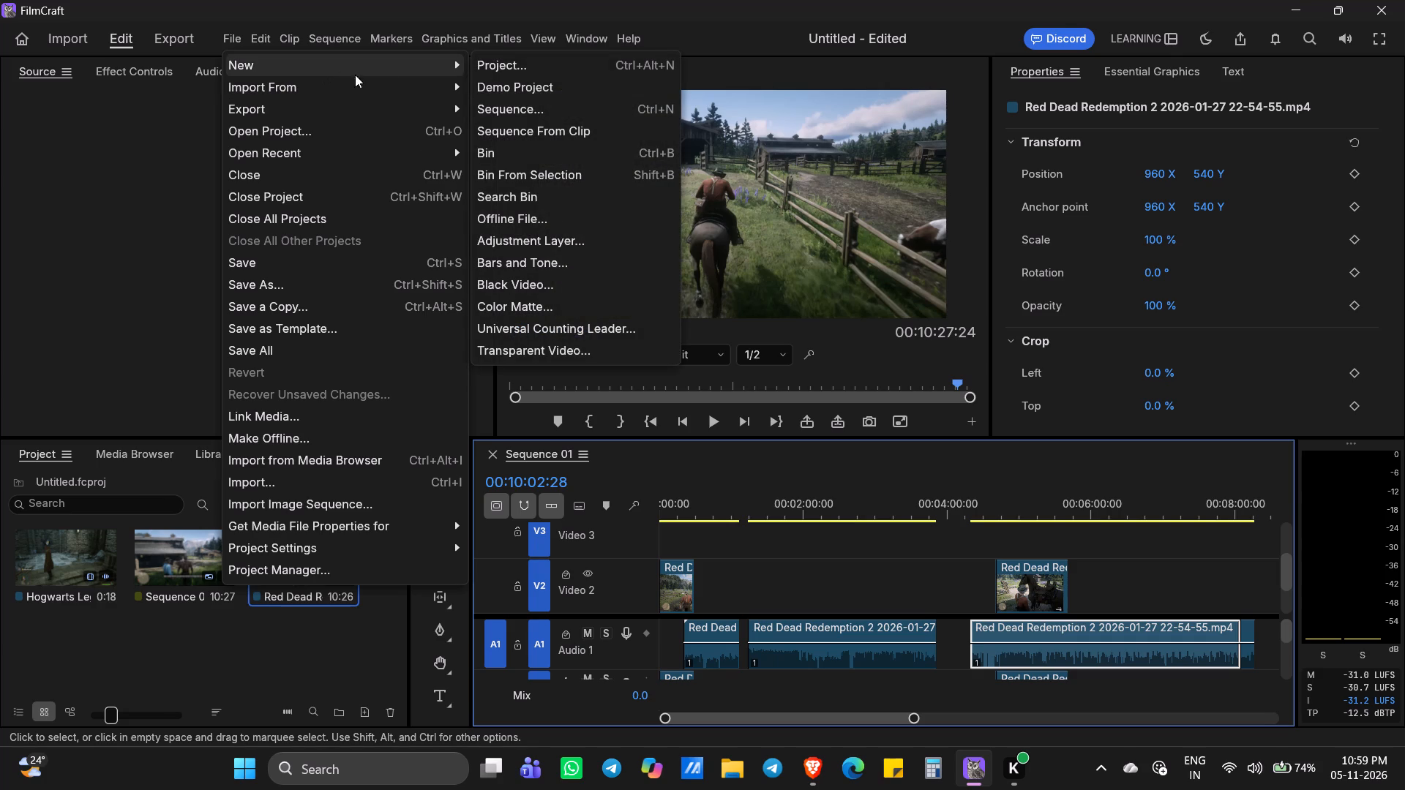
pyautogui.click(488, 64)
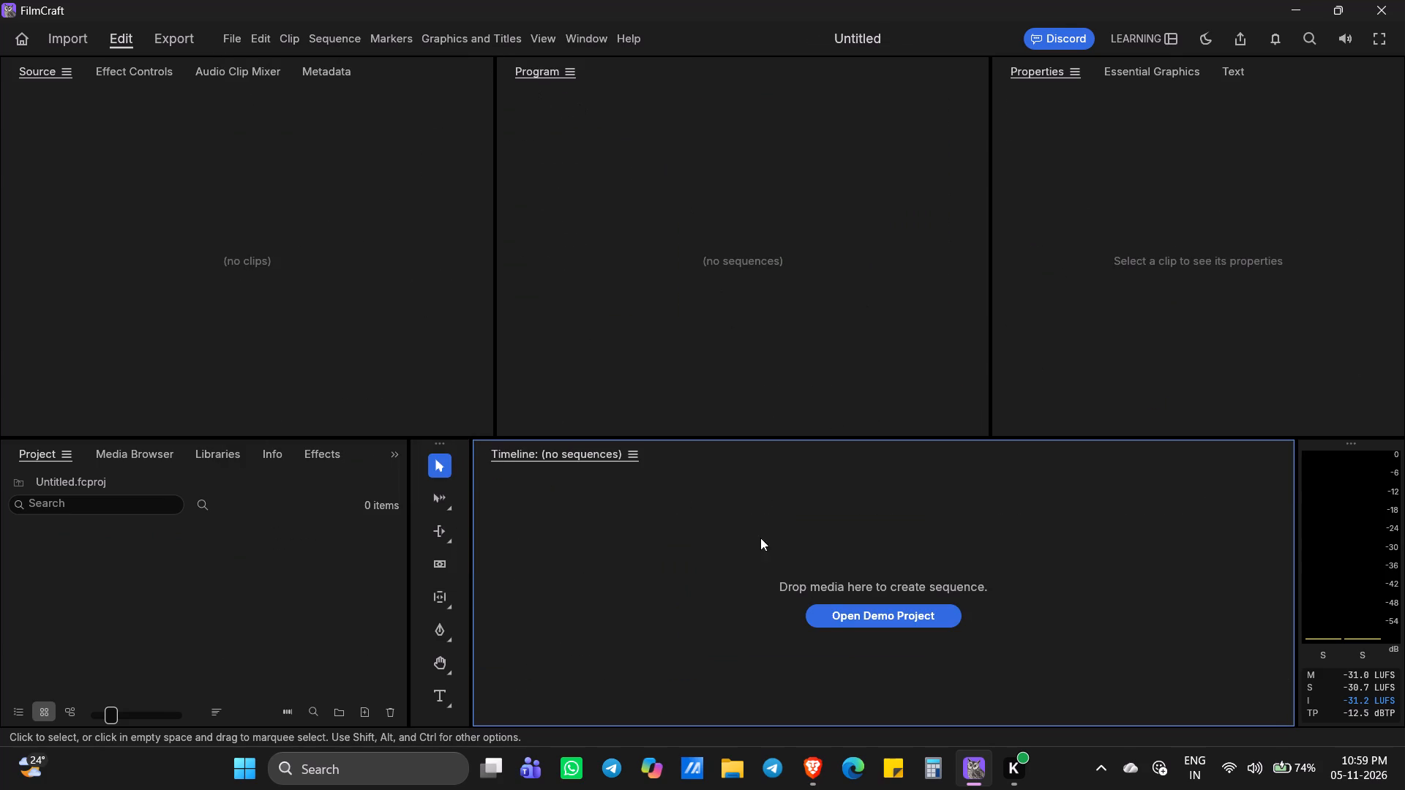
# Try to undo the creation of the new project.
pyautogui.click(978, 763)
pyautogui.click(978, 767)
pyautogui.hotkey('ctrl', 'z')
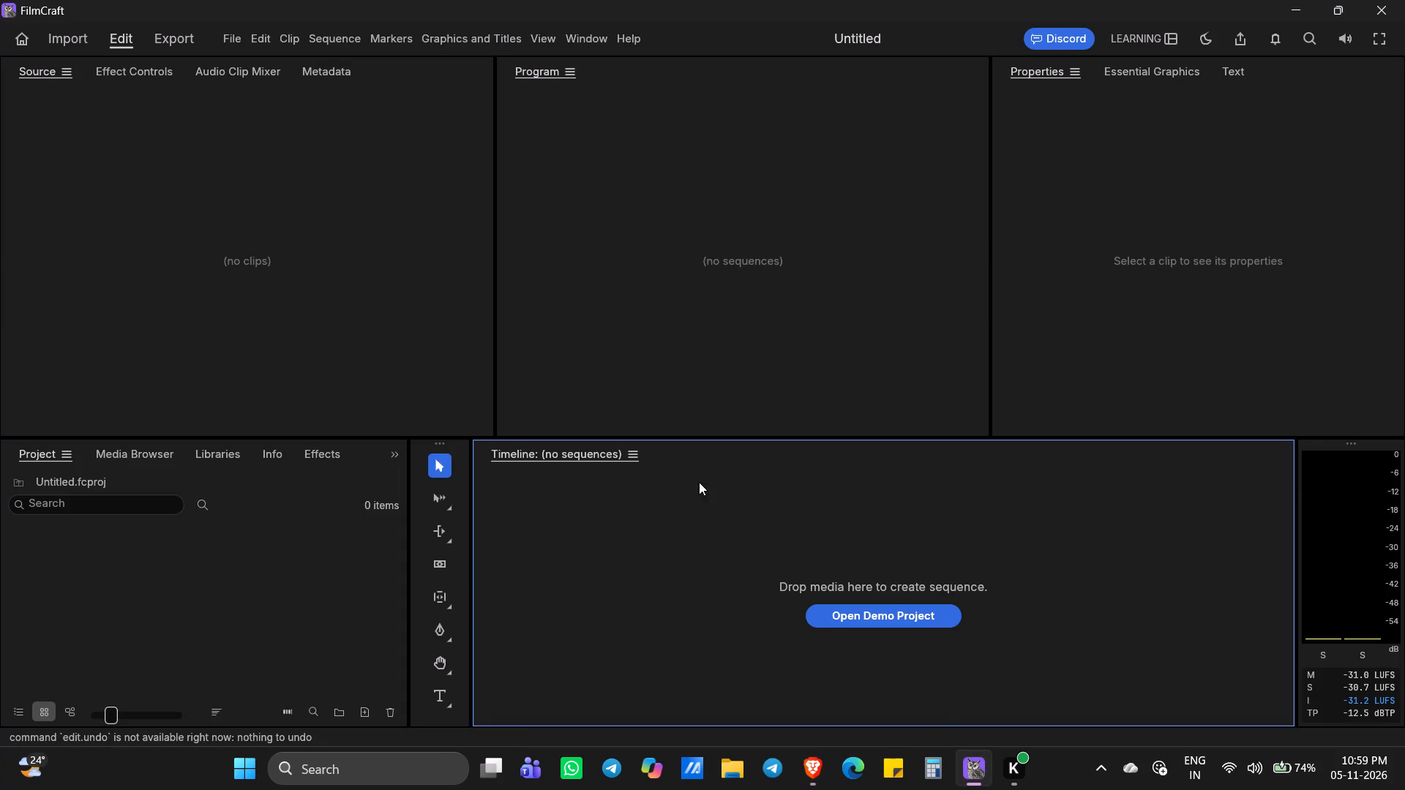
# Open the demo project with its ready-made cut sequence.
pyautogui.click(119, 37)
pyautogui.click(32, 42)
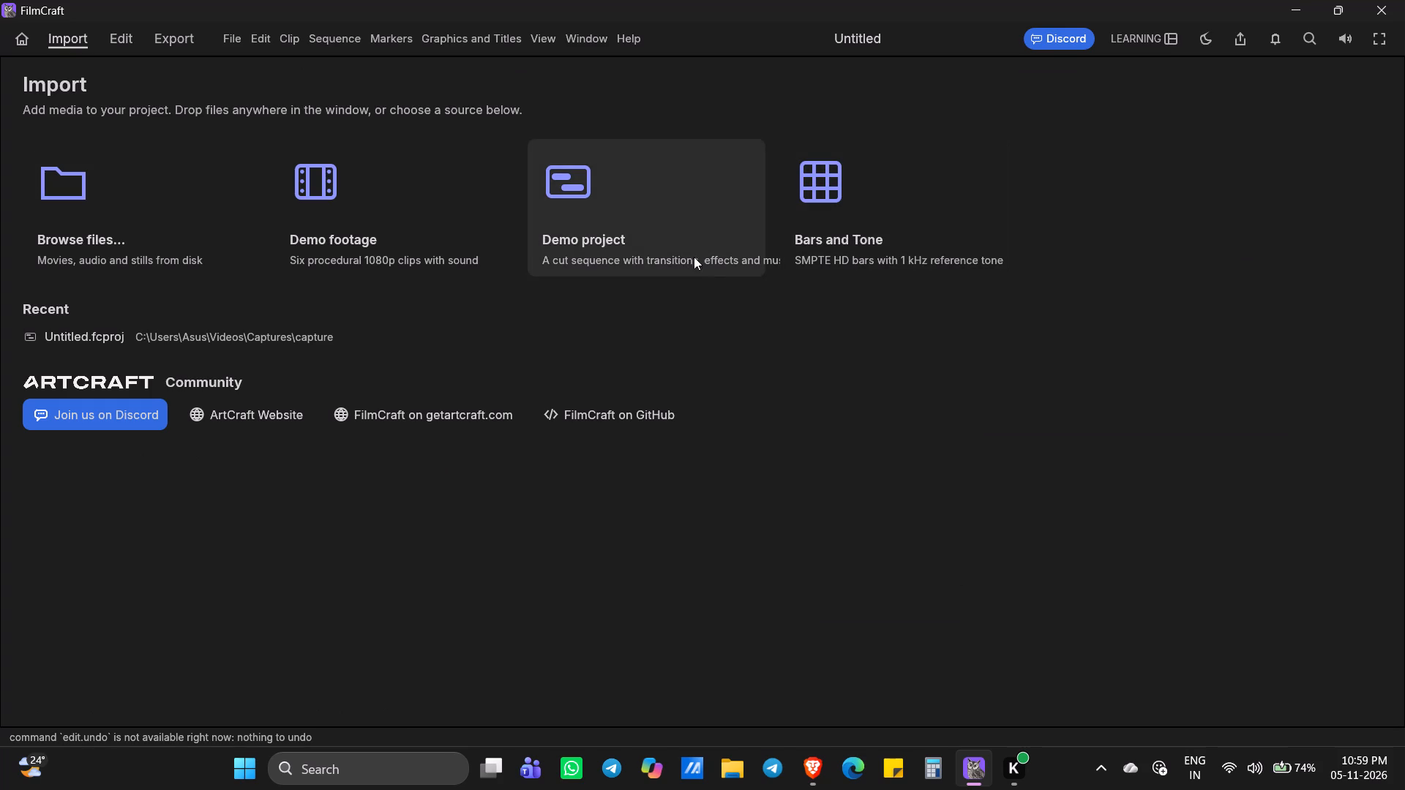
pyautogui.click(607, 255)
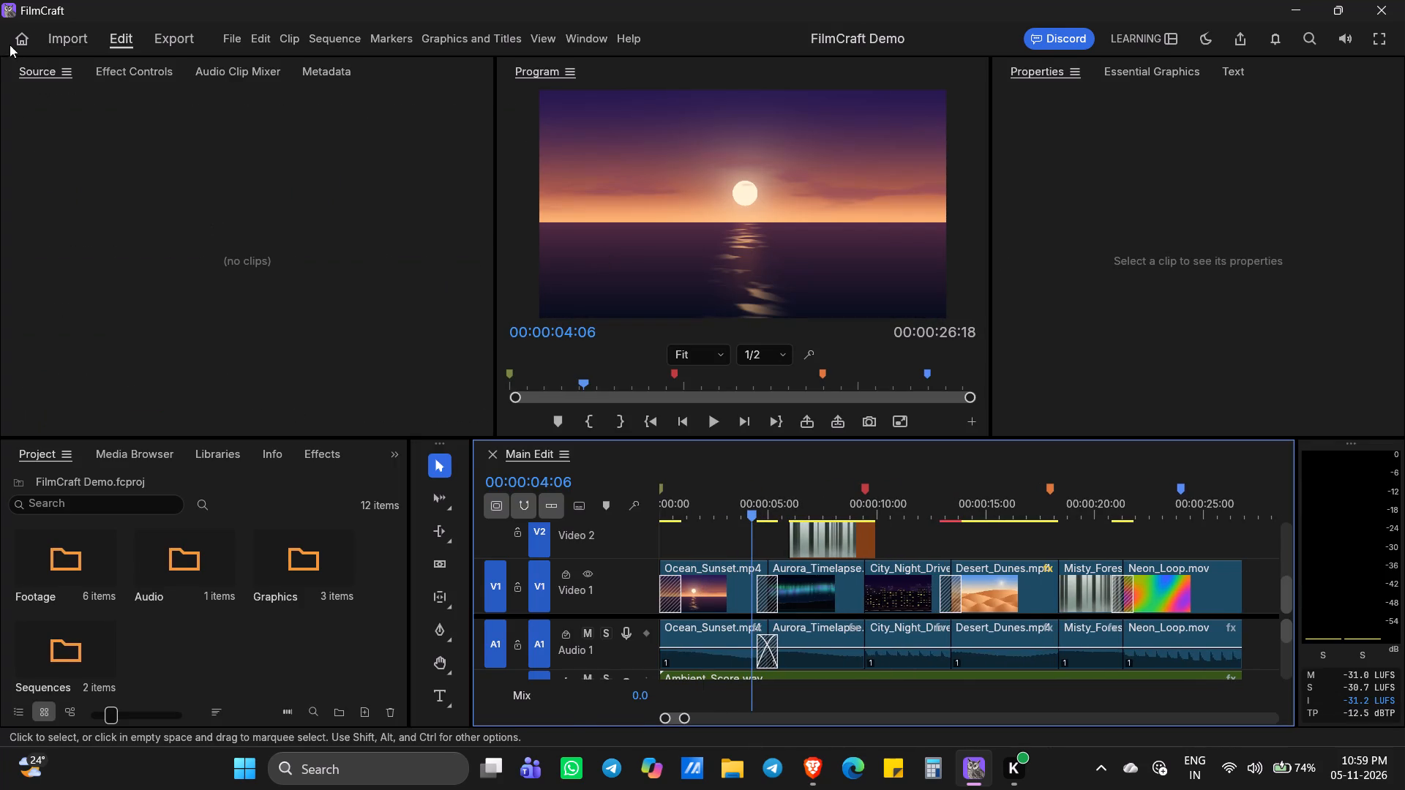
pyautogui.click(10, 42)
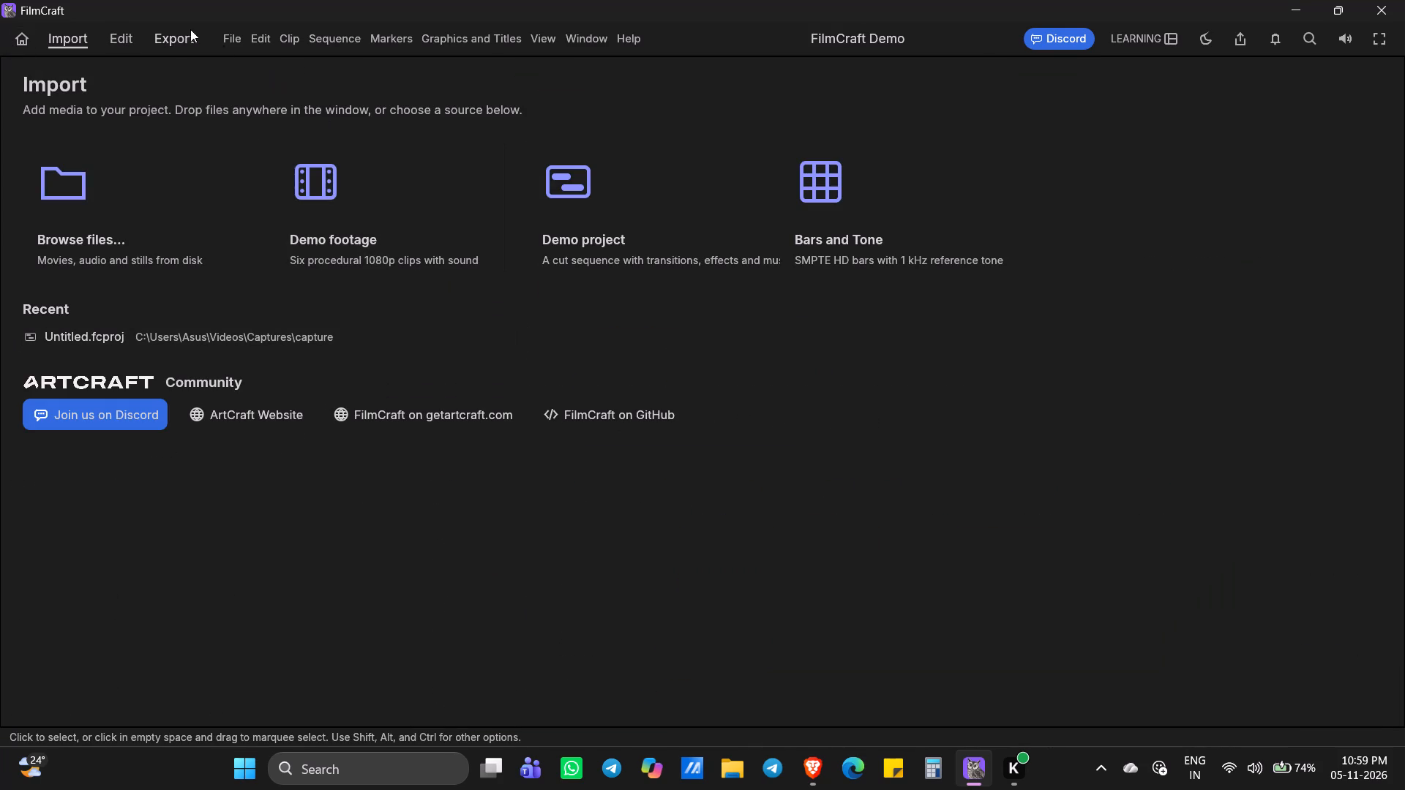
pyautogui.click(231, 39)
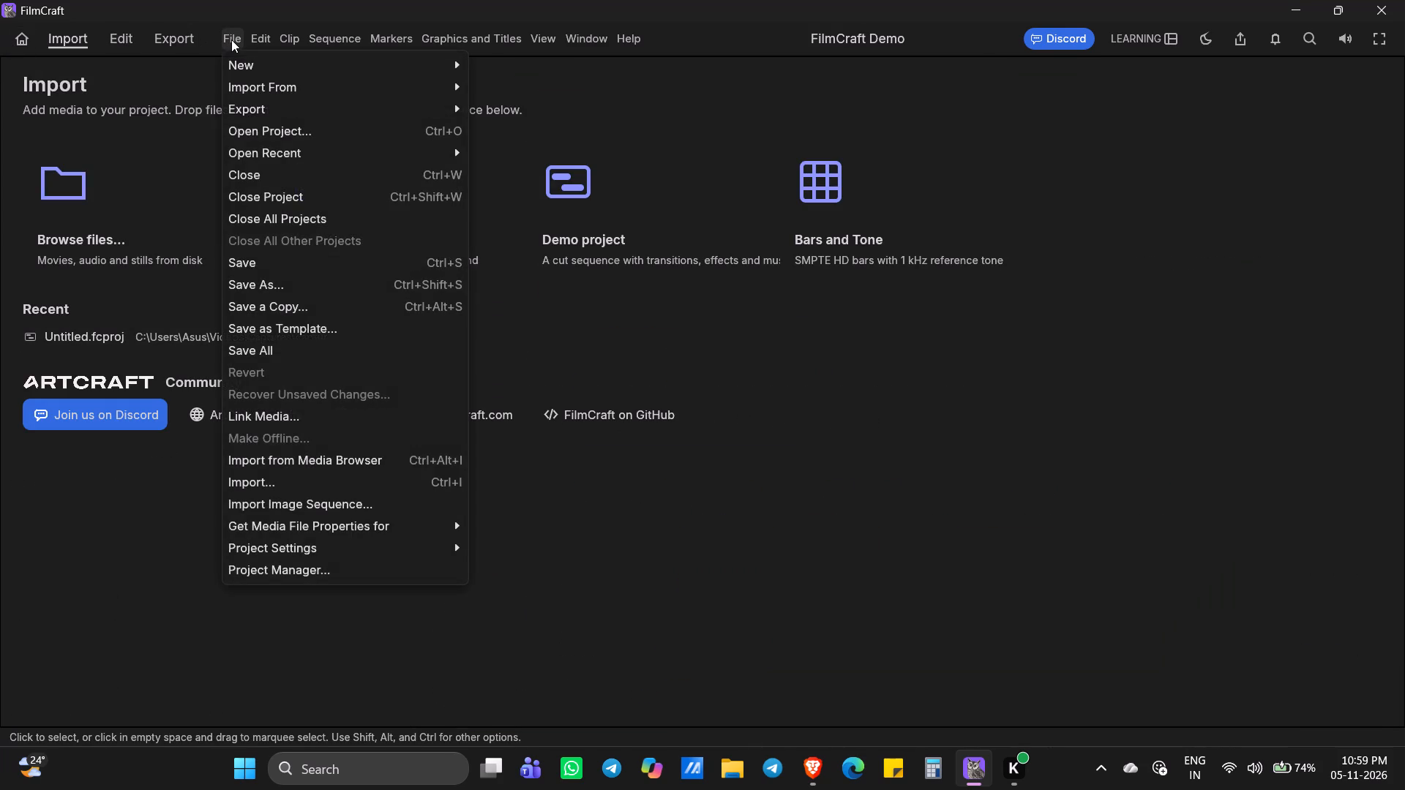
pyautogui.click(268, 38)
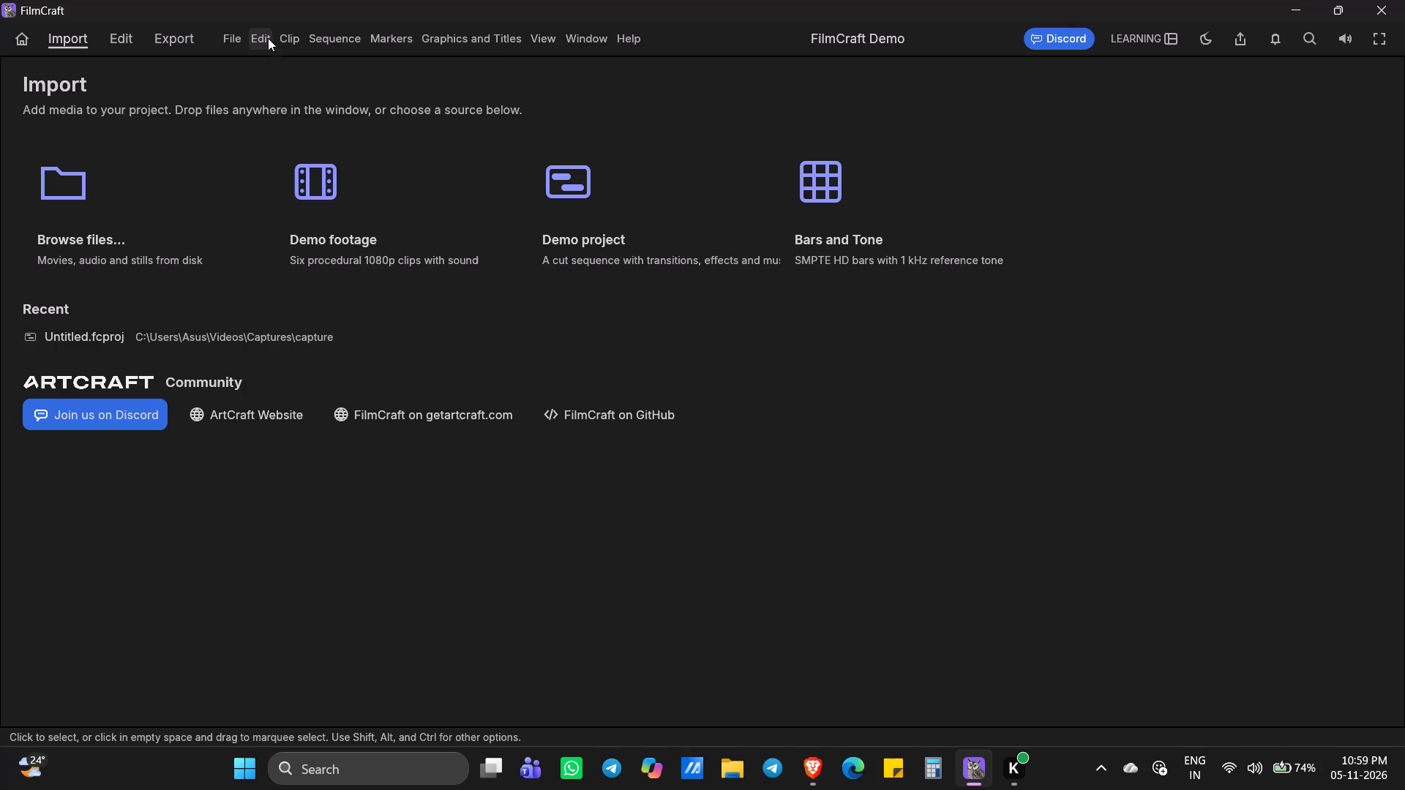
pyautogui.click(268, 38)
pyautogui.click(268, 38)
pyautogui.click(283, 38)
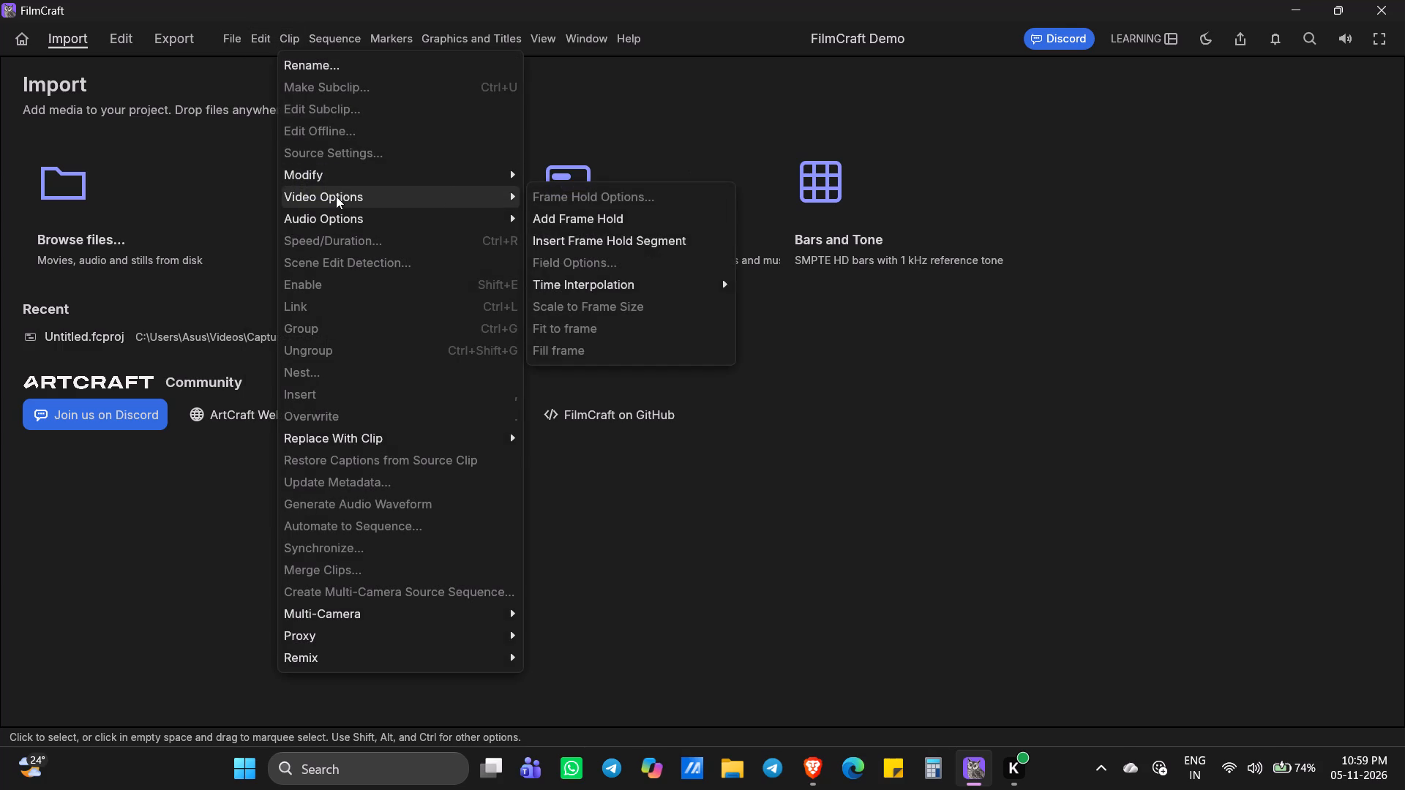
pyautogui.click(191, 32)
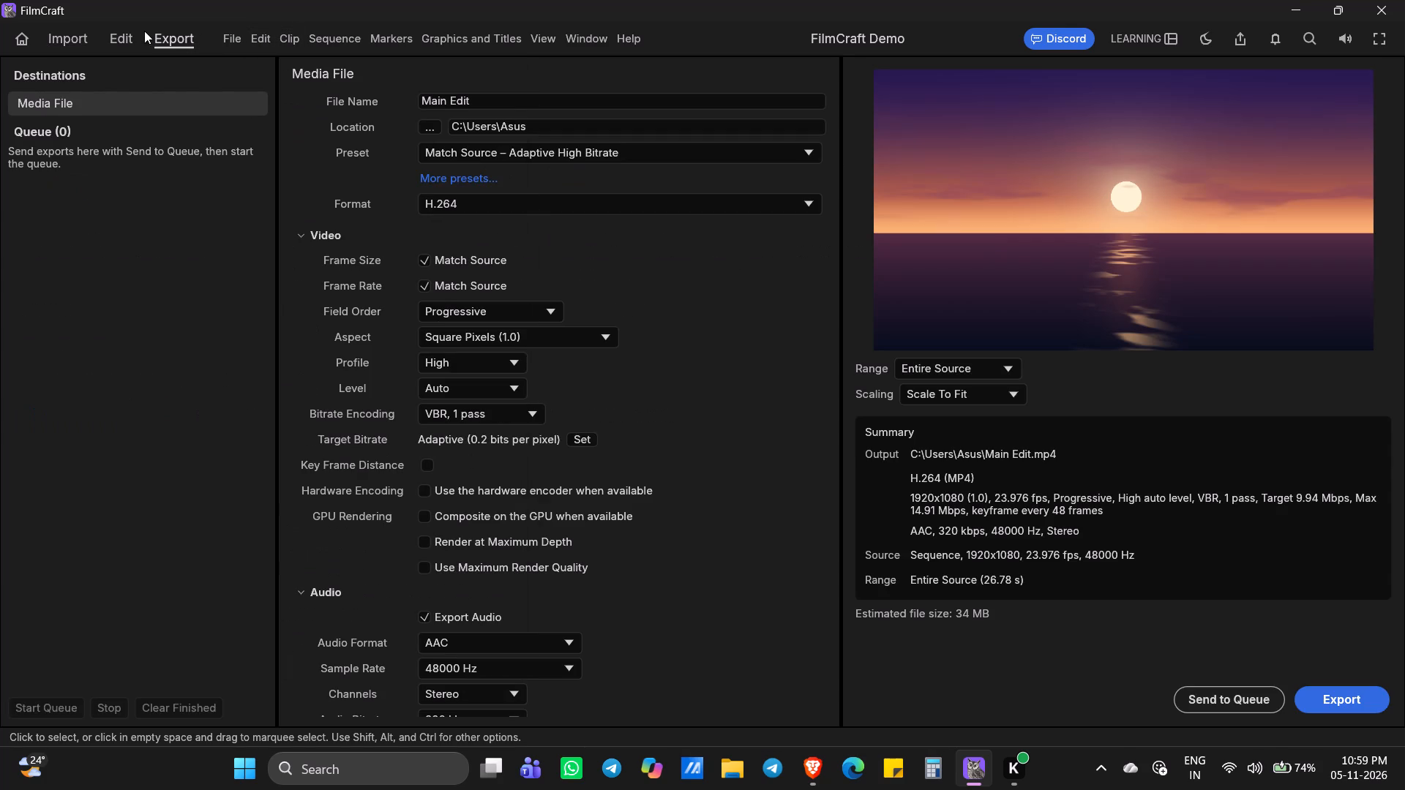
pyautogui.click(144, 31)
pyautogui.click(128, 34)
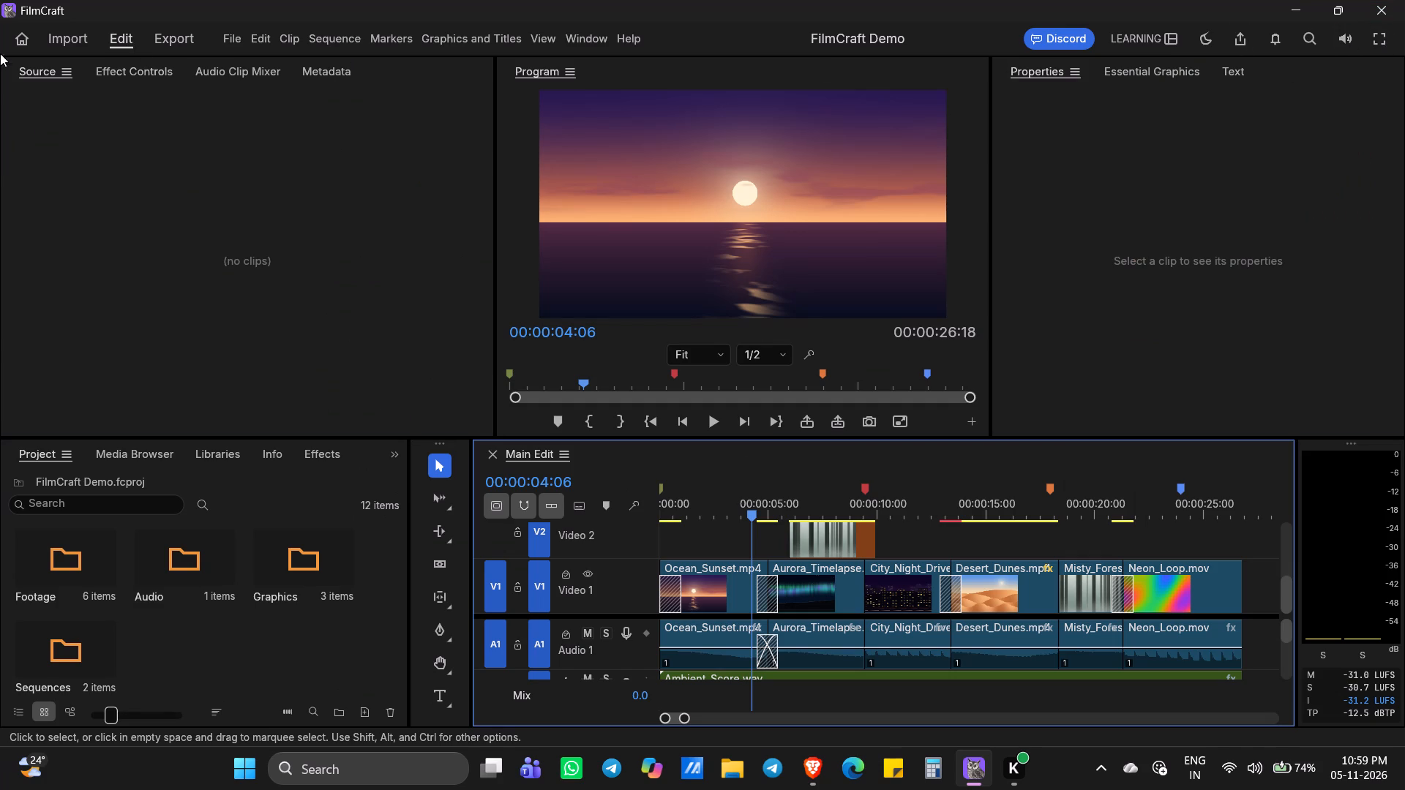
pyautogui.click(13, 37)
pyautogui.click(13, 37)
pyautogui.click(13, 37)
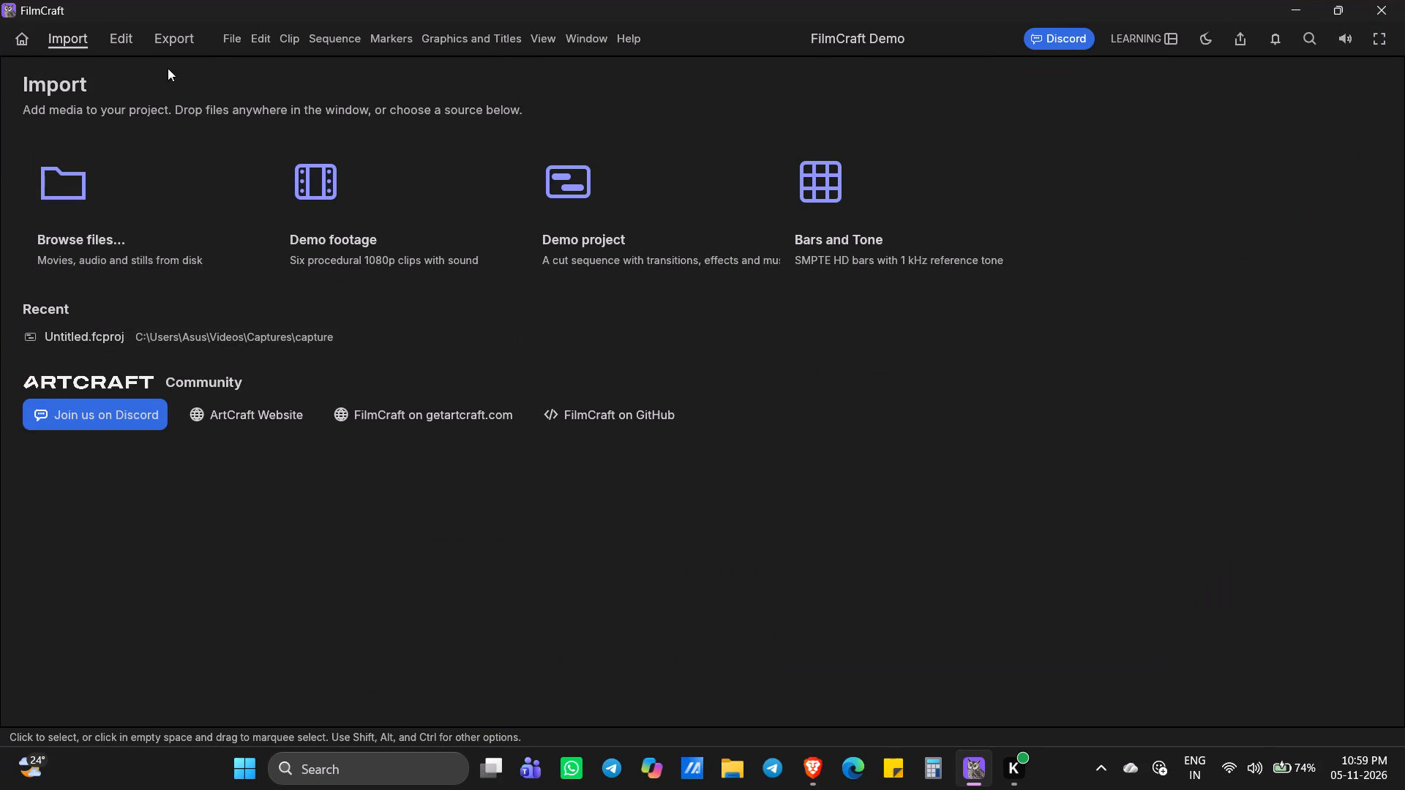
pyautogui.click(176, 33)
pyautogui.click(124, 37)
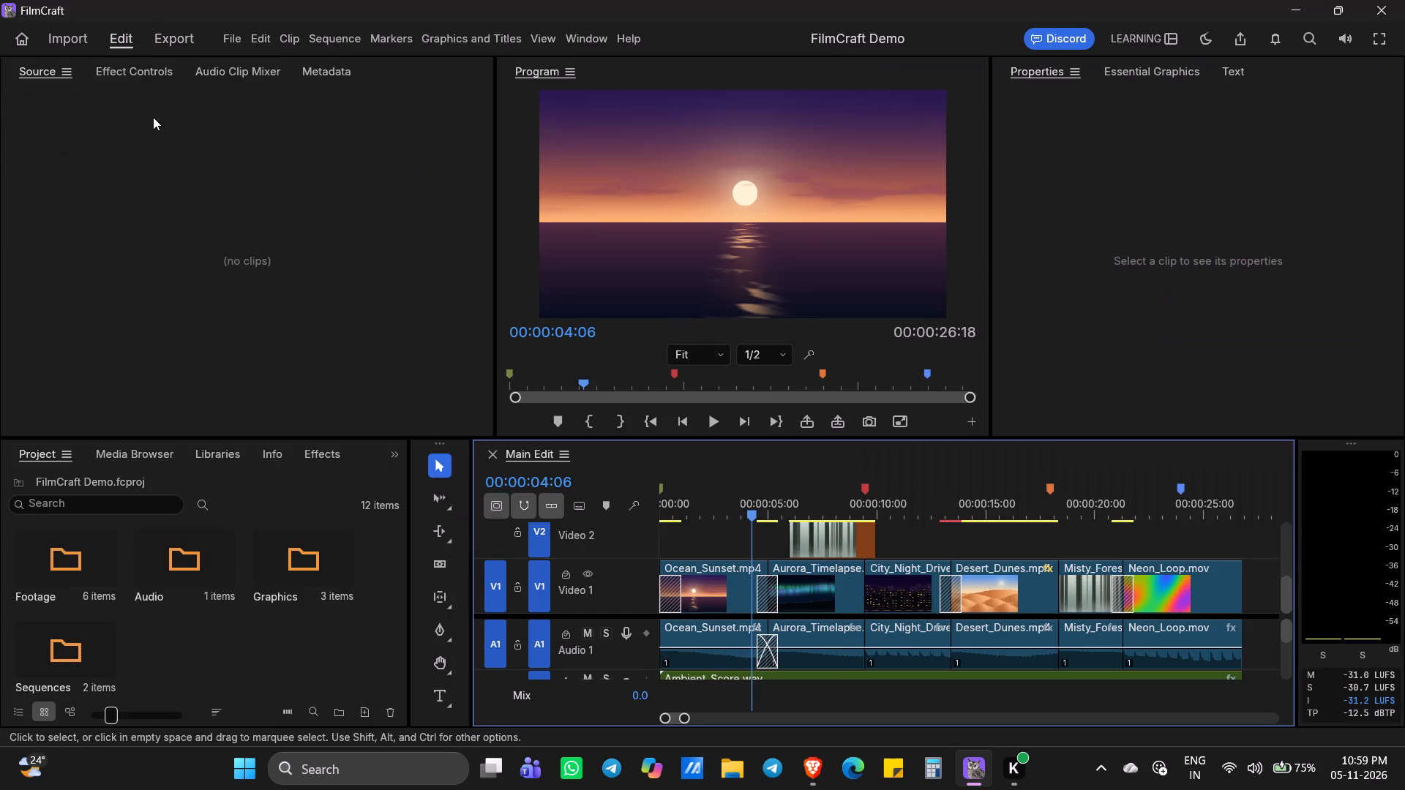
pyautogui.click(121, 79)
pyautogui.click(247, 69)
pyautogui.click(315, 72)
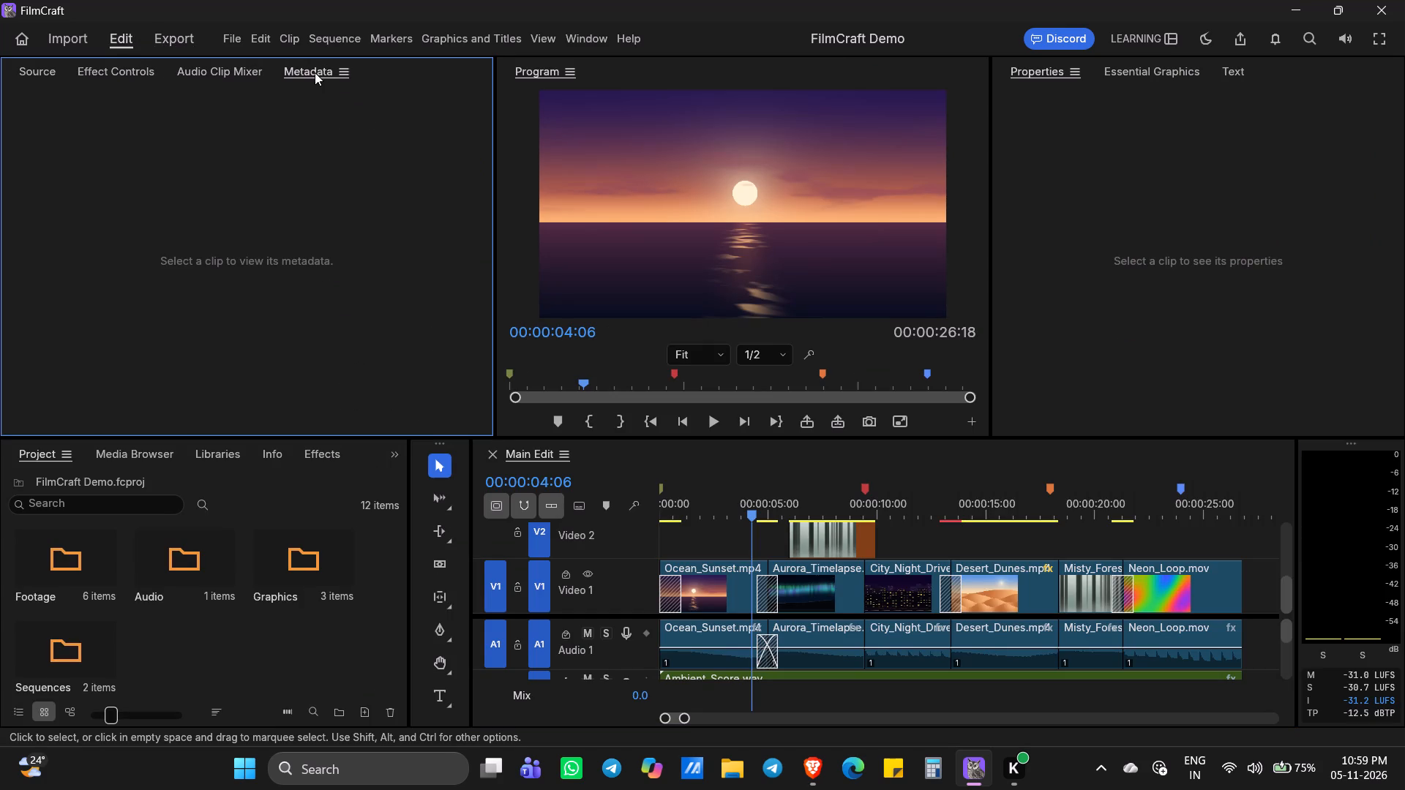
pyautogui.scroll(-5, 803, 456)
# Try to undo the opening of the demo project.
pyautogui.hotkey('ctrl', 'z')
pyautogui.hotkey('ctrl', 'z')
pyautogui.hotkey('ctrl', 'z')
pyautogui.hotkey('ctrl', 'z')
# Open the Footage bin of the demo project.
pyautogui.tripleClick(102, 577)
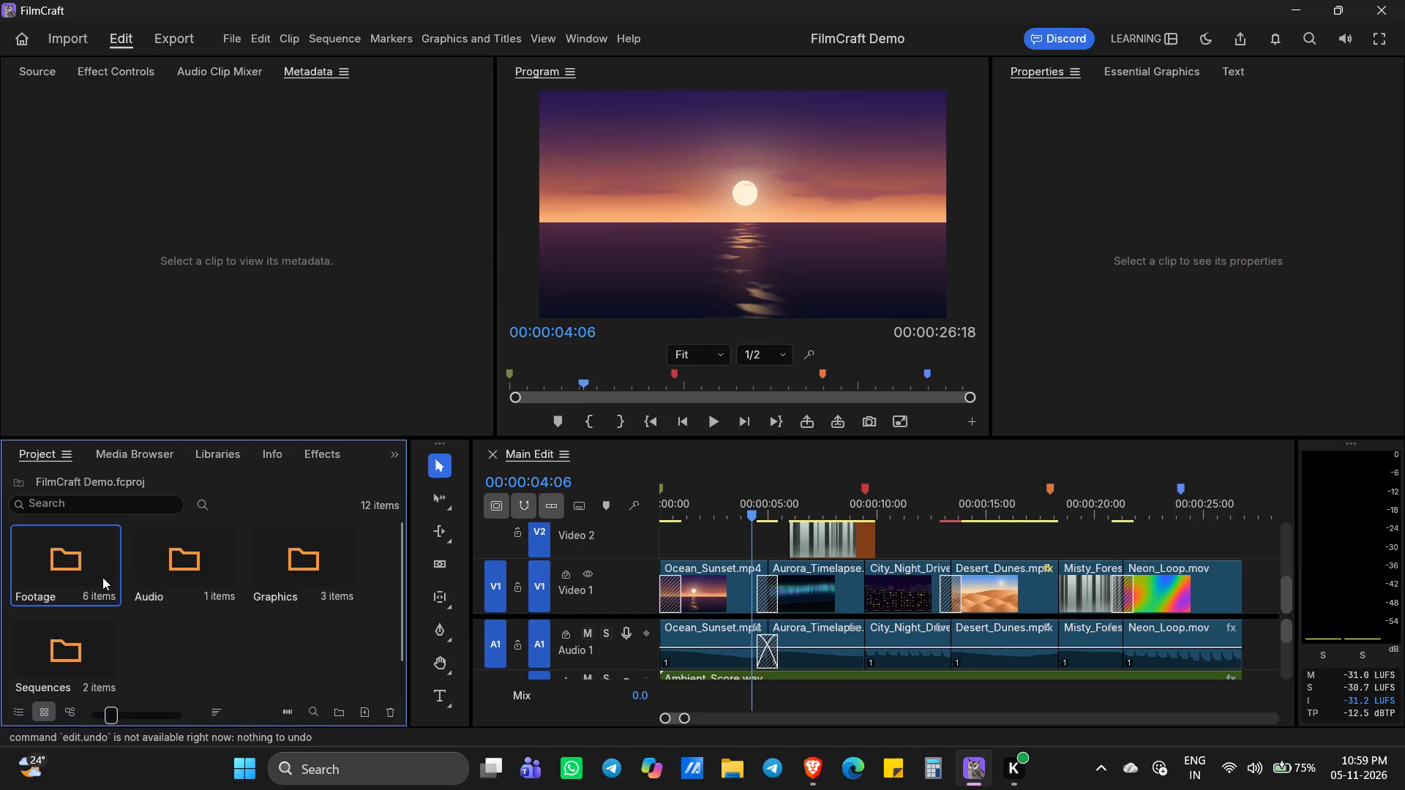
pyautogui.doubleClick(101, 576)
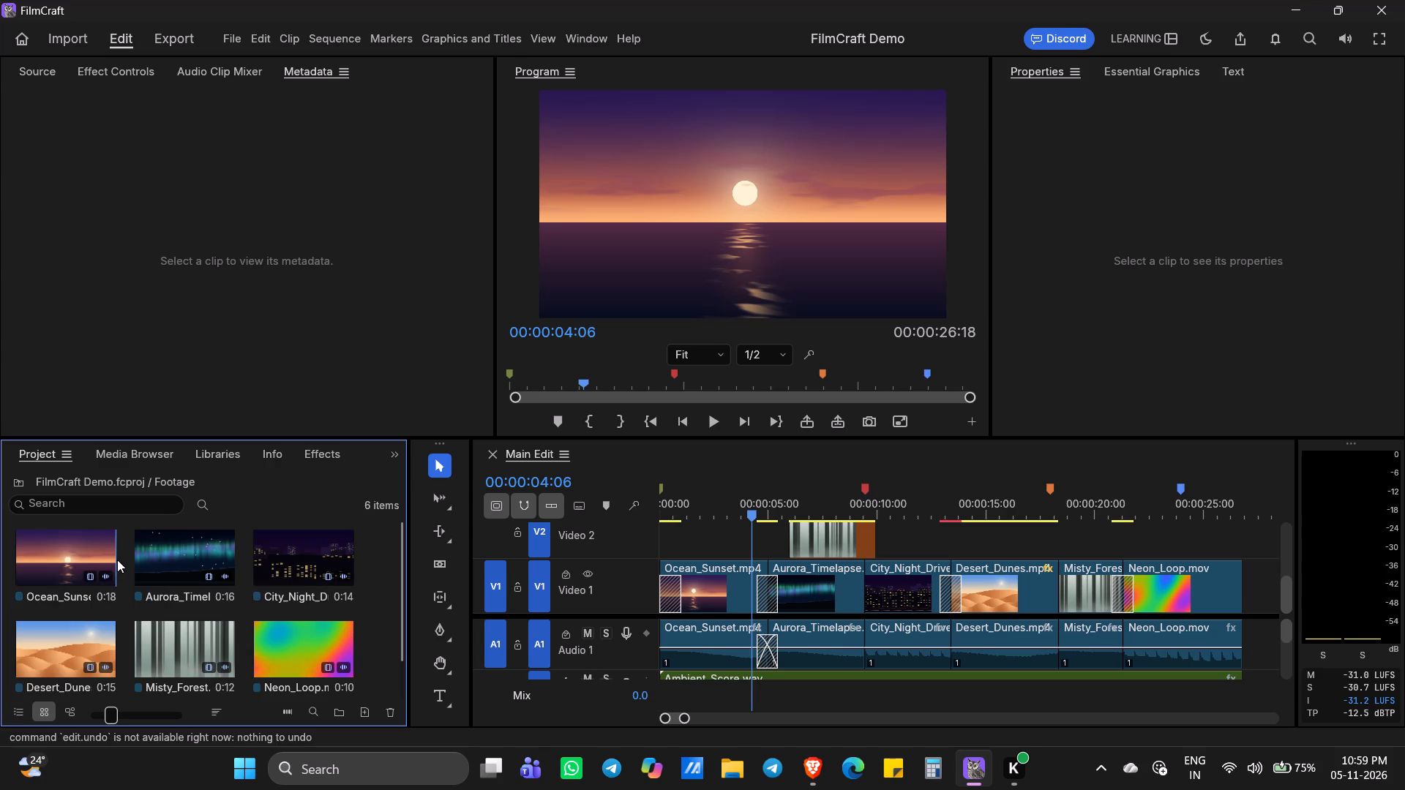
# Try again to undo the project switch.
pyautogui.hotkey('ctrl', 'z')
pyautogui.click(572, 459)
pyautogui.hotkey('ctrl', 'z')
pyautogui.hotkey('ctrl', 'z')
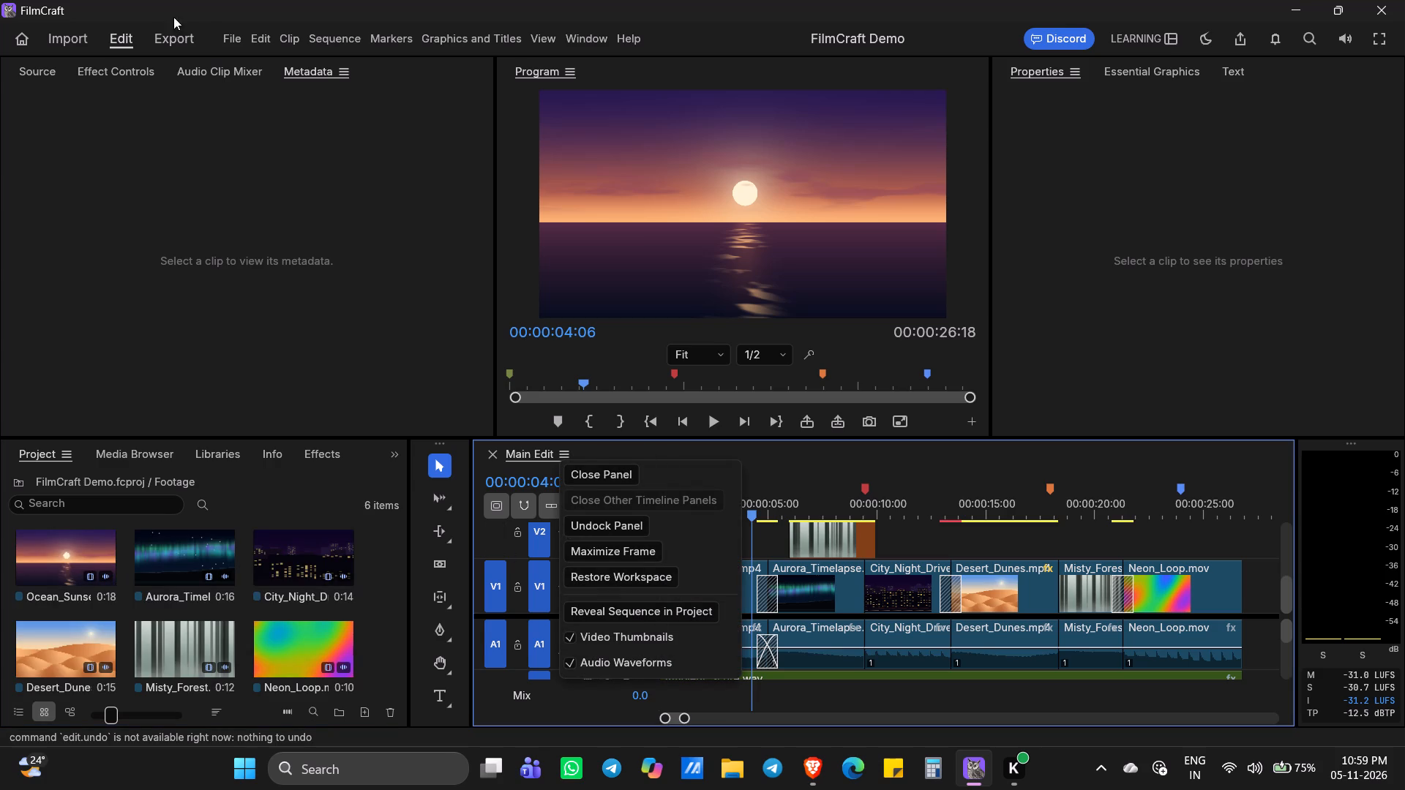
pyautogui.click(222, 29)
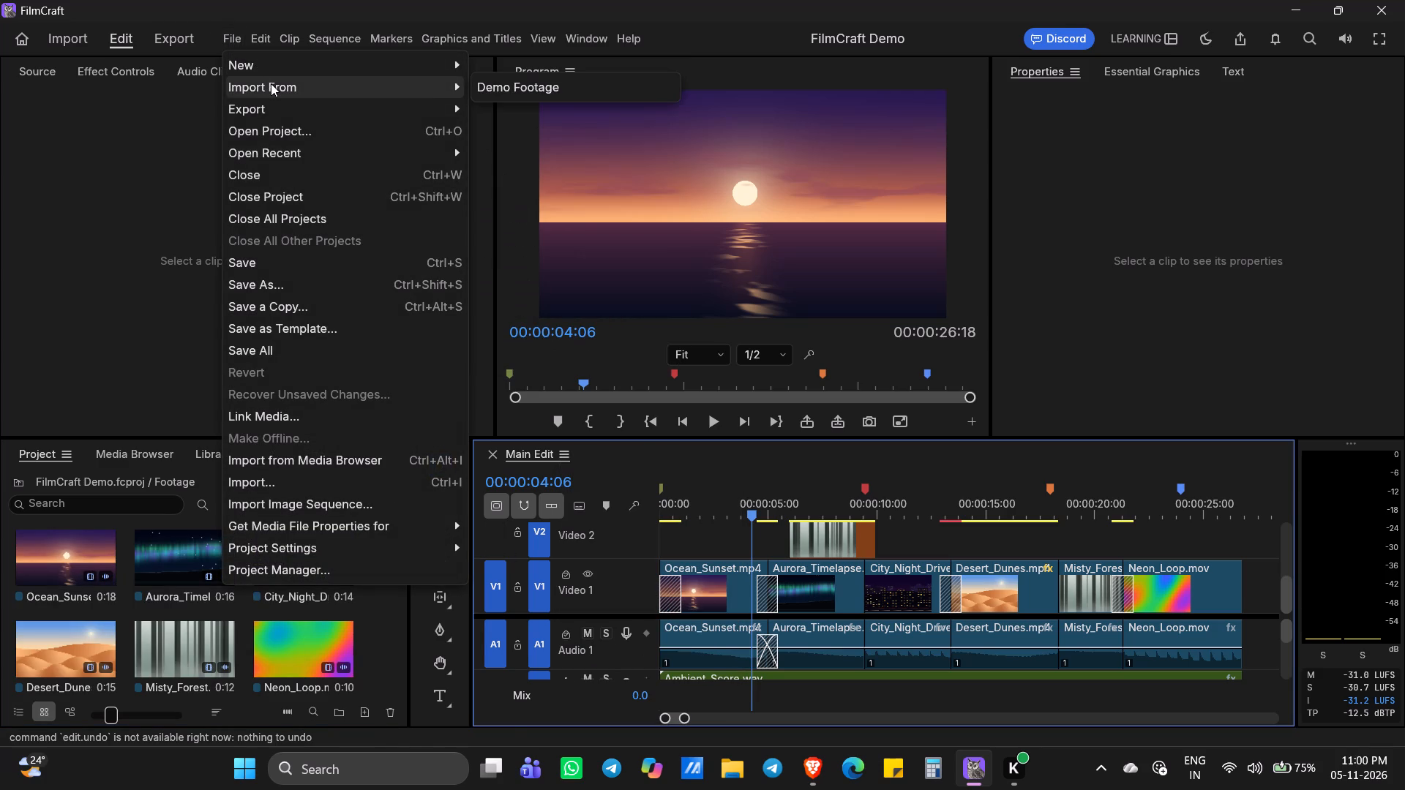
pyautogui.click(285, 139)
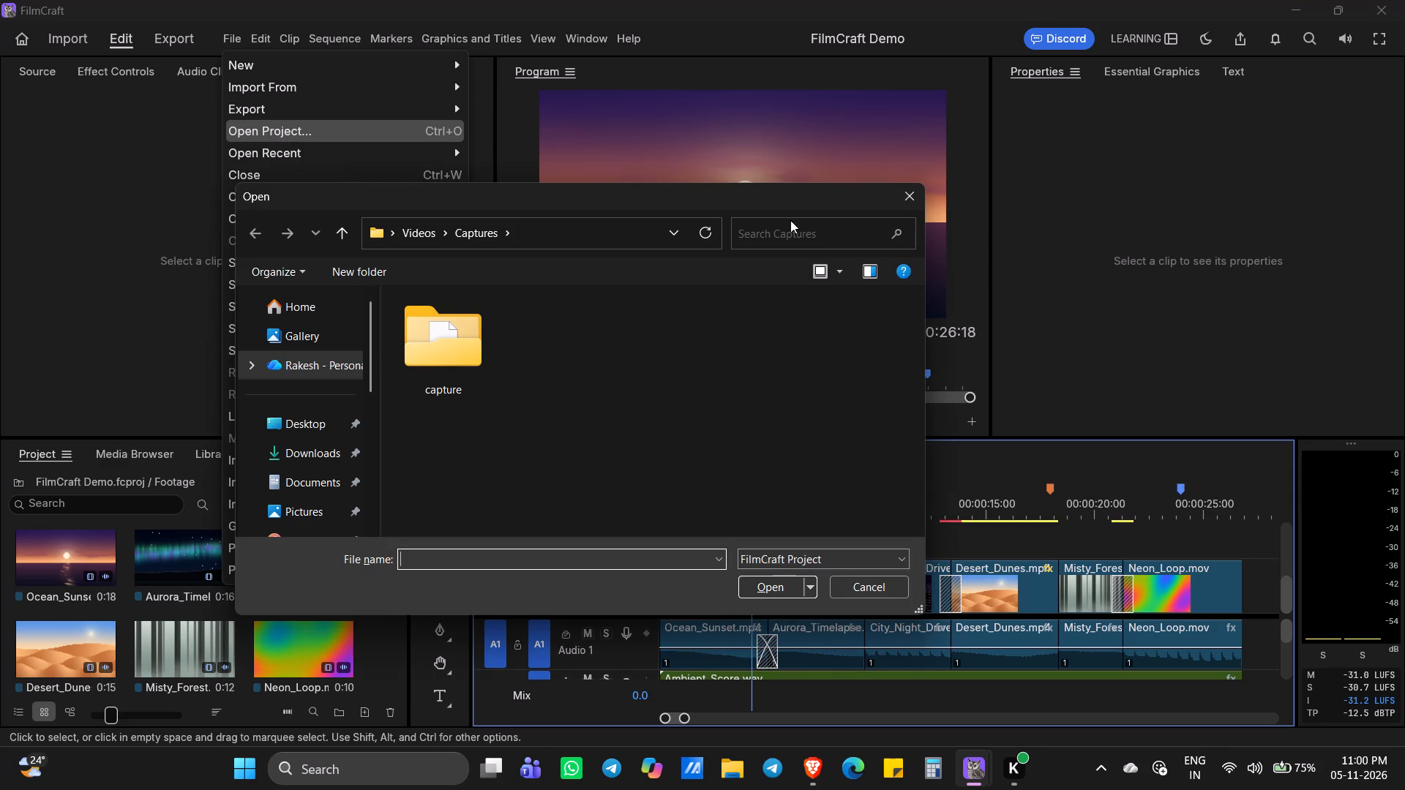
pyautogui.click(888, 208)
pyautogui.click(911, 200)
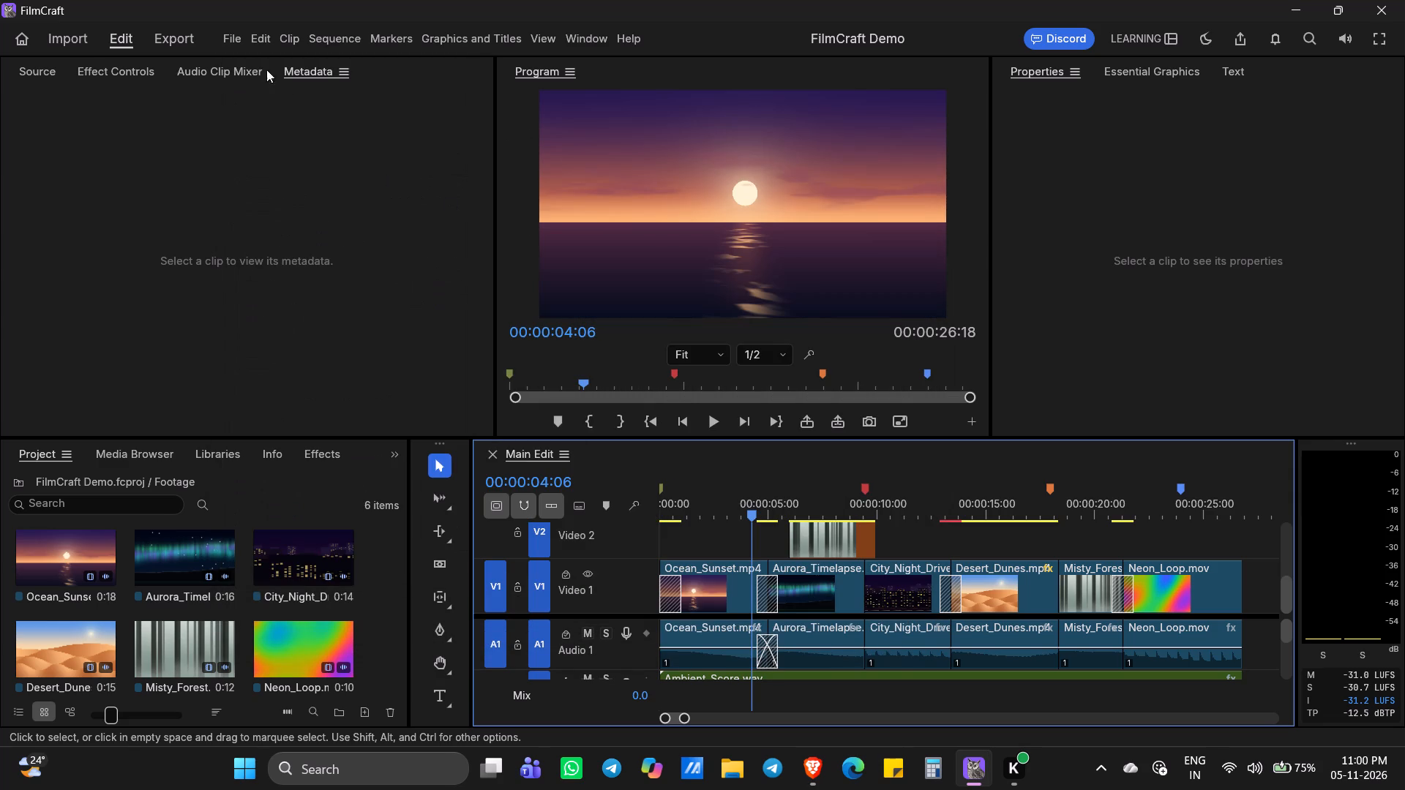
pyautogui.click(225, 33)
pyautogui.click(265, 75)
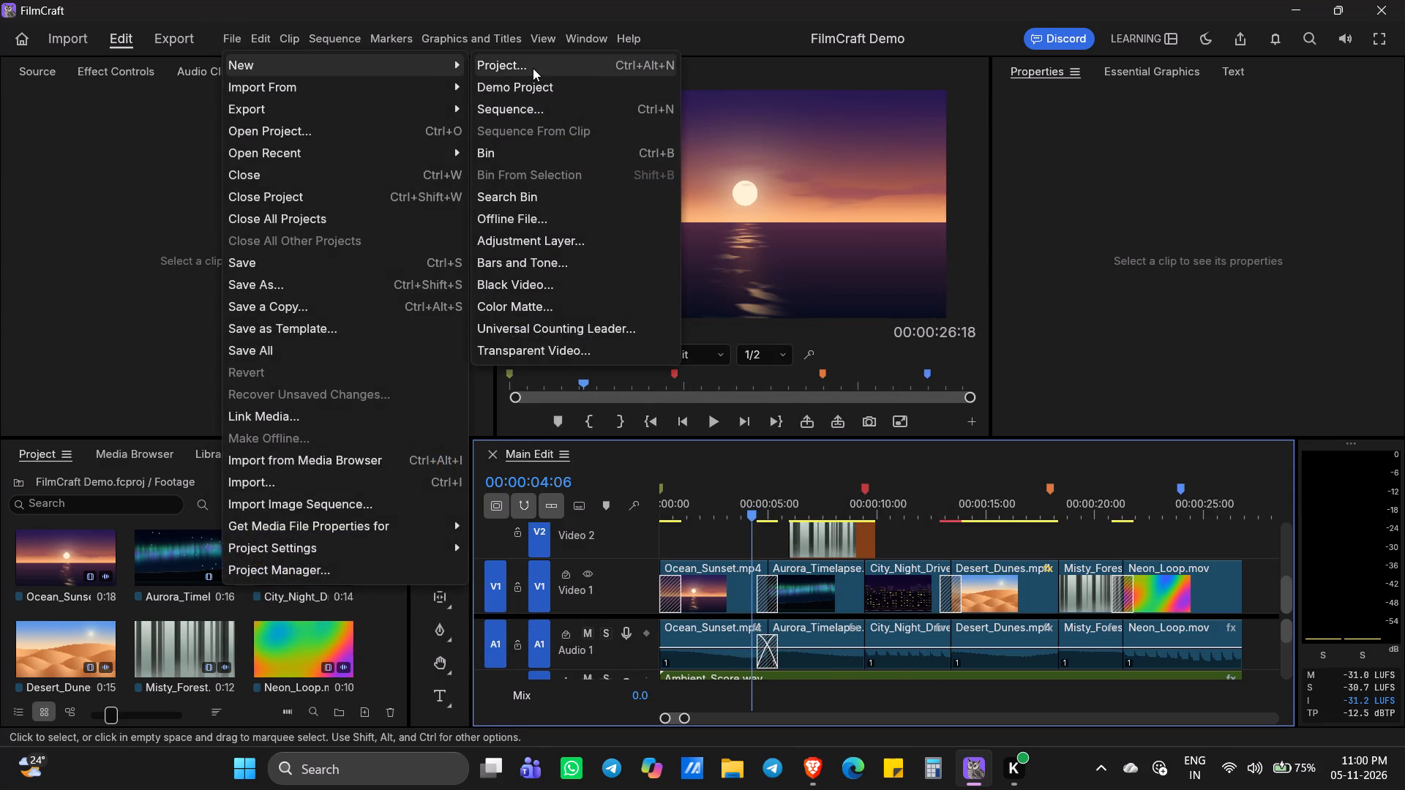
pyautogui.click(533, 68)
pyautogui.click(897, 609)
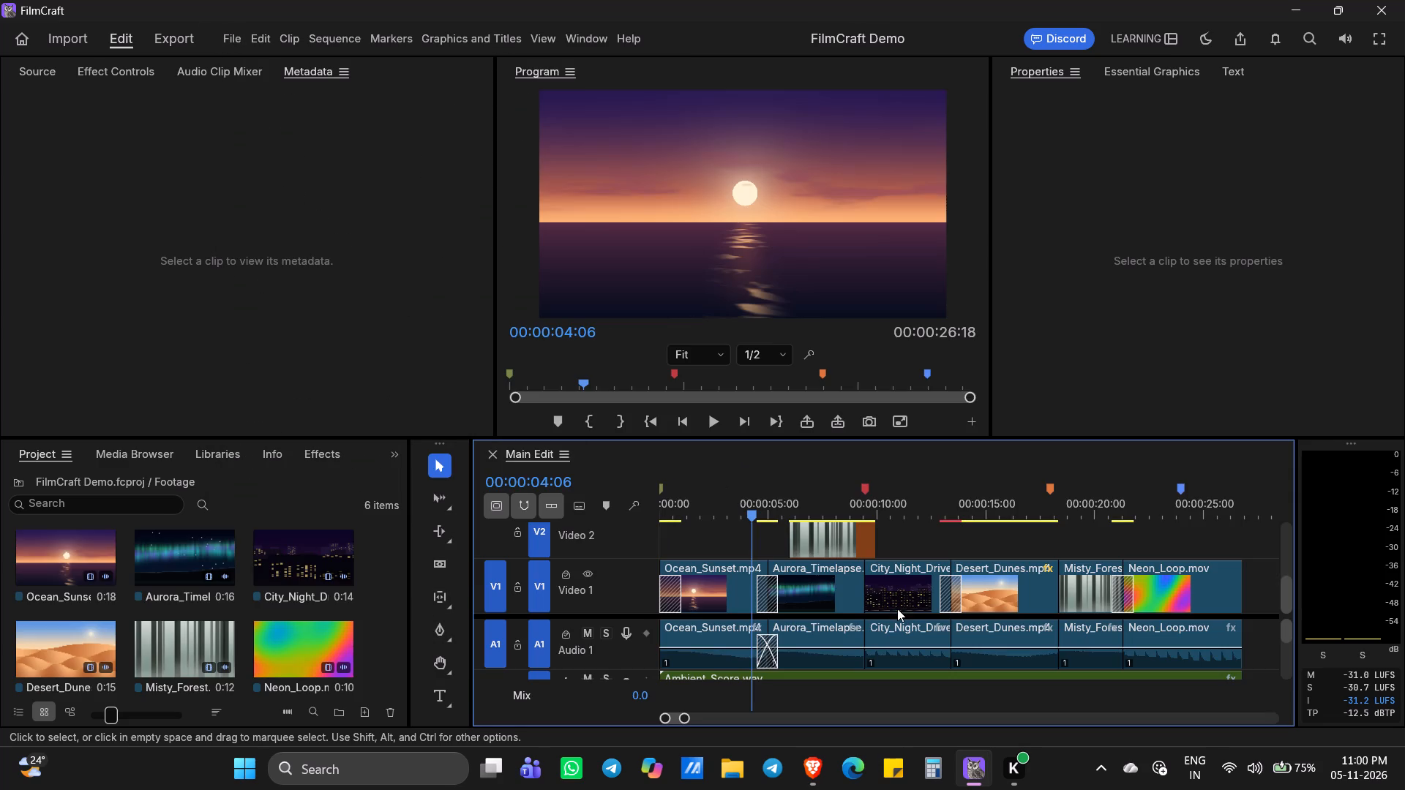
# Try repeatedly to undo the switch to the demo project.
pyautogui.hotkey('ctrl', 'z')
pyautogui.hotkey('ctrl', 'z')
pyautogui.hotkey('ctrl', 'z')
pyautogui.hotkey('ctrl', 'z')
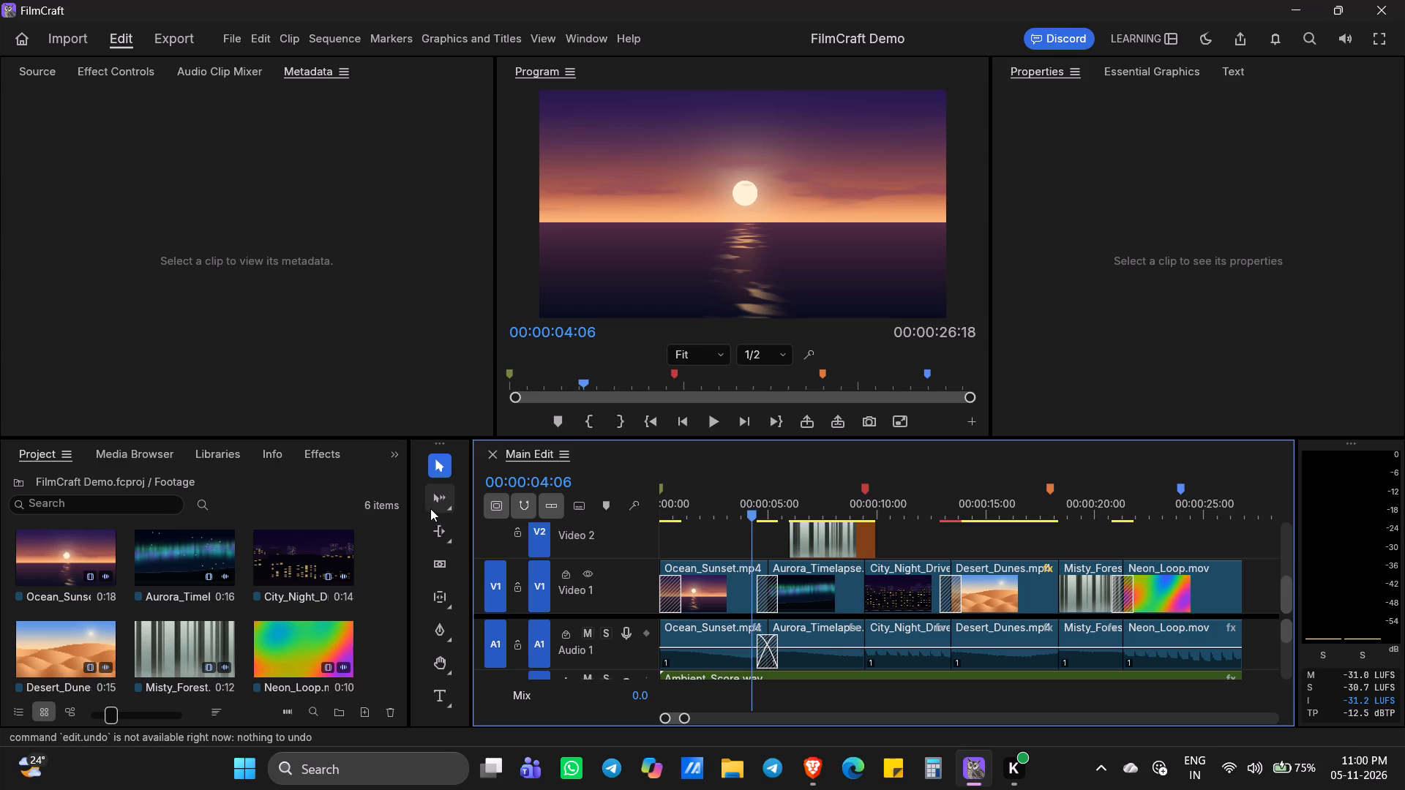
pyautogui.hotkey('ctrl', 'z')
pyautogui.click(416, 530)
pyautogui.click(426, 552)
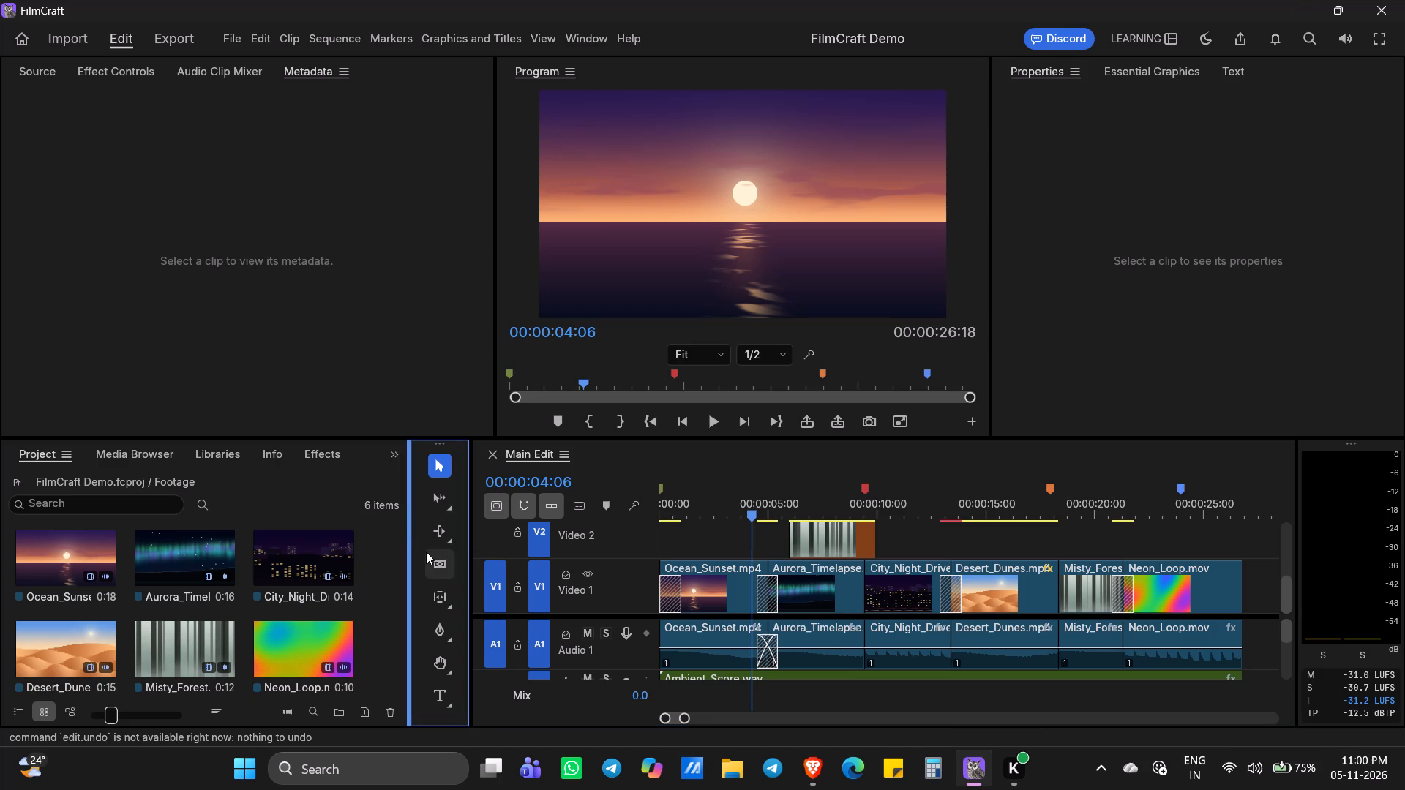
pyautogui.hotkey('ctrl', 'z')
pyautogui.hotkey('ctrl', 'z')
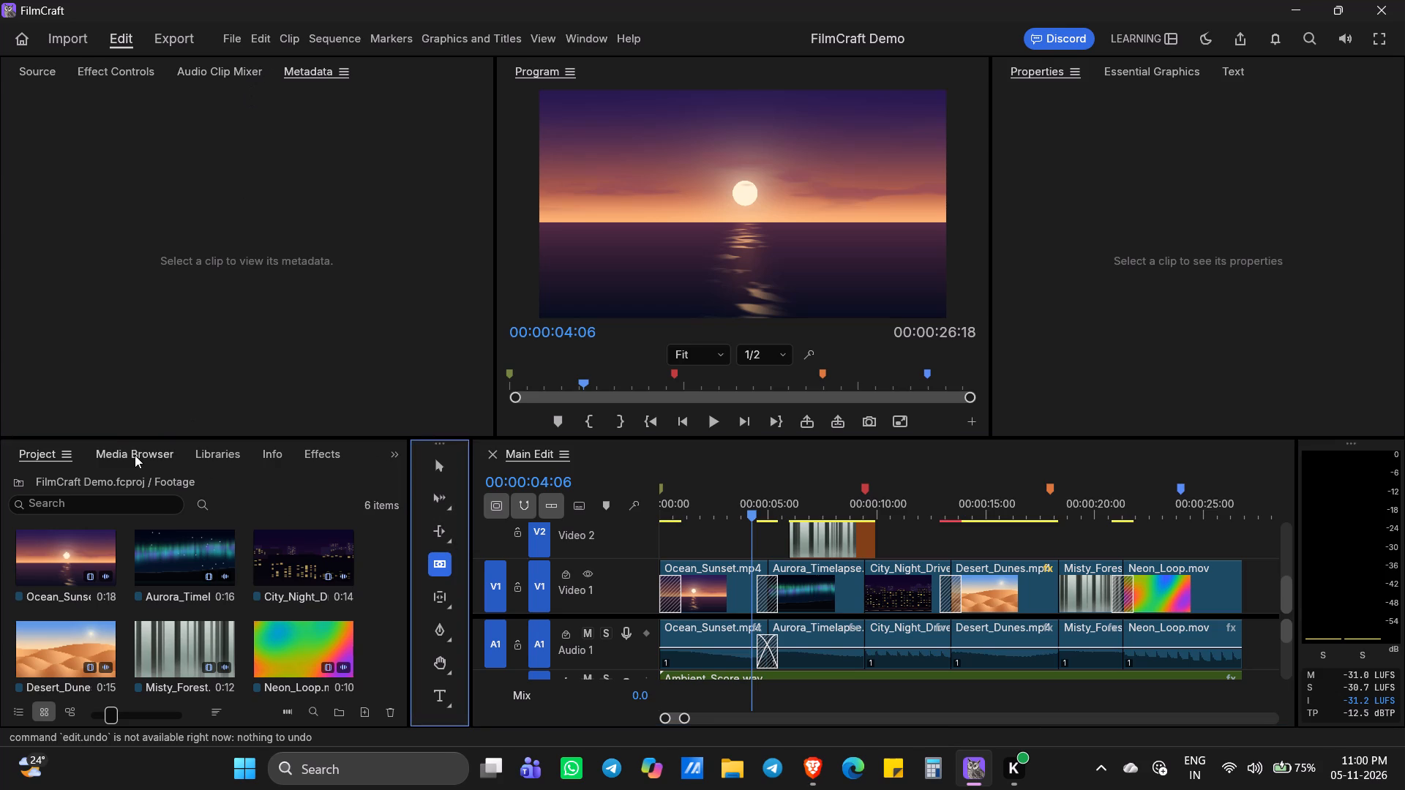
# Examine the C: drive media folders and the file and edit commands for a way back to the replaced project.
pyautogui.click(135, 456)
pyautogui.scroll(-5, 219, 605)
pyautogui.scroll(20, 219, 598)
pyautogui.scroll(4, 219, 598)
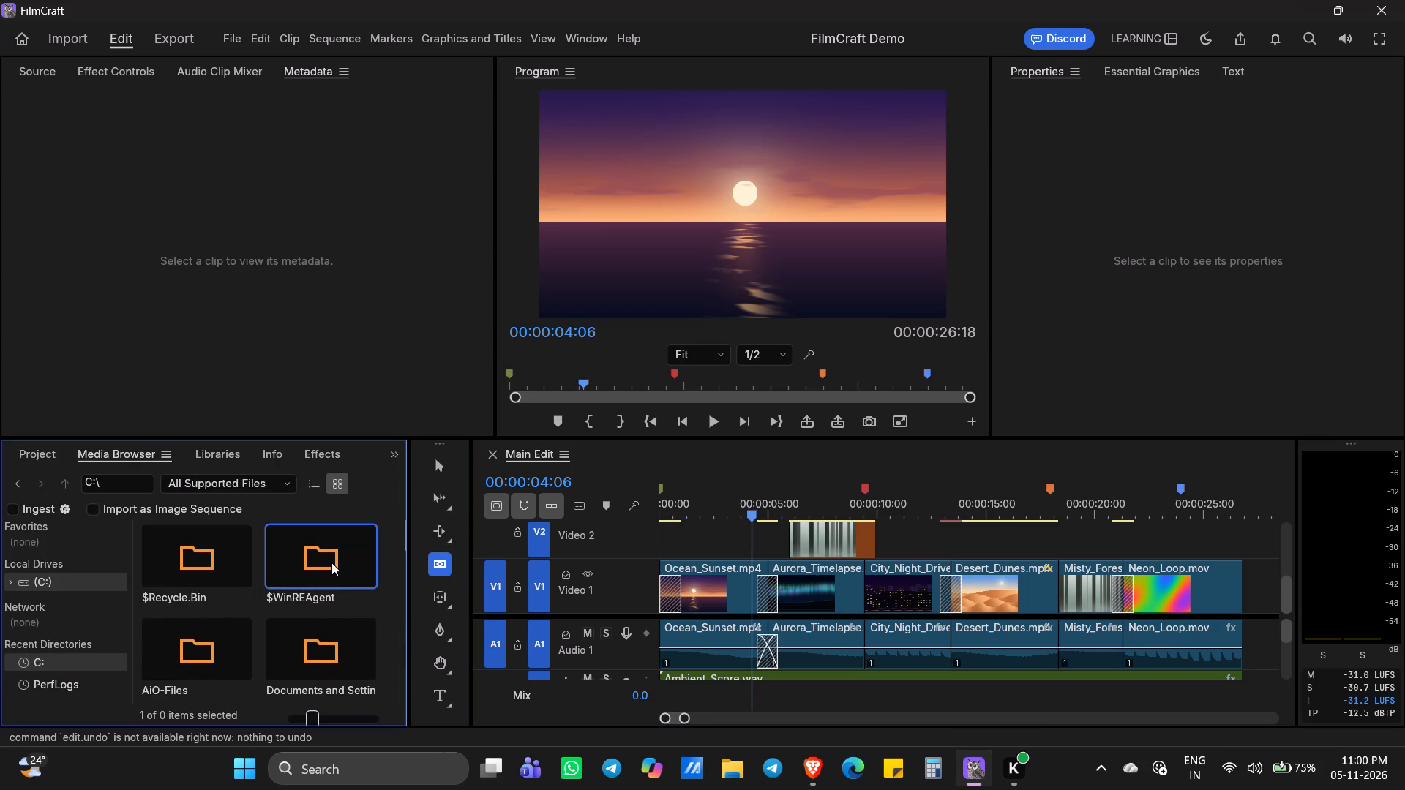
pyautogui.click(223, 25)
pyautogui.click(225, 33)
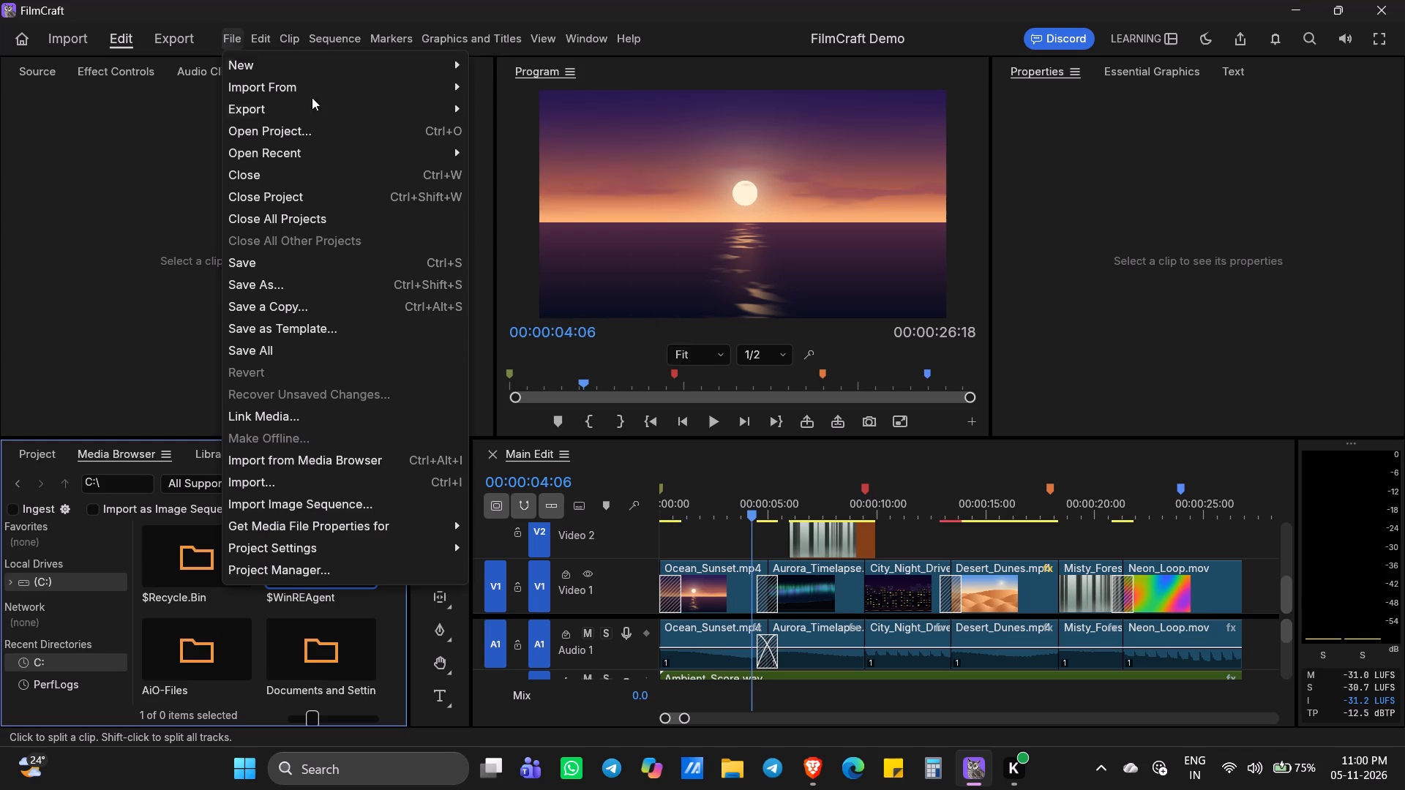
pyautogui.scroll(-2, 364, 353)
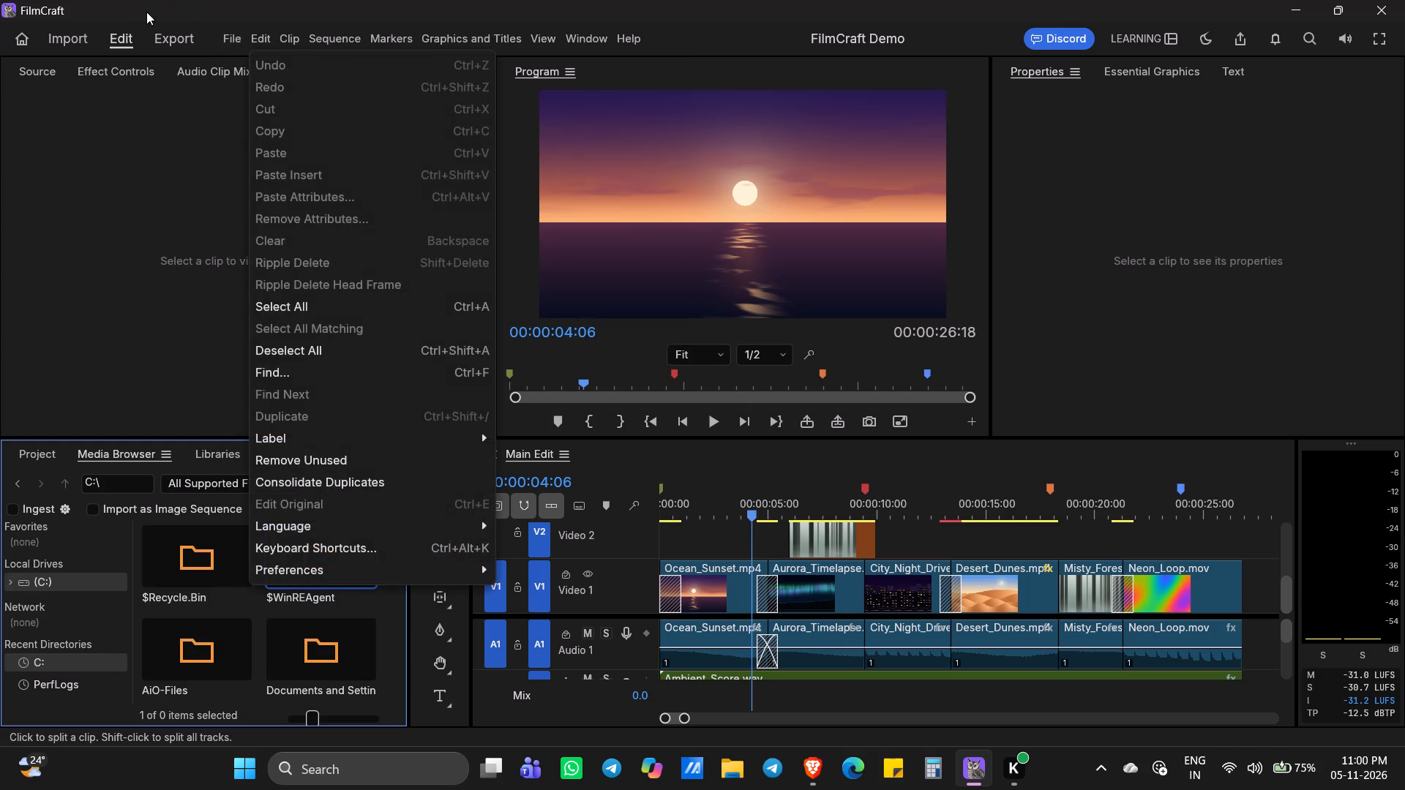
pyautogui.click(214, 38)
pyautogui.click(216, 39)
# Close FilmCraft with the demo project open and relaunch it.
pyautogui.click(1360, 12)
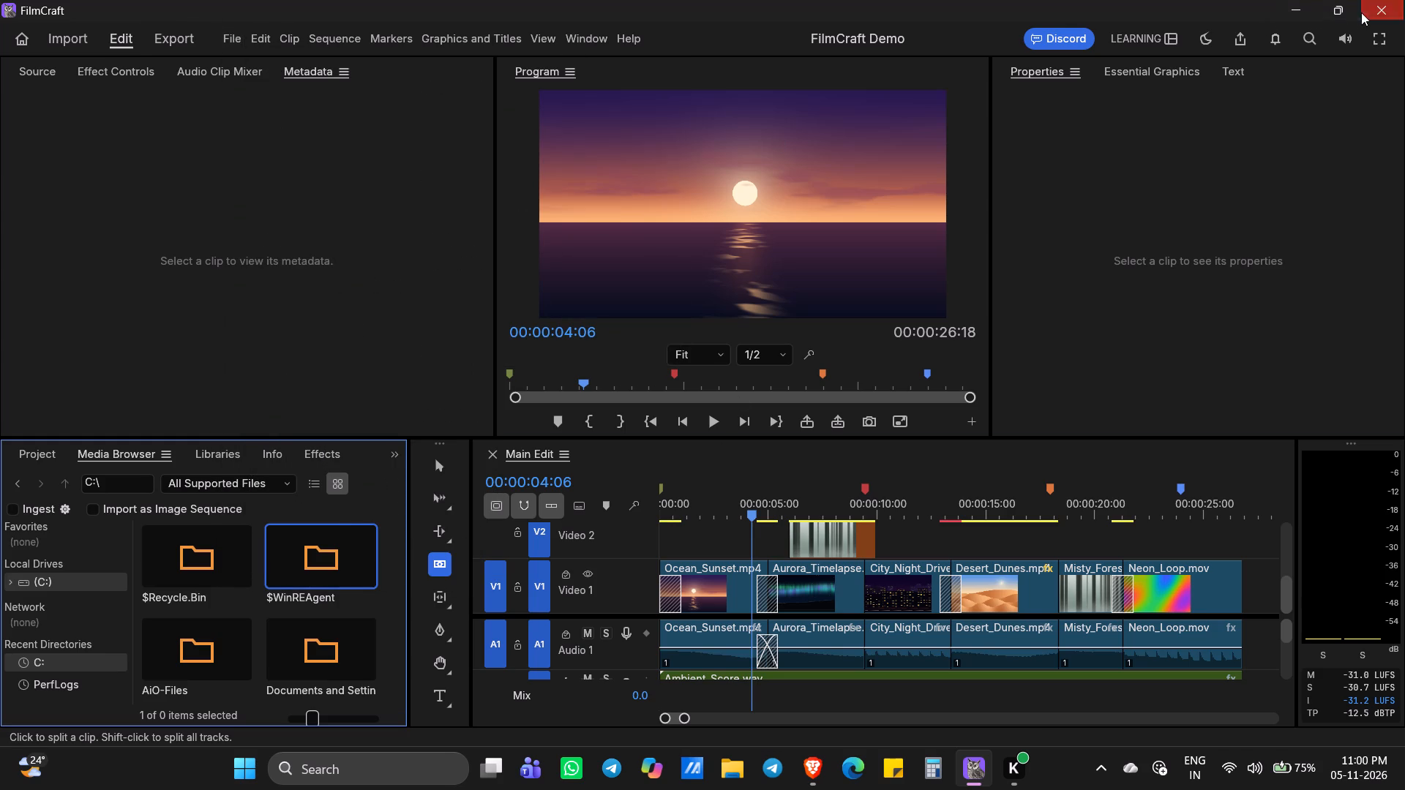
pyautogui.click(1368, 12)
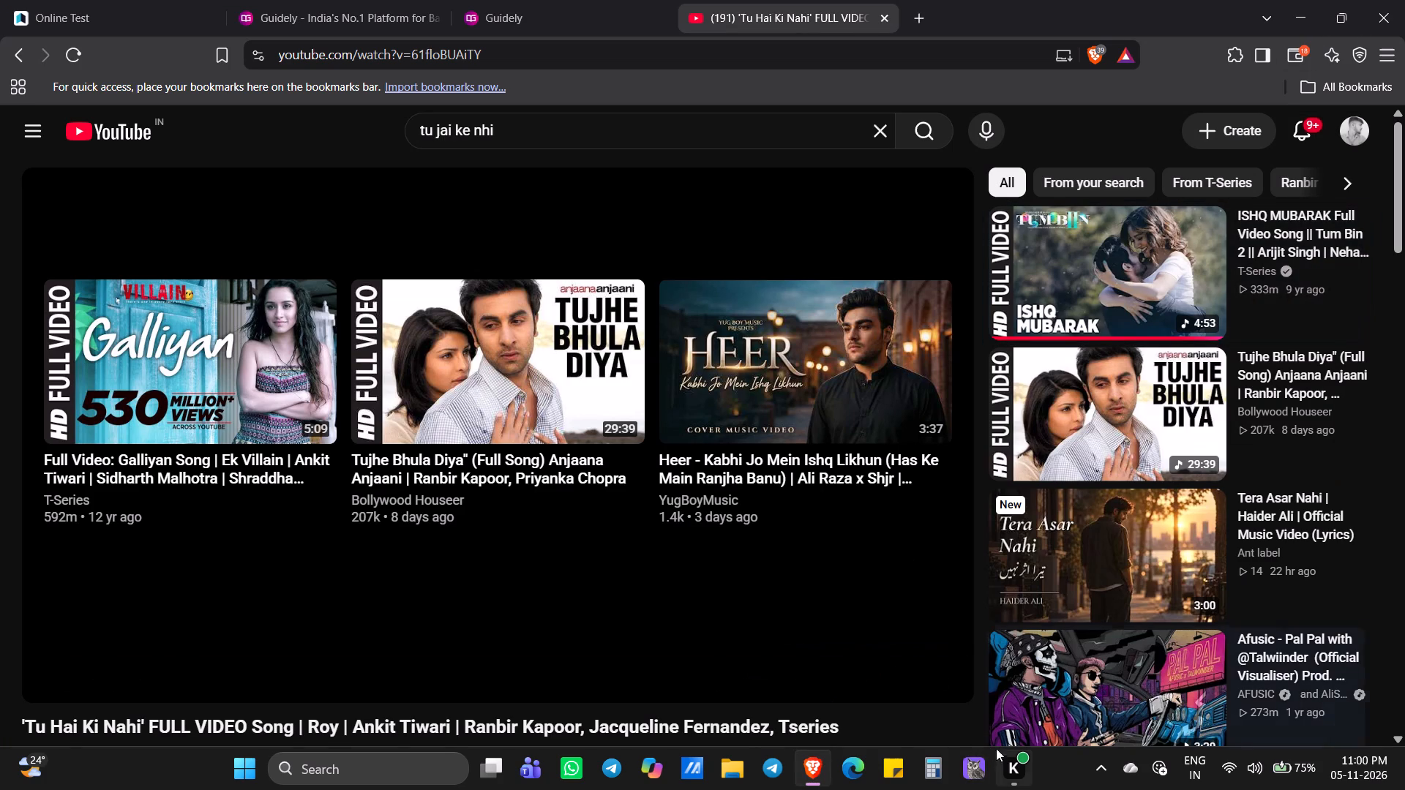
pyautogui.click(983, 764)
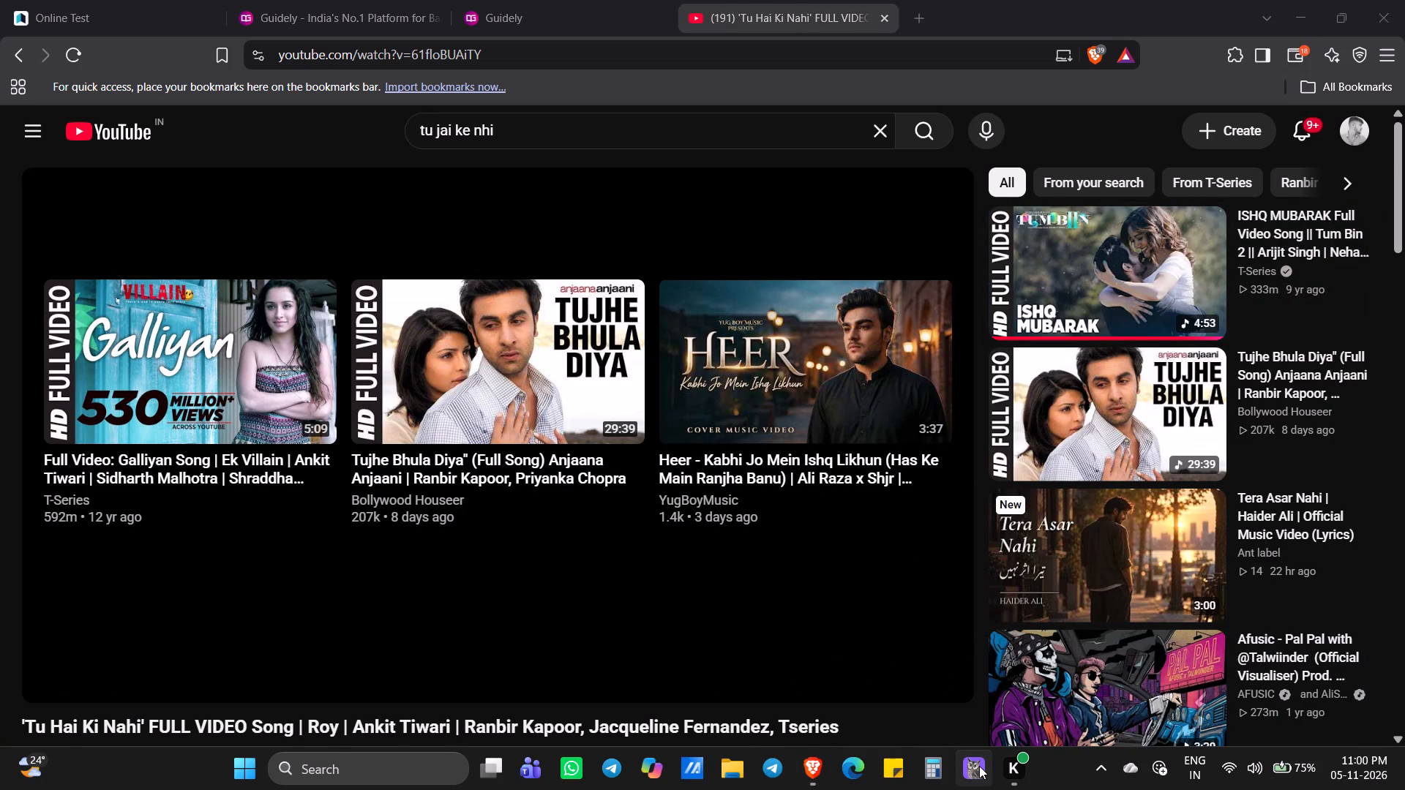
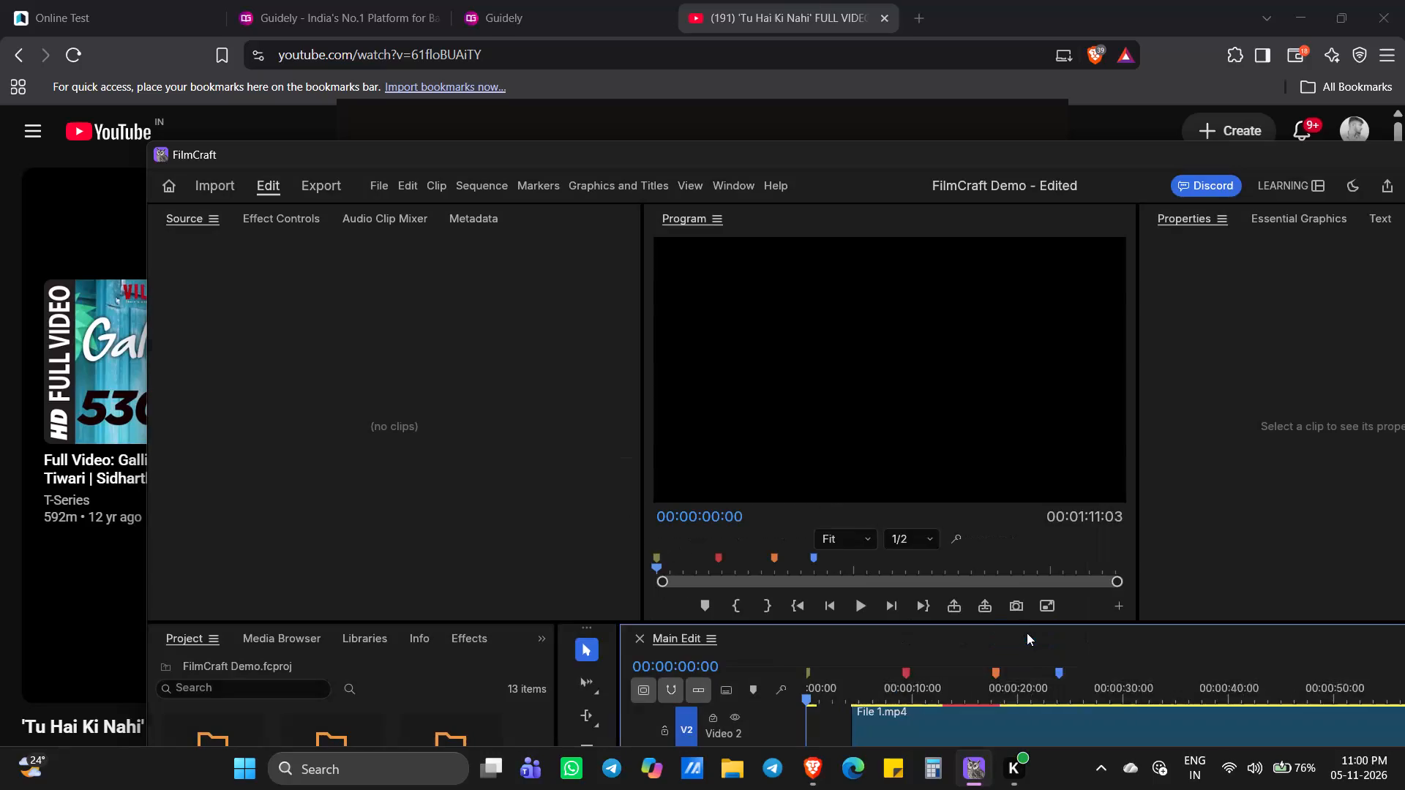
# Maximize the FilmCraft window so the whole editing workspace fits on screen.
pyautogui.scroll(-4, 819, 563)
pyautogui.scroll(-4, 899, 705)
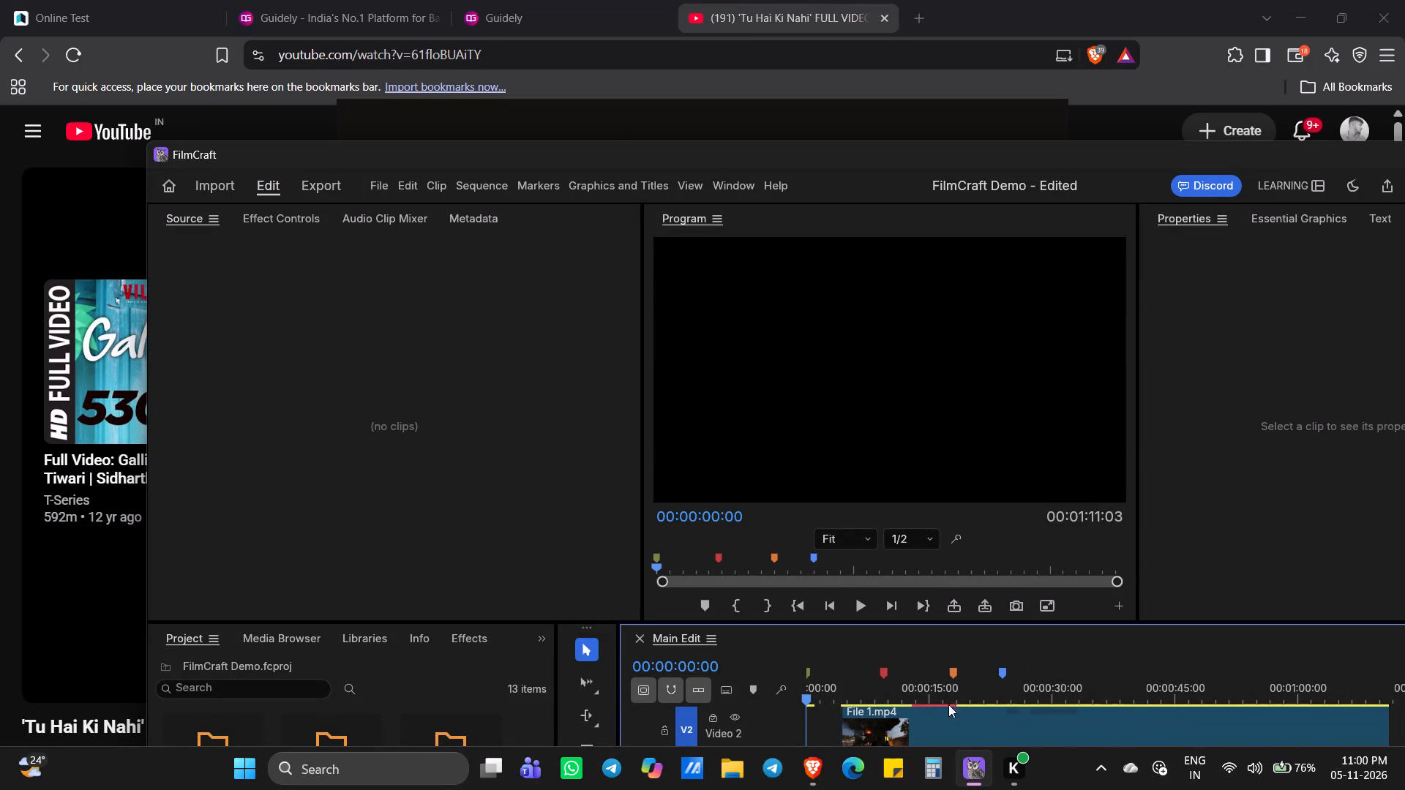
pyautogui.keyDown('ctrl'); pyautogui.scroll(-9, 929, 689); pyautogui.keyUp('ctrl')
pyautogui.scroll(4, 707, 500)
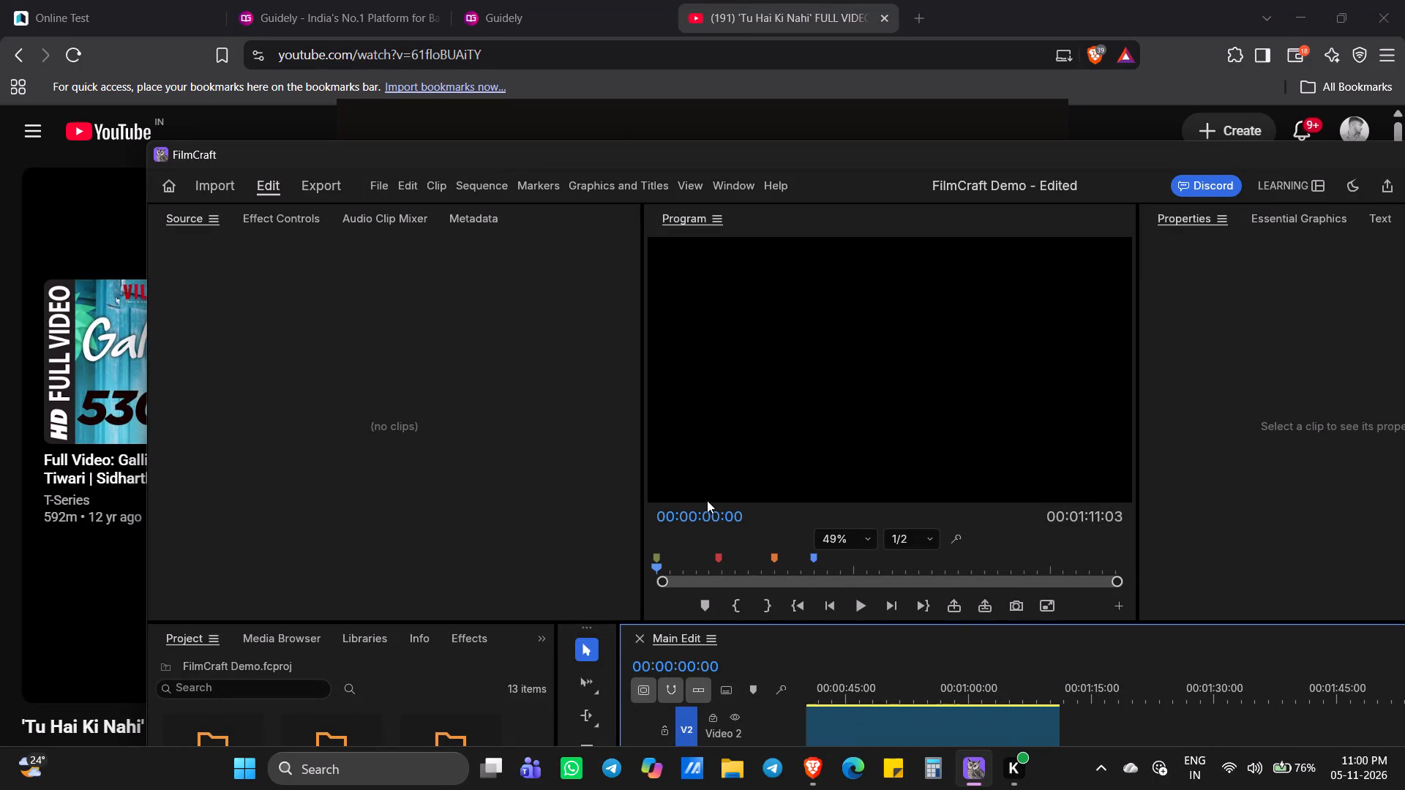
pyautogui.moveTo(1262, 152); pyautogui.dragTo(1127, 116)
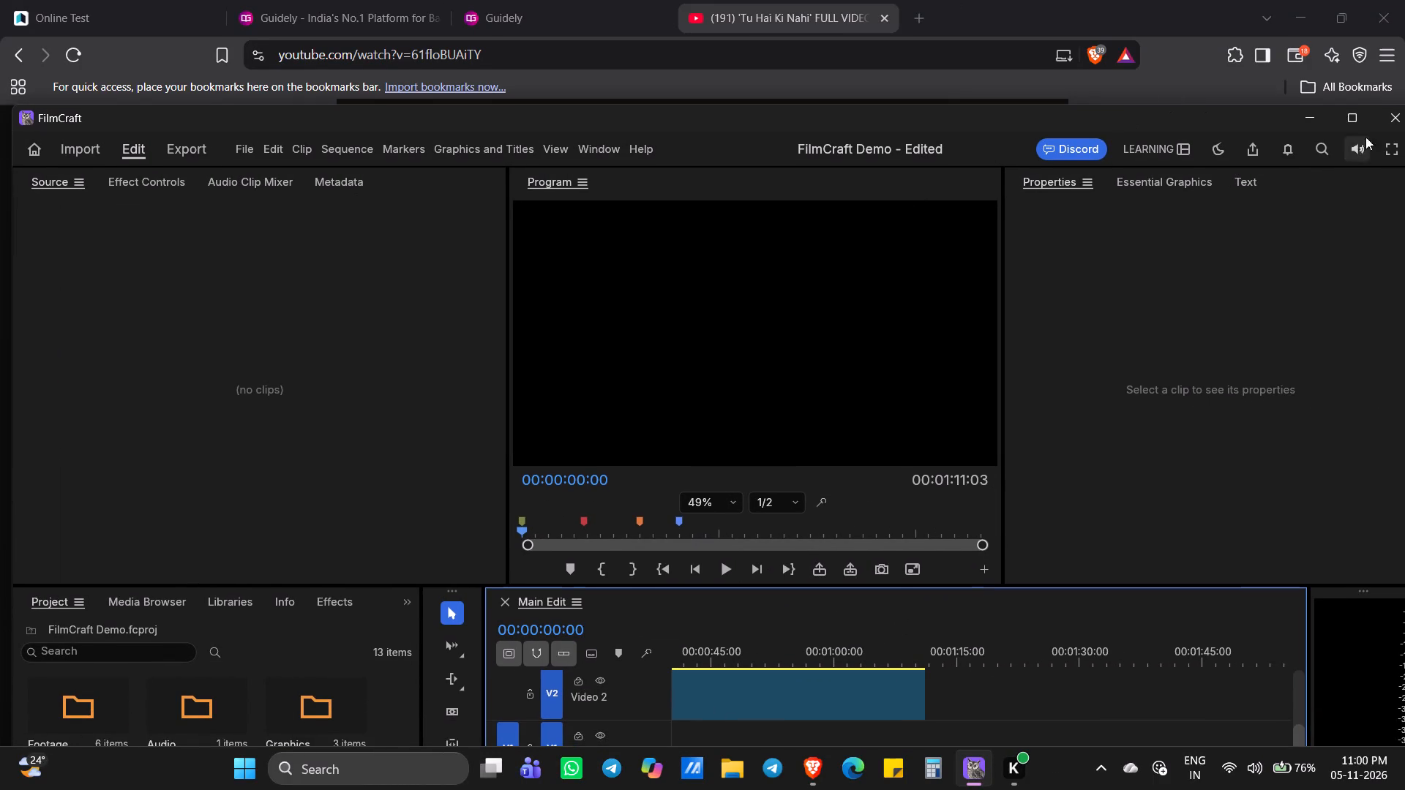
pyautogui.click(1355, 116)
# Examine the video and audio tracks of the Main Edit sequence.
pyautogui.scroll(5, 711, 578)
pyautogui.scroll(-3, 711, 579)
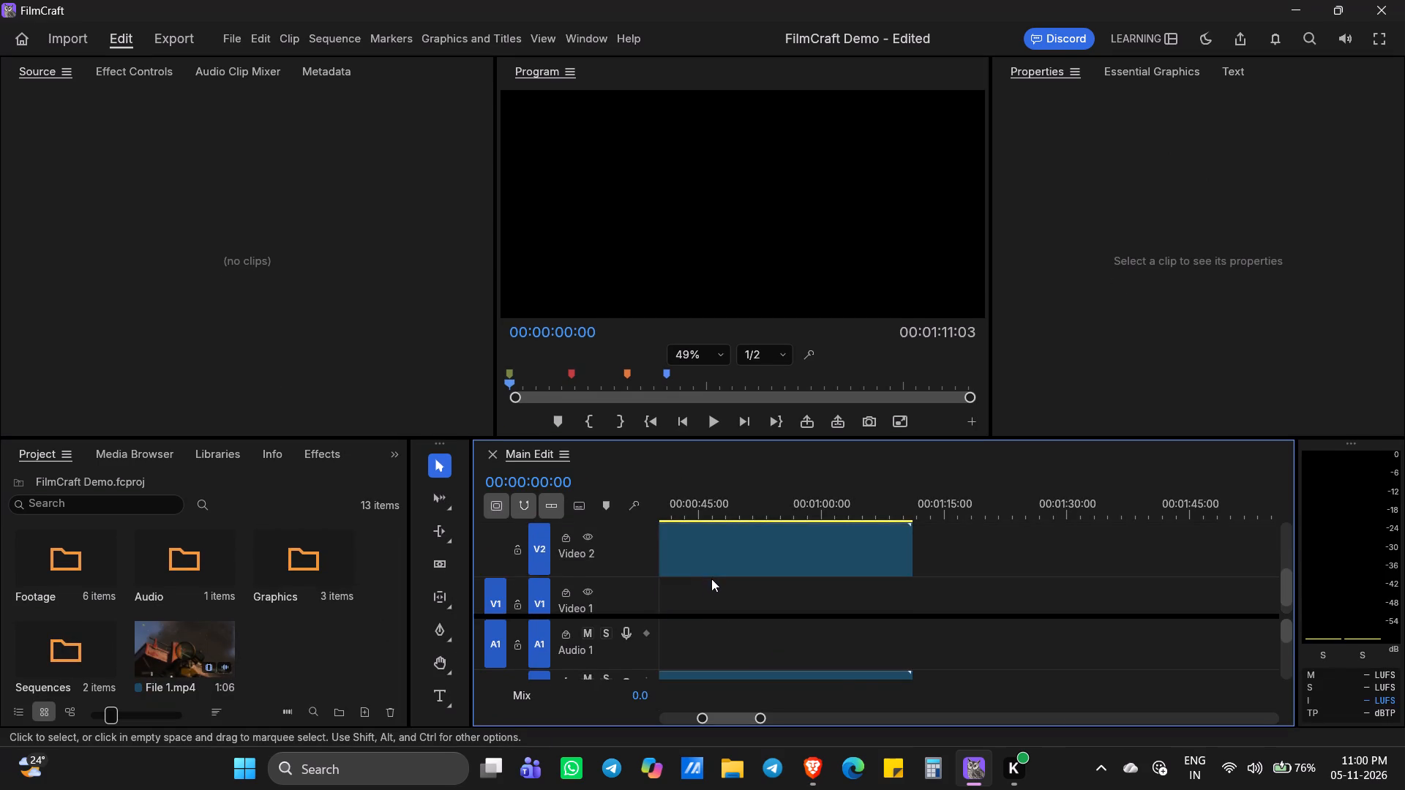
pyautogui.scroll(2, 705, 581)
pyautogui.scroll(1, 439, 651)
pyautogui.scroll(-2, 622, 641)
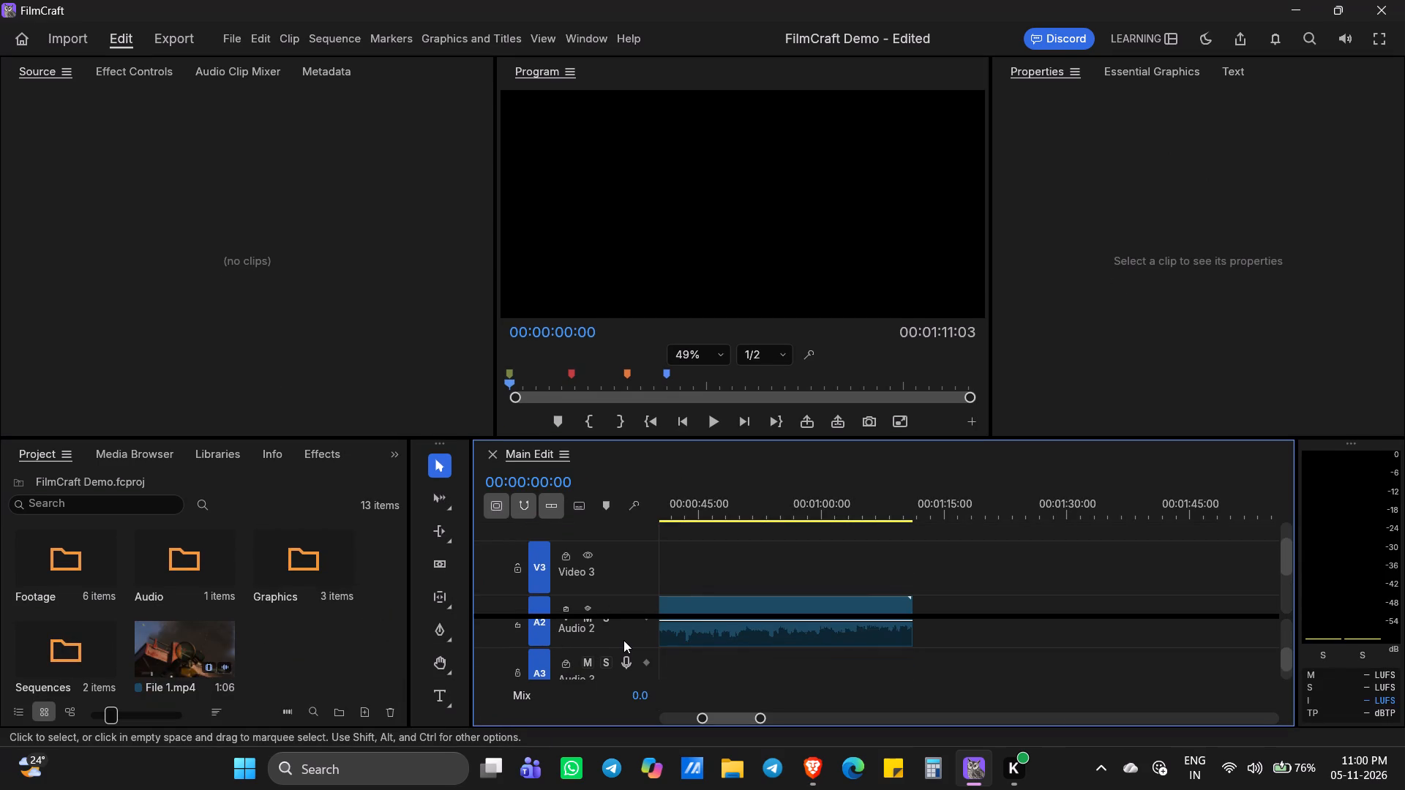
pyautogui.scroll(-1, 610, 648)
pyautogui.scroll(1, 461, 665)
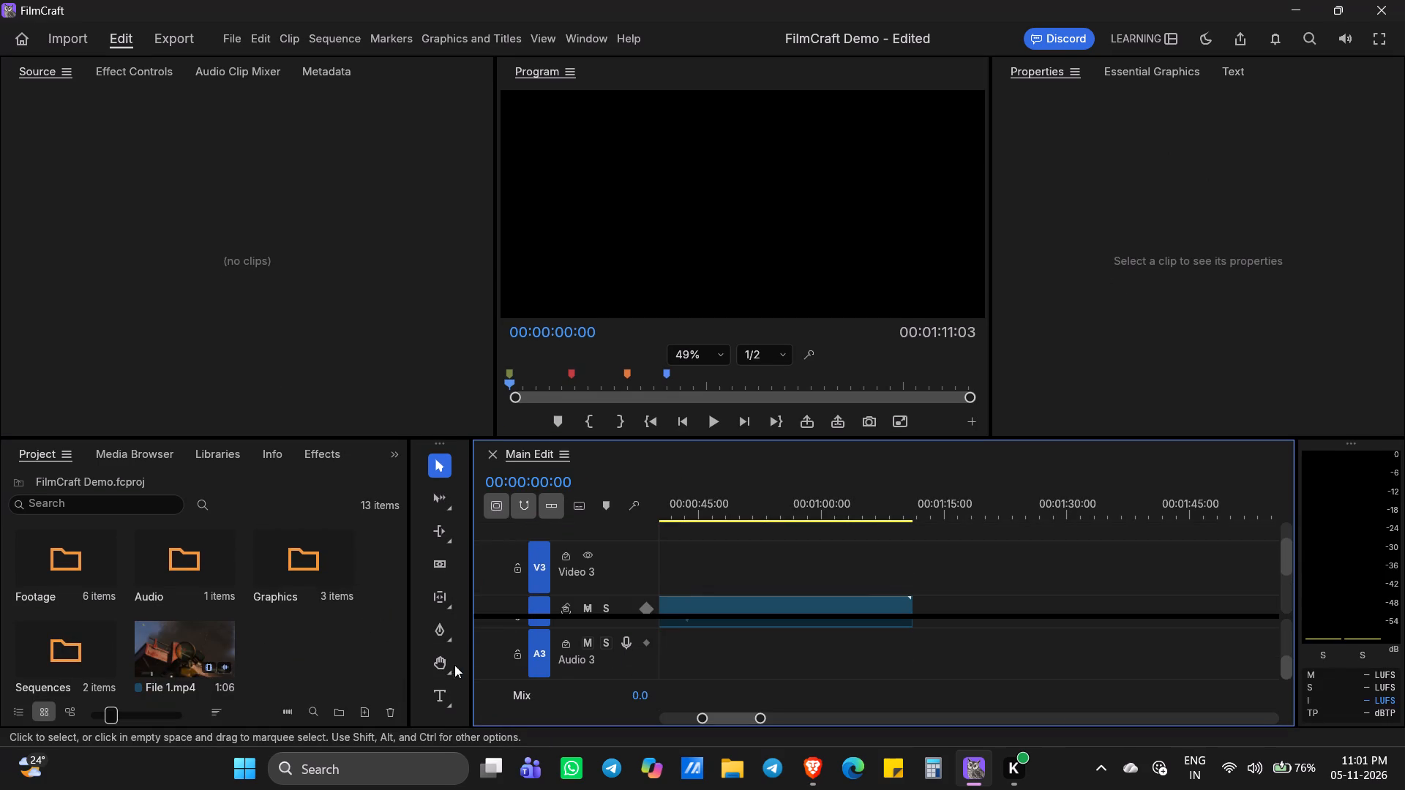
pyautogui.scroll(1, 454, 665)
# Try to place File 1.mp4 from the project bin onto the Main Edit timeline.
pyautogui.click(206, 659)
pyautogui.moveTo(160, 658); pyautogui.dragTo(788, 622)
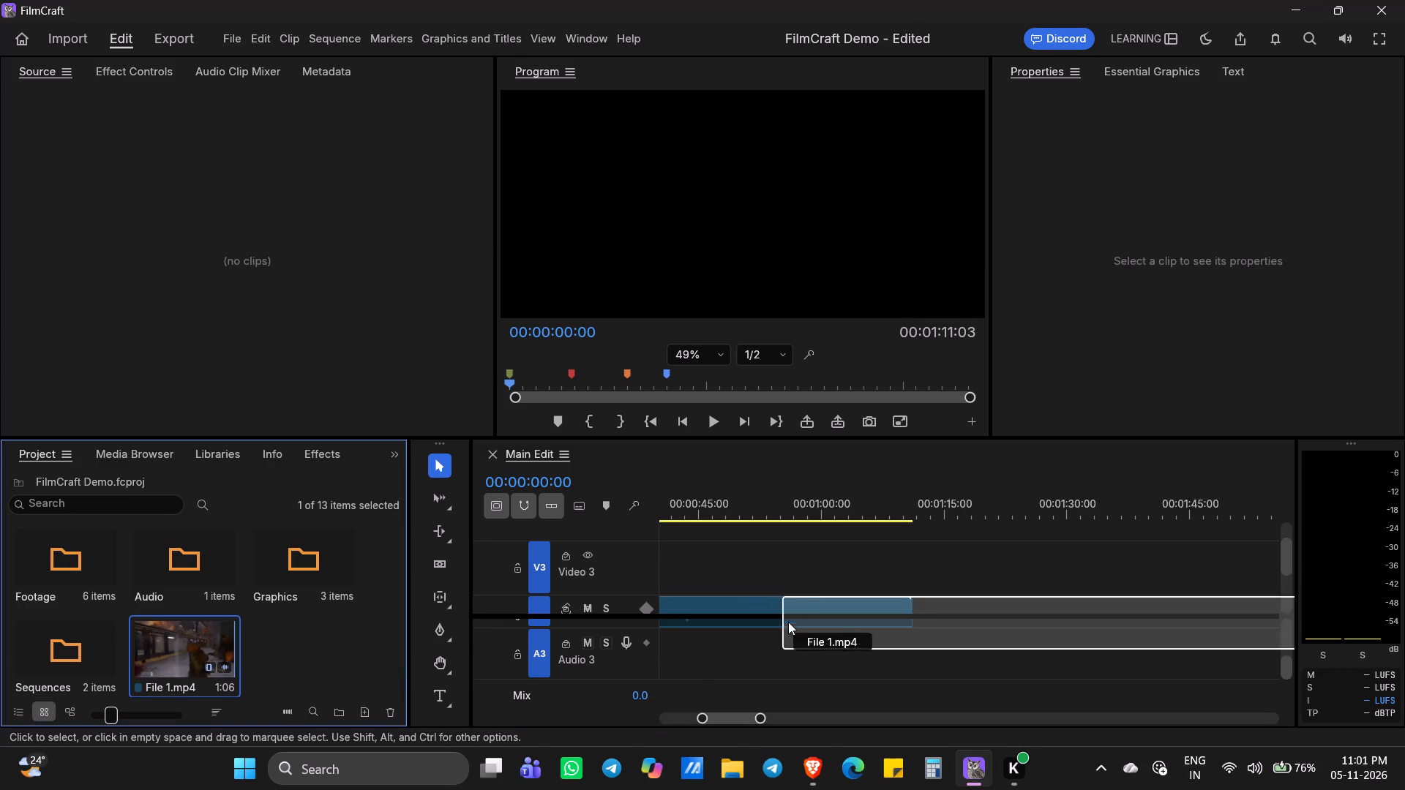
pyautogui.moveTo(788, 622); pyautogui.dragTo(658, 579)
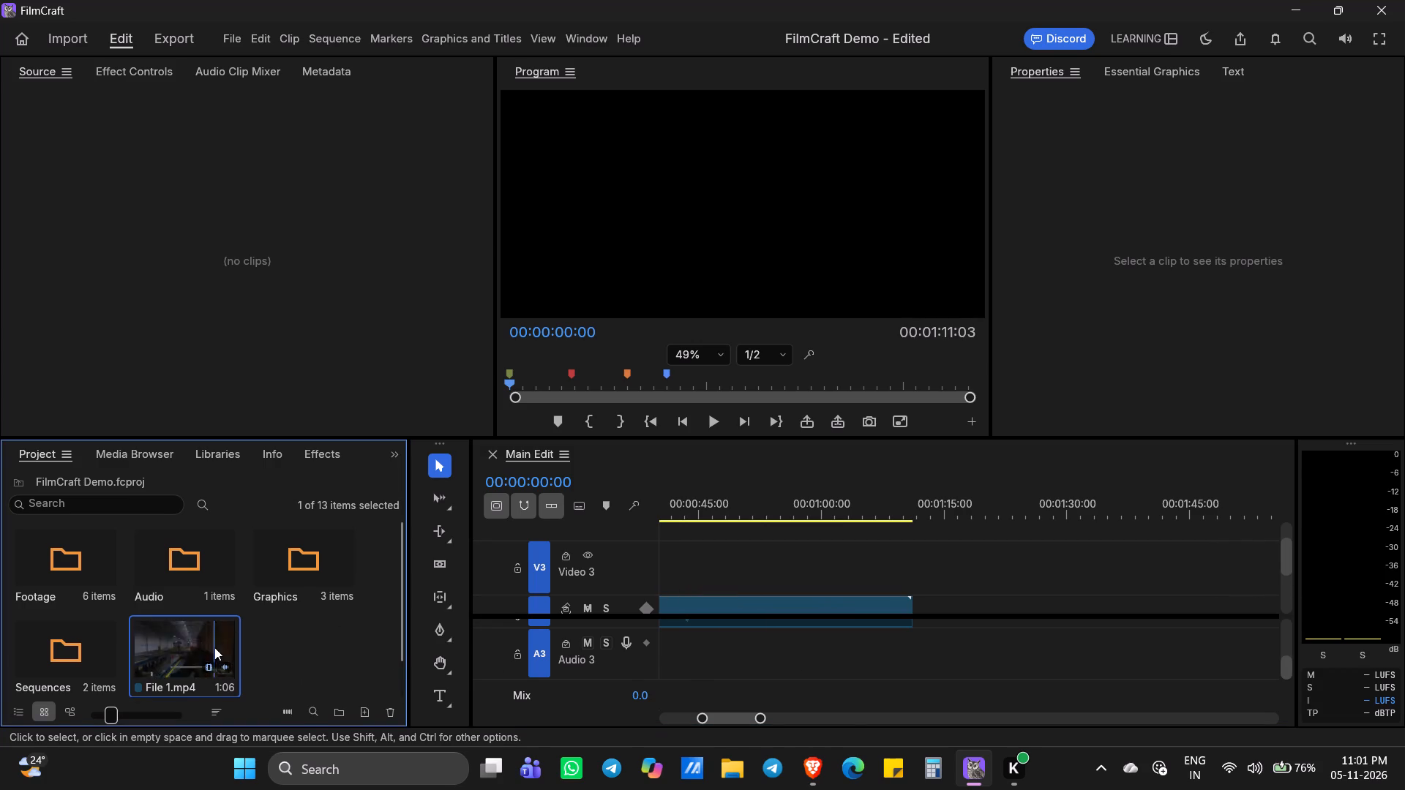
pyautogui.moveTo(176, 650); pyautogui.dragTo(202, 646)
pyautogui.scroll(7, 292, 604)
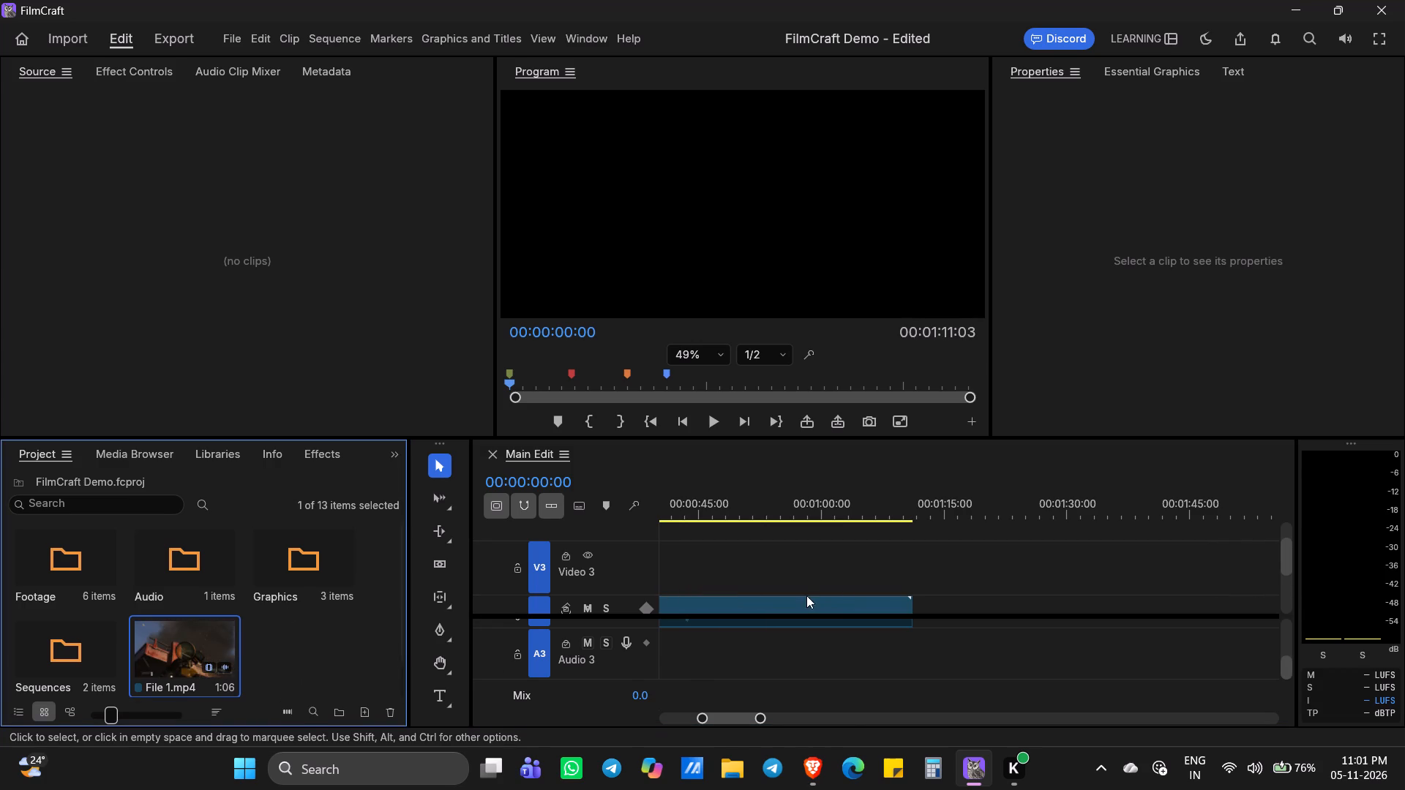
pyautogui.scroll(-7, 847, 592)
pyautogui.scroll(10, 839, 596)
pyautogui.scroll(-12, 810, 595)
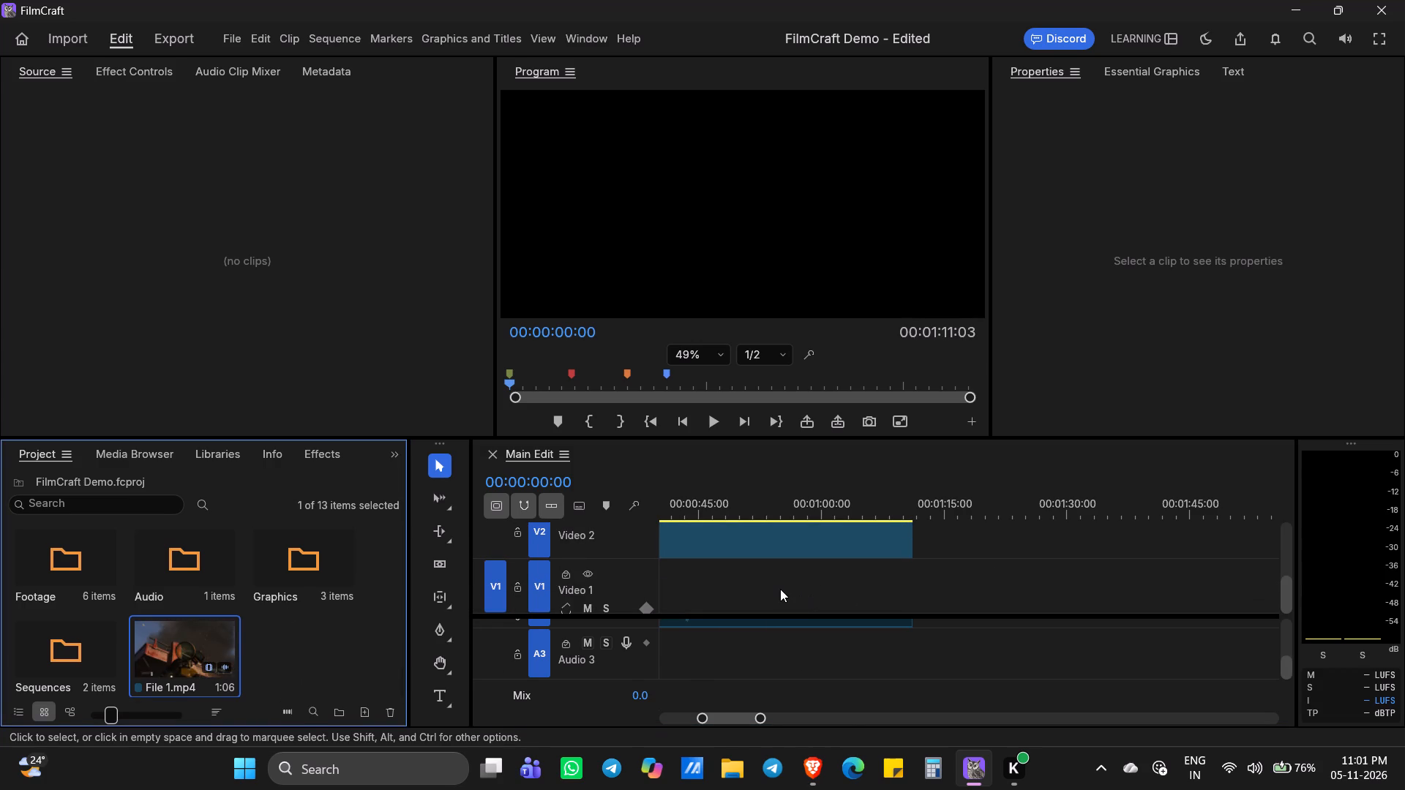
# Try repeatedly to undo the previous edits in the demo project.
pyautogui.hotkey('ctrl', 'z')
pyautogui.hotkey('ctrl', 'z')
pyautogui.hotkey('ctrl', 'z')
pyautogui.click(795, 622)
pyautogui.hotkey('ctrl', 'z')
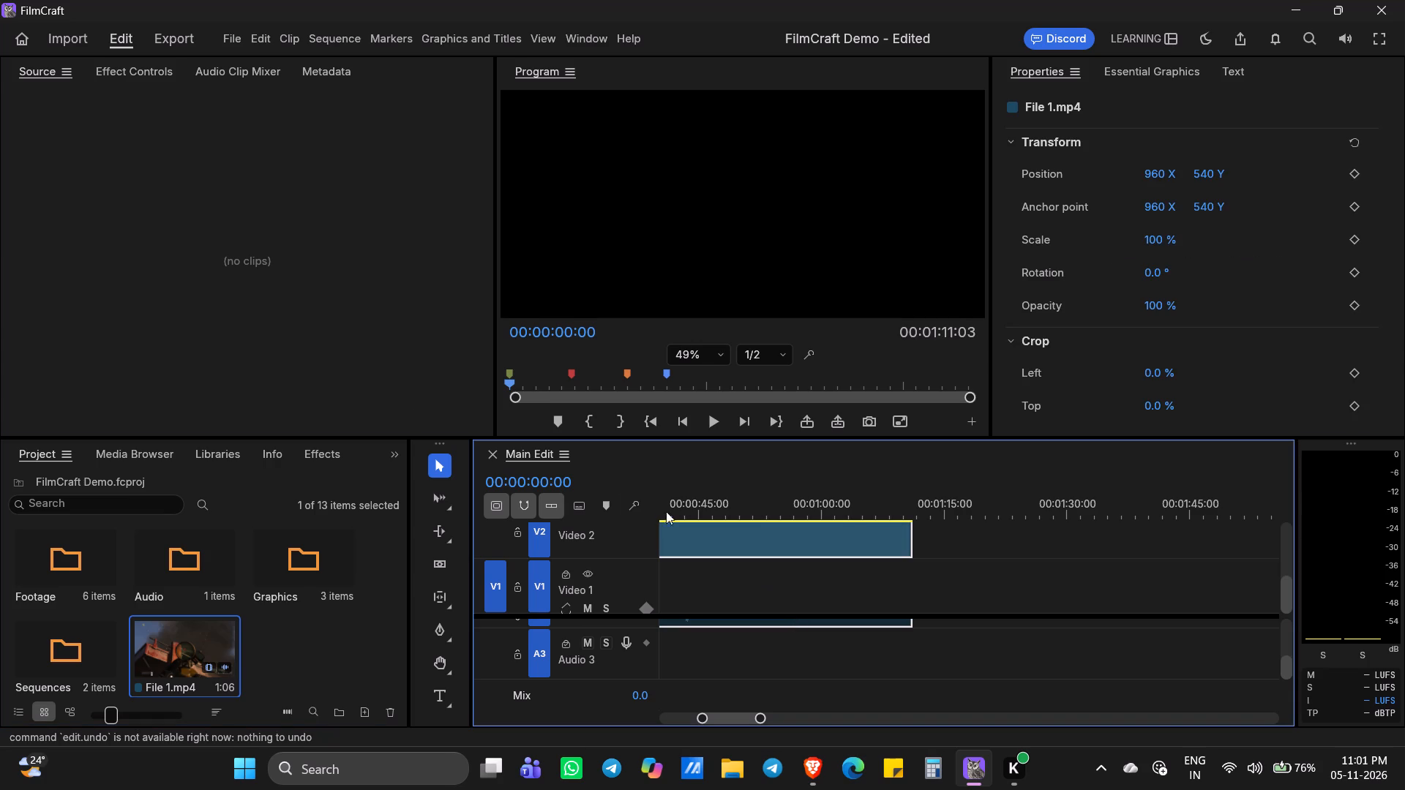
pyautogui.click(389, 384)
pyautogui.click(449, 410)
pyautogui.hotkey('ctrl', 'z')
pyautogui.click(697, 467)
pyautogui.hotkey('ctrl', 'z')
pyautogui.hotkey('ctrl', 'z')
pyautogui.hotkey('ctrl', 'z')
# Clear the File 1.mp4 clip and its linked audio from Video 2 and Audio 2 of the Main Edit sequence.
pyautogui.rightClick(764, 542)
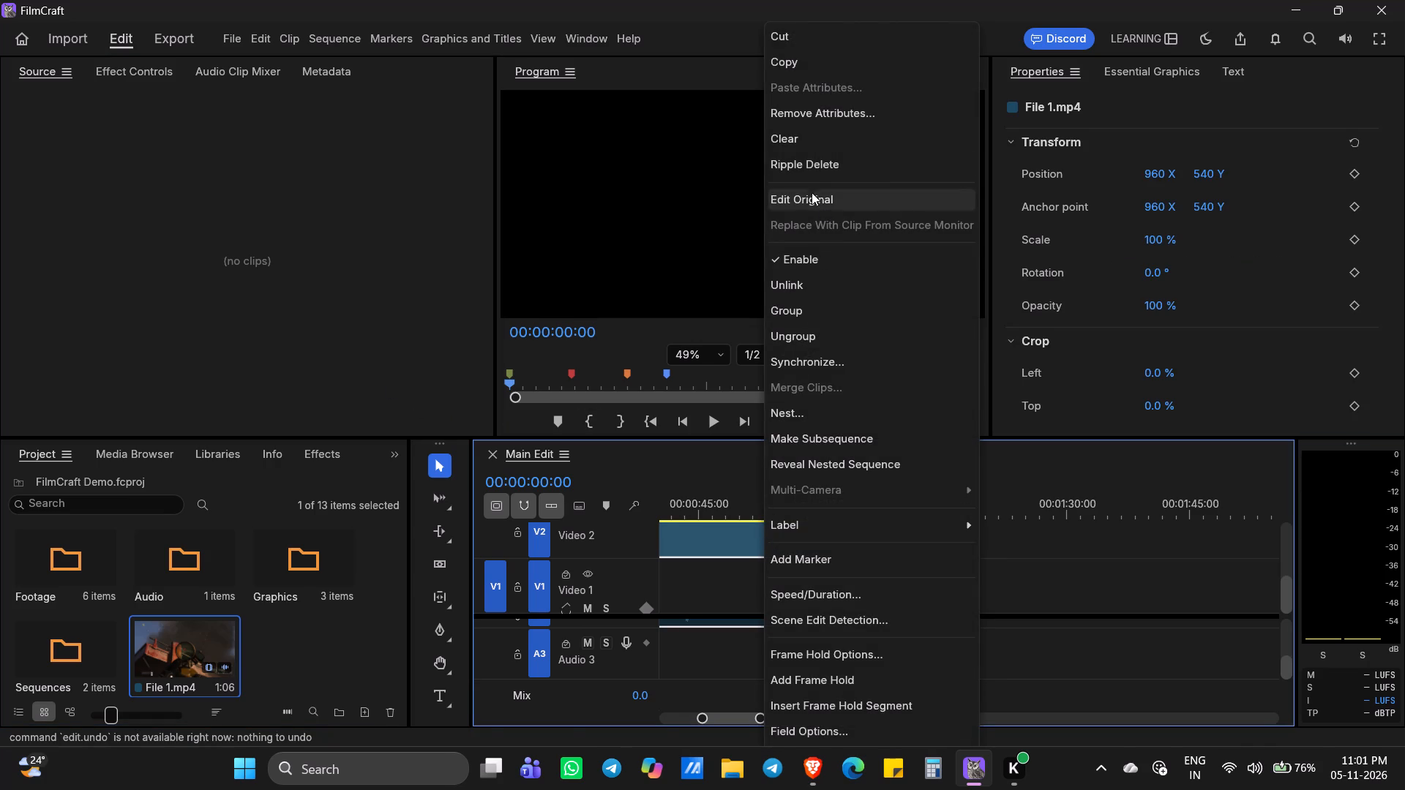
pyautogui.click(812, 152)
pyautogui.rightClick(808, 528)
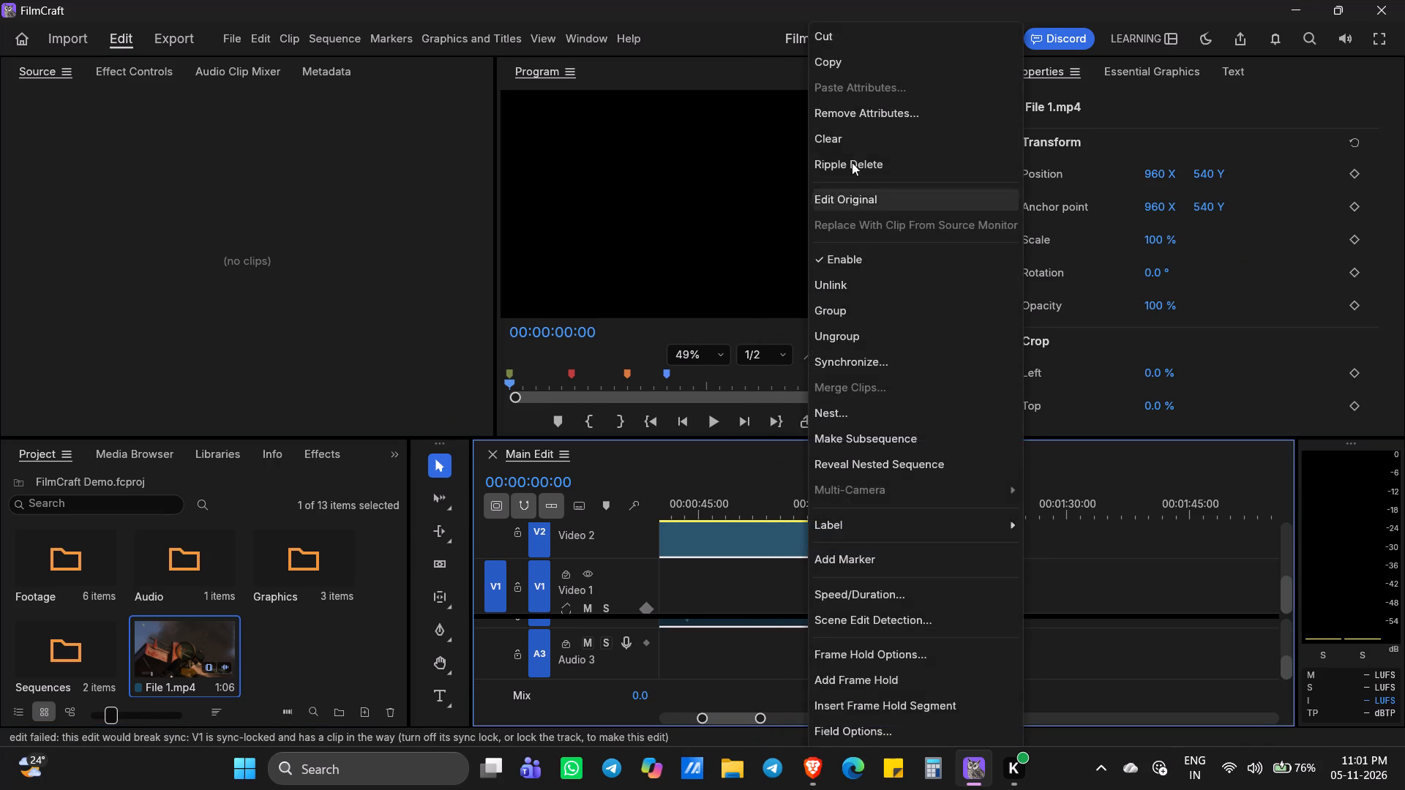
pyautogui.click(854, 139)
pyautogui.scroll(10, 770, 574)
pyautogui.scroll(-1, 521, 602)
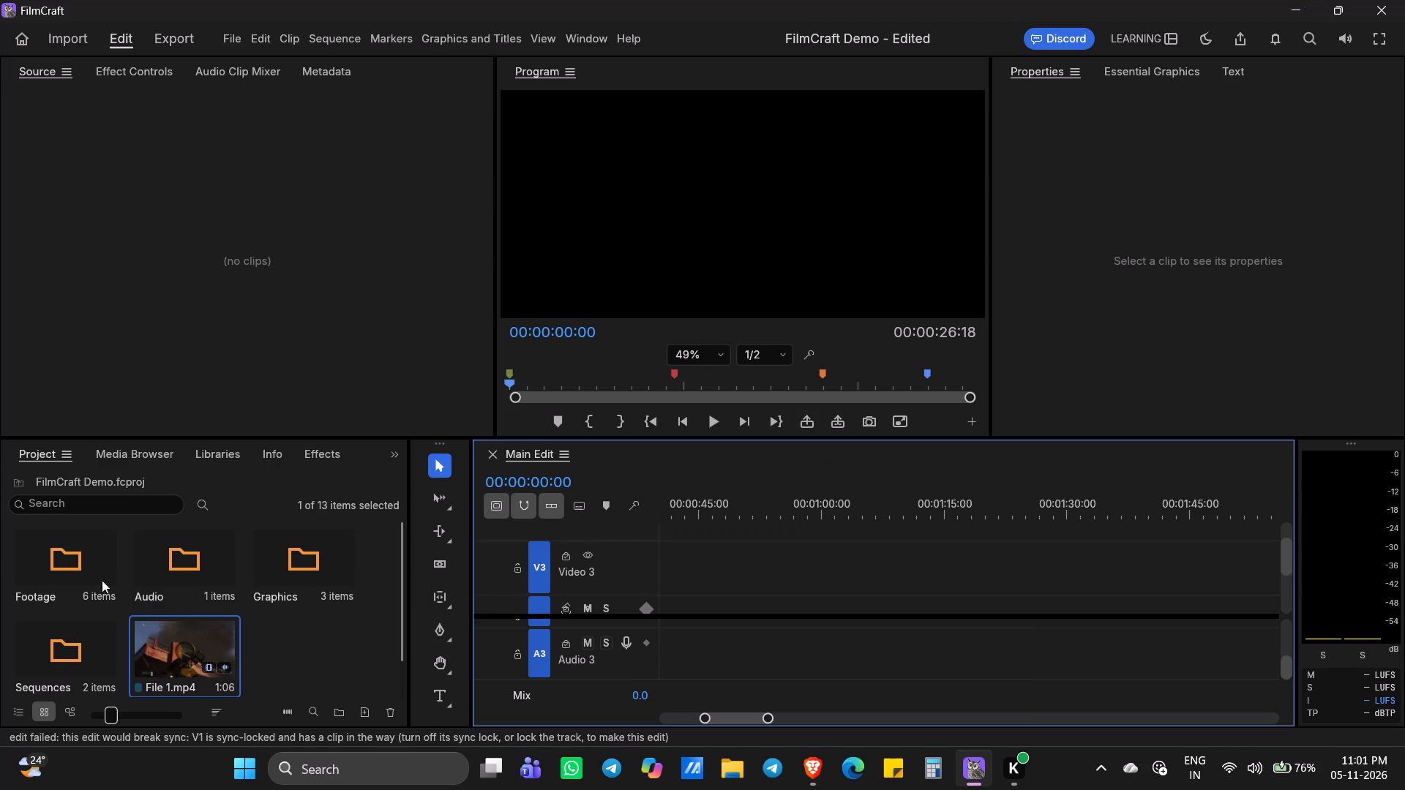
# Examine the C: drive folders in the media browser for the source footage.
pyautogui.click(124, 450)
pyautogui.doubleClick(52, 588)
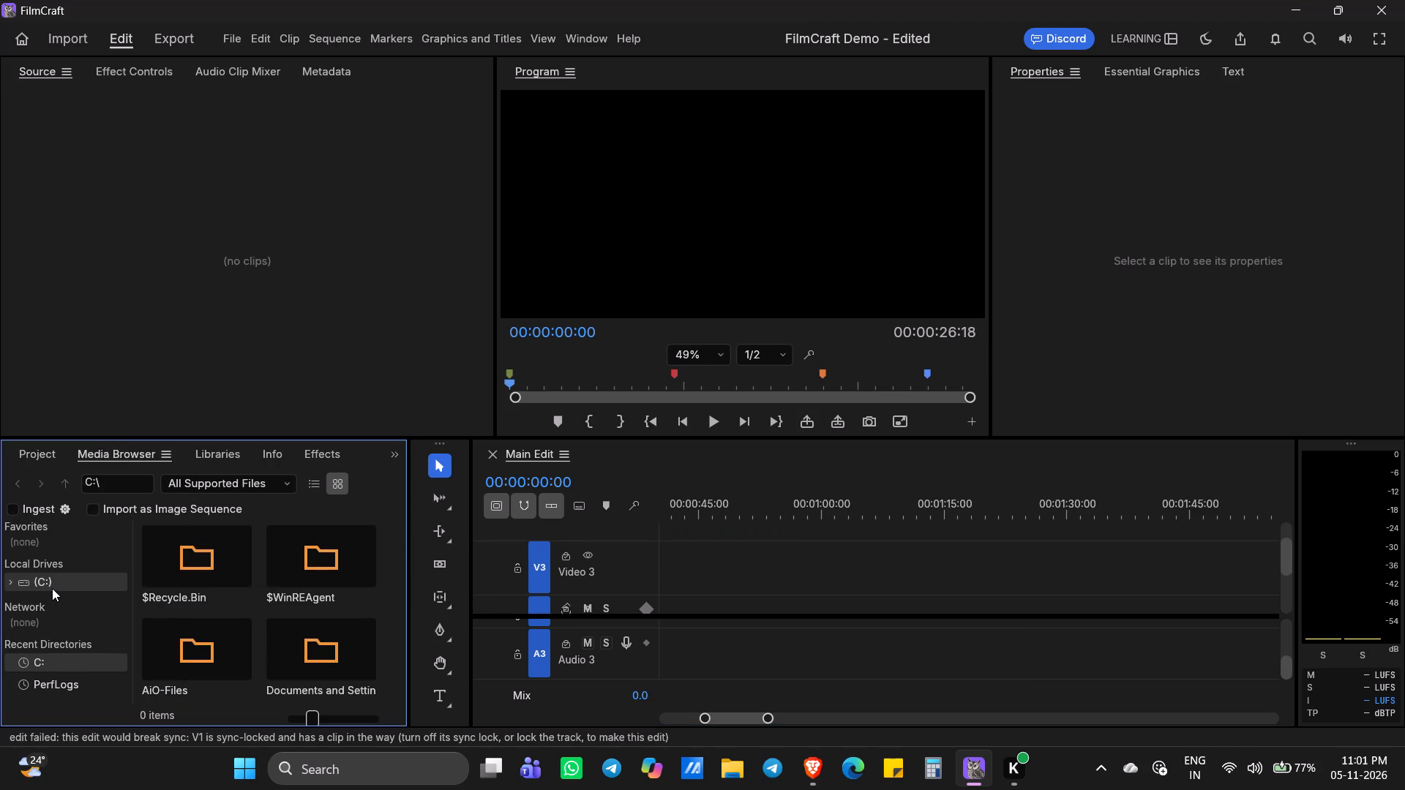
pyautogui.doubleClick(53, 583)
pyautogui.scroll(-3, 70, 674)
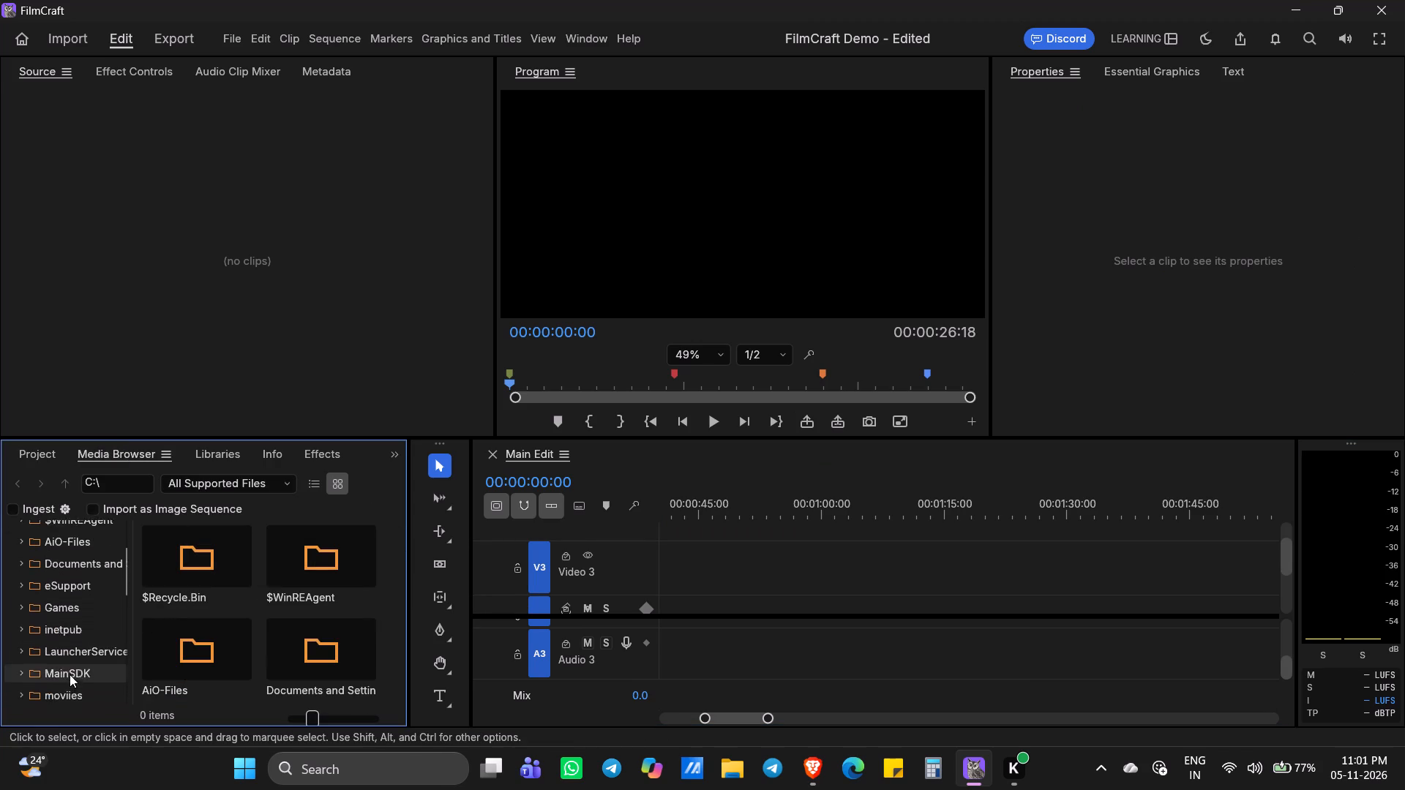
pyautogui.scroll(-7, 70, 674)
pyautogui.scroll(1, 72, 671)
pyautogui.scroll(-2, 72, 671)
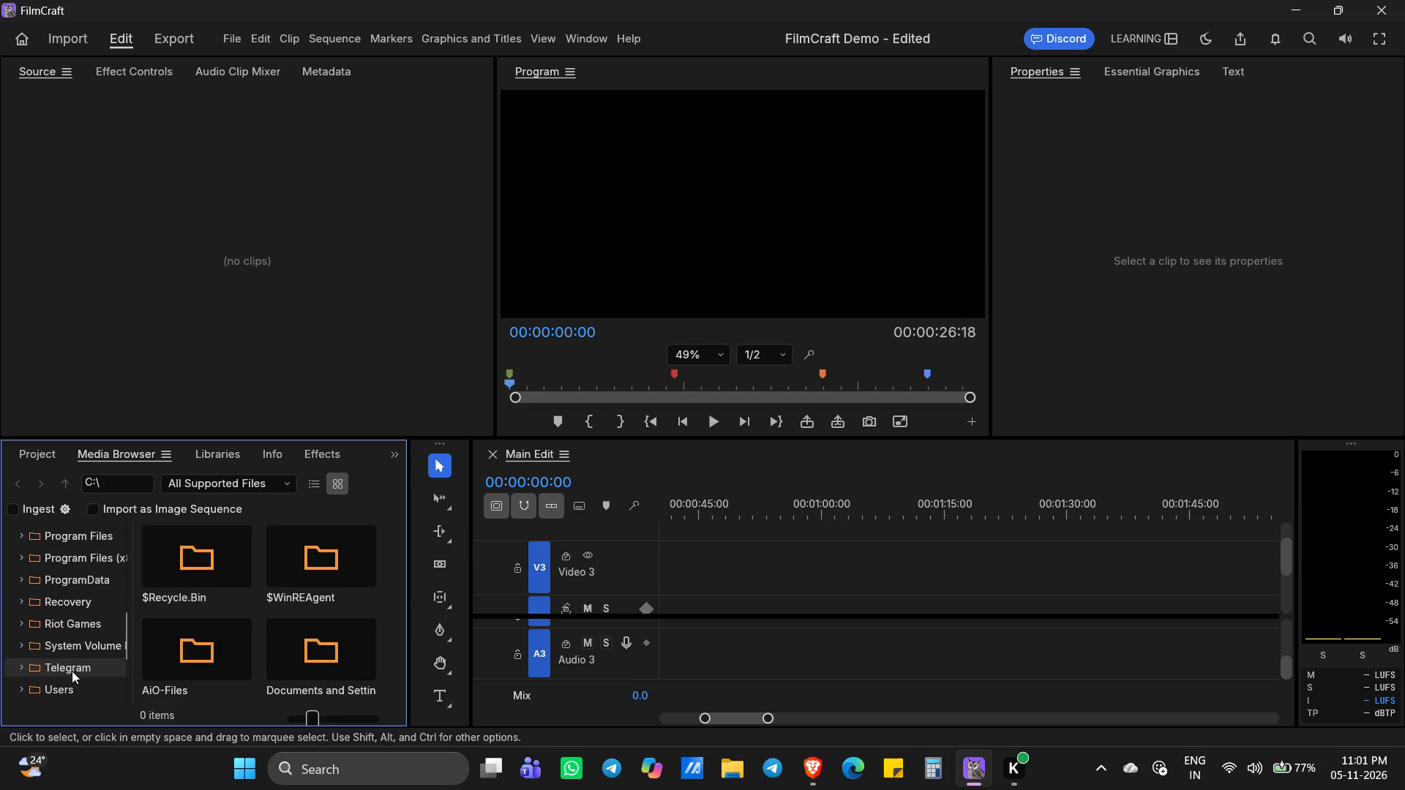
pyautogui.scroll(-1, 72, 671)
pyautogui.scroll(14, 87, 644)
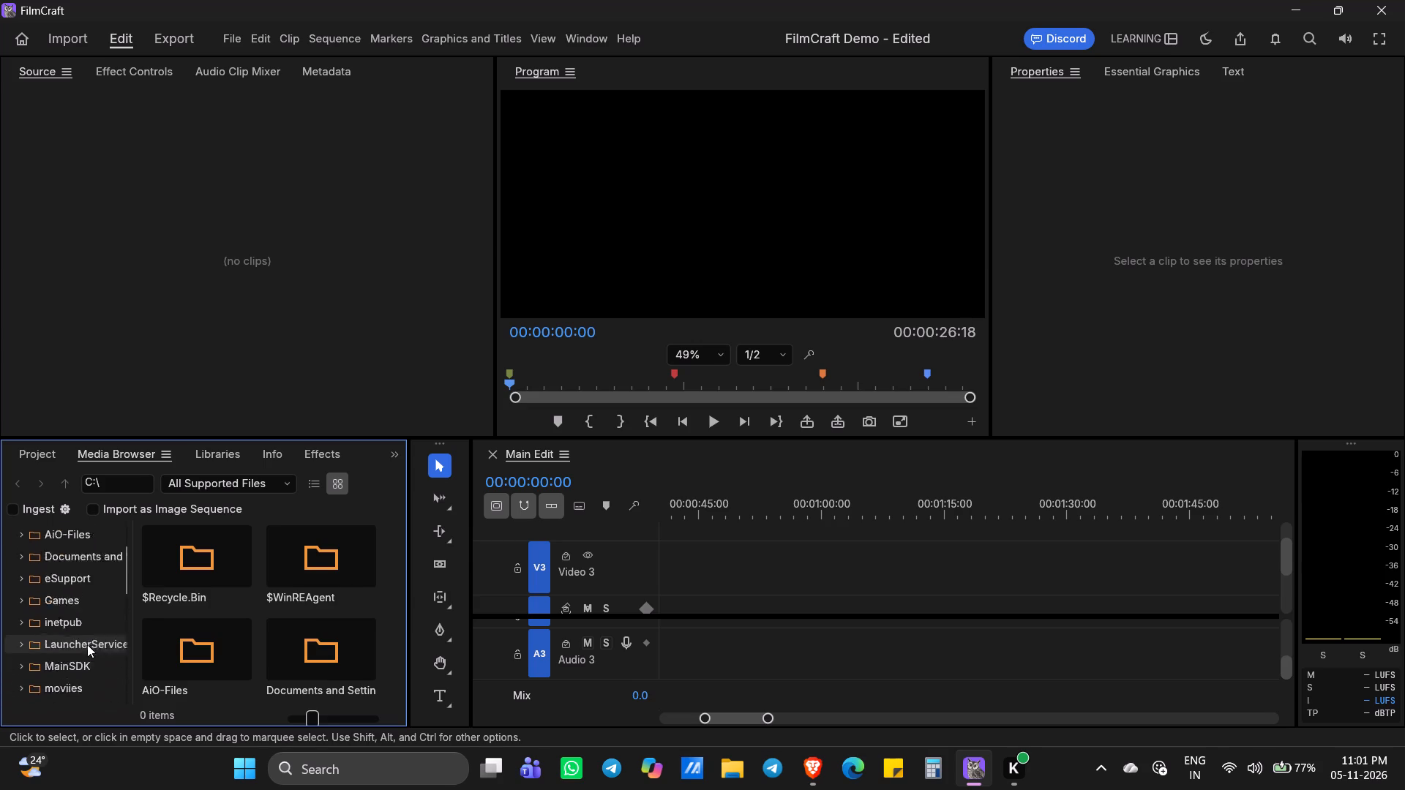
pyautogui.scroll(2, 87, 644)
pyautogui.scroll(-1, 87, 644)
pyautogui.scroll(4, 87, 644)
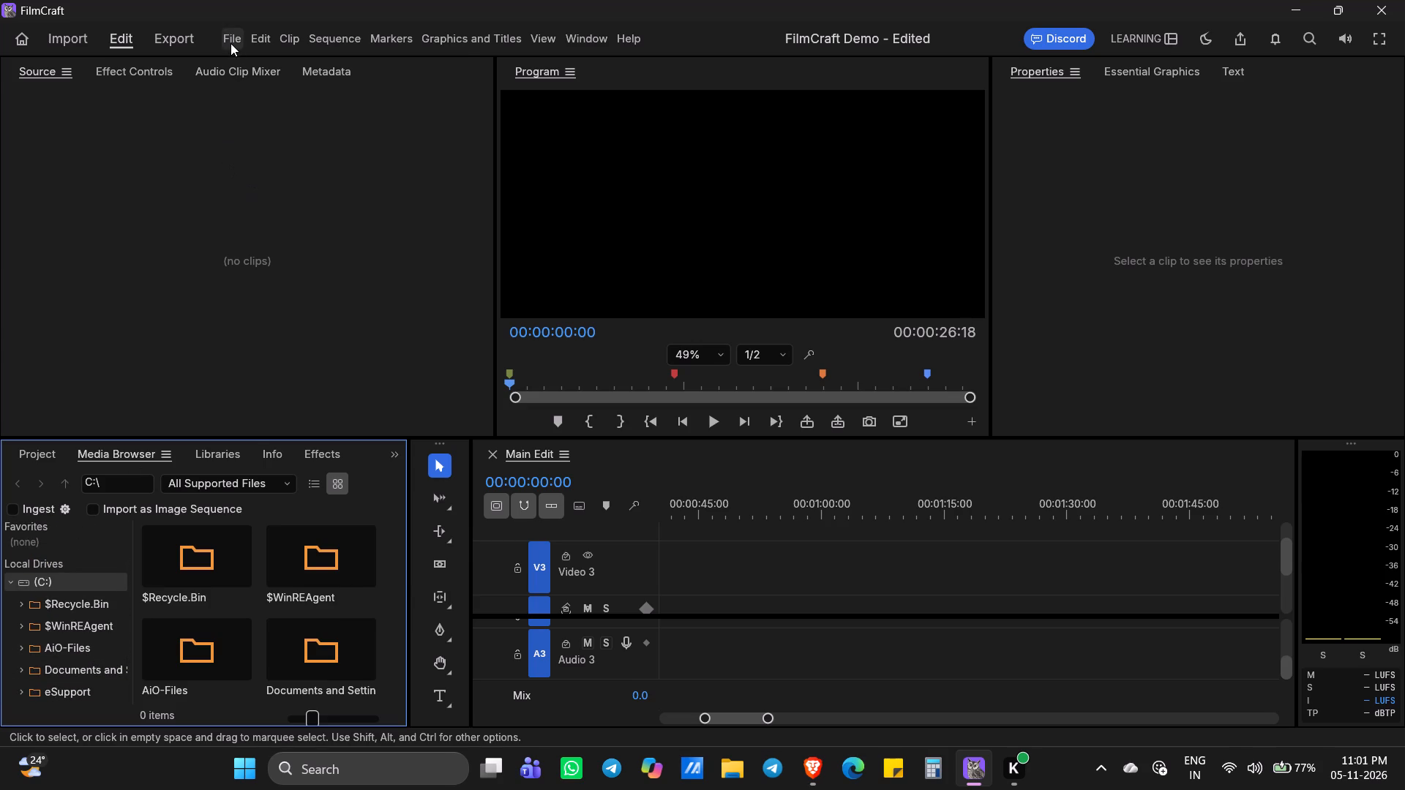
pyautogui.click(231, 43)
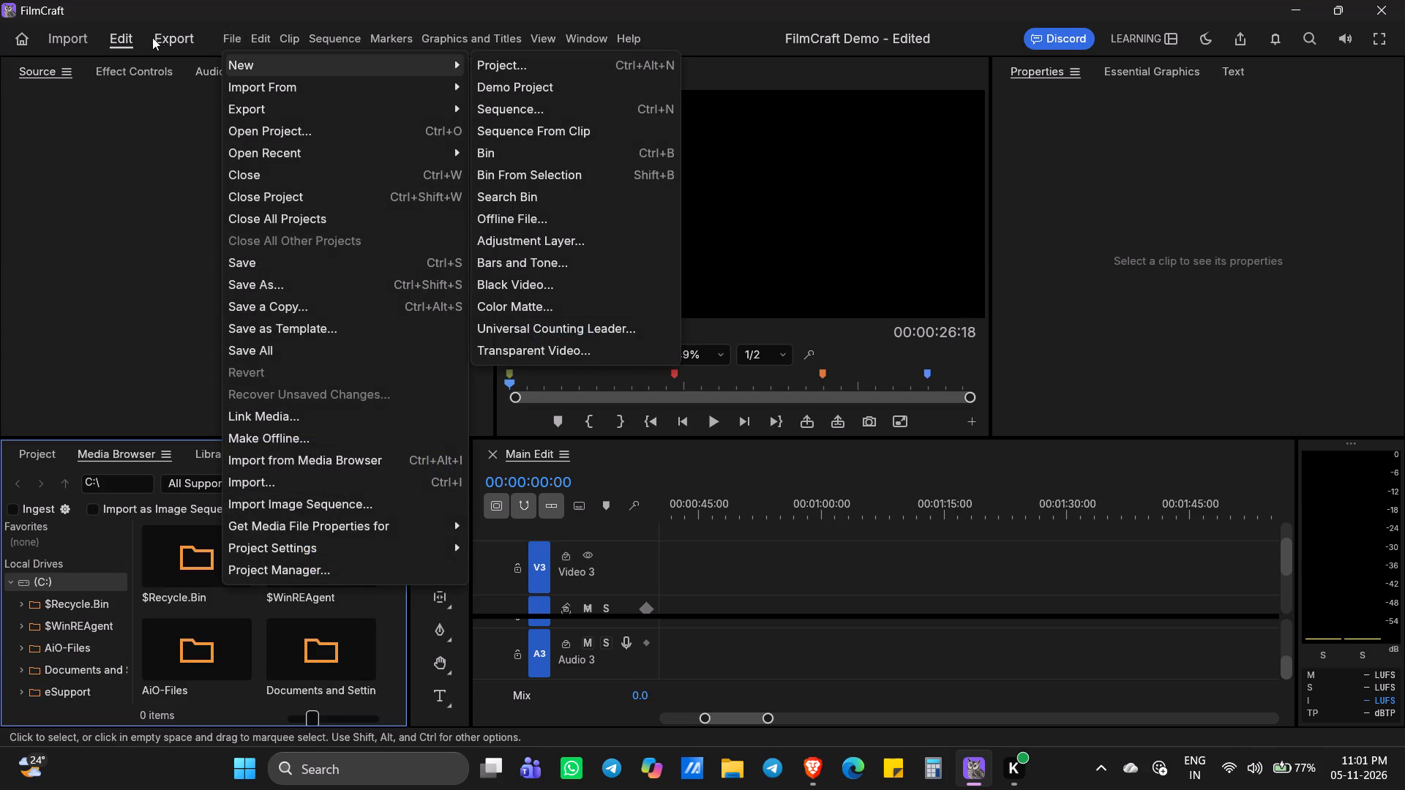
pyautogui.click(55, 37)
pyautogui.click(73, 168)
pyautogui.doubleClick(124, 235)
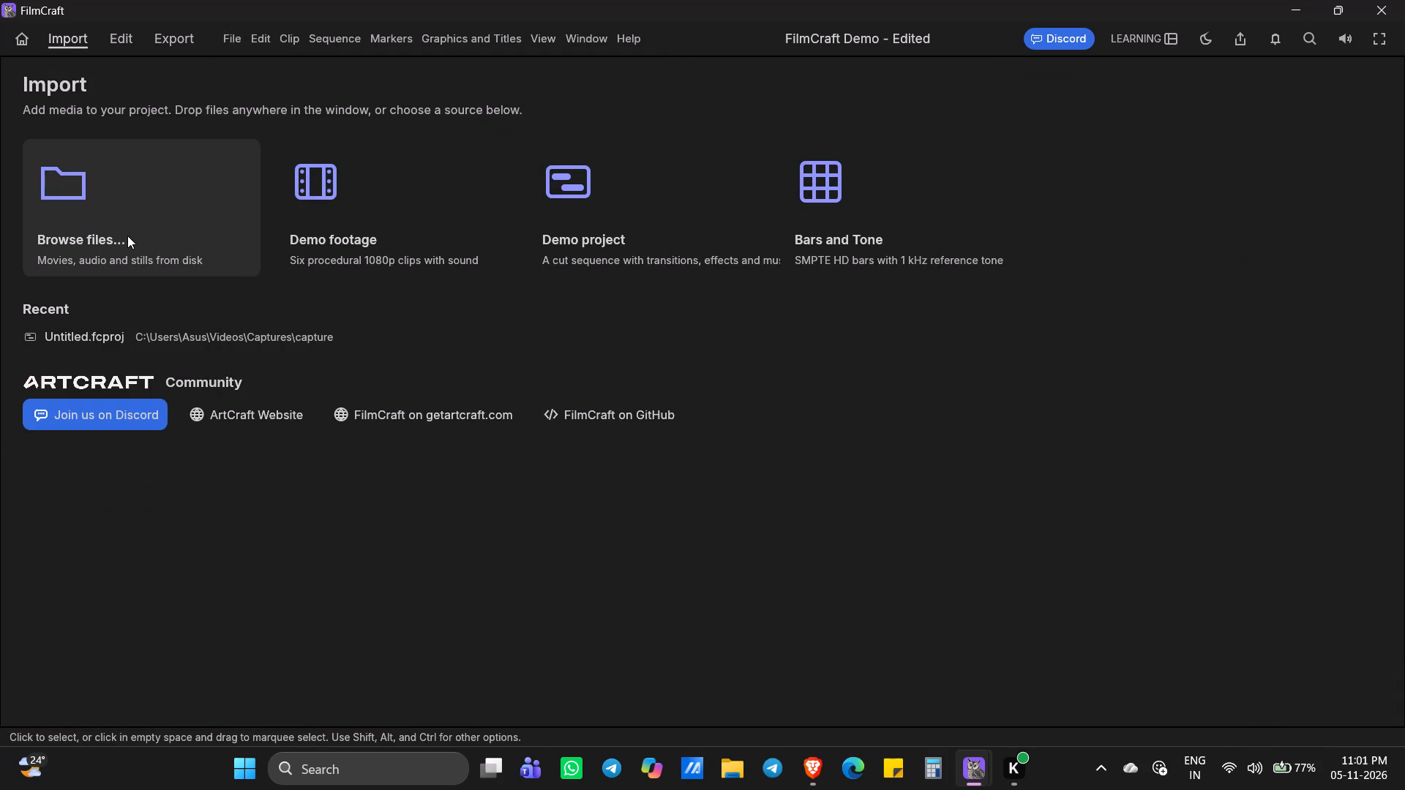
pyautogui.doubleClick(95, 225)
pyautogui.doubleClick(89, 210)
pyautogui.doubleClick(111, 233)
pyautogui.click(199, 519)
pyautogui.click(143, 229)
pyautogui.click(365, 260)
pyautogui.click(978, 762)
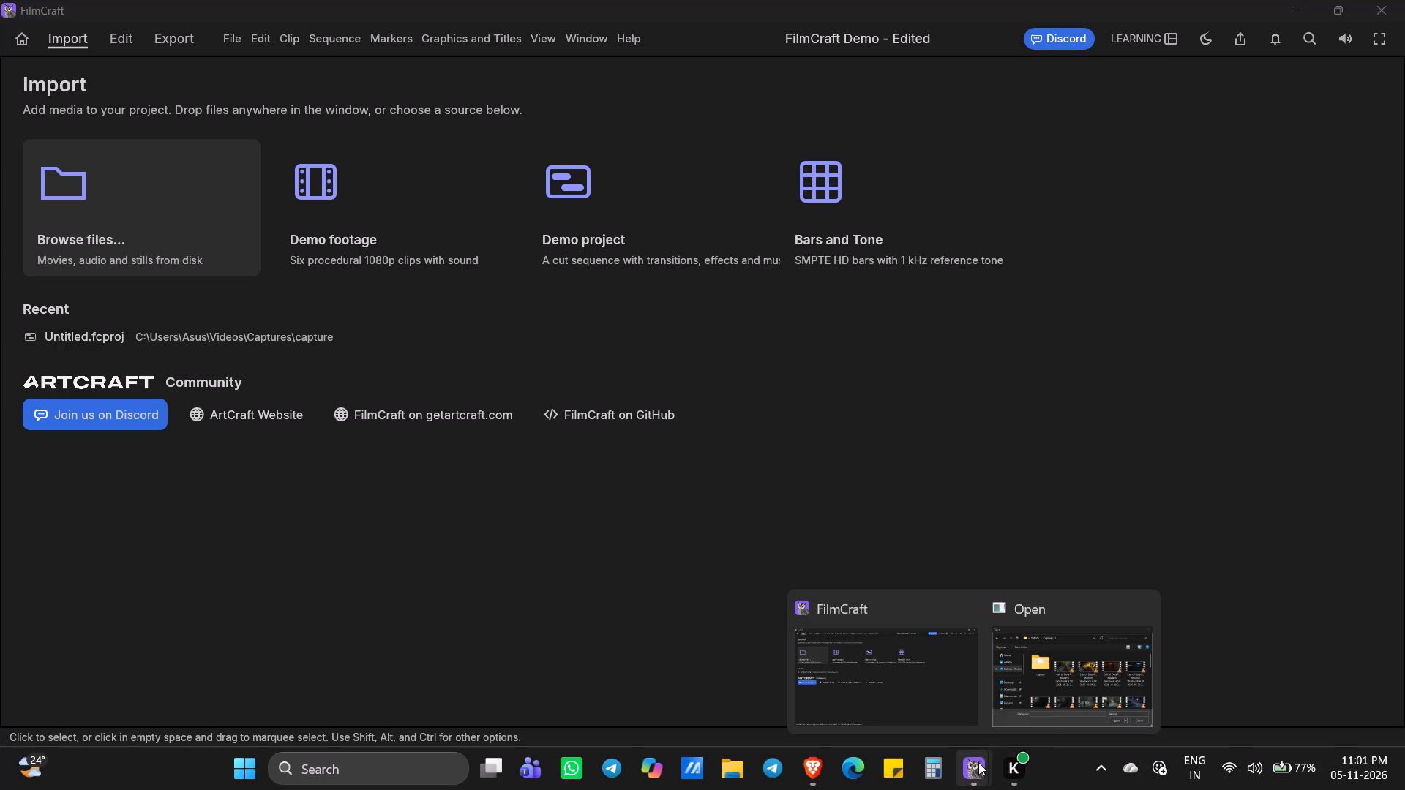
pyautogui.click(1058, 654)
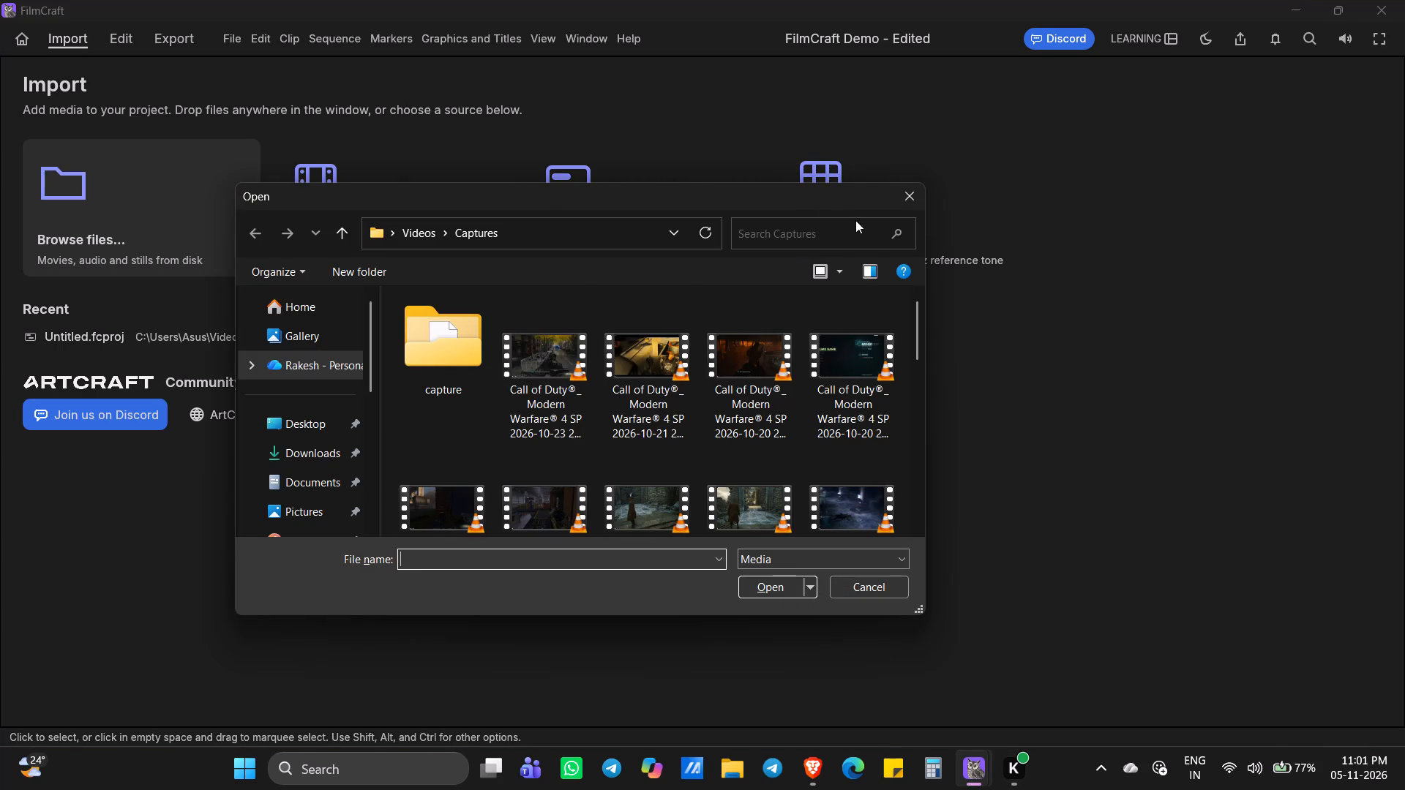
pyautogui.scroll(-2, 635, 399)
pyautogui.click(675, 481)
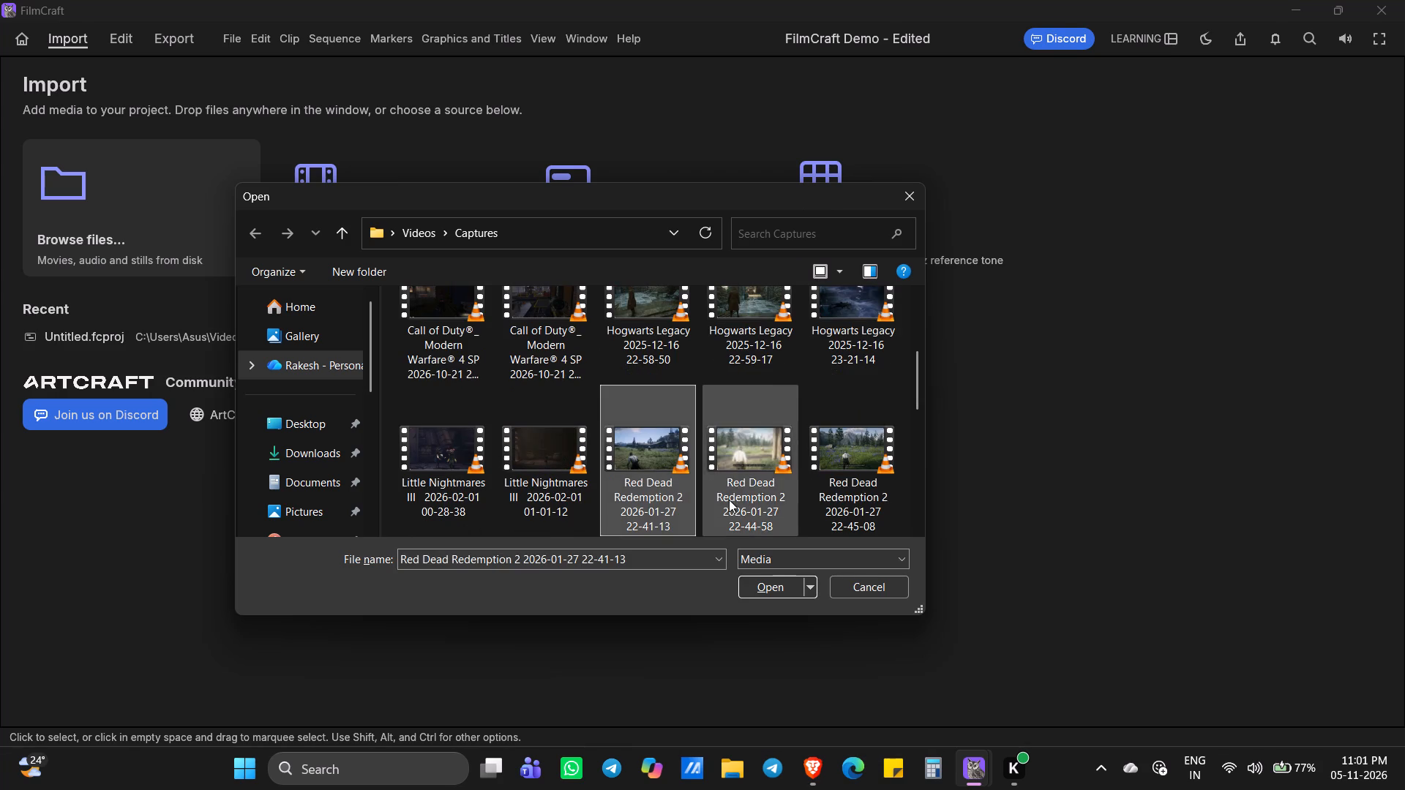
pyautogui.scroll(-1, 765, 486)
pyautogui.click(648, 476)
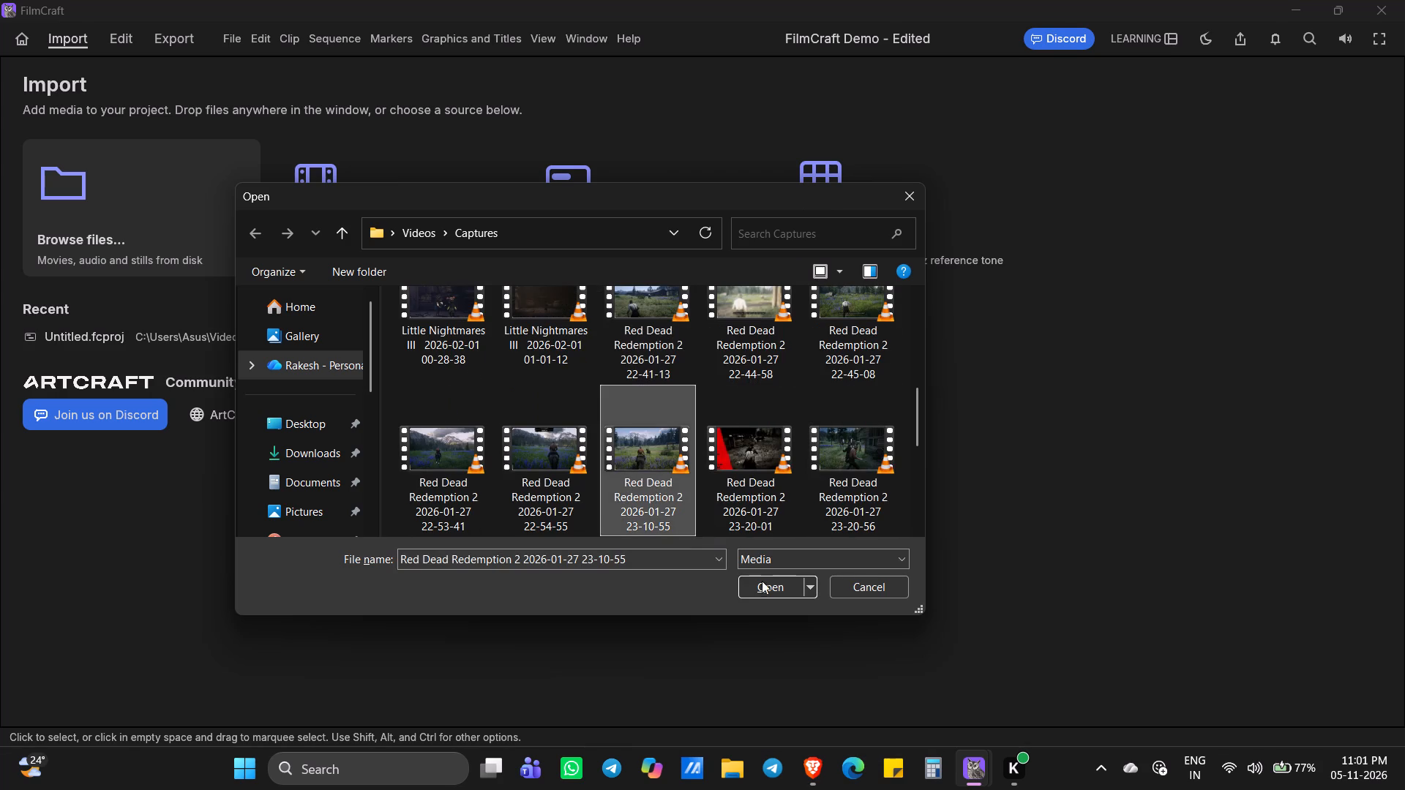
pyautogui.click(751, 587)
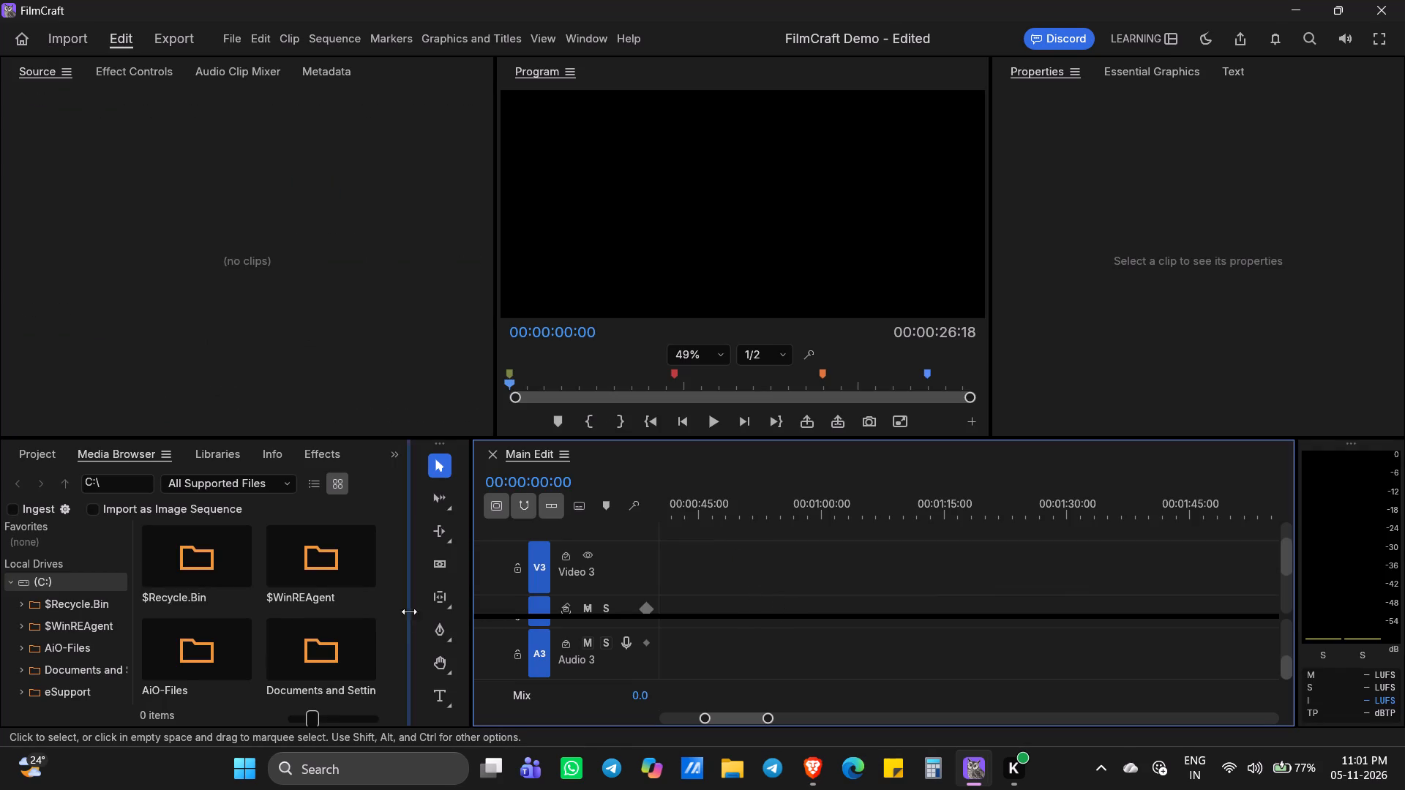
# Add the imported Red Dead Redemption 2 clip to the Main Edit sequence and move its video to Video 3.
pyautogui.click(23, 459)
pyautogui.scroll(-1, 334, 669)
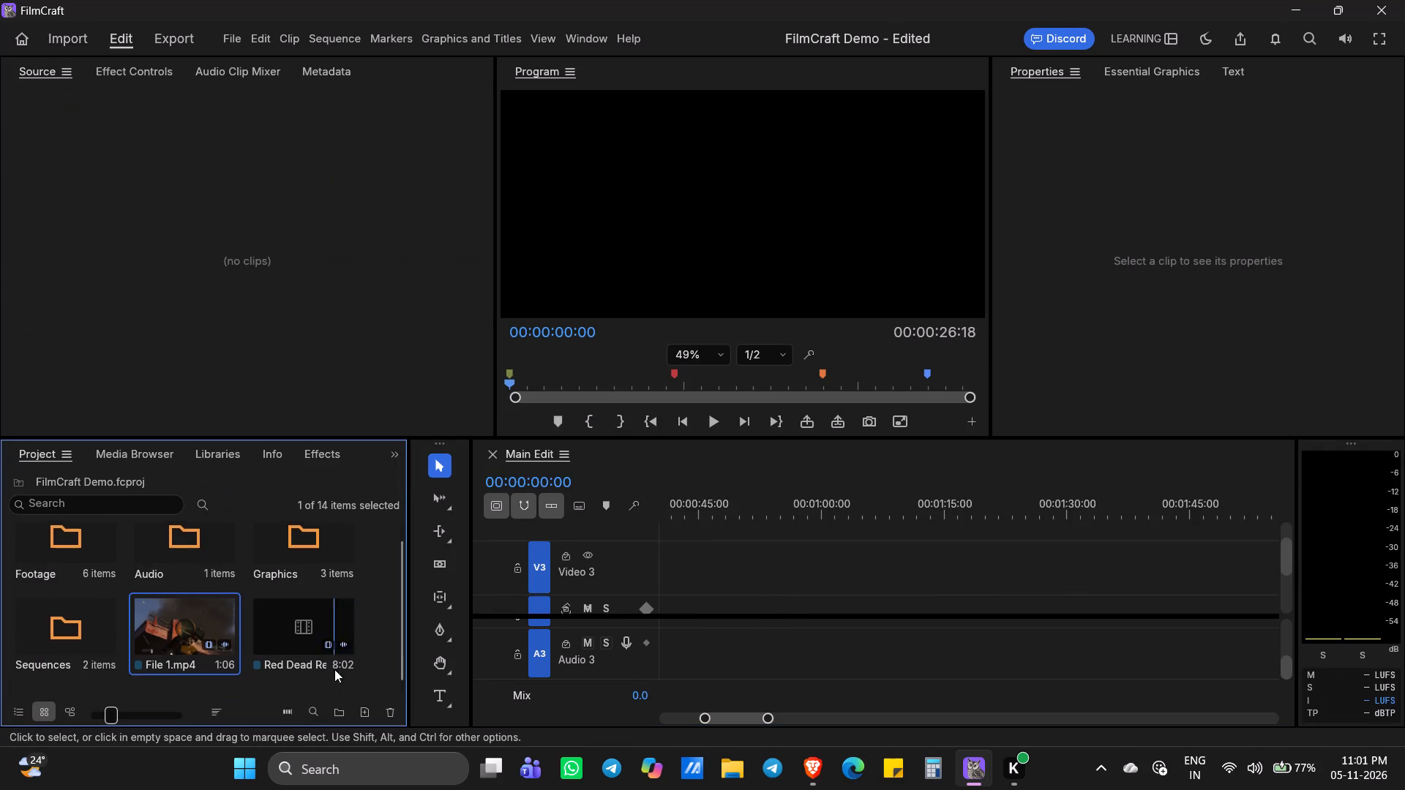
pyautogui.scroll(-2, 334, 669)
pyautogui.moveTo(311, 622); pyautogui.dragTo(708, 635)
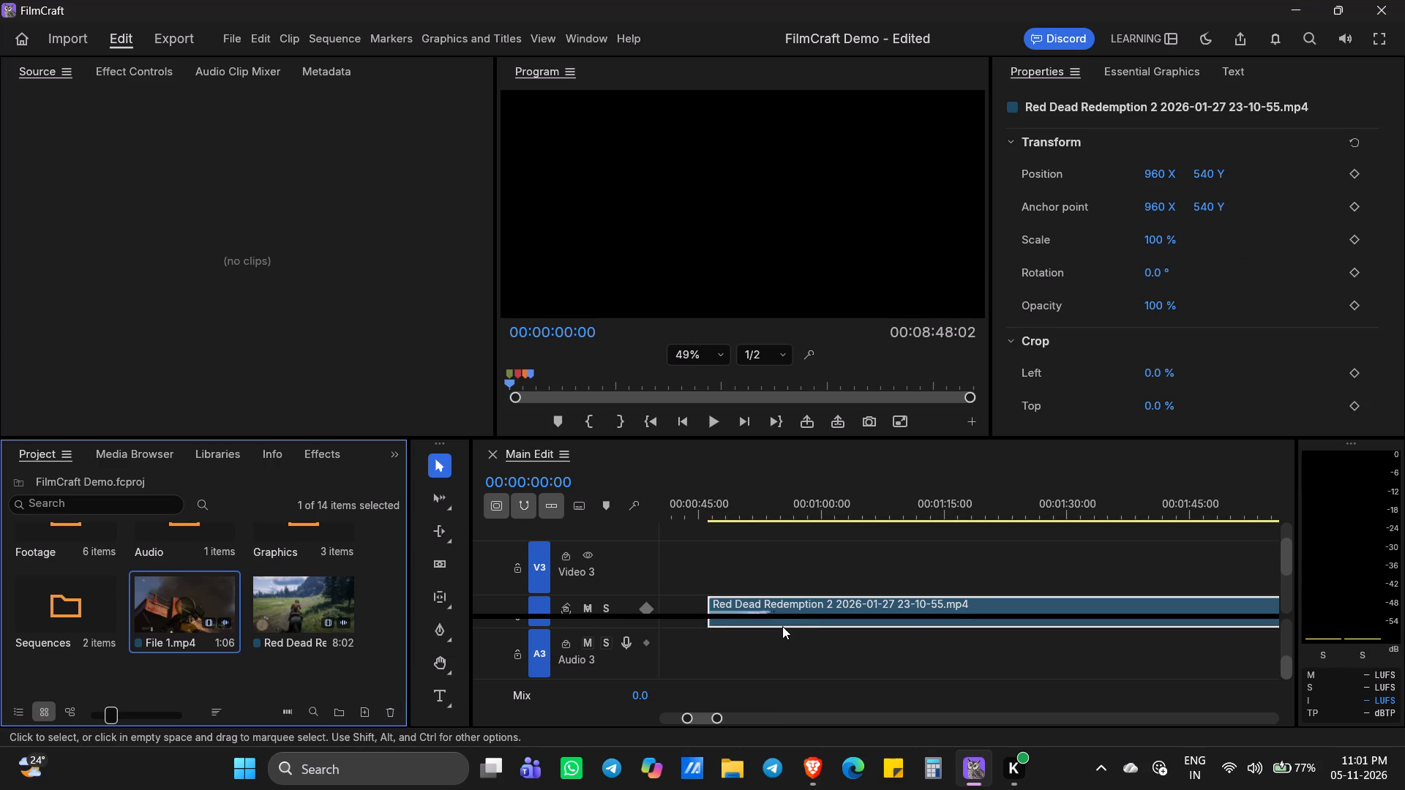
pyautogui.moveTo(787, 618); pyautogui.dragTo(714, 566)
# Move the Red Dead Redemption 2 clip on Video 3 to the sequence start at 00:00:00:00.
pyautogui.scroll(7, 725, 639)
pyautogui.scroll(-1, 763, 587)
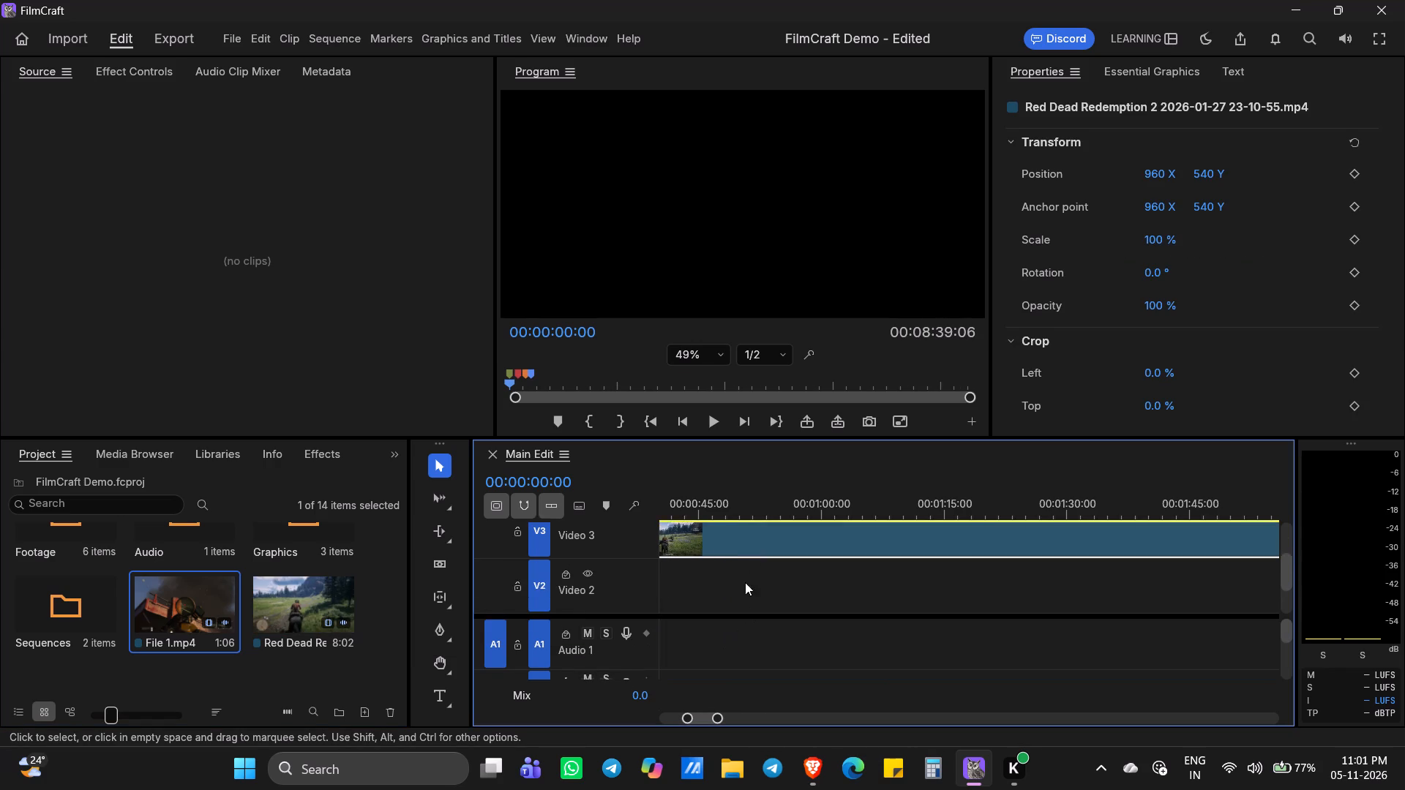
pyautogui.scroll(7, 724, 582)
pyautogui.keyDown('ctrl'); pyautogui.scroll(-8, 724, 582); pyautogui.keyUp('ctrl')
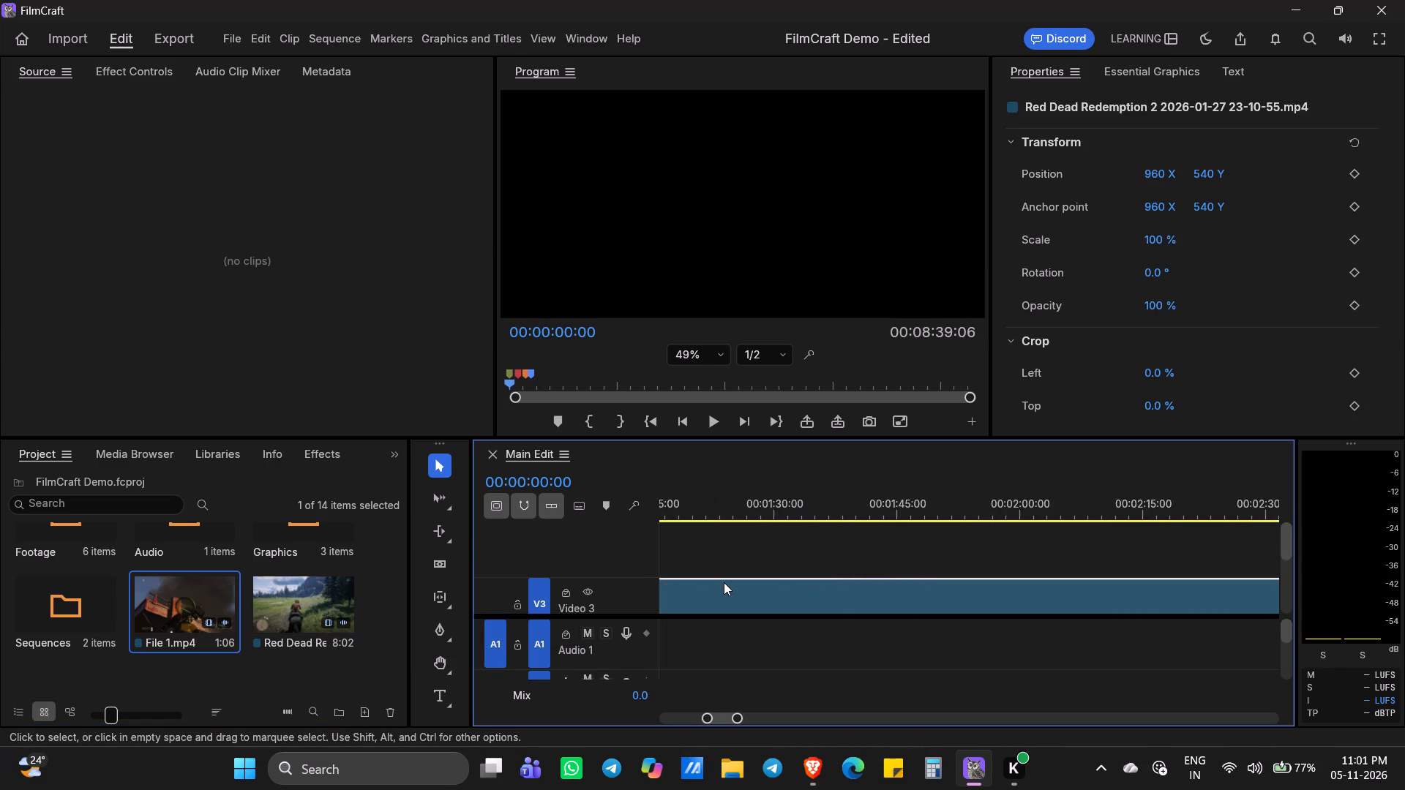
pyautogui.keyDown('ctrl'); pyautogui.scroll(-5, 724, 582); pyautogui.keyUp('ctrl')
pyautogui.moveTo(722, 716); pyautogui.dragTo(617, 715)
pyautogui.click(686, 653)
pyautogui.click(686, 639)
pyautogui.click(683, 633)
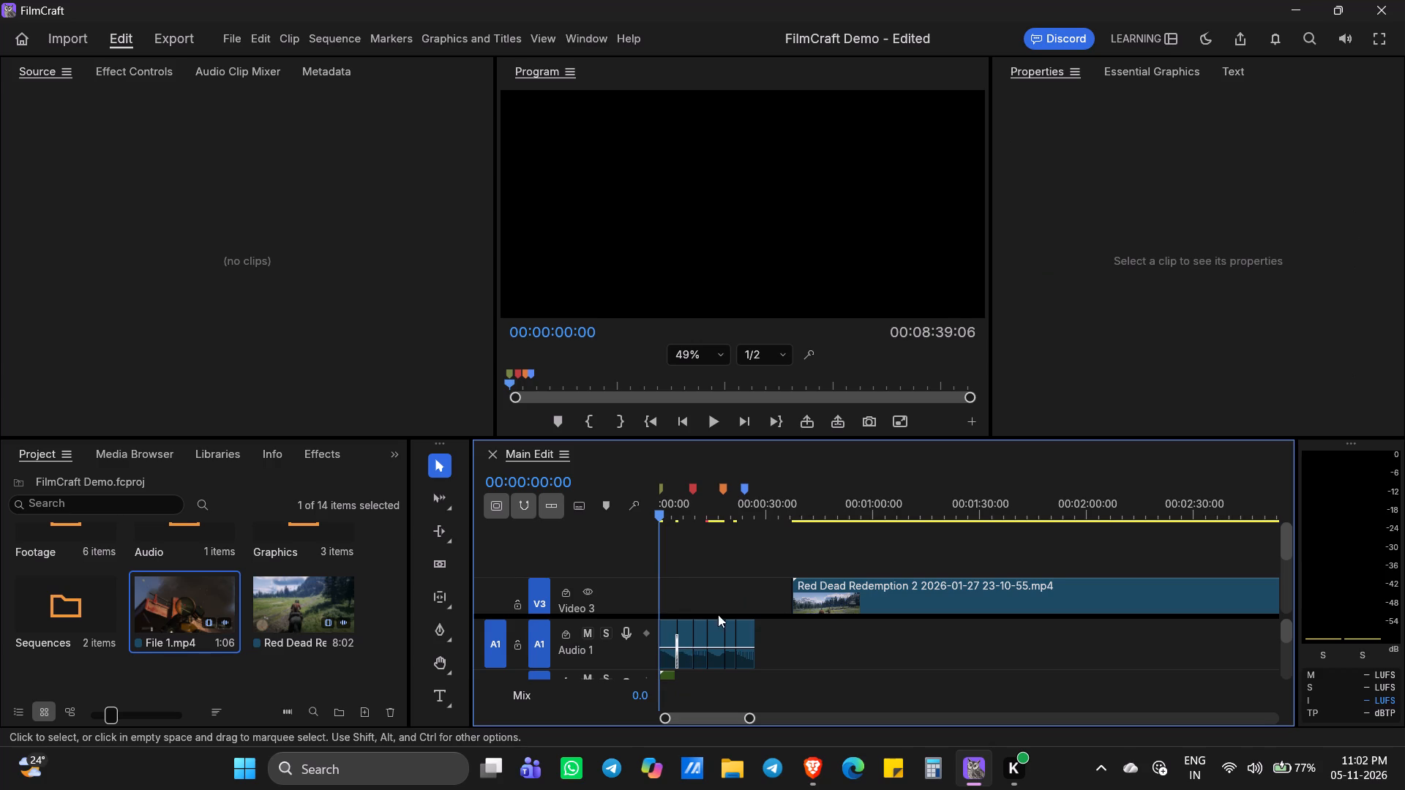
pyautogui.moveTo(841, 597); pyautogui.dragTo(667, 598)
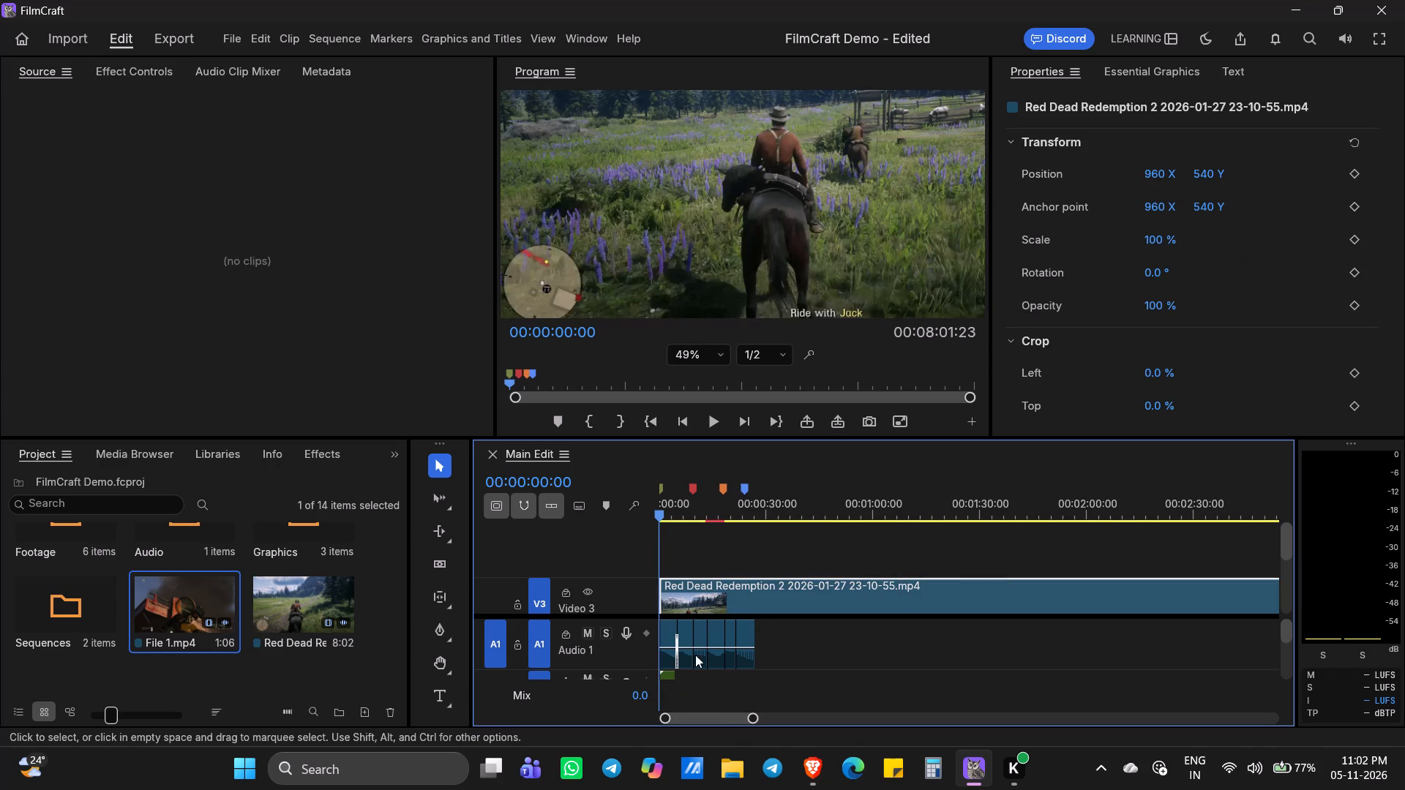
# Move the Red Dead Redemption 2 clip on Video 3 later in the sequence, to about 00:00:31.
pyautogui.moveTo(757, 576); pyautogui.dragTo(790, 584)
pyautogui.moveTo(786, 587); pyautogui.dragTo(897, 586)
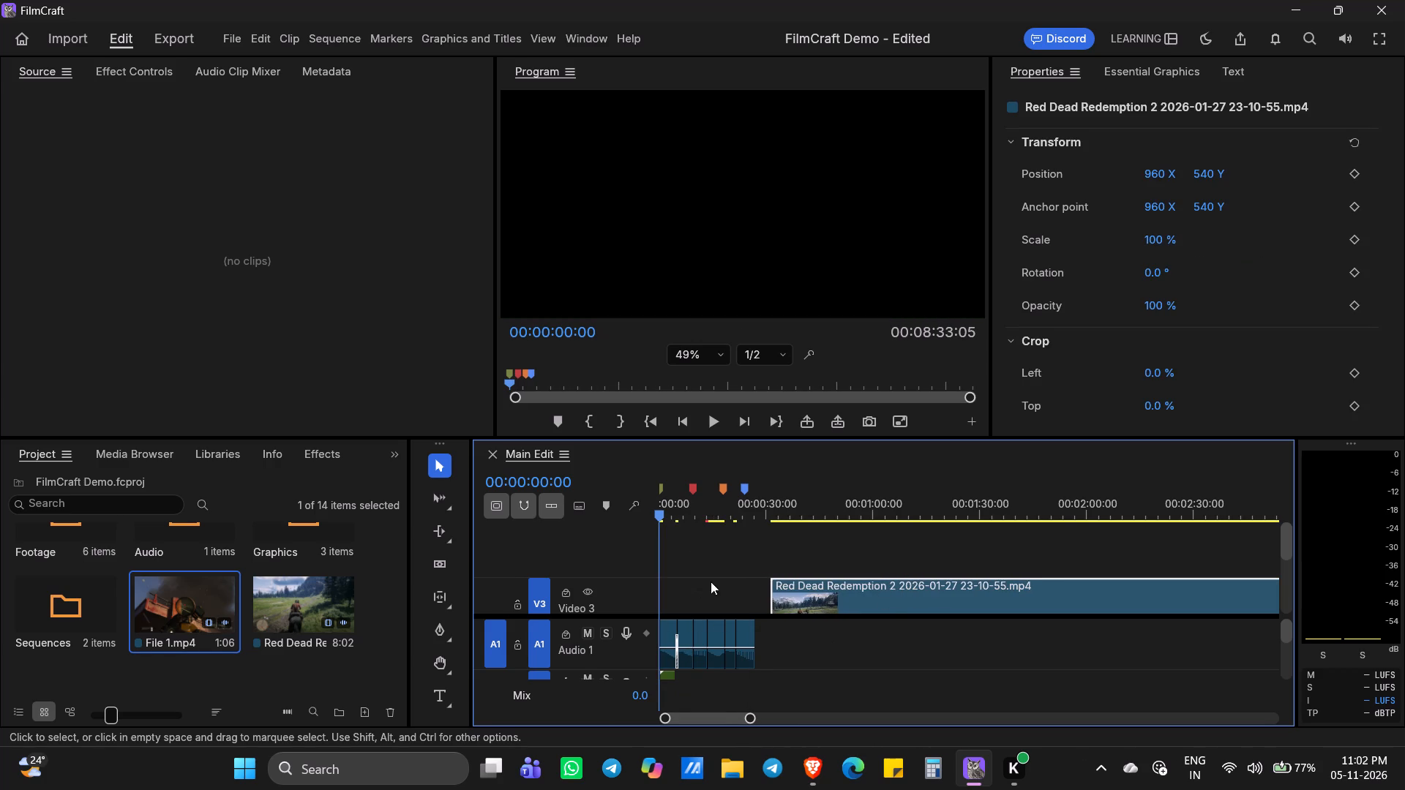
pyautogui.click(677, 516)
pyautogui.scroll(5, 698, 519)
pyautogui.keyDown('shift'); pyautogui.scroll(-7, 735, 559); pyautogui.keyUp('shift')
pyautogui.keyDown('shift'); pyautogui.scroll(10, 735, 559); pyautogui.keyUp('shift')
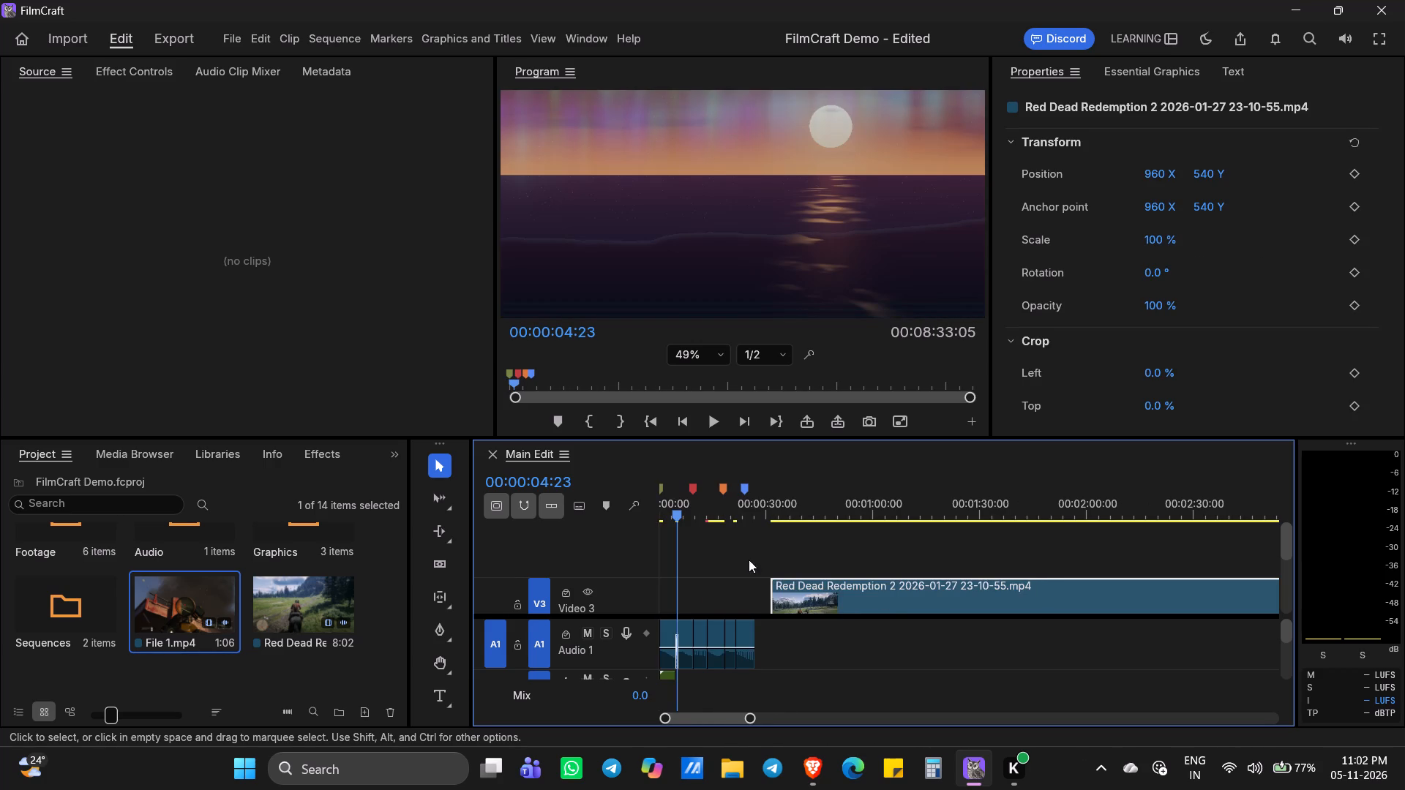
# Clear the old demo clips, including Ocean_Sunset.mp4 and their linked audio, from the start of the Main Edit sequence.
pyautogui.click(779, 647)
pyautogui.keyDown('ctrl'); pyautogui.moveTo(765, 668); pyautogui.dragTo(764, 669, button='right'); pyautogui.keyUp('ctrl')
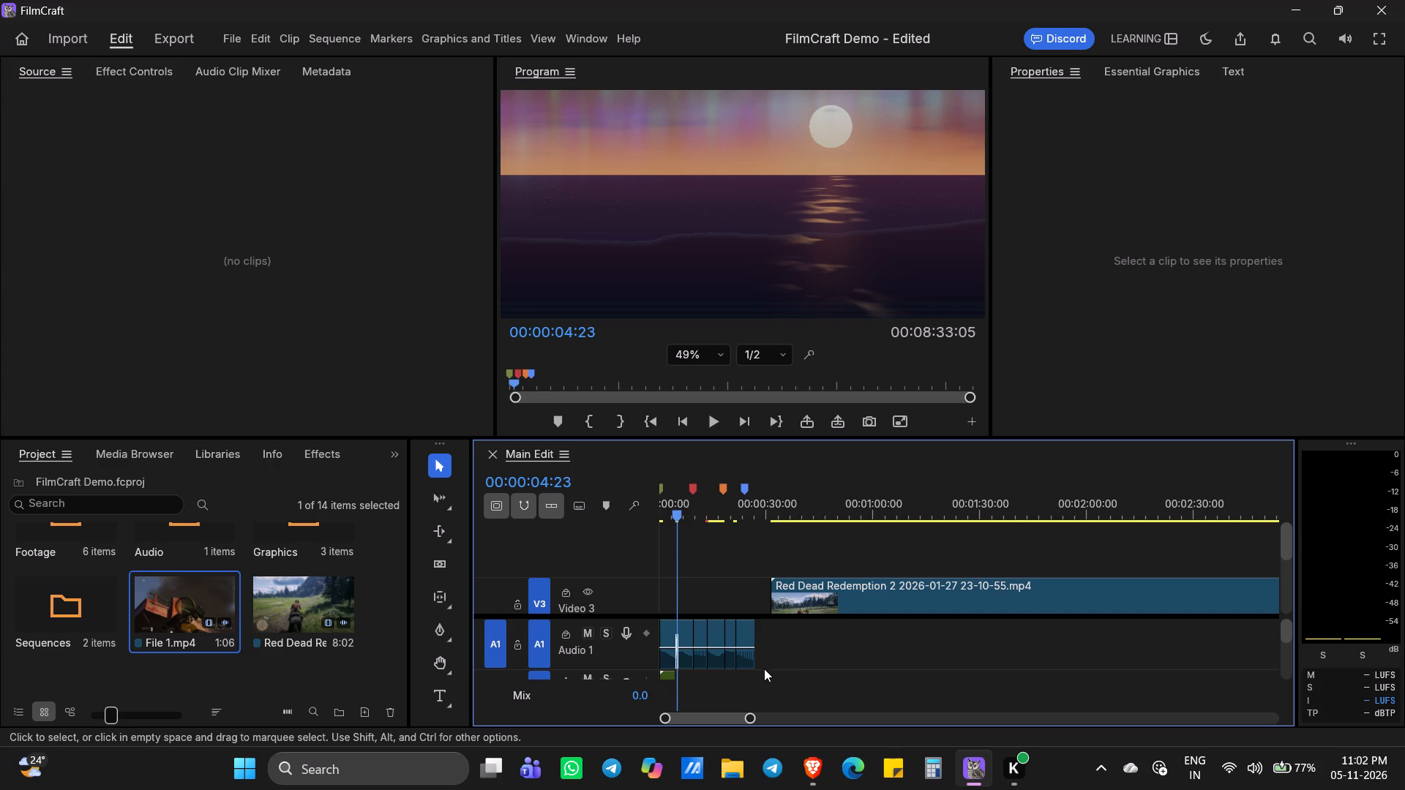
pyautogui.keyDown('ctrl'); pyautogui.moveTo(764, 669); pyautogui.dragTo(646, 645, button='right'); pyautogui.keyUp('ctrl')
pyautogui.click(694, 637)
pyautogui.moveTo(830, 699); pyautogui.dragTo(597, 637)
pyautogui.rightClick(689, 640)
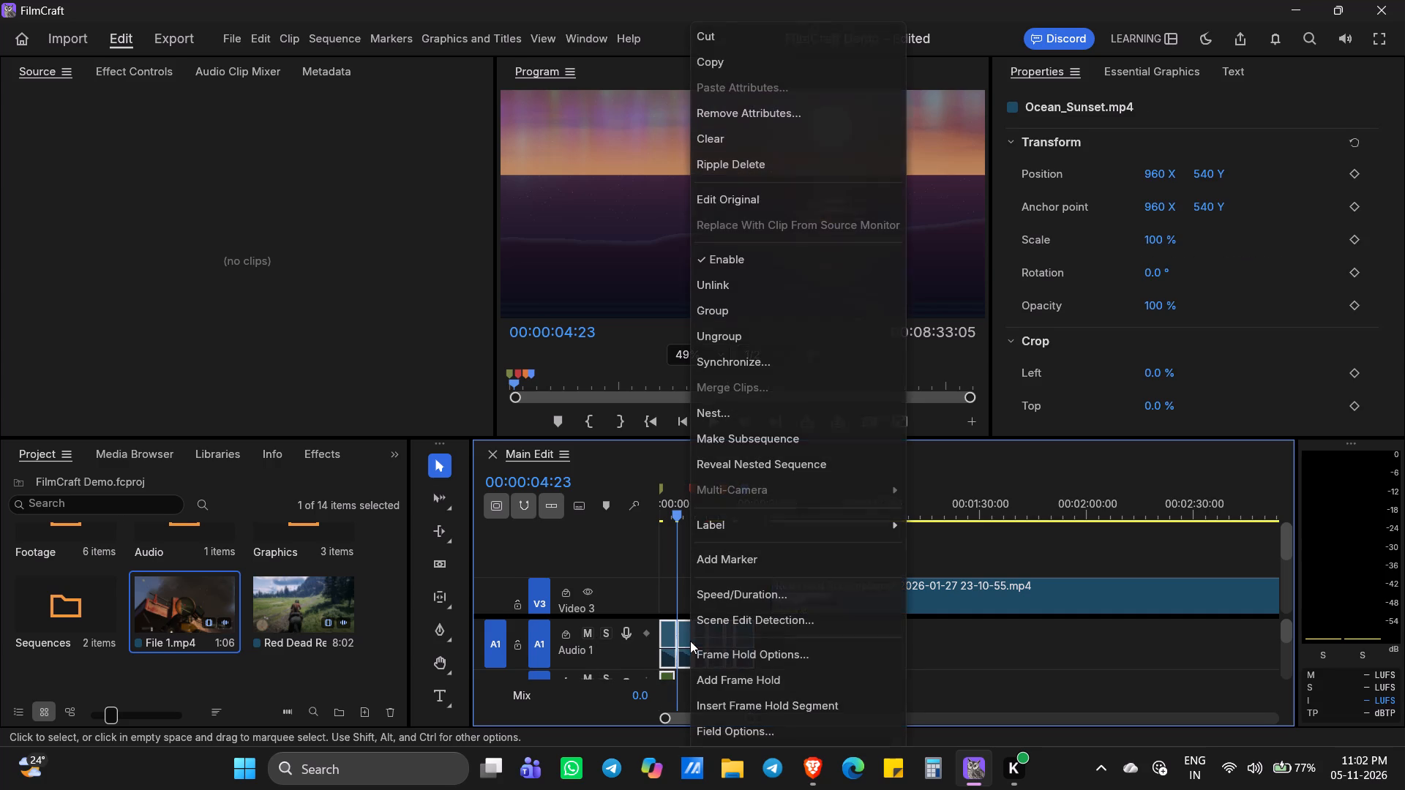
pyautogui.click(737, 133)
# Move the Red Dead Redemption 2 clip on Video 3 to the sequence start.
pyautogui.moveTo(831, 586); pyautogui.dragTo(749, 582)
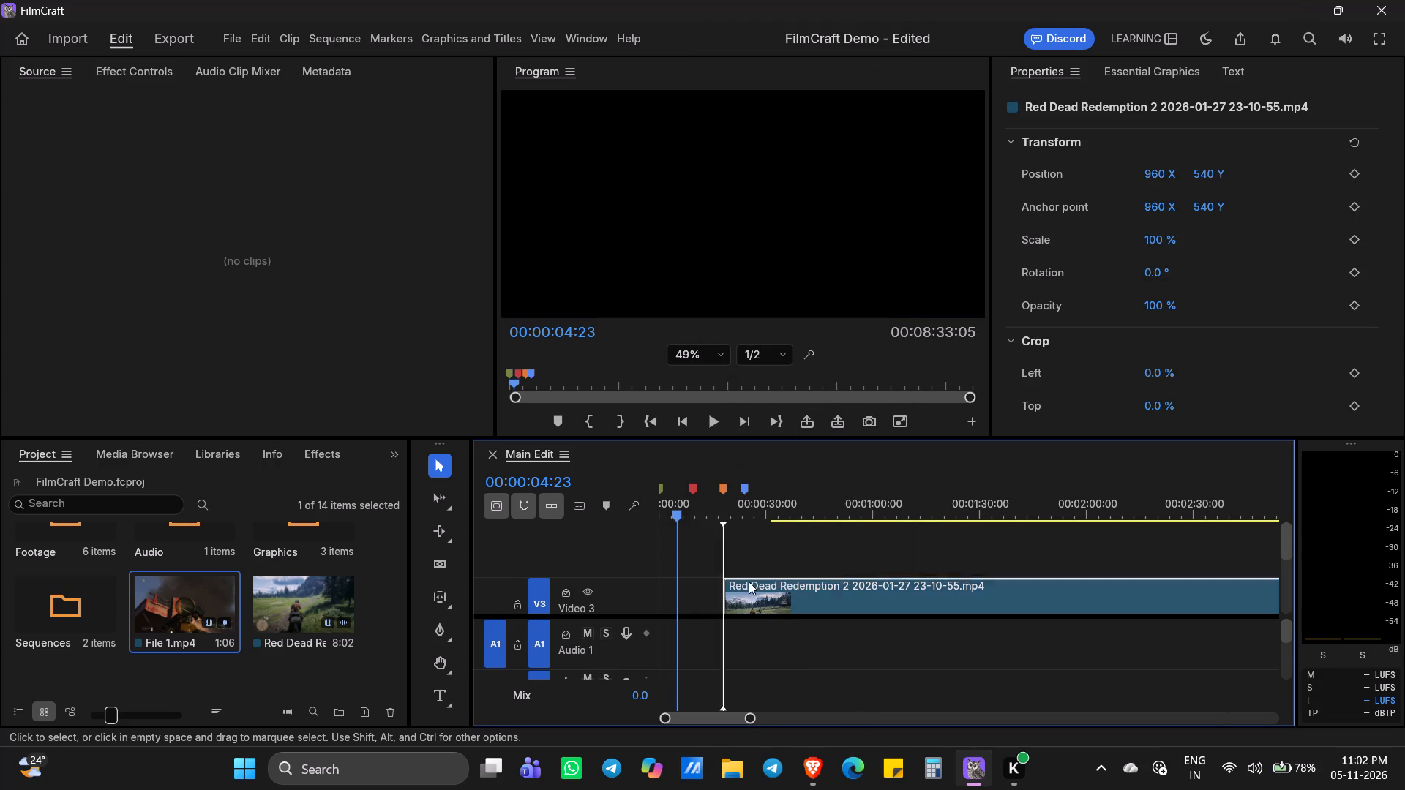
pyautogui.moveTo(749, 582); pyautogui.dragTo(664, 582)
pyautogui.keyDown('shift'); pyautogui.scroll(1, 737, 576); pyautogui.keyUp('shift')
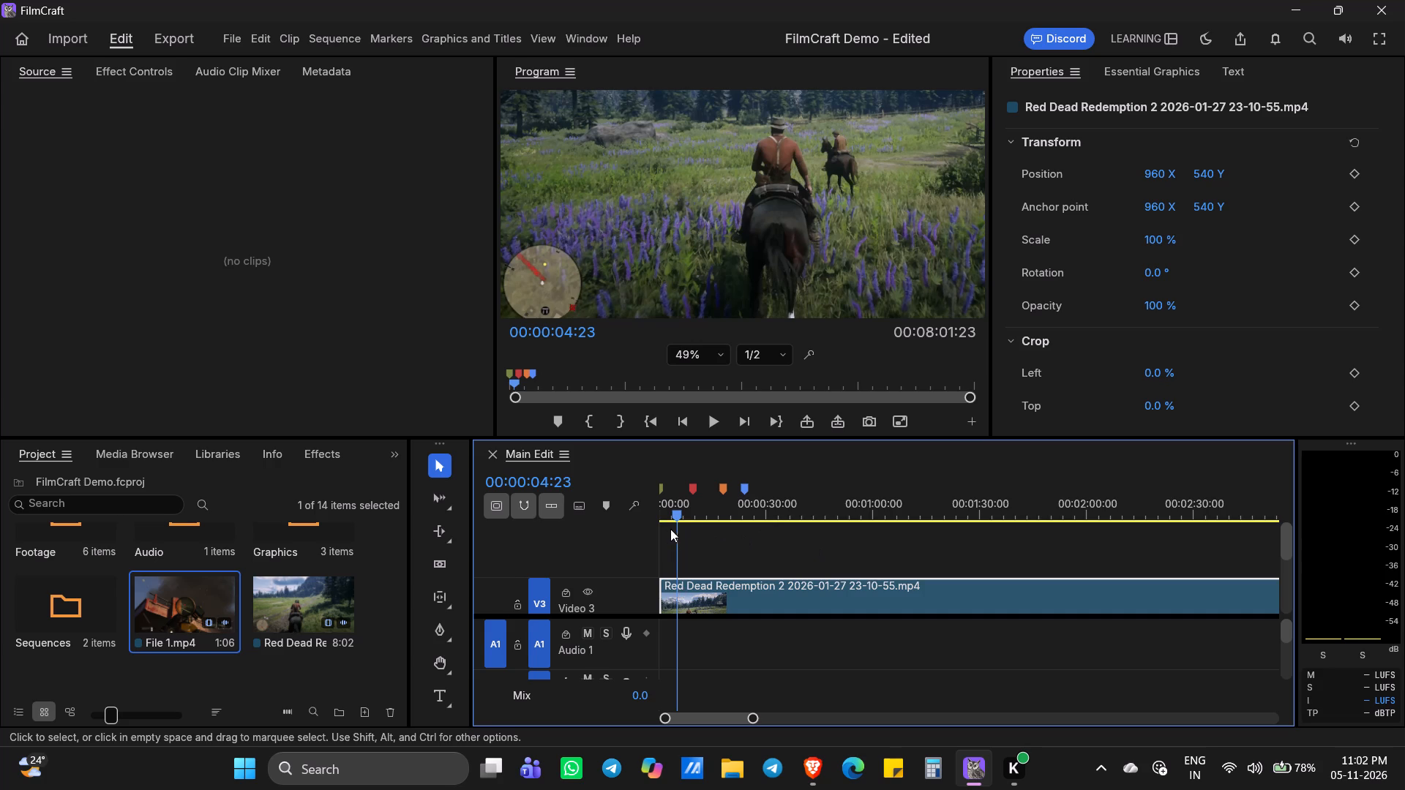
# Return the playhead to the start of the Main Edit sequence and play the footage.
pyautogui.moveTo(680, 517); pyautogui.dragTo(596, 521)
pyautogui.click(662, 510)
pyautogui.doubleClick(659, 514)
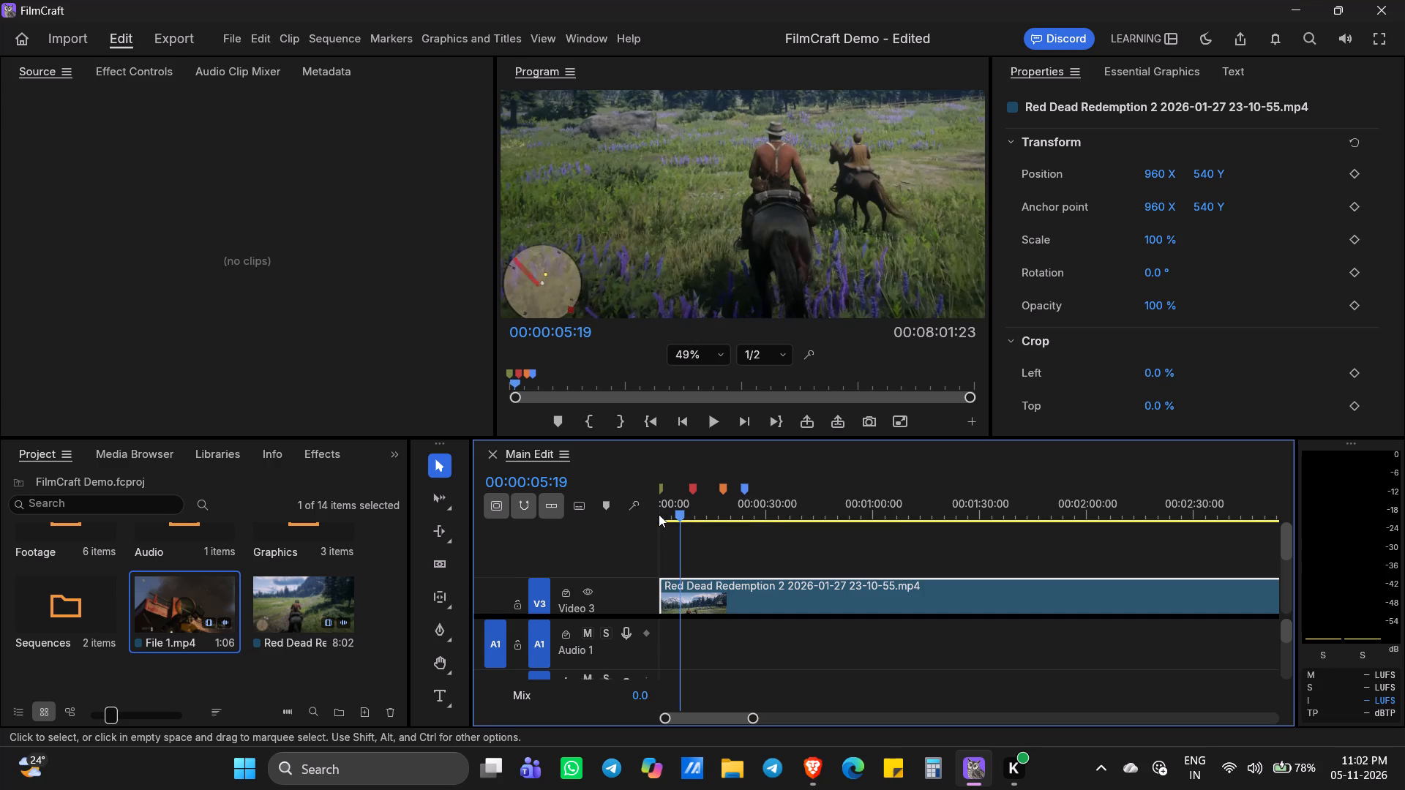
pyautogui.click(669, 516)
pyautogui.moveTo(642, 518); pyautogui.dragTo(607, 524)
pyautogui.press('space')
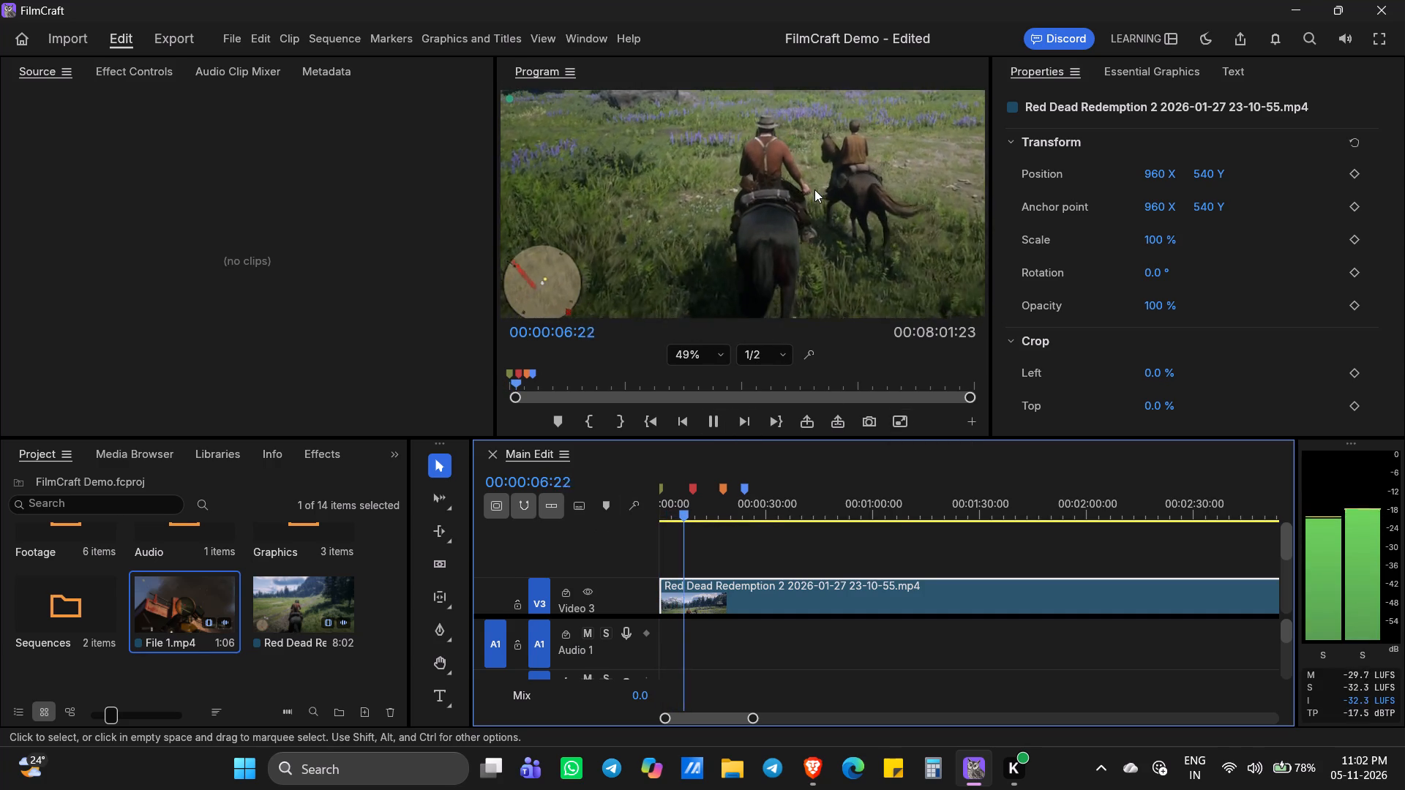
# Skim the Red Dead Redemption 2 footage at several later points, moving the playhead forward to 00:00:43:04.
pyautogui.click(713, 518)
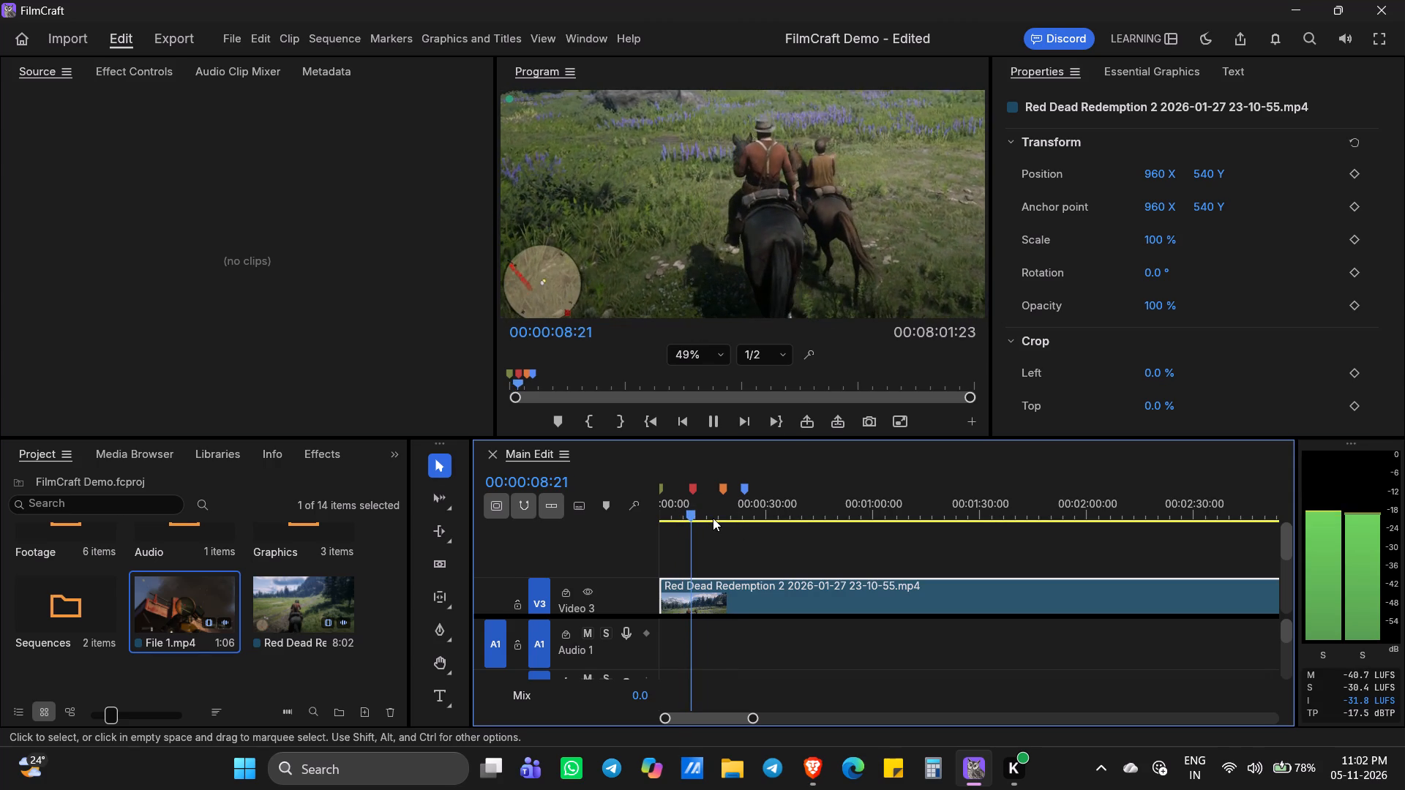
pyautogui.click(719, 516)
pyautogui.press('space')
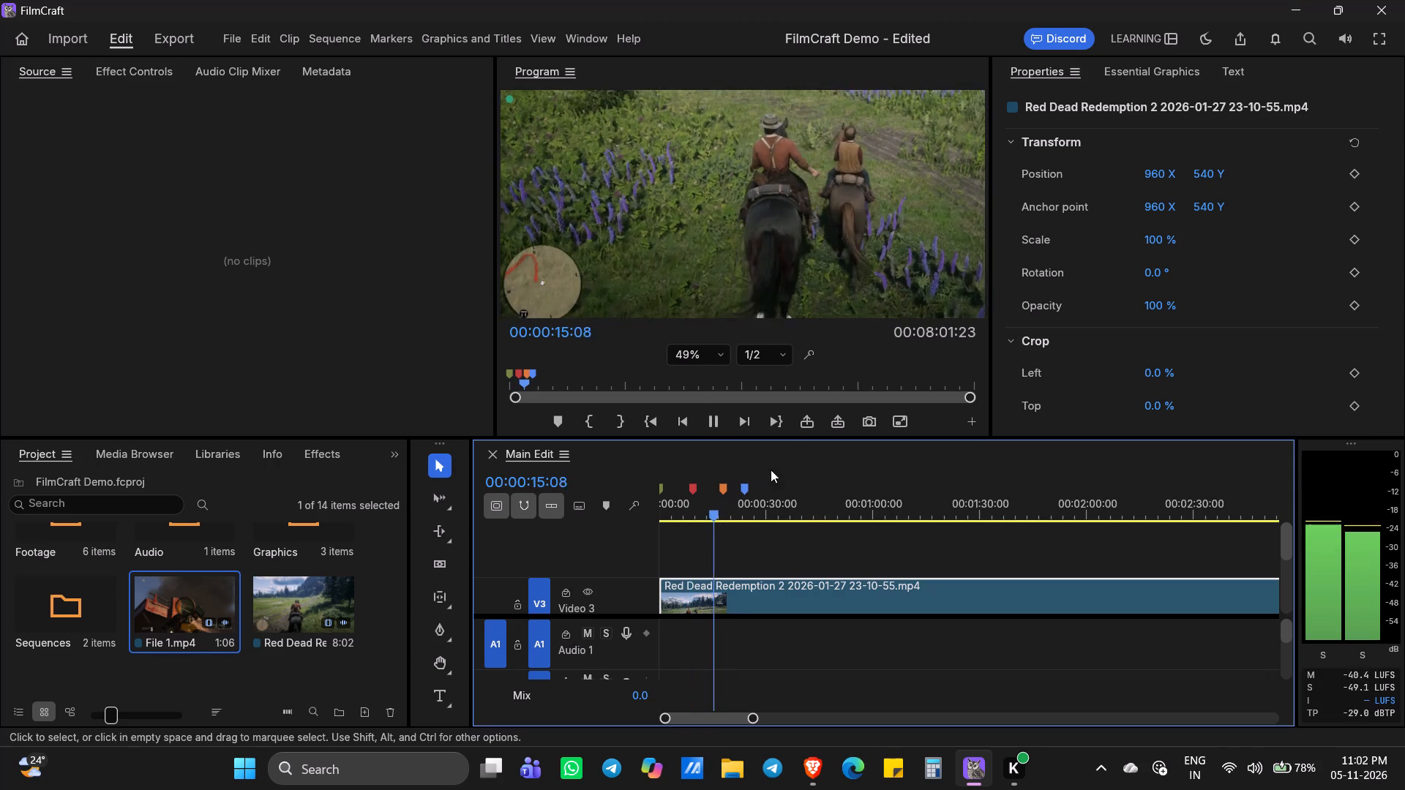
pyautogui.press('space')
pyautogui.press('space')
pyautogui.click(769, 530)
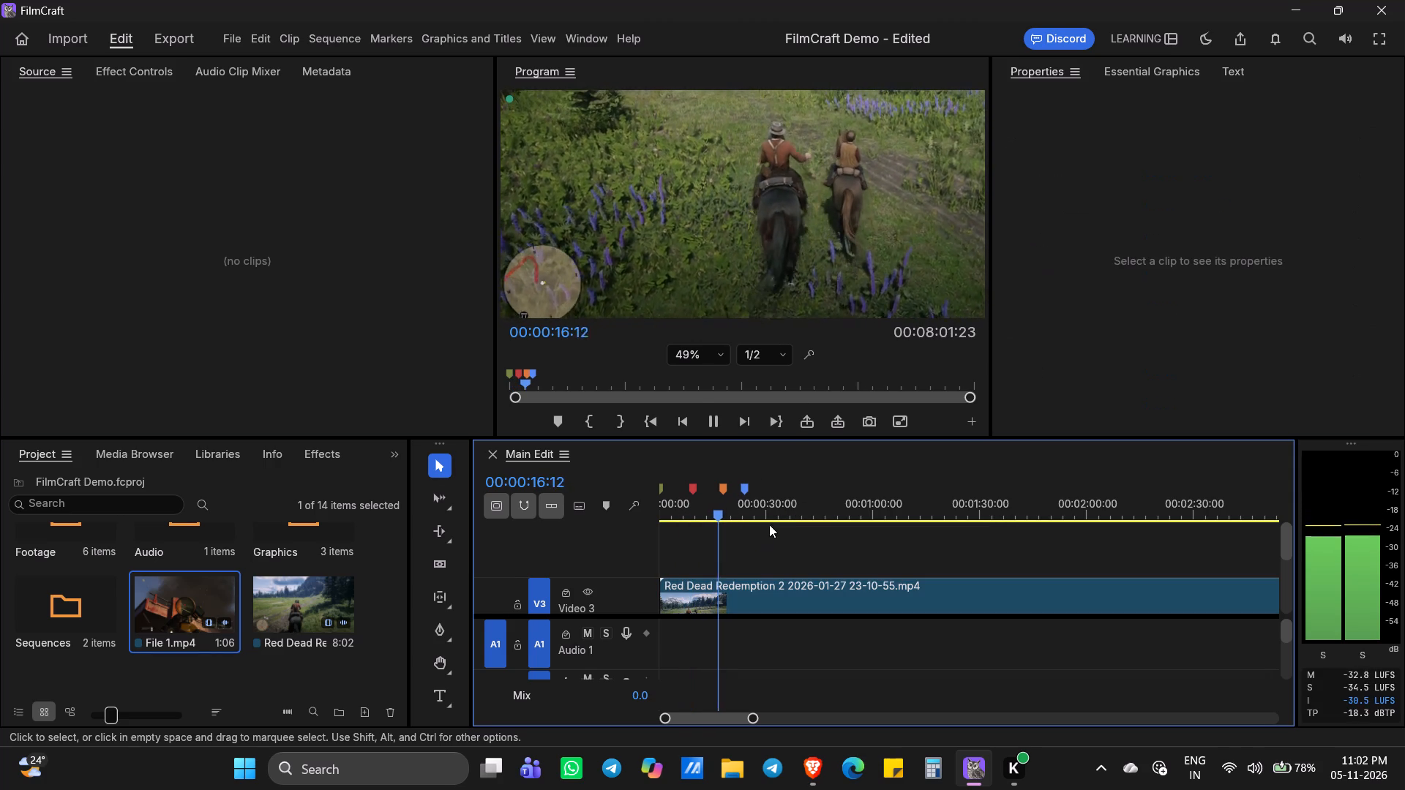
pyautogui.click(769, 522)
pyautogui.doubleClick(769, 522)
pyautogui.doubleClick(743, 513)
pyautogui.click(769, 515)
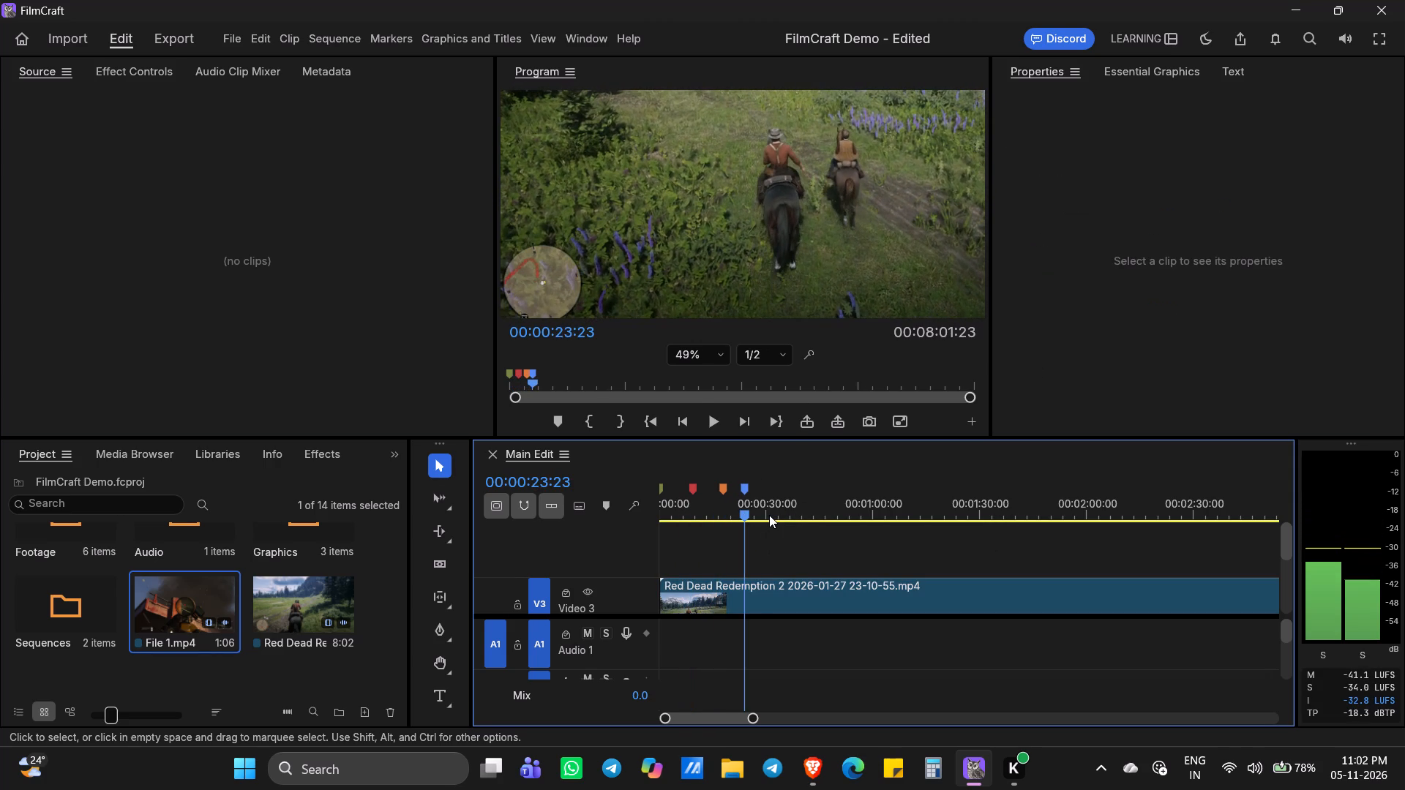
pyautogui.press('space')
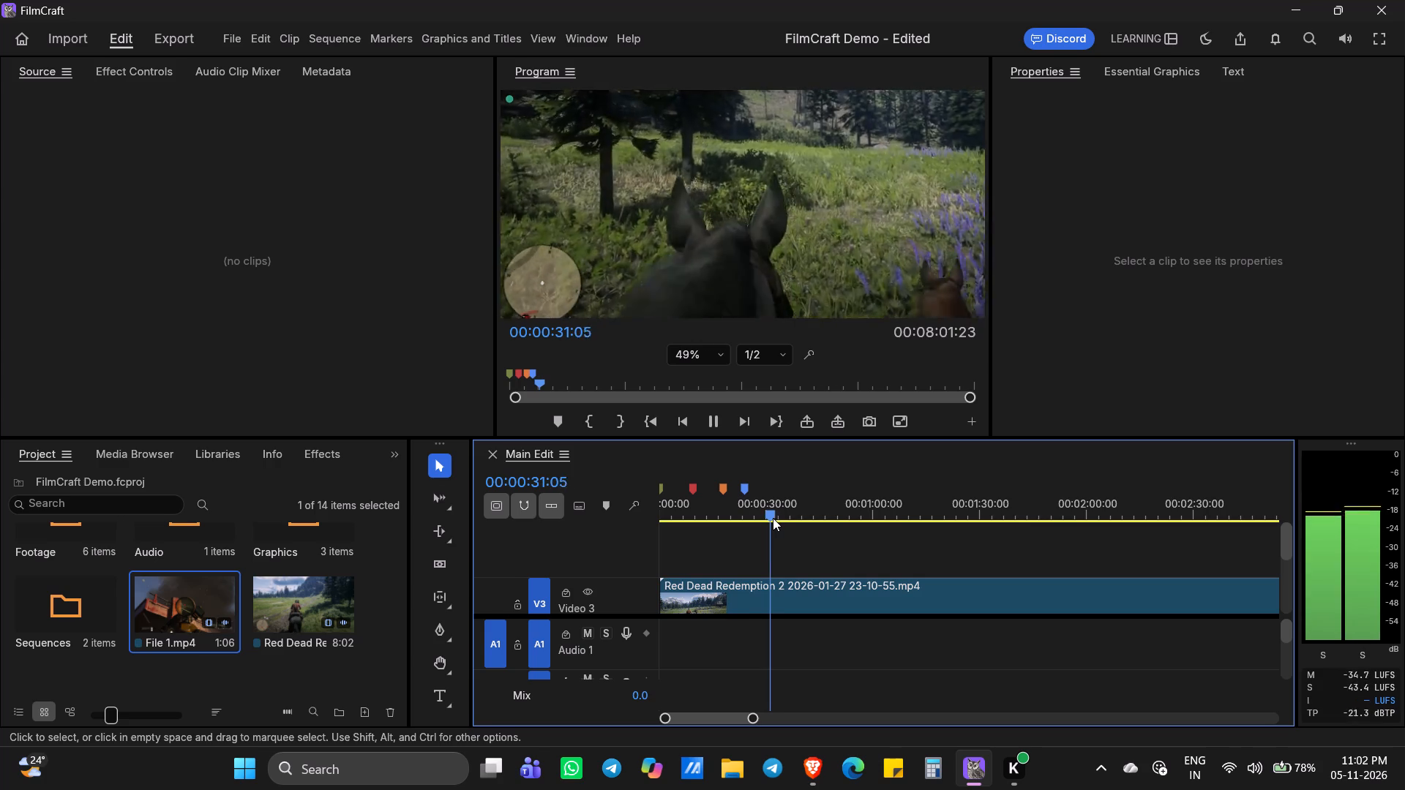
pyautogui.press('space')
pyautogui.doubleClick(813, 513)
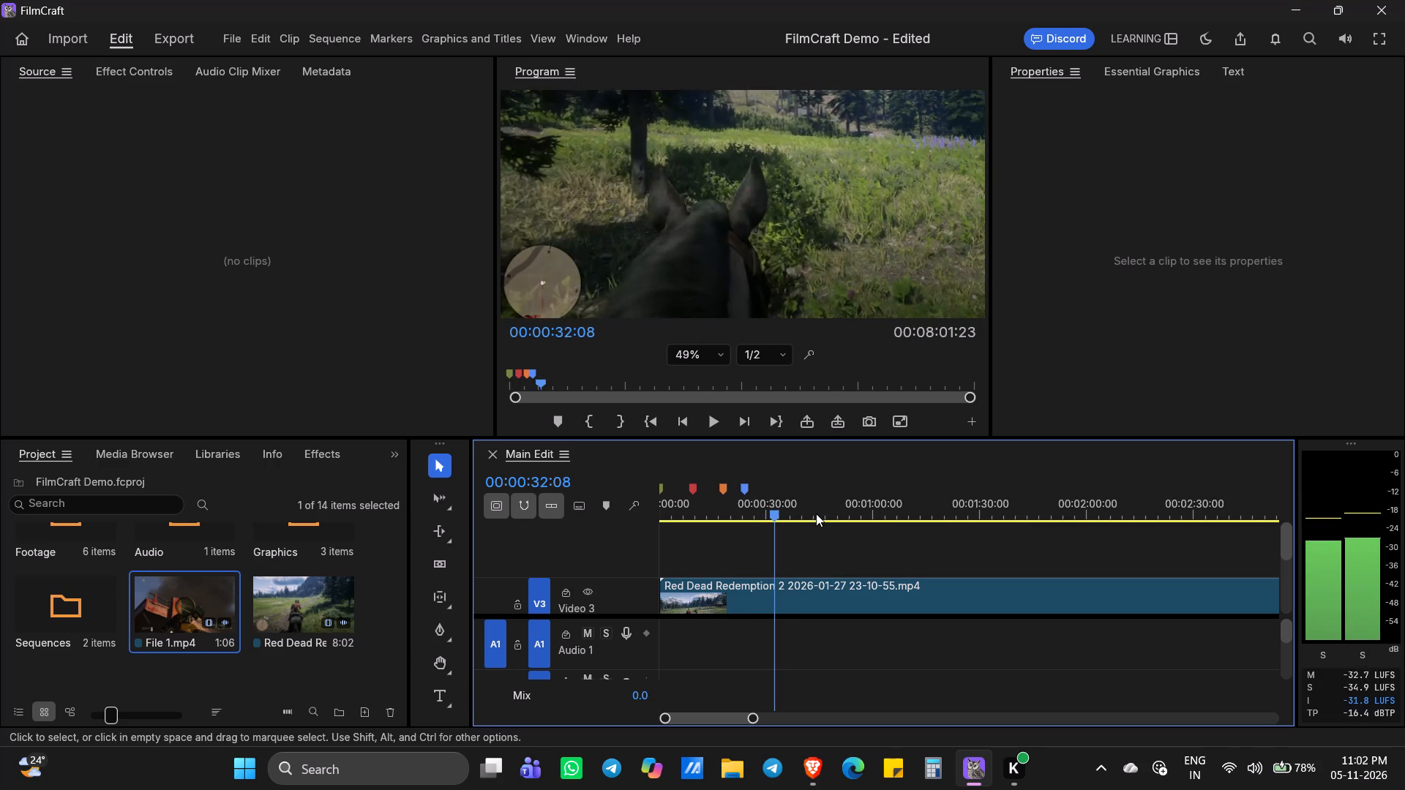
pyautogui.rightClick(760, 236)
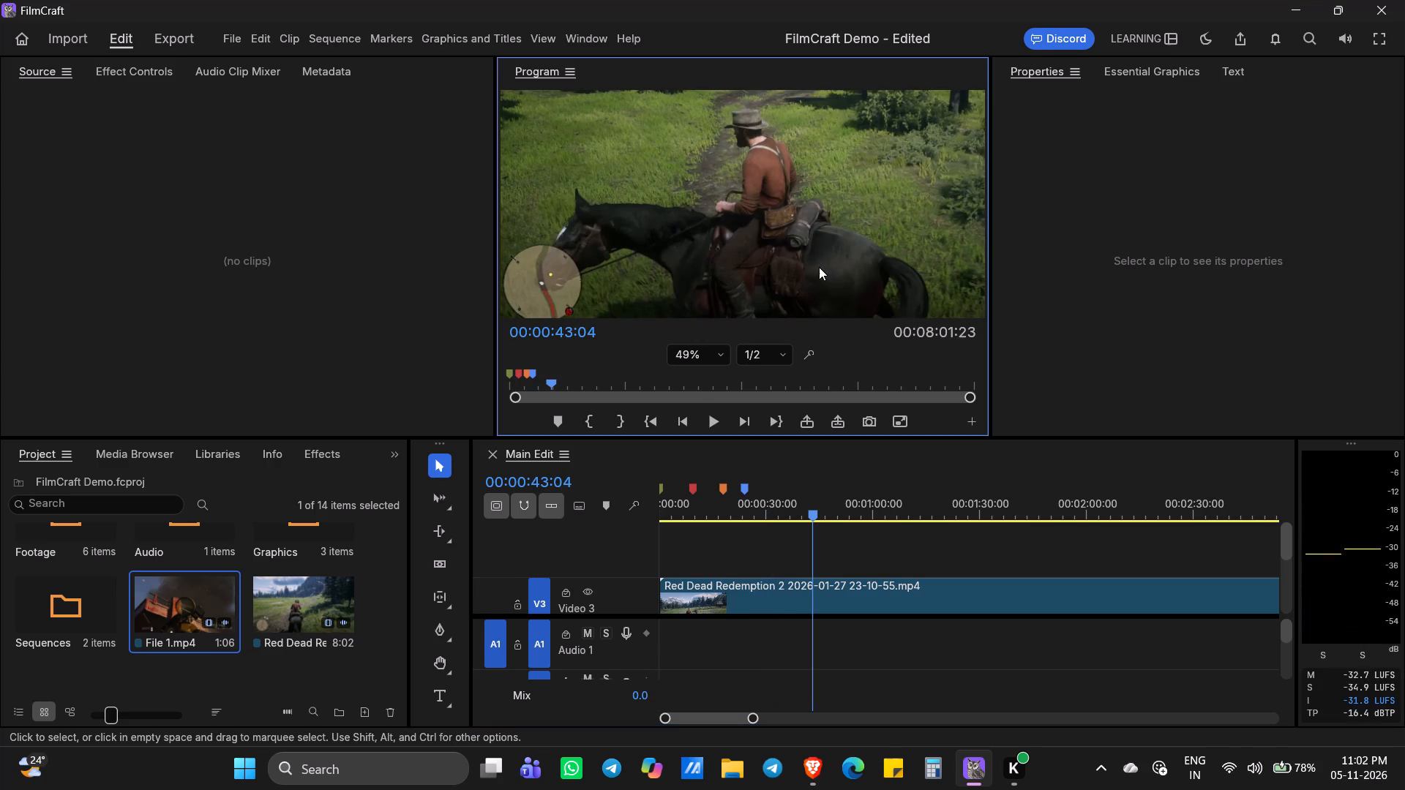
# Adjust the split between the upper and lower workspace areas so the program monitor is slightly taller than before.
pyautogui.moveTo(801, 440); pyautogui.dragTo(801, 341)
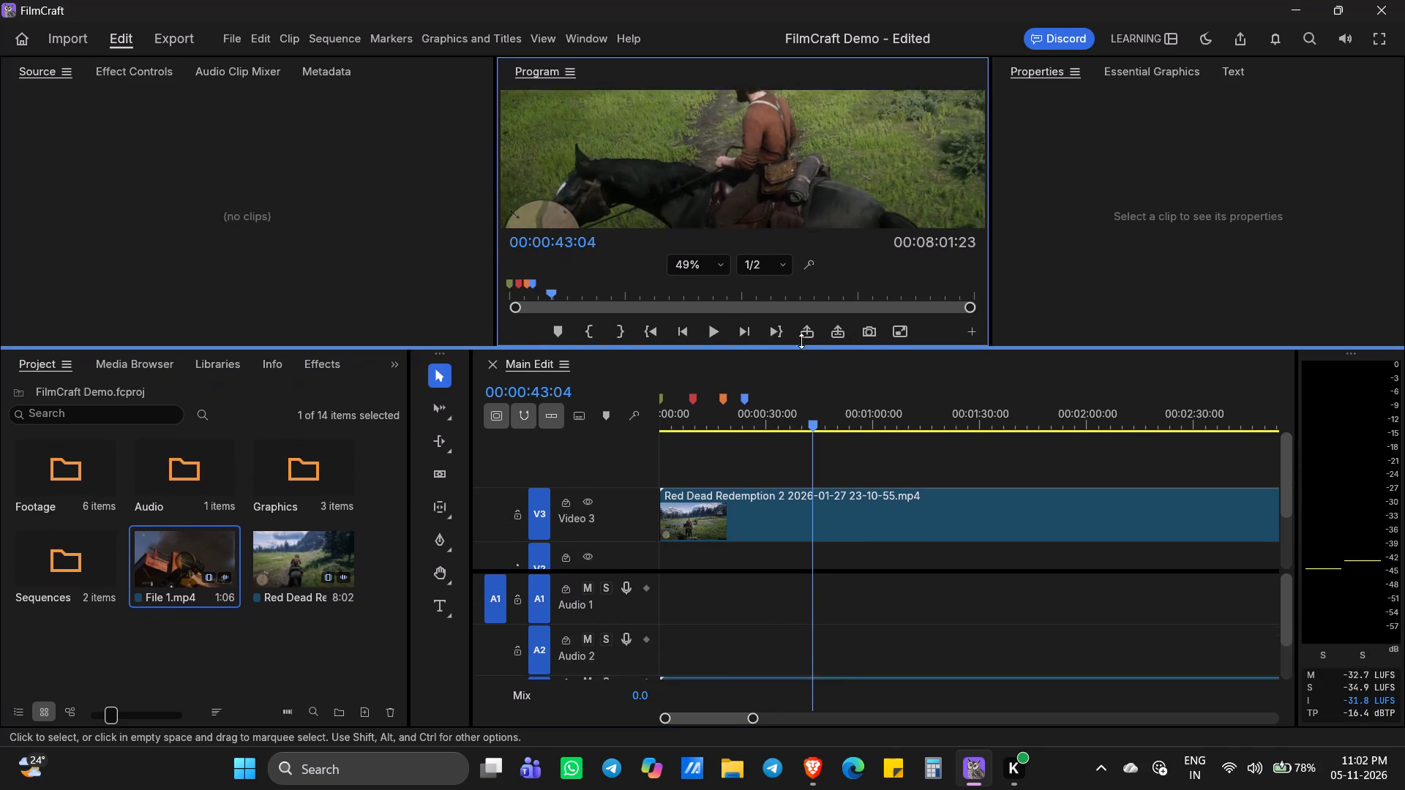
pyautogui.moveTo(801, 341); pyautogui.dragTo(769, 613)
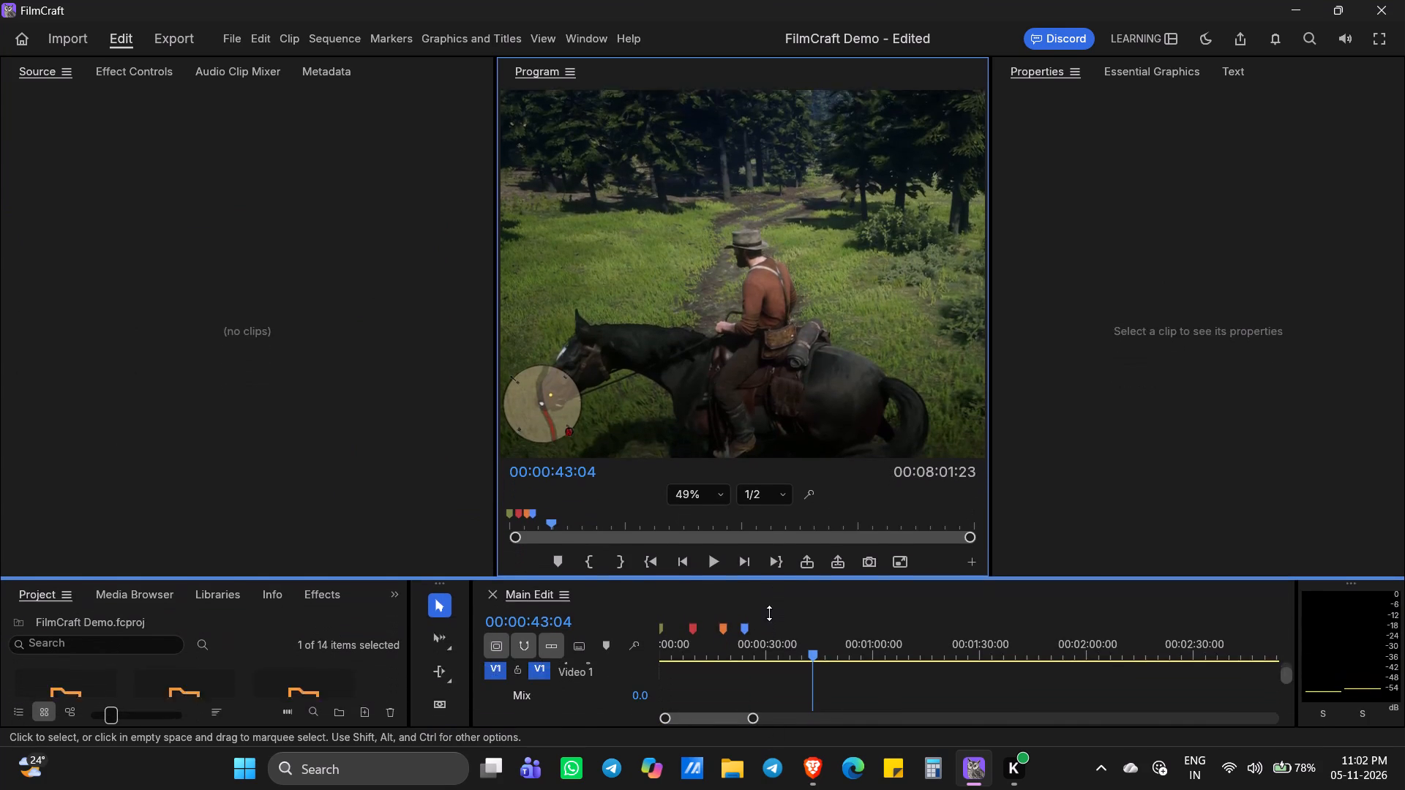
pyautogui.moveTo(769, 613); pyautogui.dragTo(779, 530)
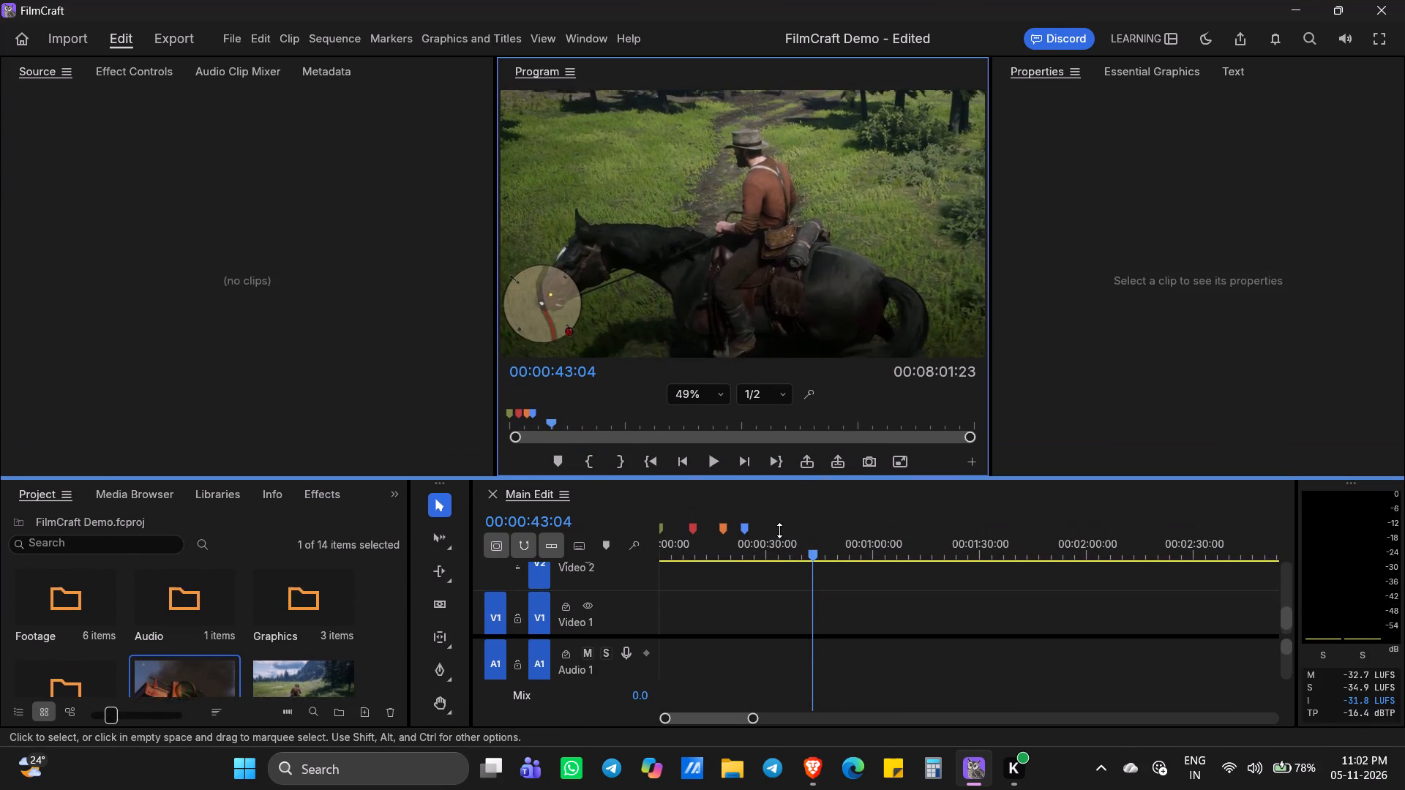
pyautogui.moveTo(779, 530); pyautogui.dragTo(779, 466)
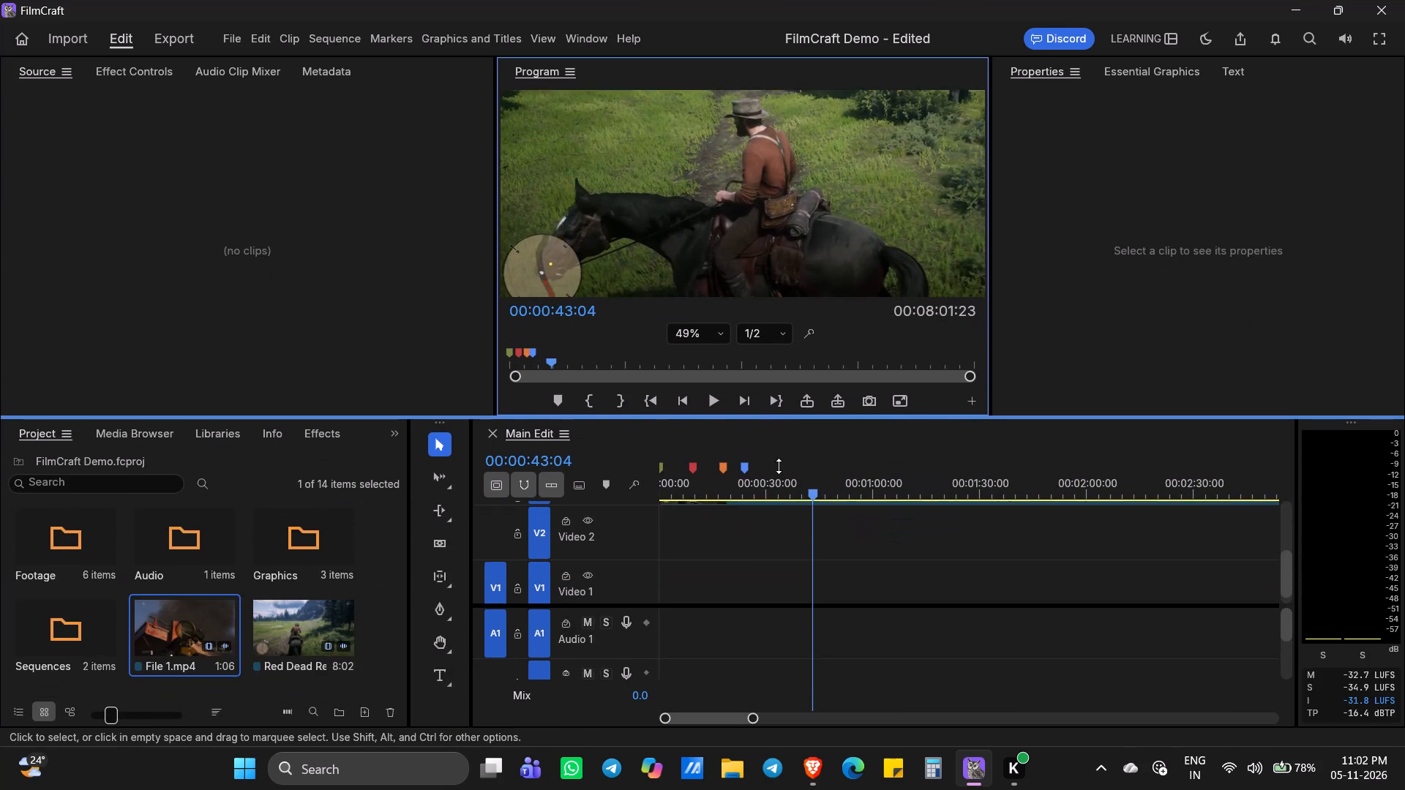
pyautogui.moveTo(779, 466); pyautogui.dragTo(792, 513)
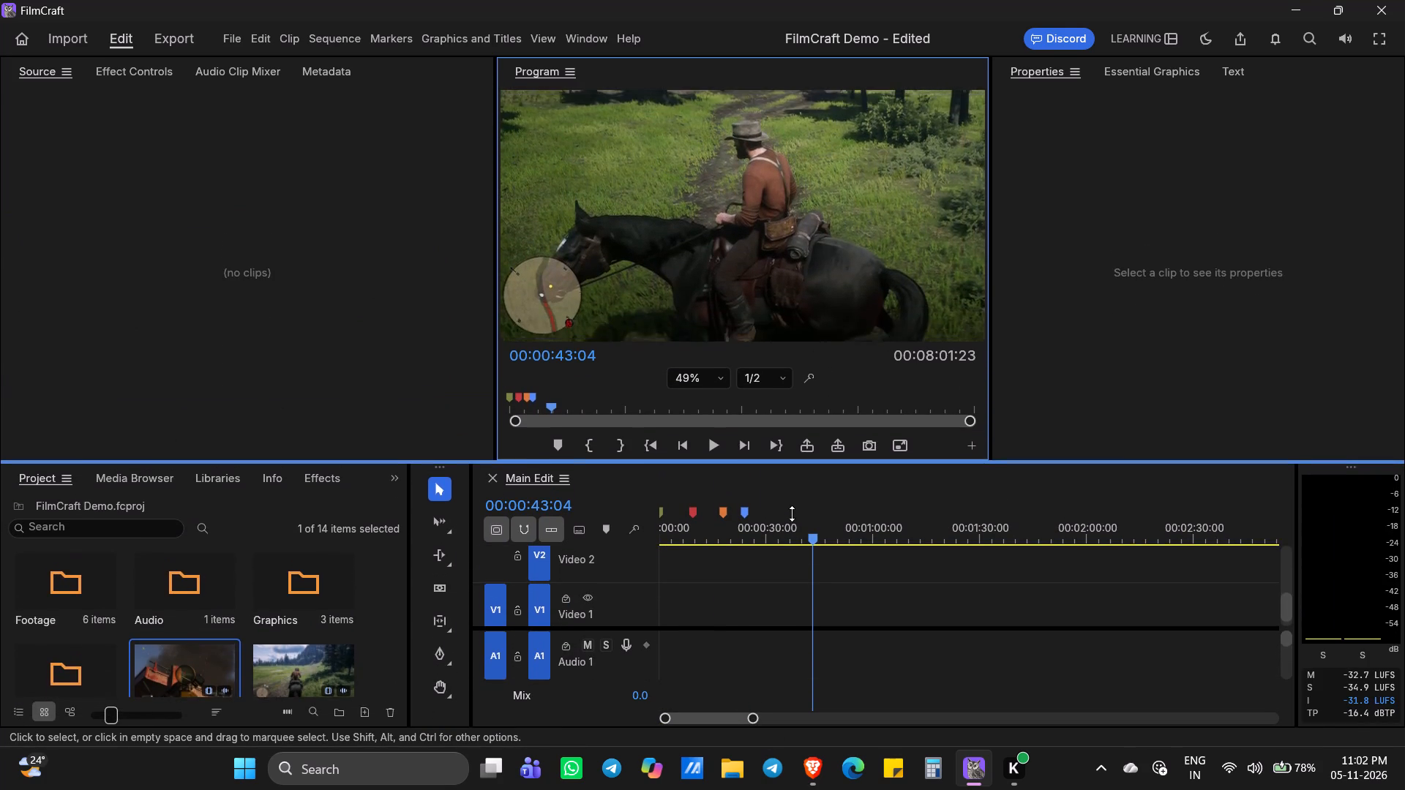
pyautogui.moveTo(792, 513); pyautogui.dragTo(794, 493)
pyautogui.click(1357, 635)
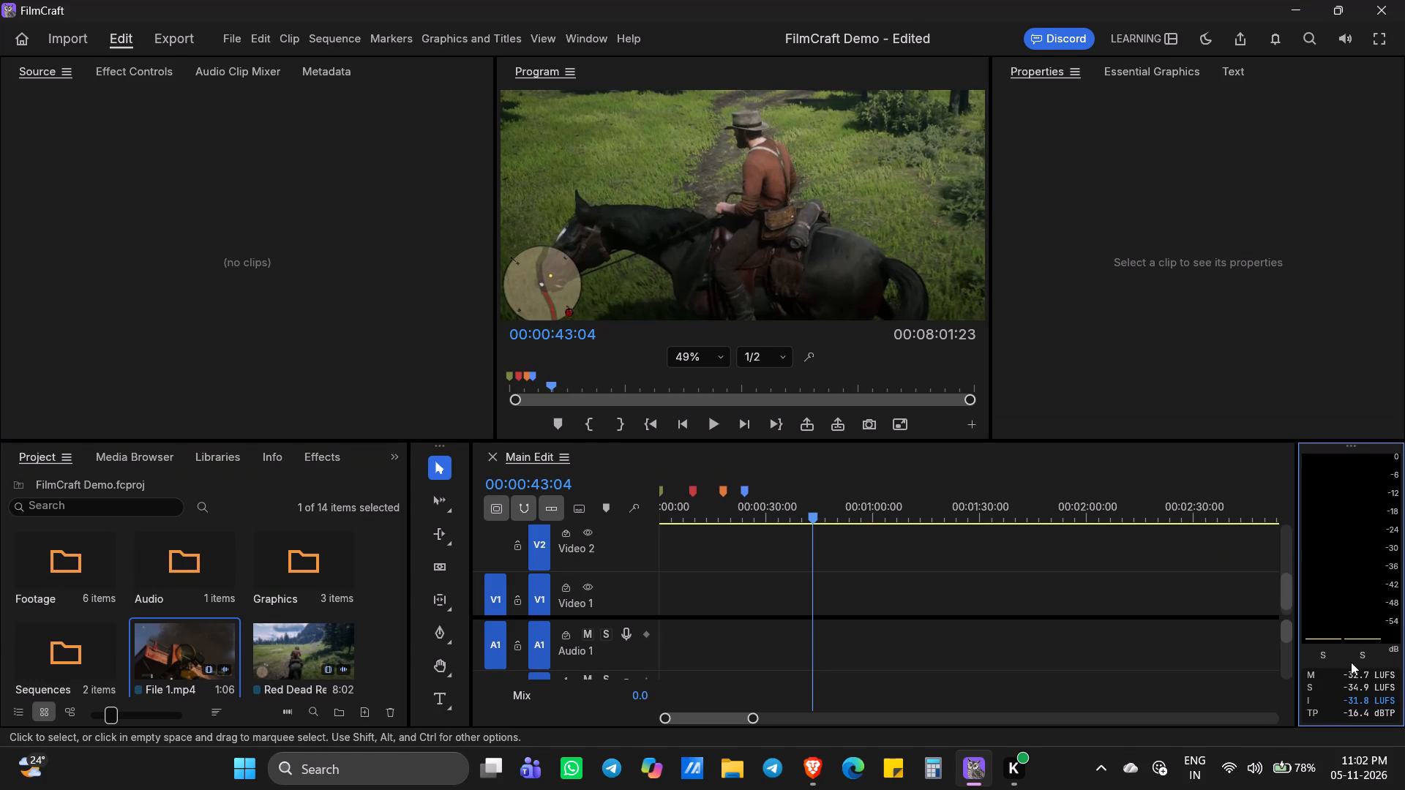
pyautogui.moveTo(1349, 637); pyautogui.dragTo(1346, 529)
pyautogui.click(1367, 492)
pyautogui.click(1365, 445)
pyautogui.moveTo(1353, 442); pyautogui.dragTo(1368, 308)
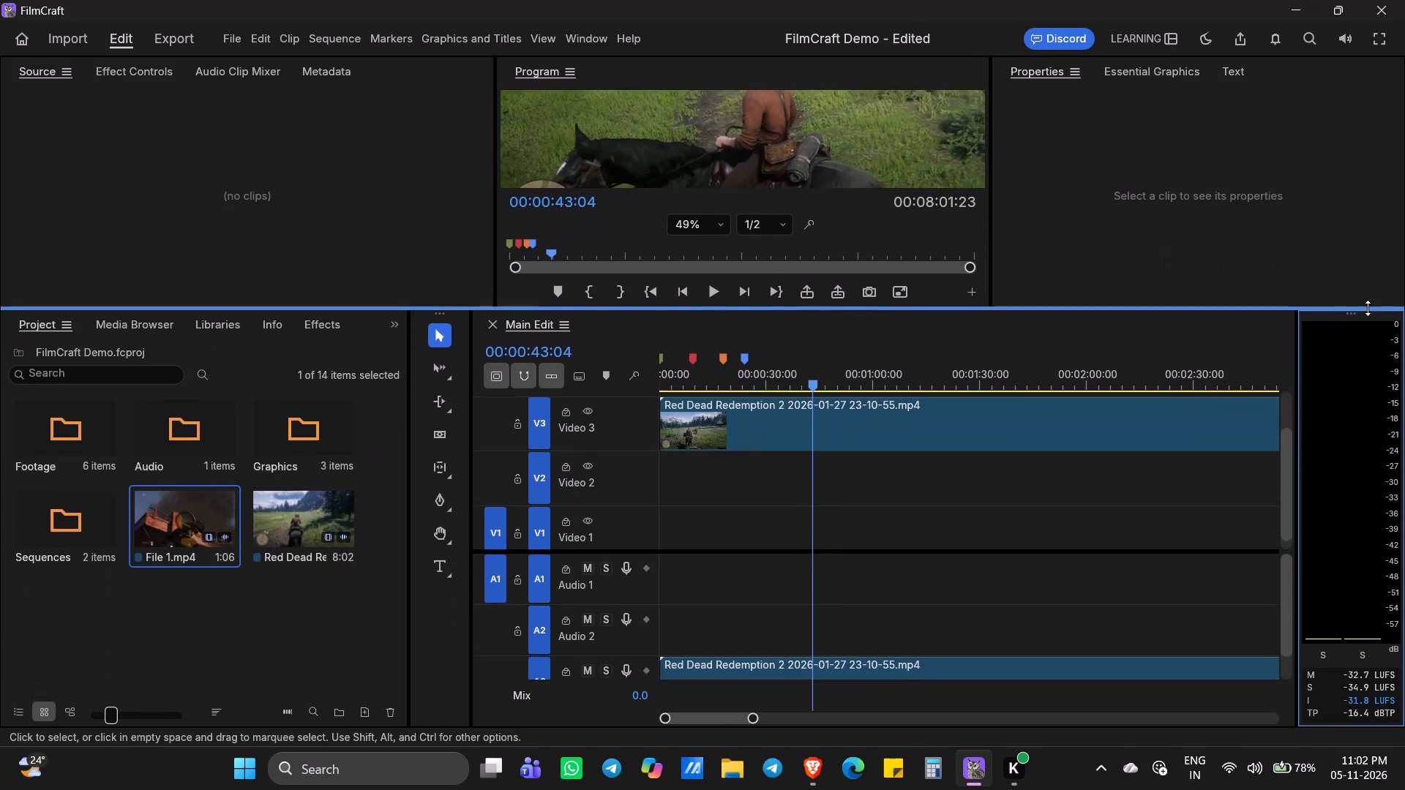
pyautogui.moveTo(1368, 308); pyautogui.dragTo(1356, 452)
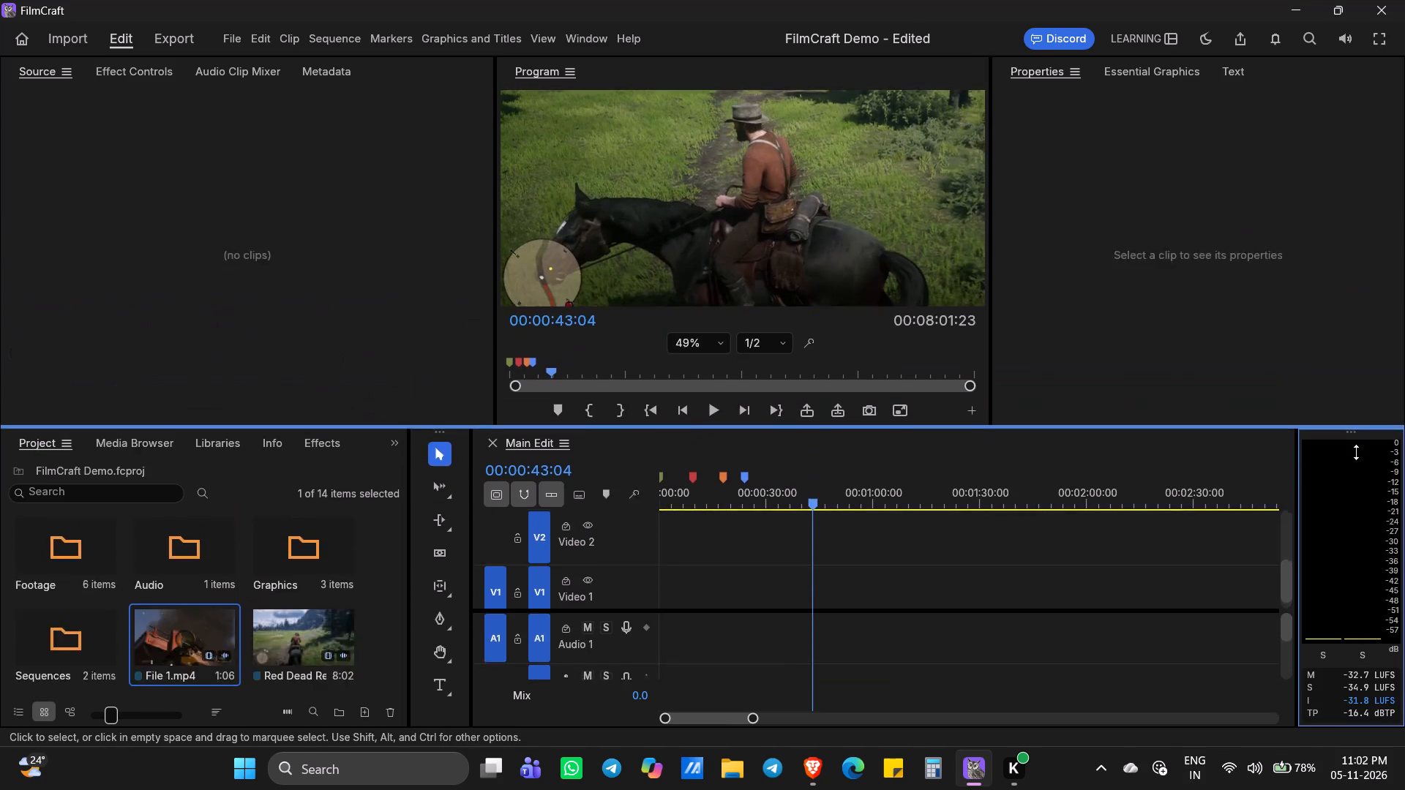
pyautogui.moveTo(1356, 452); pyautogui.dragTo(1376, 434)
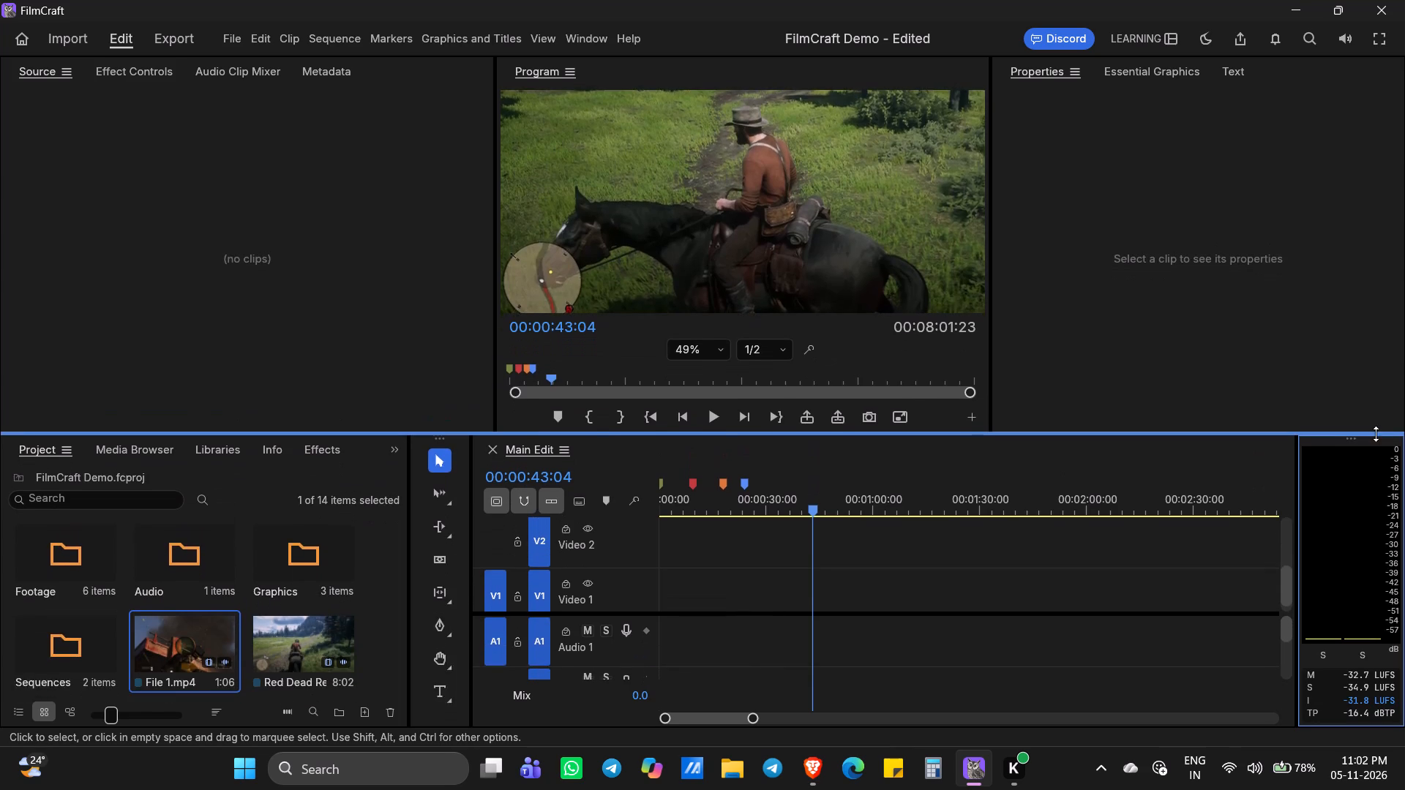
pyautogui.moveTo(1376, 434); pyautogui.dragTo(1369, 652)
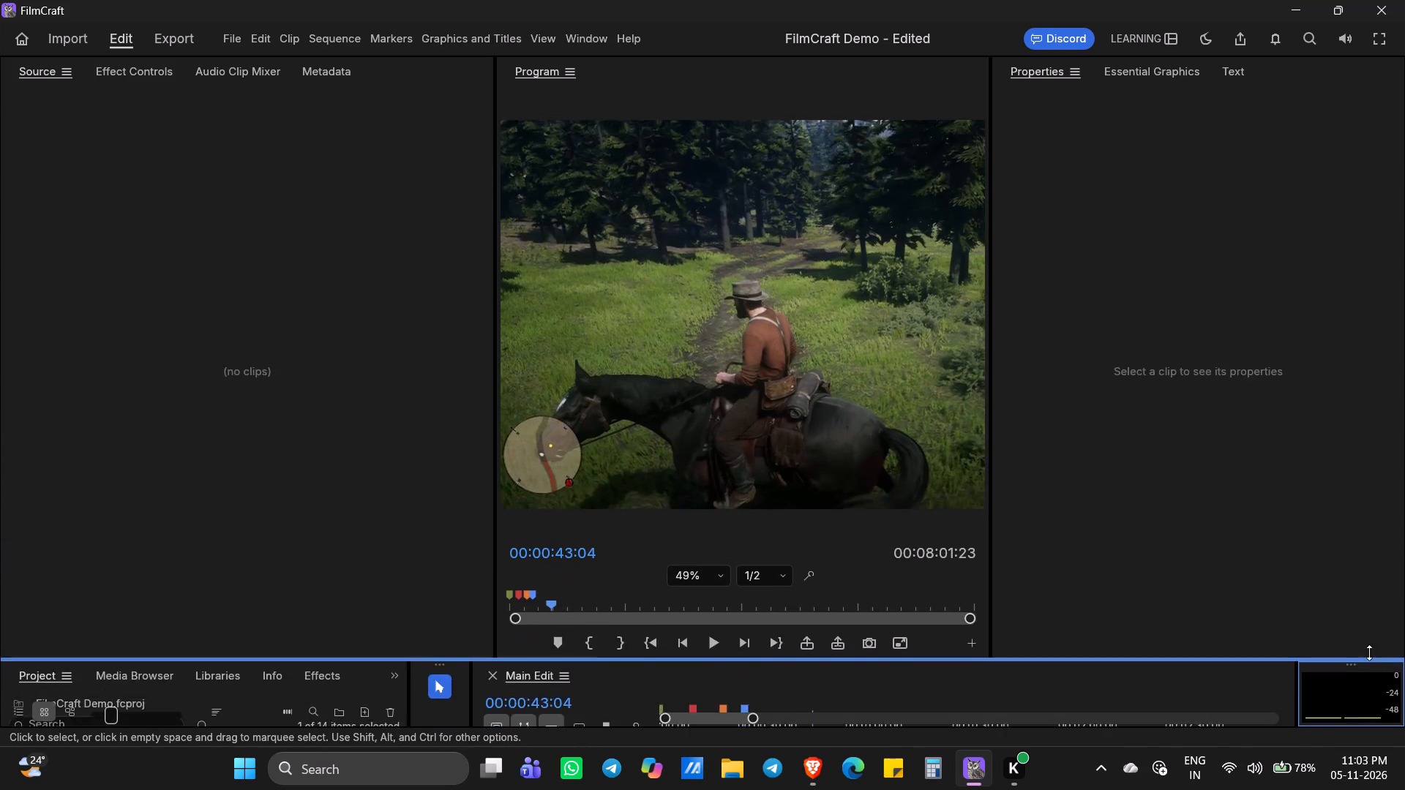
pyautogui.moveTo(1369, 652); pyautogui.dragTo(1355, 686)
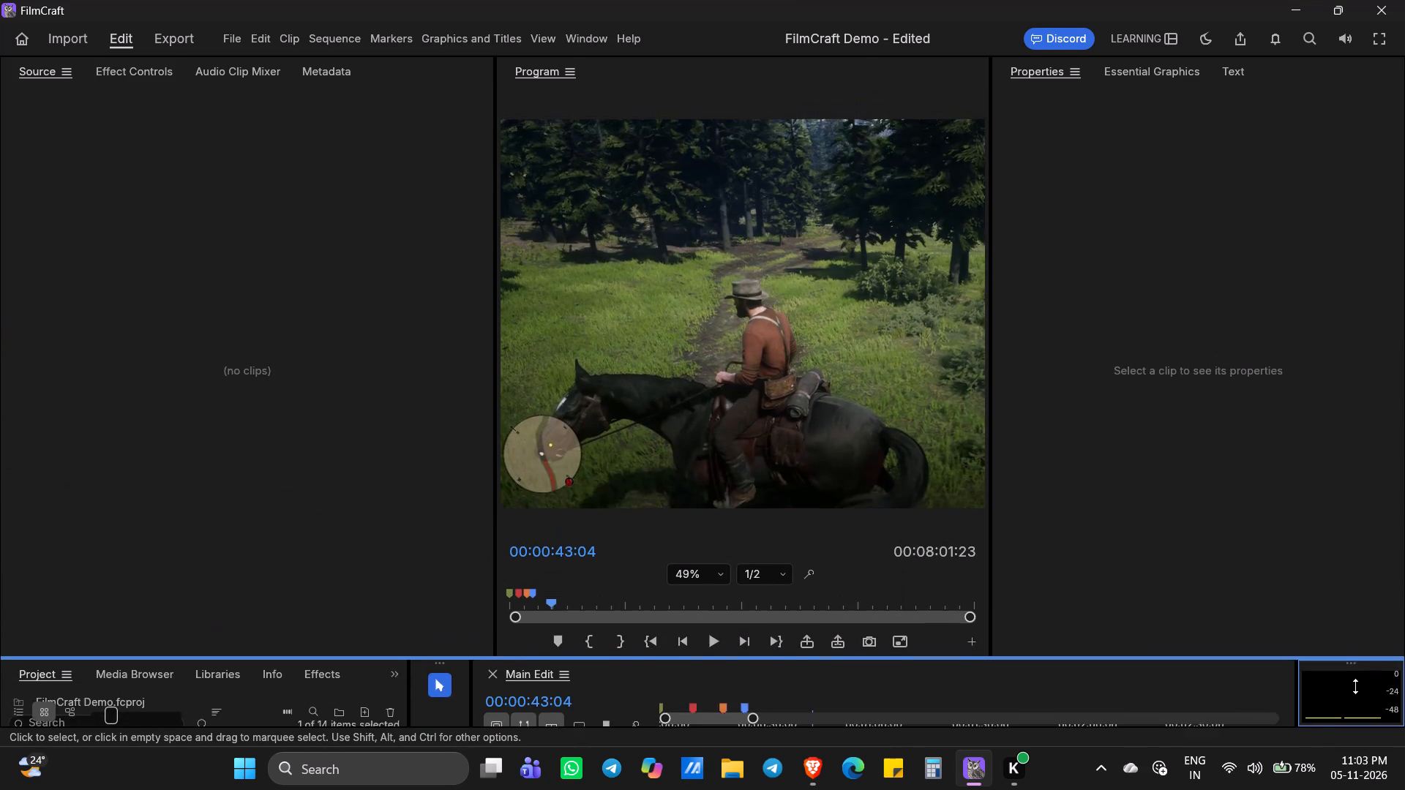
pyautogui.moveTo(1355, 686); pyautogui.dragTo(1352, 563)
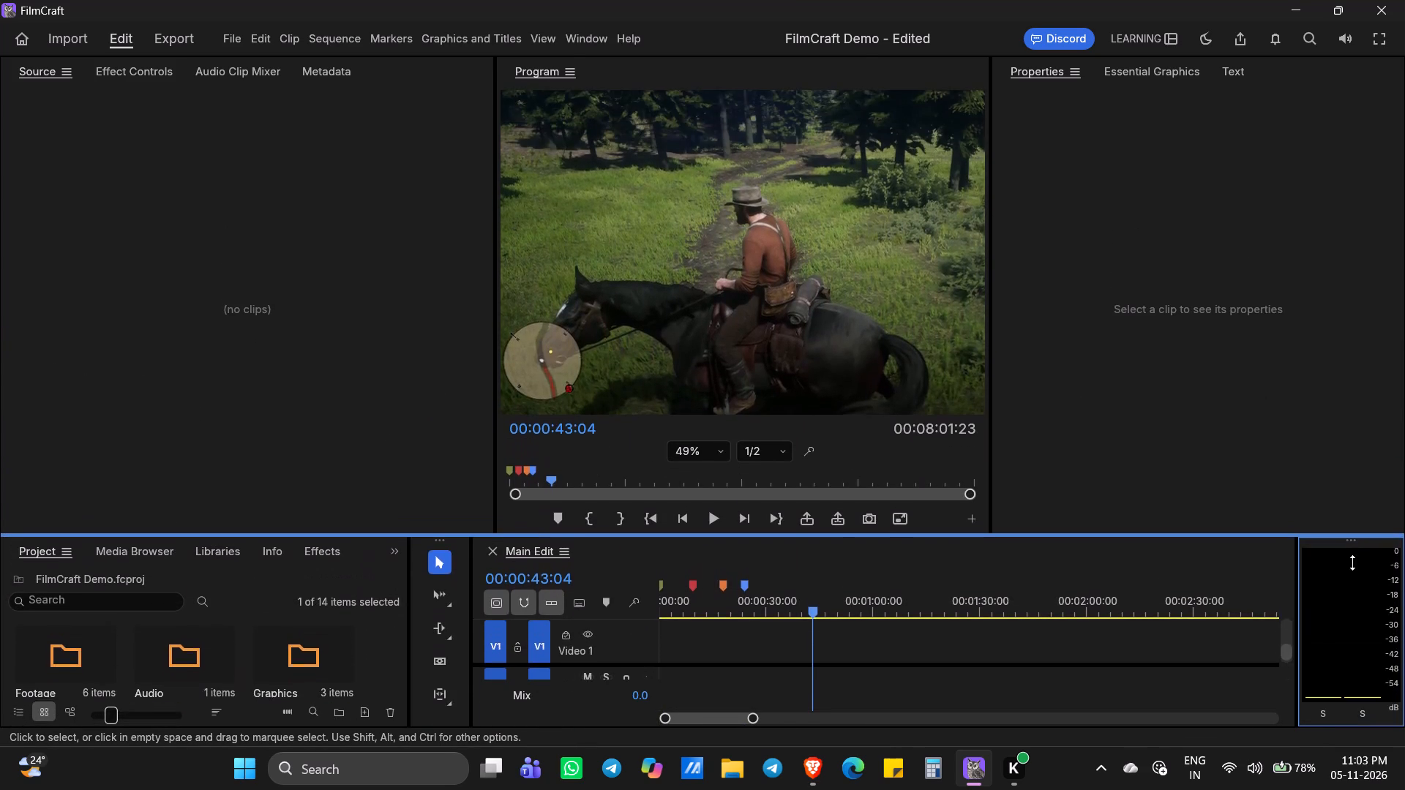
pyautogui.moveTo(1352, 563); pyautogui.dragTo(1349, 519)
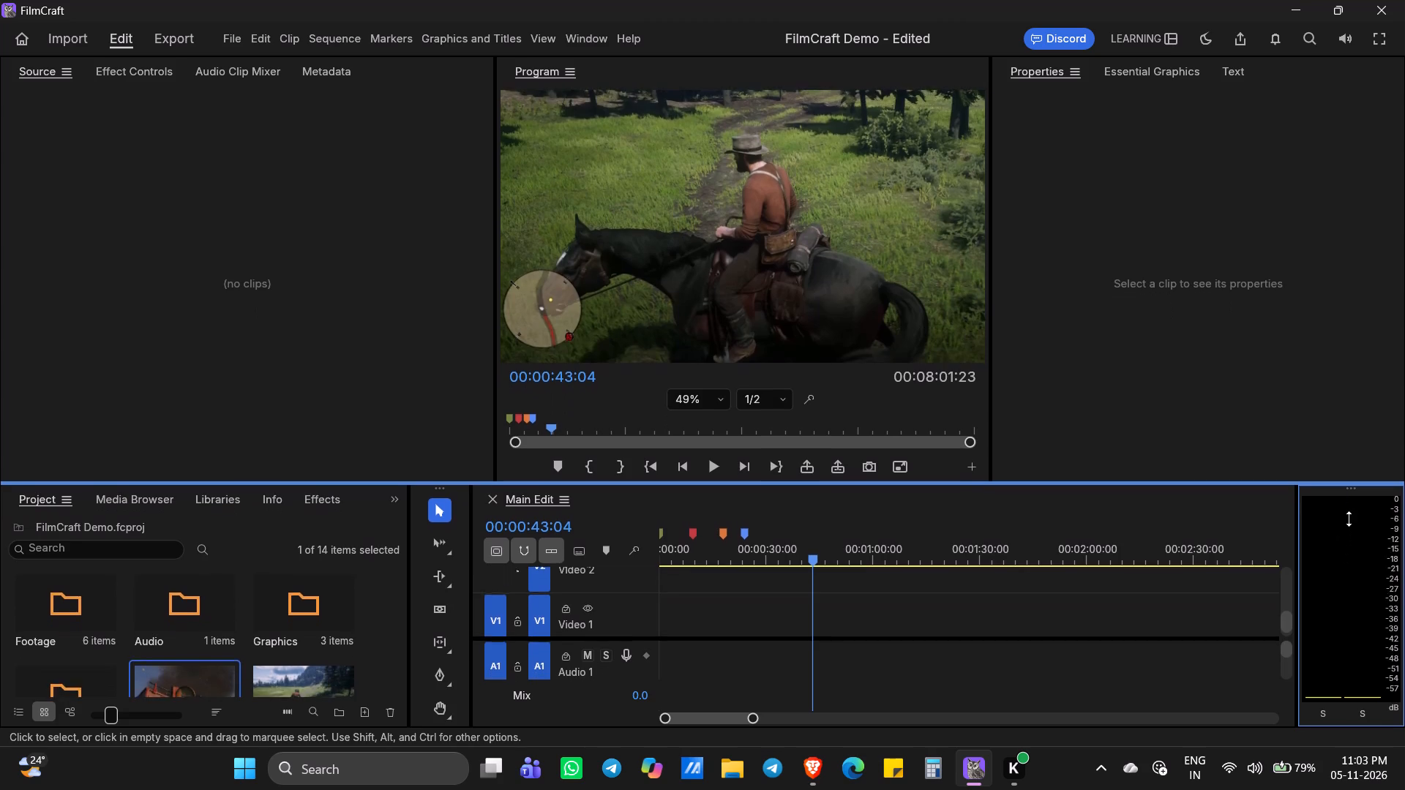
pyautogui.moveTo(1349, 519); pyautogui.dragTo(1353, 495)
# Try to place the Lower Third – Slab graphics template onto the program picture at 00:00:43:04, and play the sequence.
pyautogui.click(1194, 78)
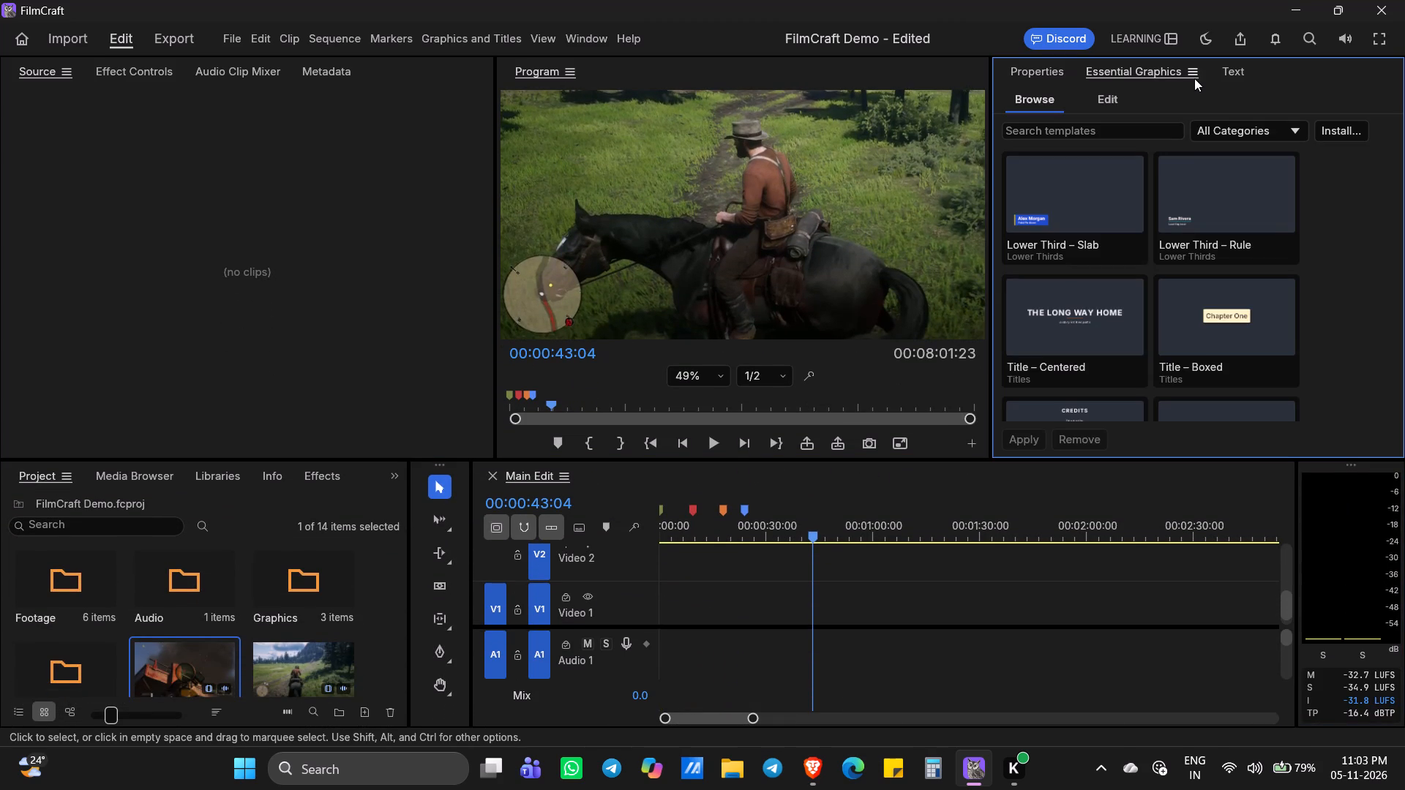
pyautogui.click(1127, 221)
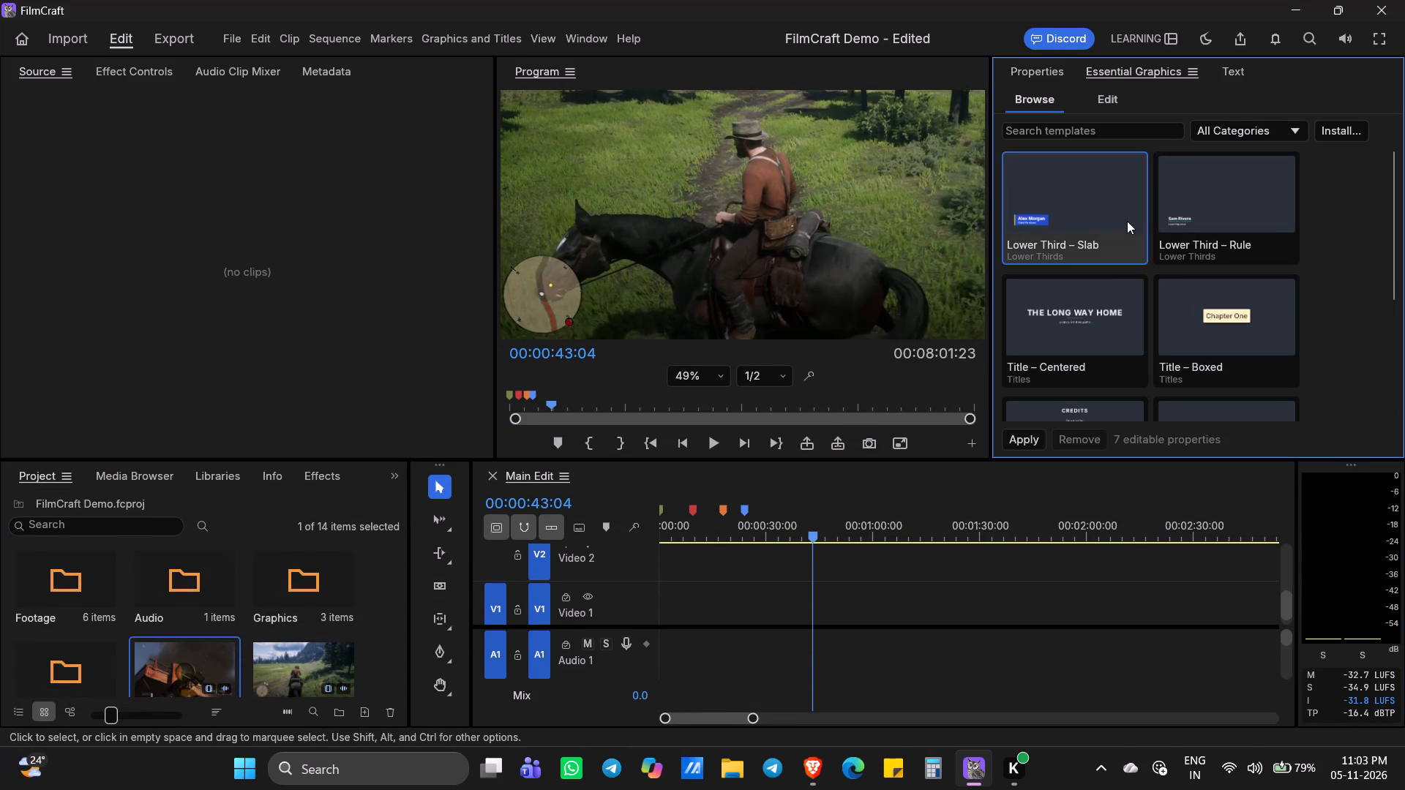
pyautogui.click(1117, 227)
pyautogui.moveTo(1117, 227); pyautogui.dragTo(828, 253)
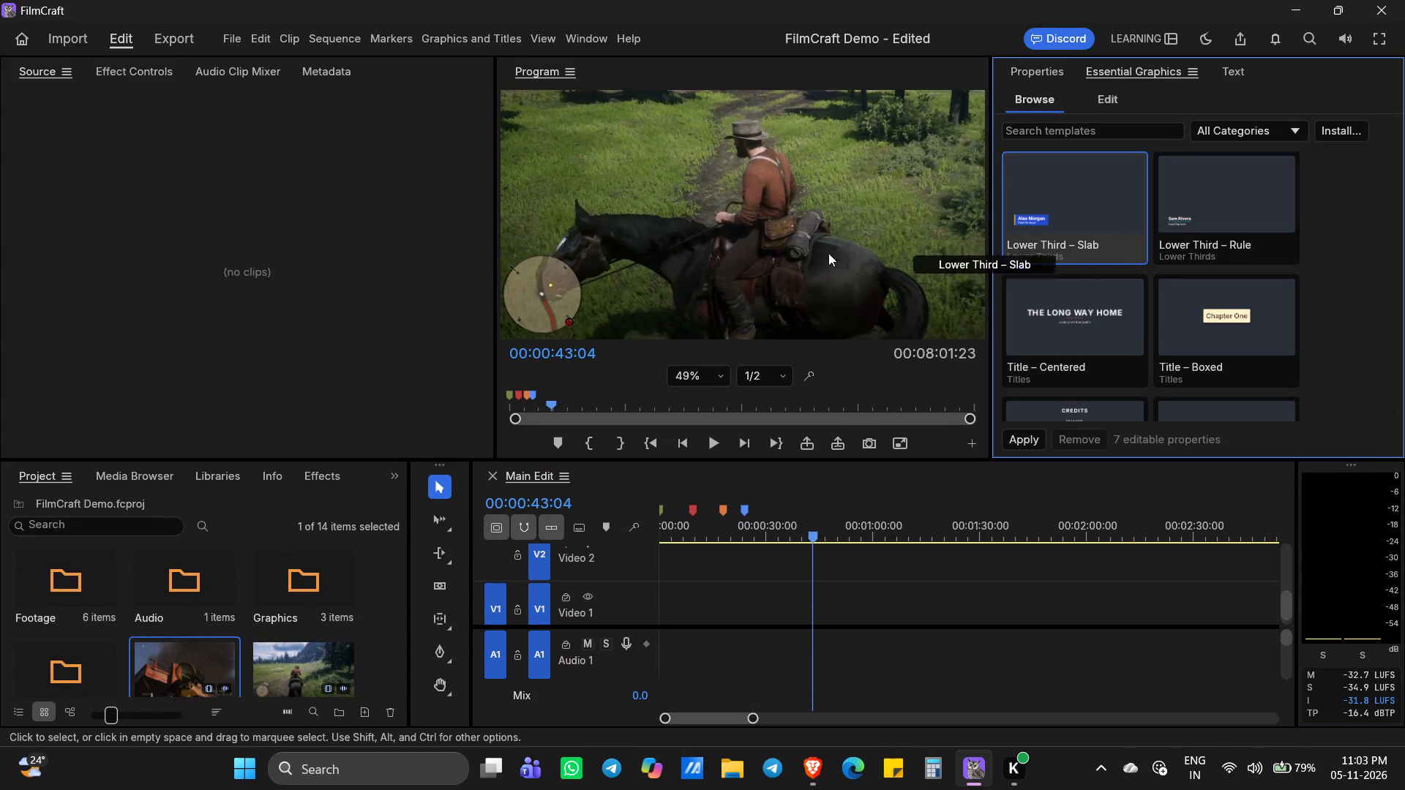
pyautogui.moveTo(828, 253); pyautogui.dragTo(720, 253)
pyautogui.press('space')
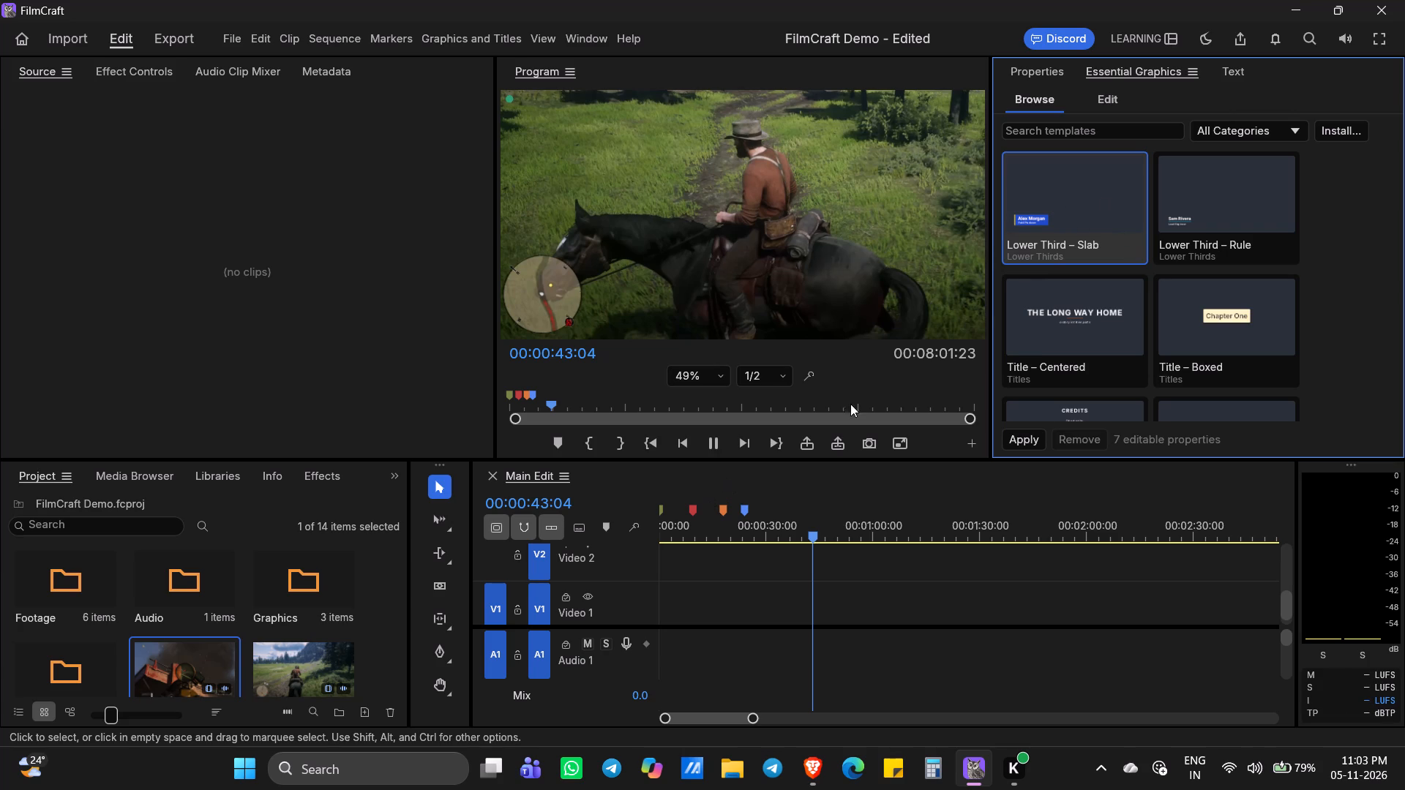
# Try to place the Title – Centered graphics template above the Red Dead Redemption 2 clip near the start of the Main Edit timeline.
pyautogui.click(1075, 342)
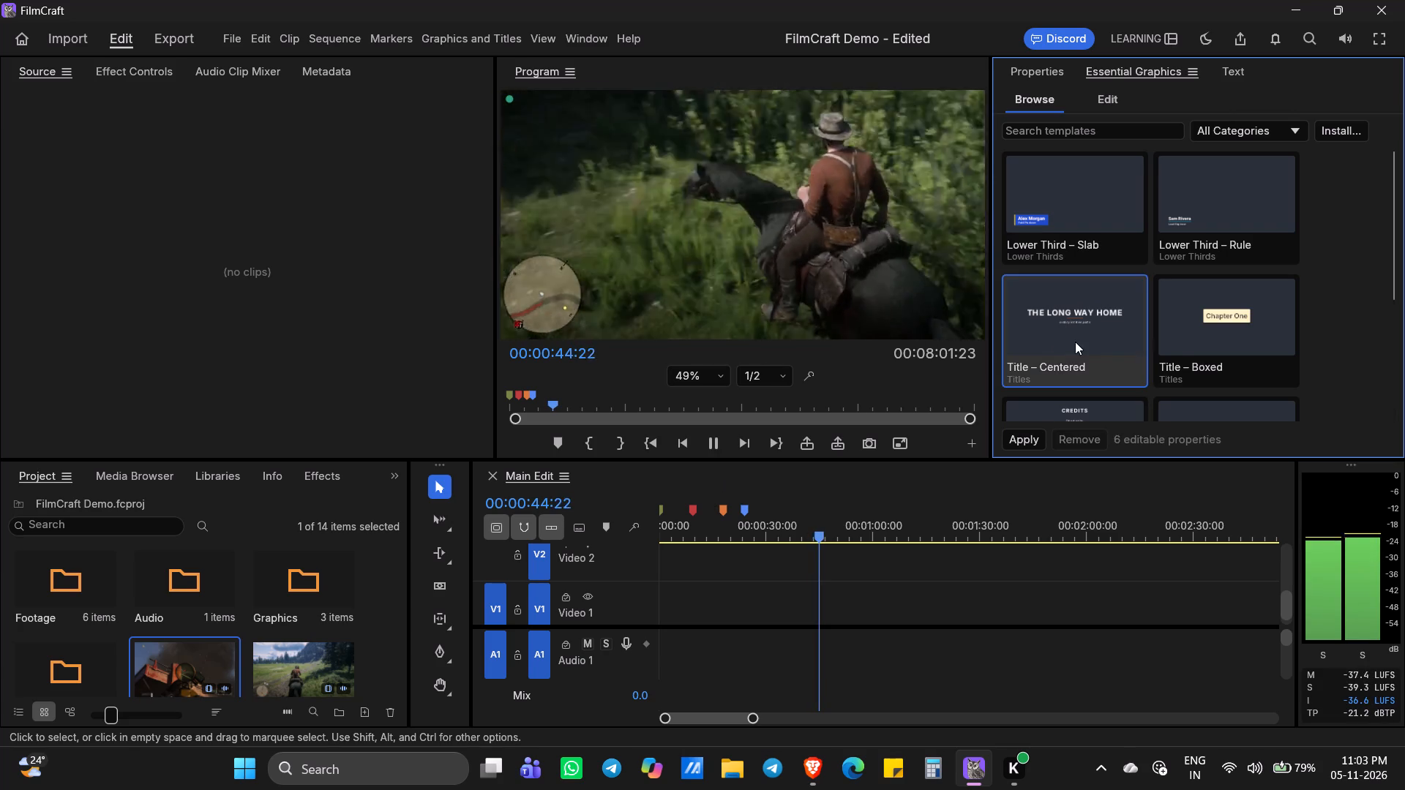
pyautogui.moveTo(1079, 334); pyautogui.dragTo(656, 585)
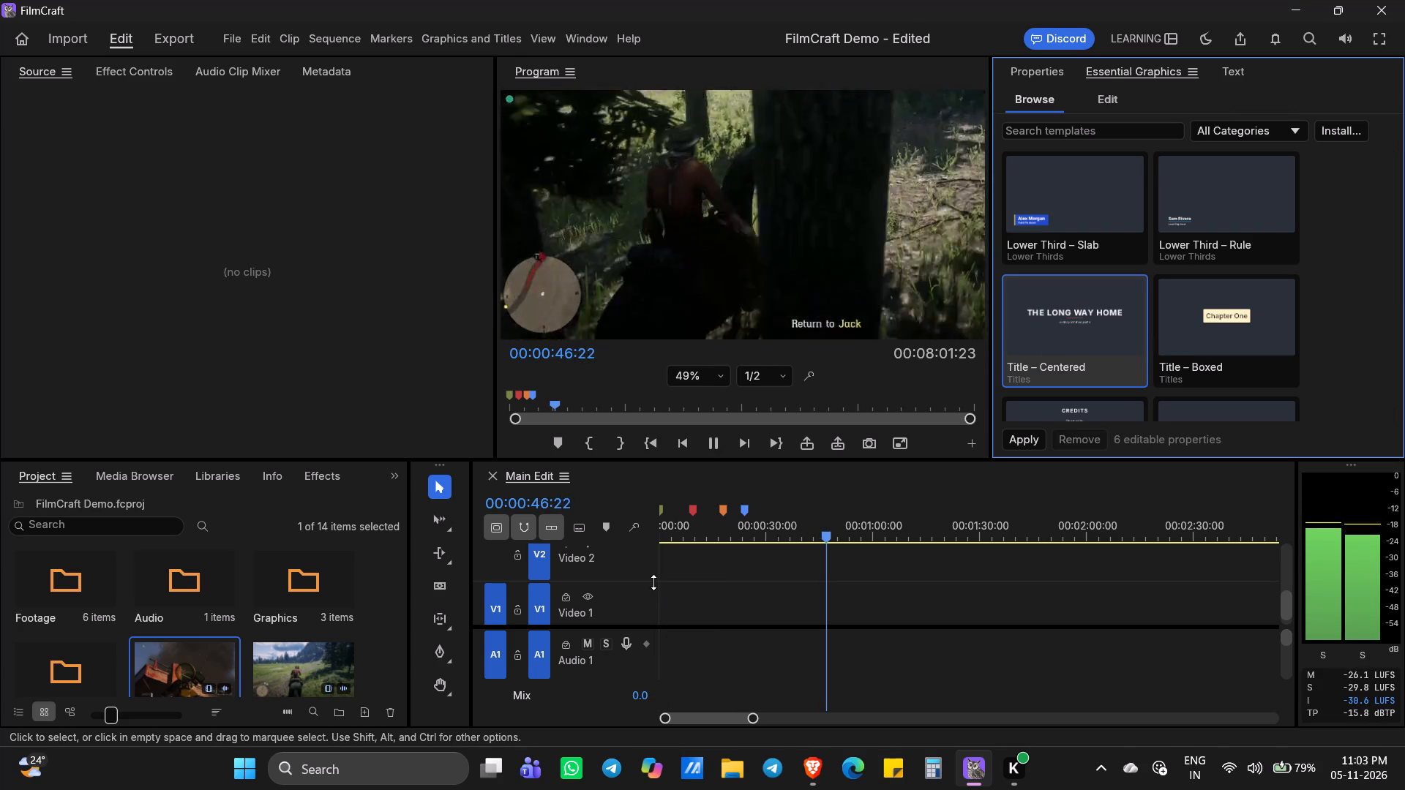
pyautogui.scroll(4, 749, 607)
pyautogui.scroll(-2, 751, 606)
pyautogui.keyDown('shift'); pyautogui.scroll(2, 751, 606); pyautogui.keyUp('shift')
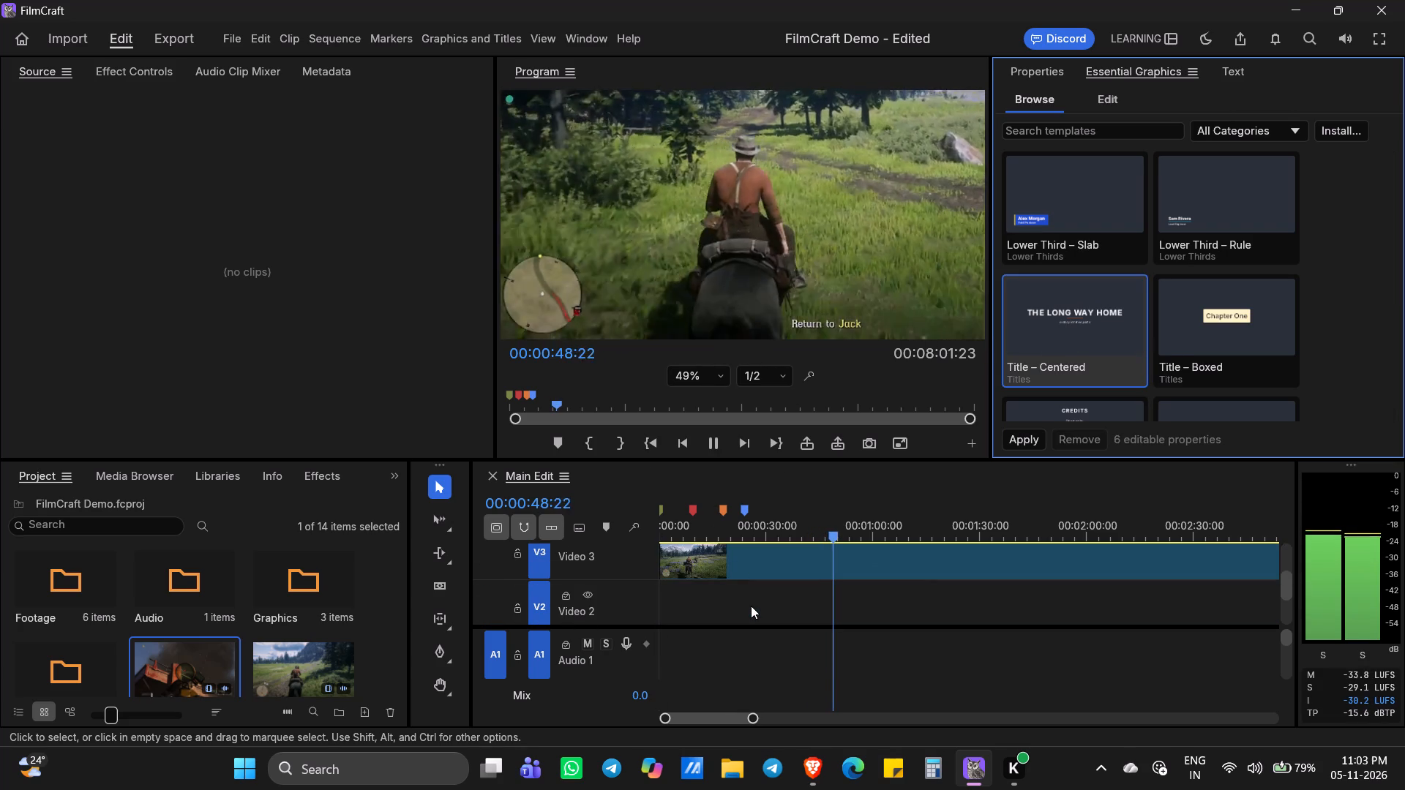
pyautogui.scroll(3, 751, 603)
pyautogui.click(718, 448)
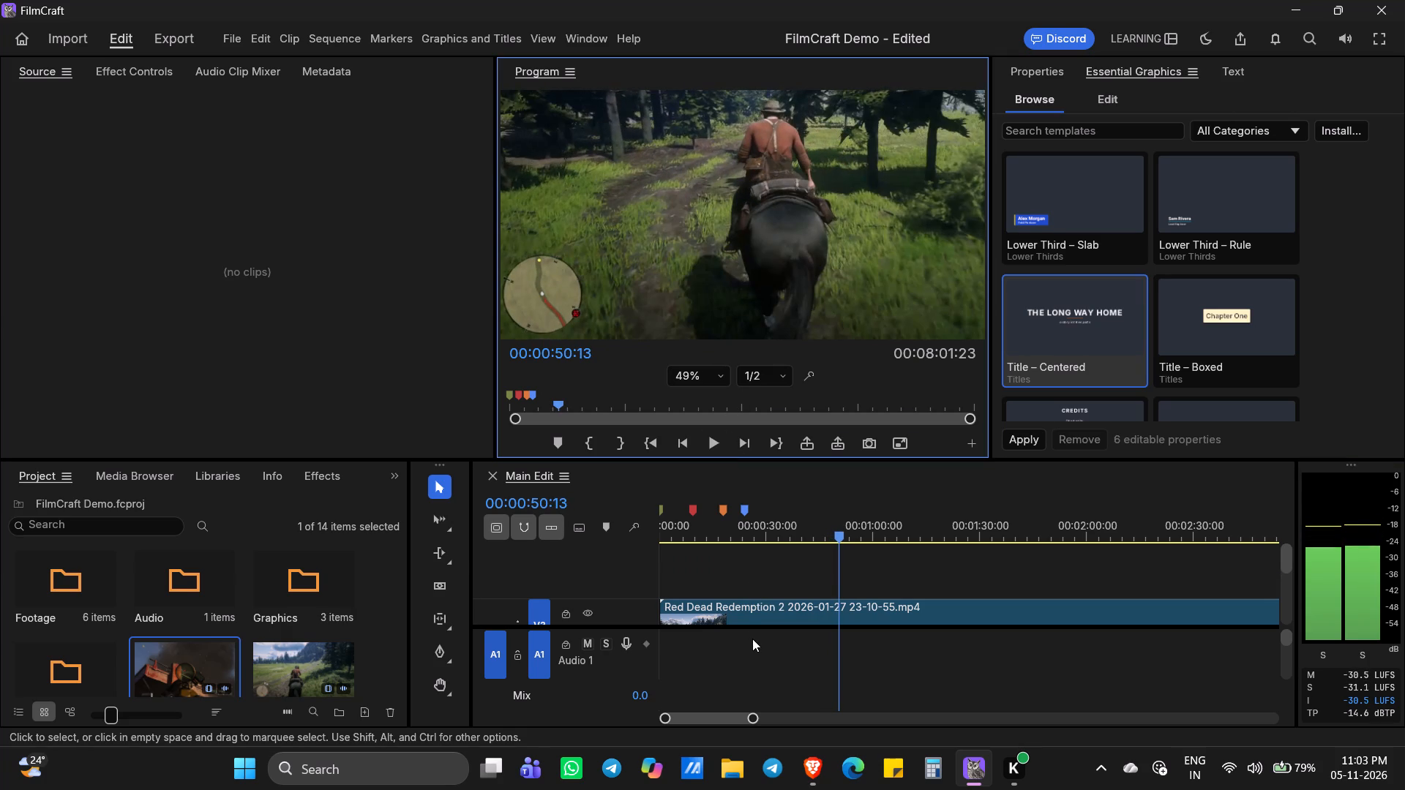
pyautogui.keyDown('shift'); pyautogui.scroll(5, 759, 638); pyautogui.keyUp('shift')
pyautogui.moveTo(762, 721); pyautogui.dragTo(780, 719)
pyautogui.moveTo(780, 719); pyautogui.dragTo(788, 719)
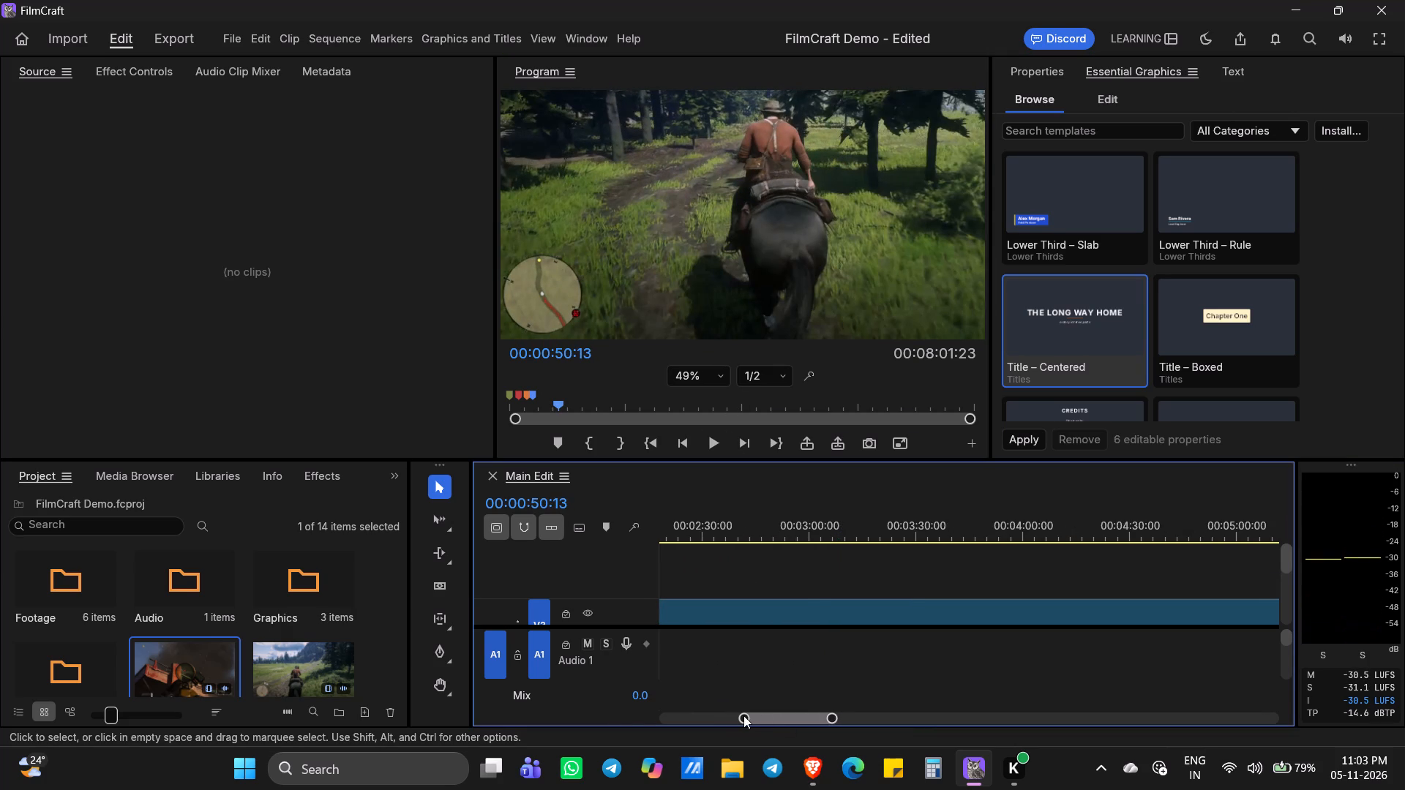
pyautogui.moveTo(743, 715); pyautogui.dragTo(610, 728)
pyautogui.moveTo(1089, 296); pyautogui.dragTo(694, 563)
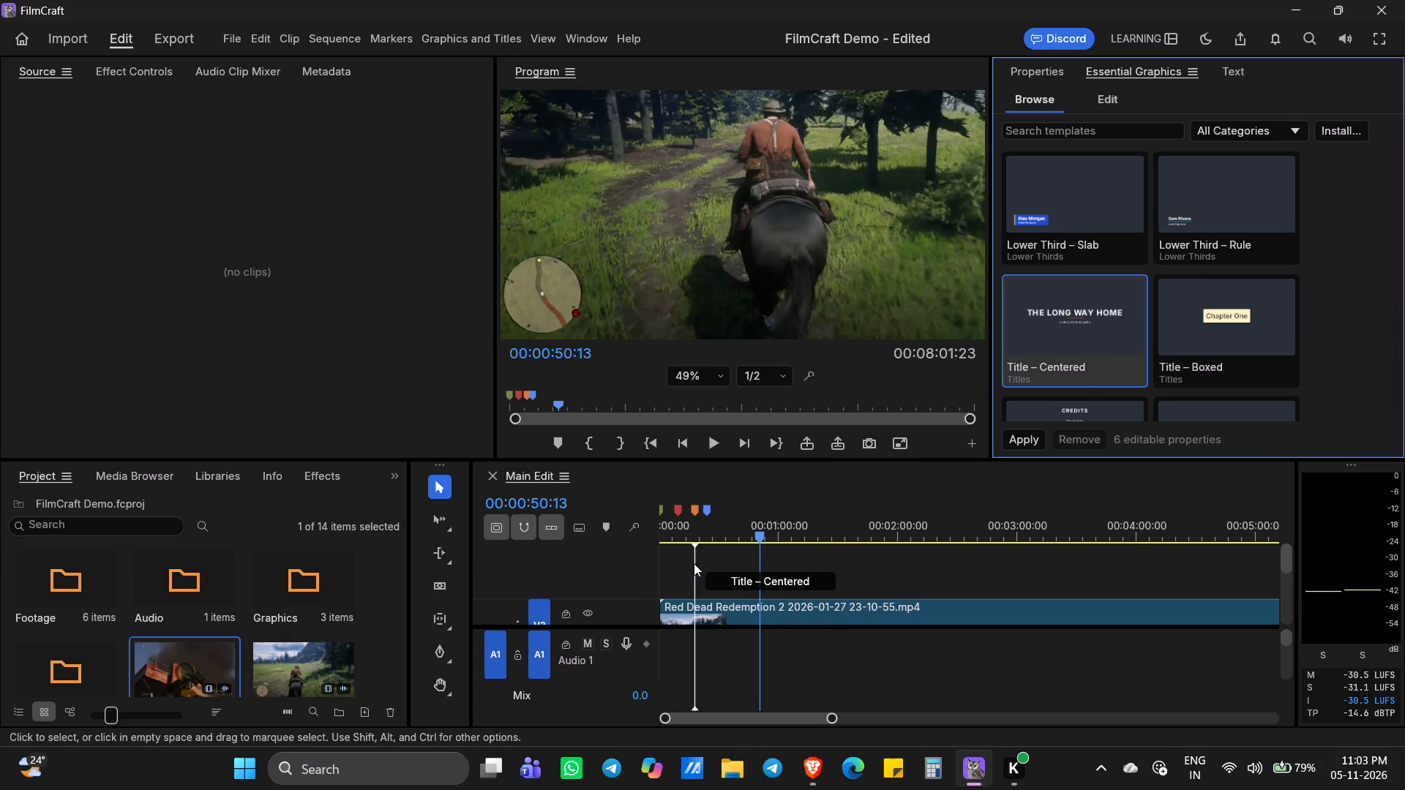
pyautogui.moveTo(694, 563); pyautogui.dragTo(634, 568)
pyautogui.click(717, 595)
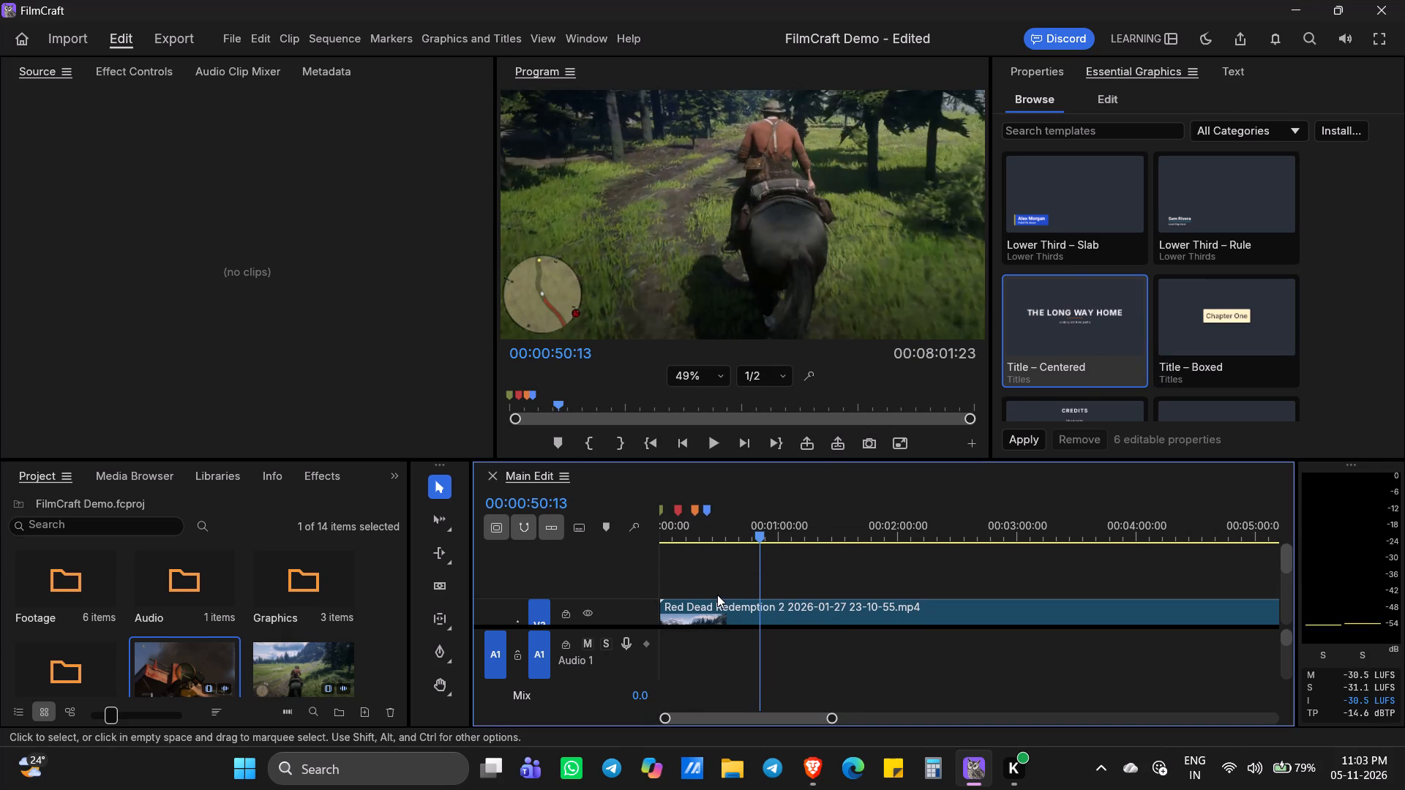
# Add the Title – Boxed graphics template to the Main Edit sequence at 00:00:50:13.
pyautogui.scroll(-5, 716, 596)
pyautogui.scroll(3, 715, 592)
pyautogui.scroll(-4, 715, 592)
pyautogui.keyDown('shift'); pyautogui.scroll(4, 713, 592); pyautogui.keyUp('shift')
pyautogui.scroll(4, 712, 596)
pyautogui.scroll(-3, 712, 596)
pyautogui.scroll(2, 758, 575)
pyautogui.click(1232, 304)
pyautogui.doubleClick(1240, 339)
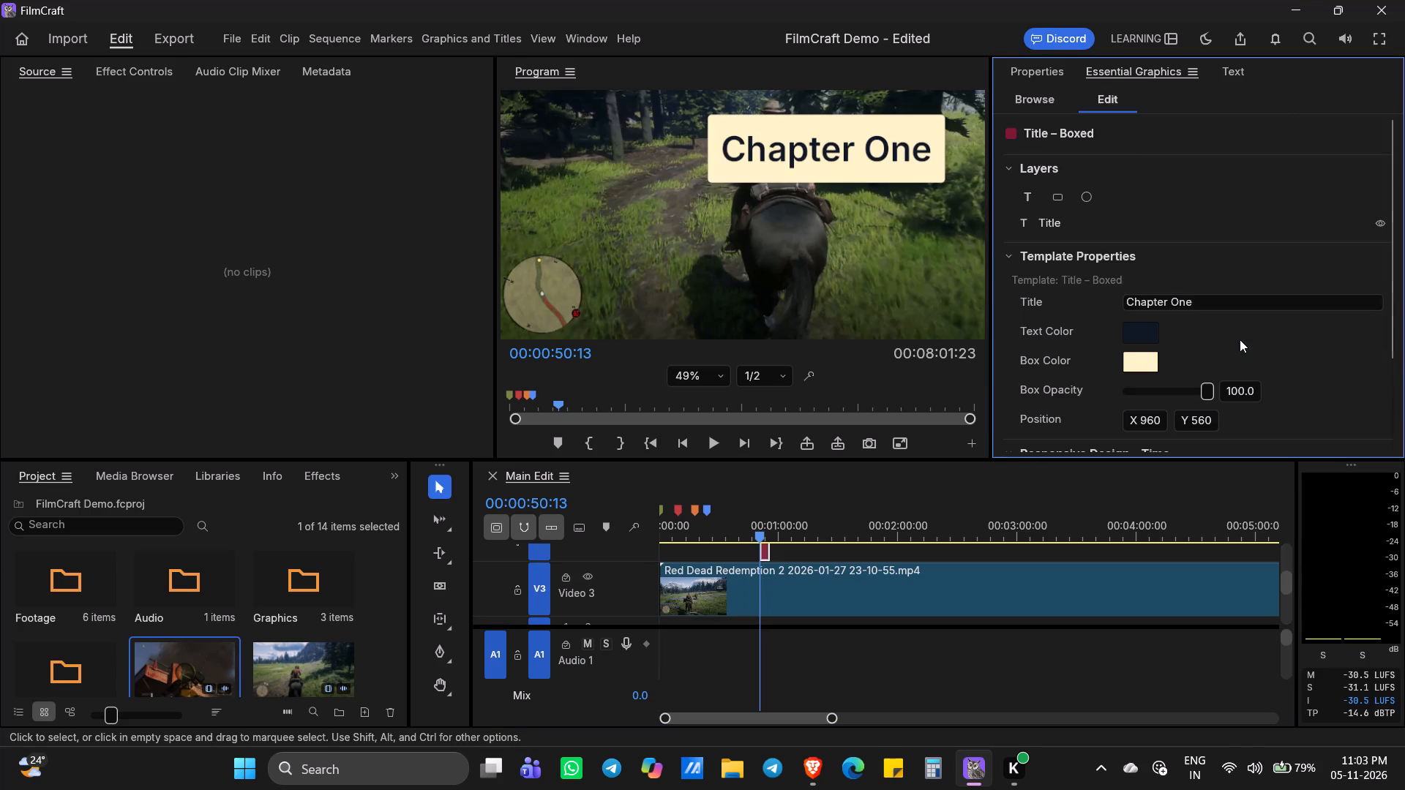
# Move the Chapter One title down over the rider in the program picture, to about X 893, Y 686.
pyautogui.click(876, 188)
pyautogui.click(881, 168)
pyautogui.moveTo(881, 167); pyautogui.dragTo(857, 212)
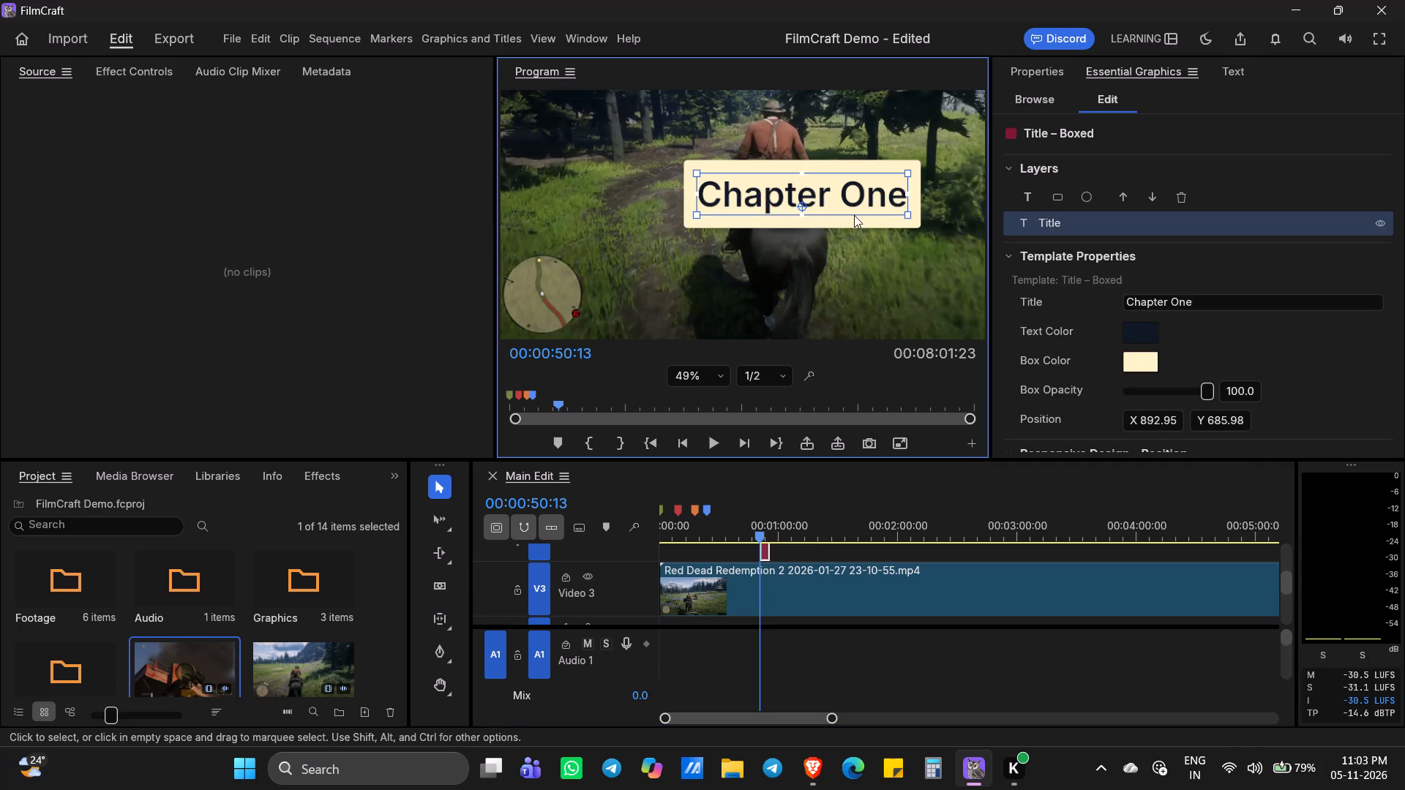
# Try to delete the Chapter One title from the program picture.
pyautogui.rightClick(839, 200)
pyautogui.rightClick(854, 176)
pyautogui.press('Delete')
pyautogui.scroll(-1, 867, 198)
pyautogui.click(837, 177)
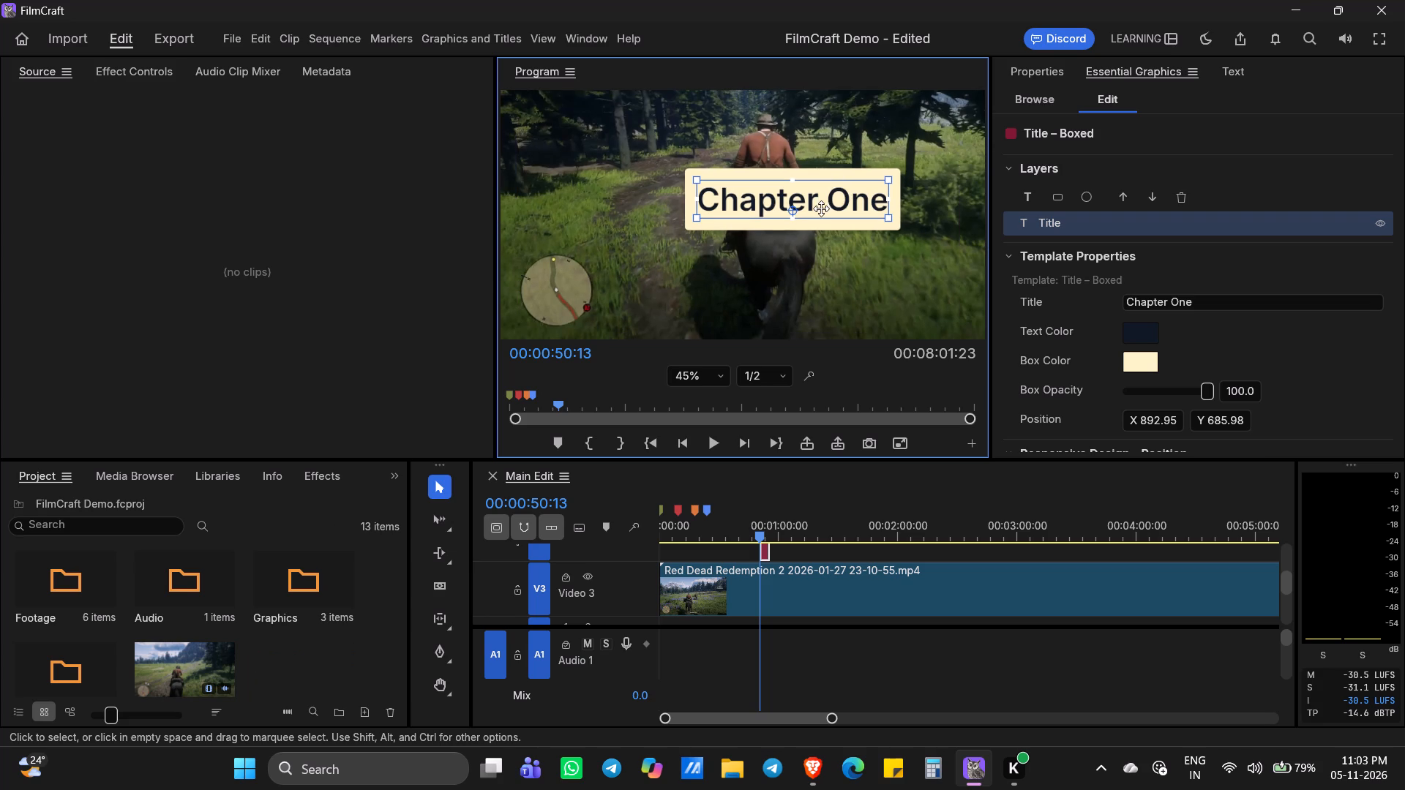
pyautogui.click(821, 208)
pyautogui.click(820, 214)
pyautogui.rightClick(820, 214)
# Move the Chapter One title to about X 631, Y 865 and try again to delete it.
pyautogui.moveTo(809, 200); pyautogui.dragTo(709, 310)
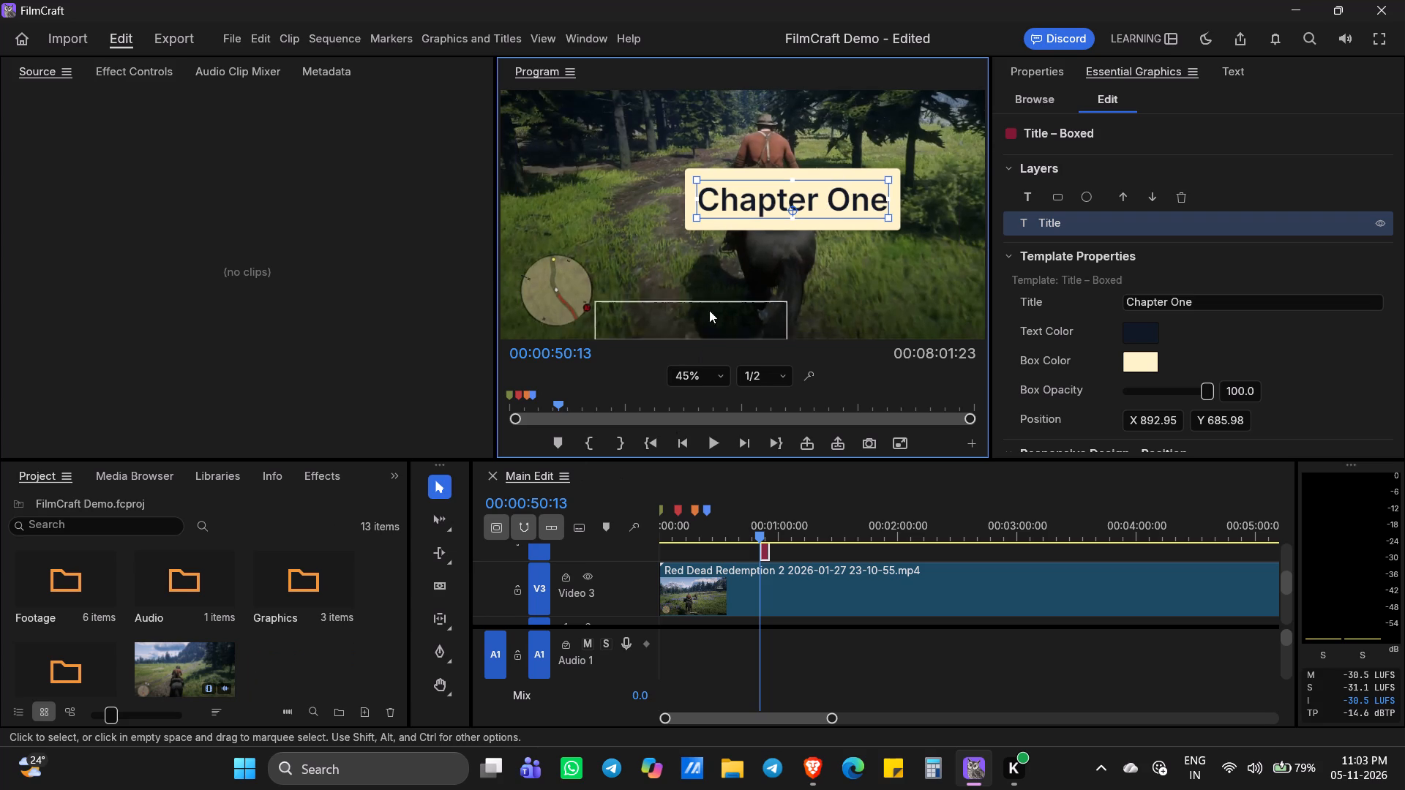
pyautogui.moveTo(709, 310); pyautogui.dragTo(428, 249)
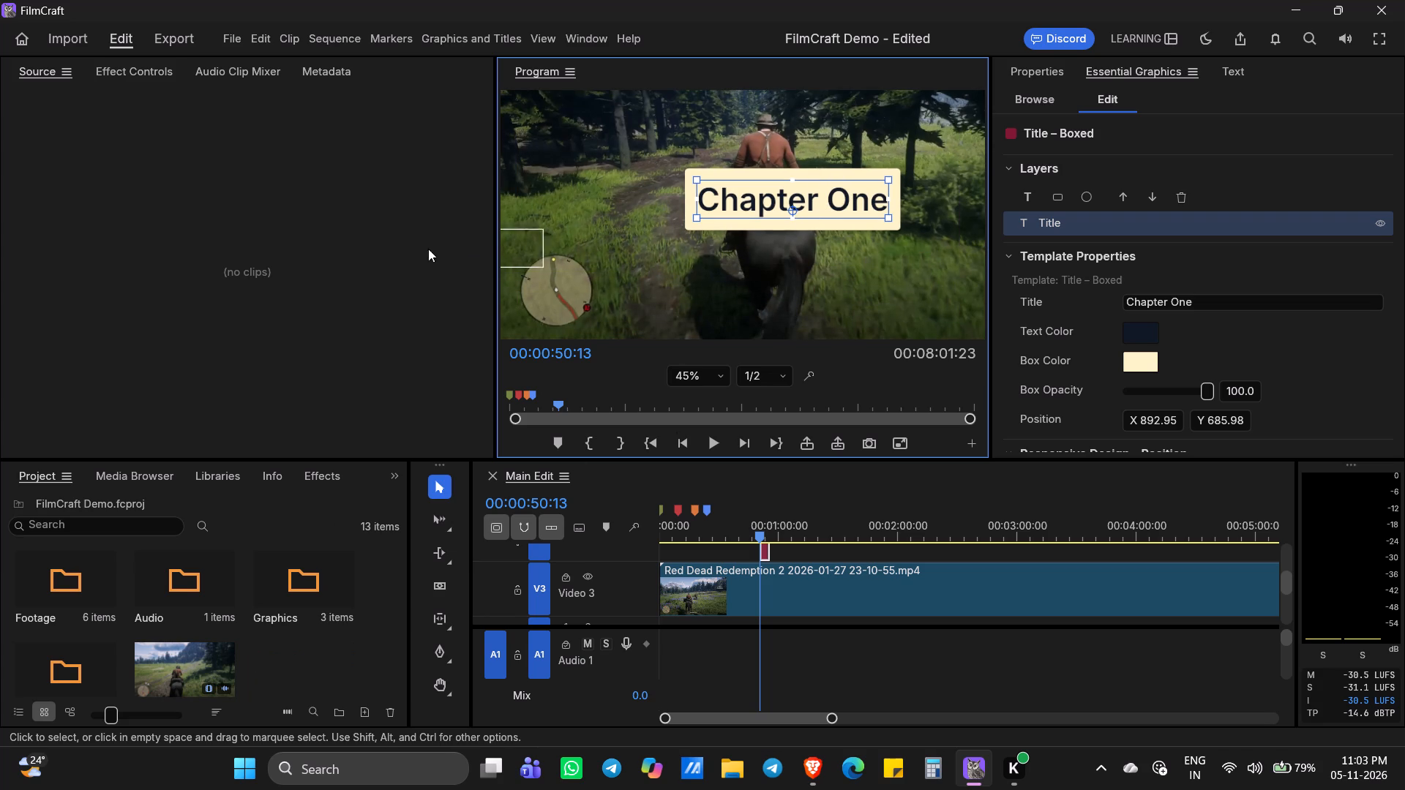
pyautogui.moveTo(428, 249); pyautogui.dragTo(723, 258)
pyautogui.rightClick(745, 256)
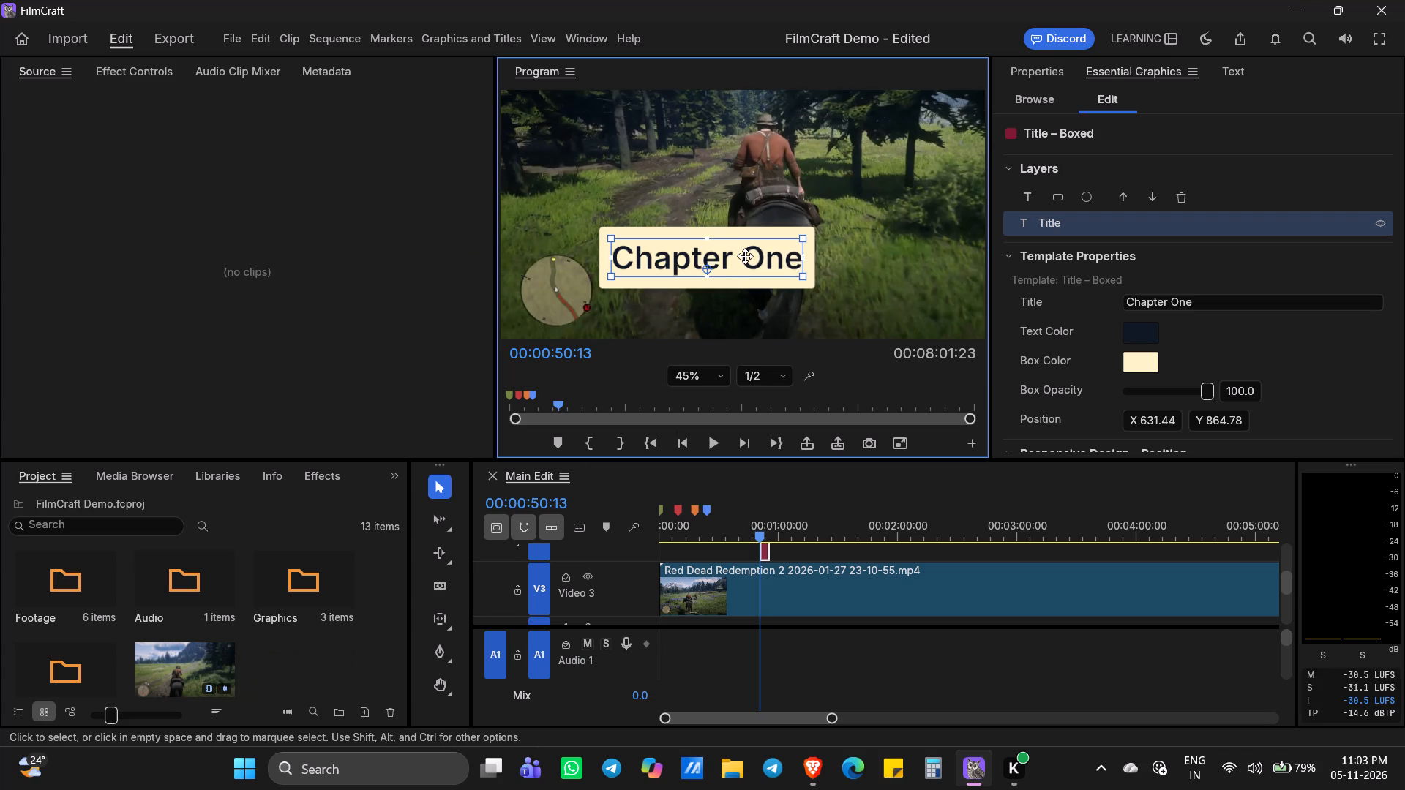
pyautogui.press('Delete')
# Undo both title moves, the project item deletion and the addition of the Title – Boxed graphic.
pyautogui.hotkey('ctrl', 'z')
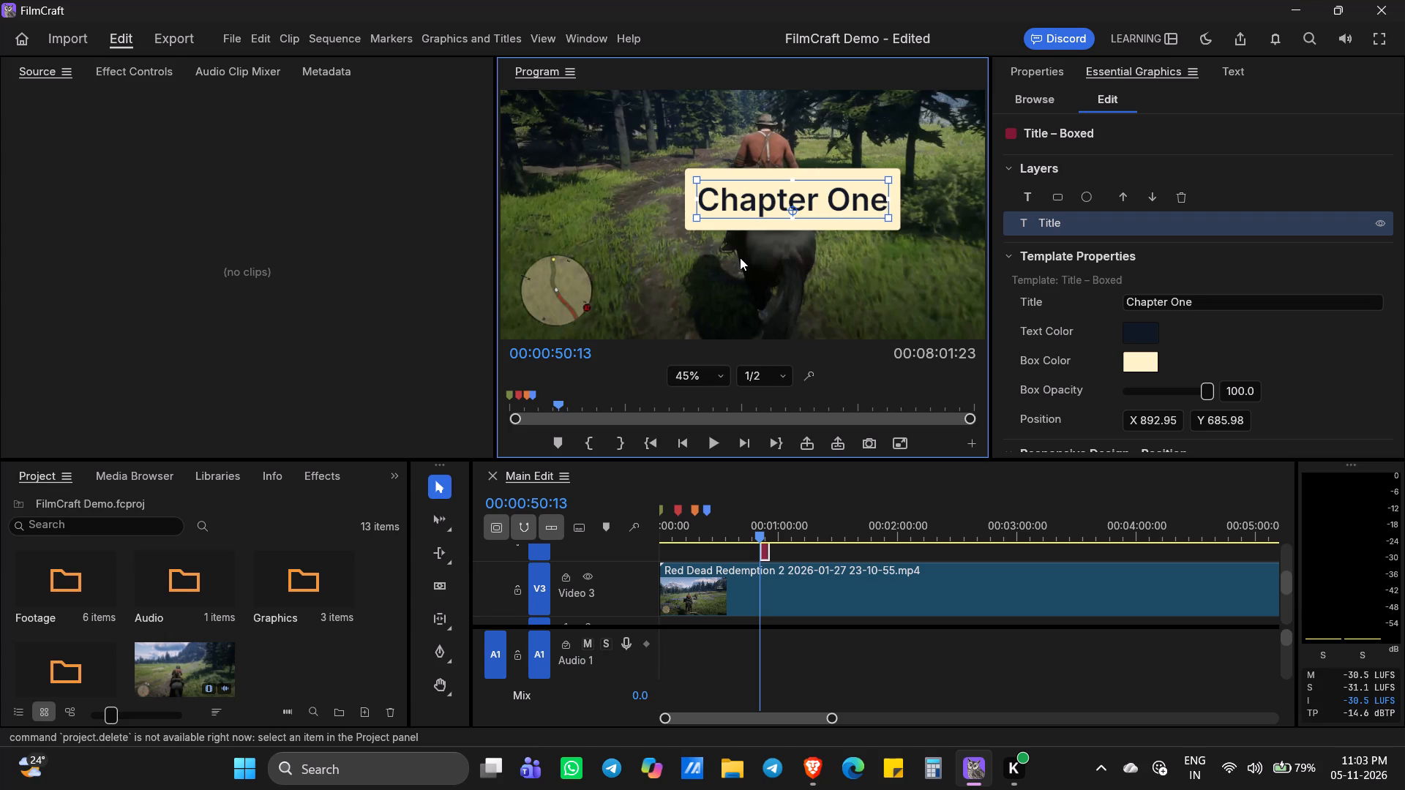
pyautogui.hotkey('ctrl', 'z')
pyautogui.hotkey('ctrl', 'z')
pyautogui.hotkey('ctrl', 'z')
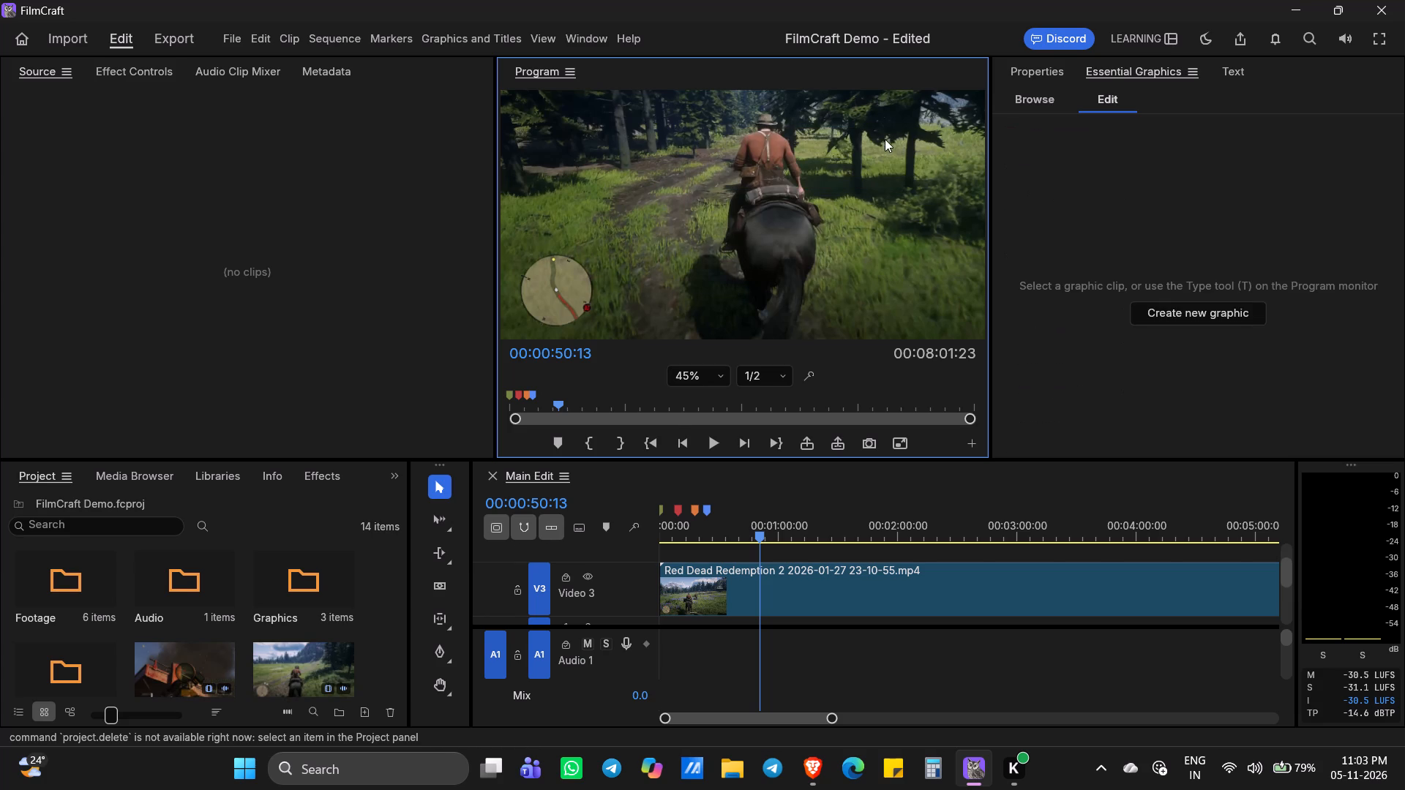
# Play the sequence from 00:00:50:13 and zoom the timeline out to show the whole Red Dead Redemption 2 clip.
pyautogui.click(885, 140)
pyautogui.press('space')
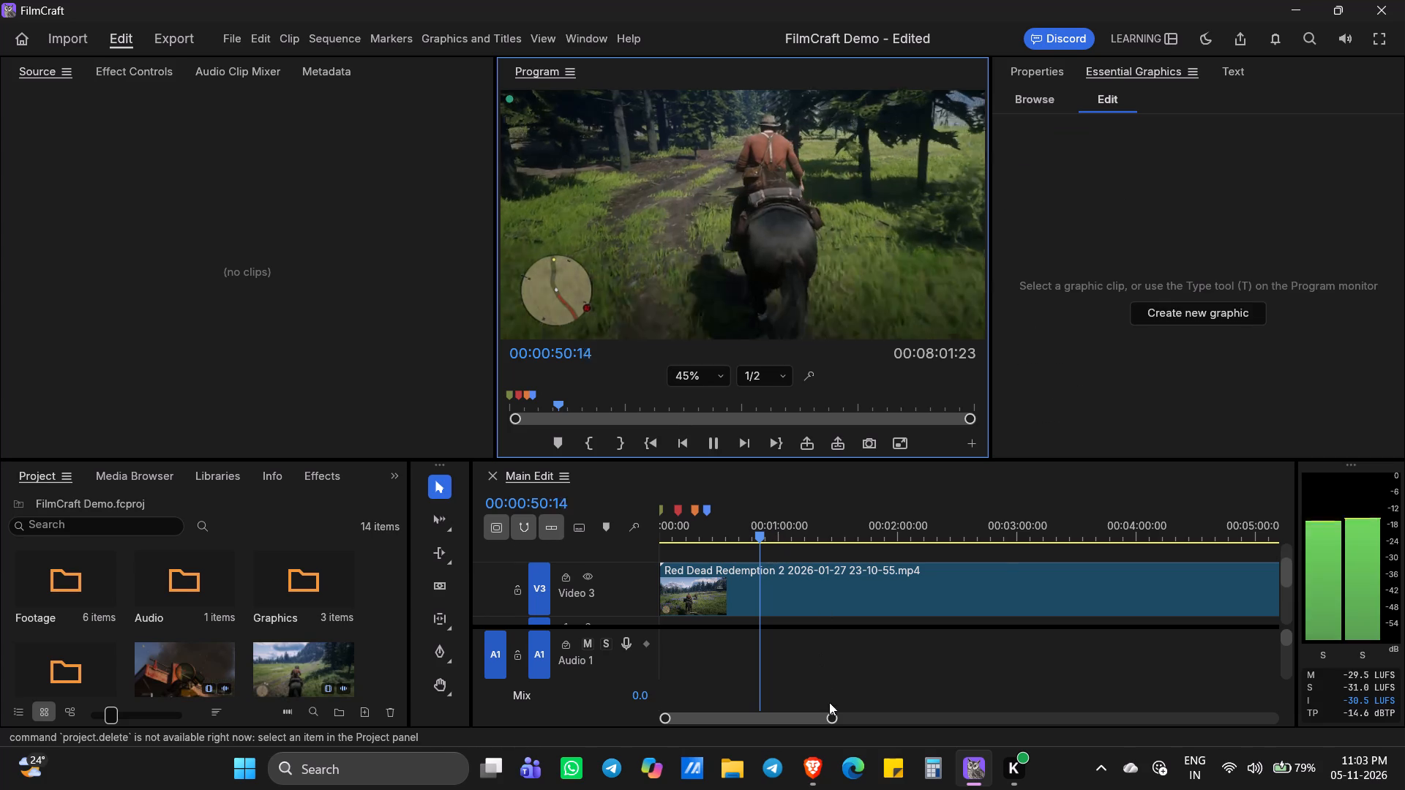
pyautogui.moveTo(831, 715); pyautogui.dragTo(1108, 717)
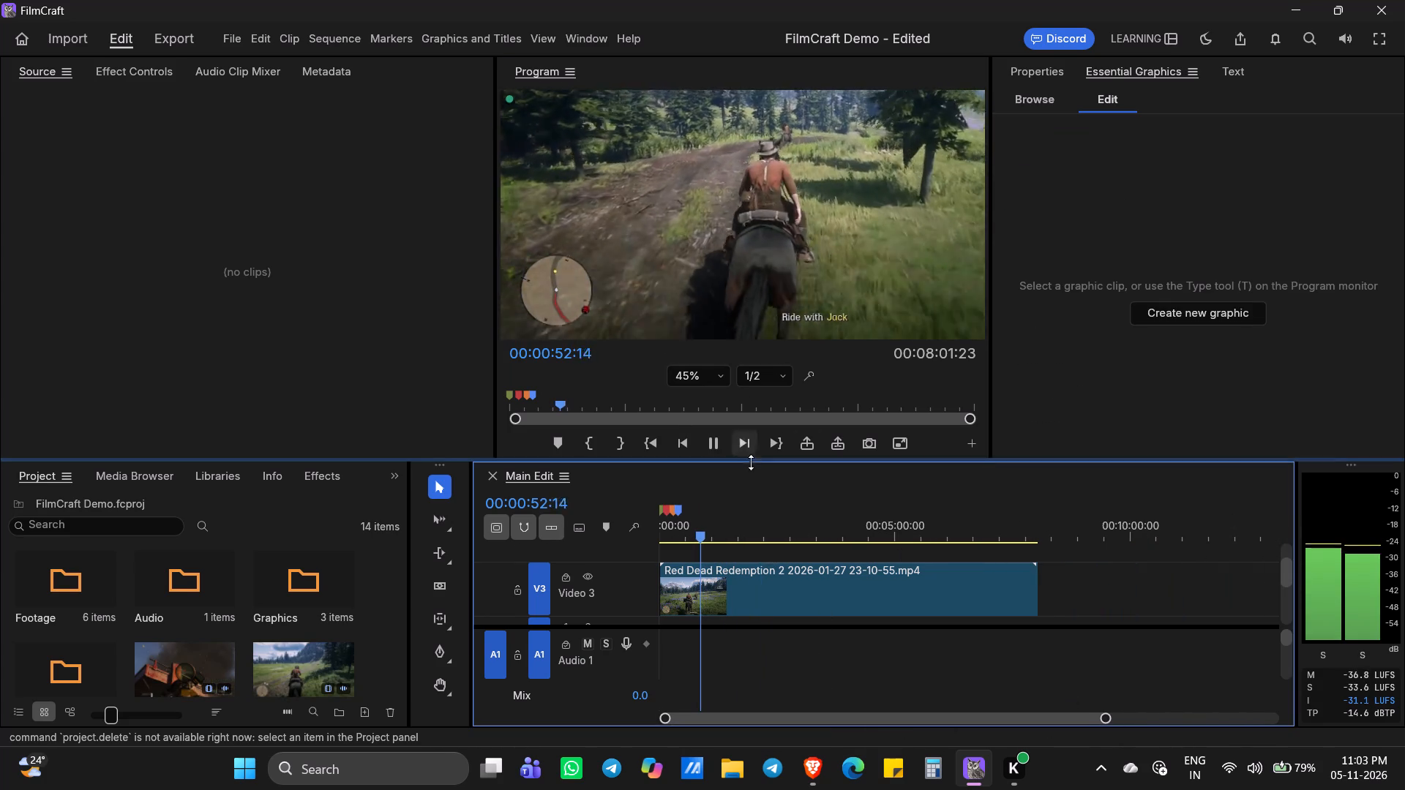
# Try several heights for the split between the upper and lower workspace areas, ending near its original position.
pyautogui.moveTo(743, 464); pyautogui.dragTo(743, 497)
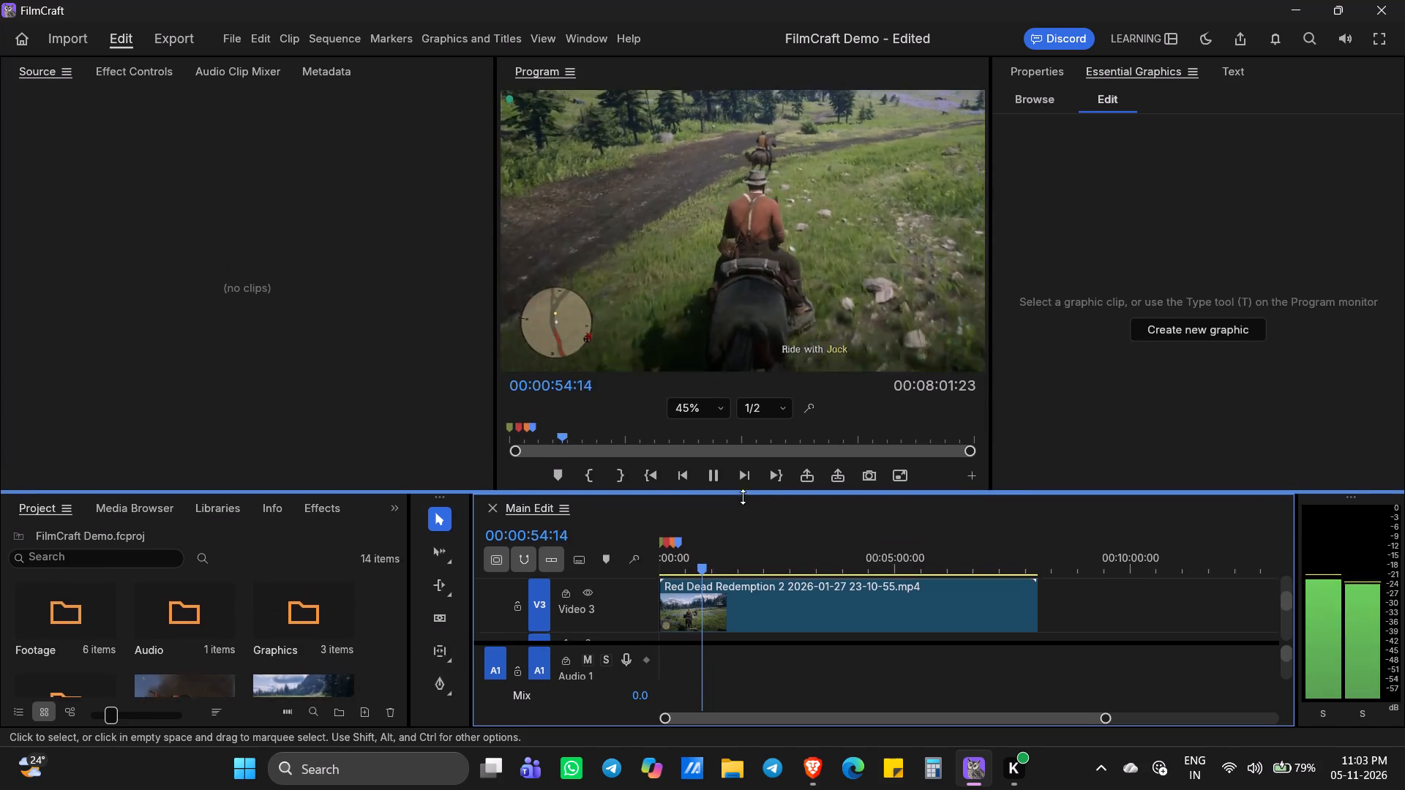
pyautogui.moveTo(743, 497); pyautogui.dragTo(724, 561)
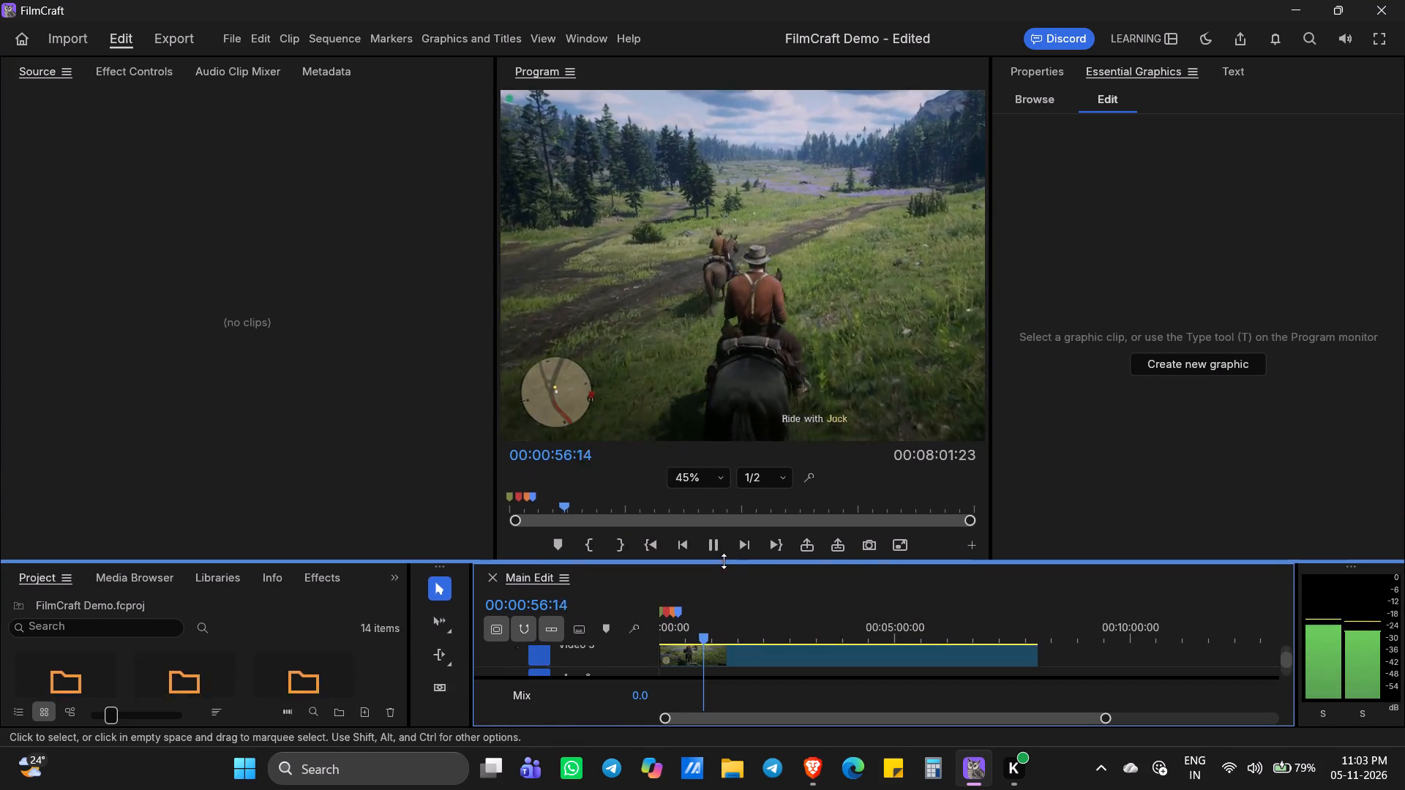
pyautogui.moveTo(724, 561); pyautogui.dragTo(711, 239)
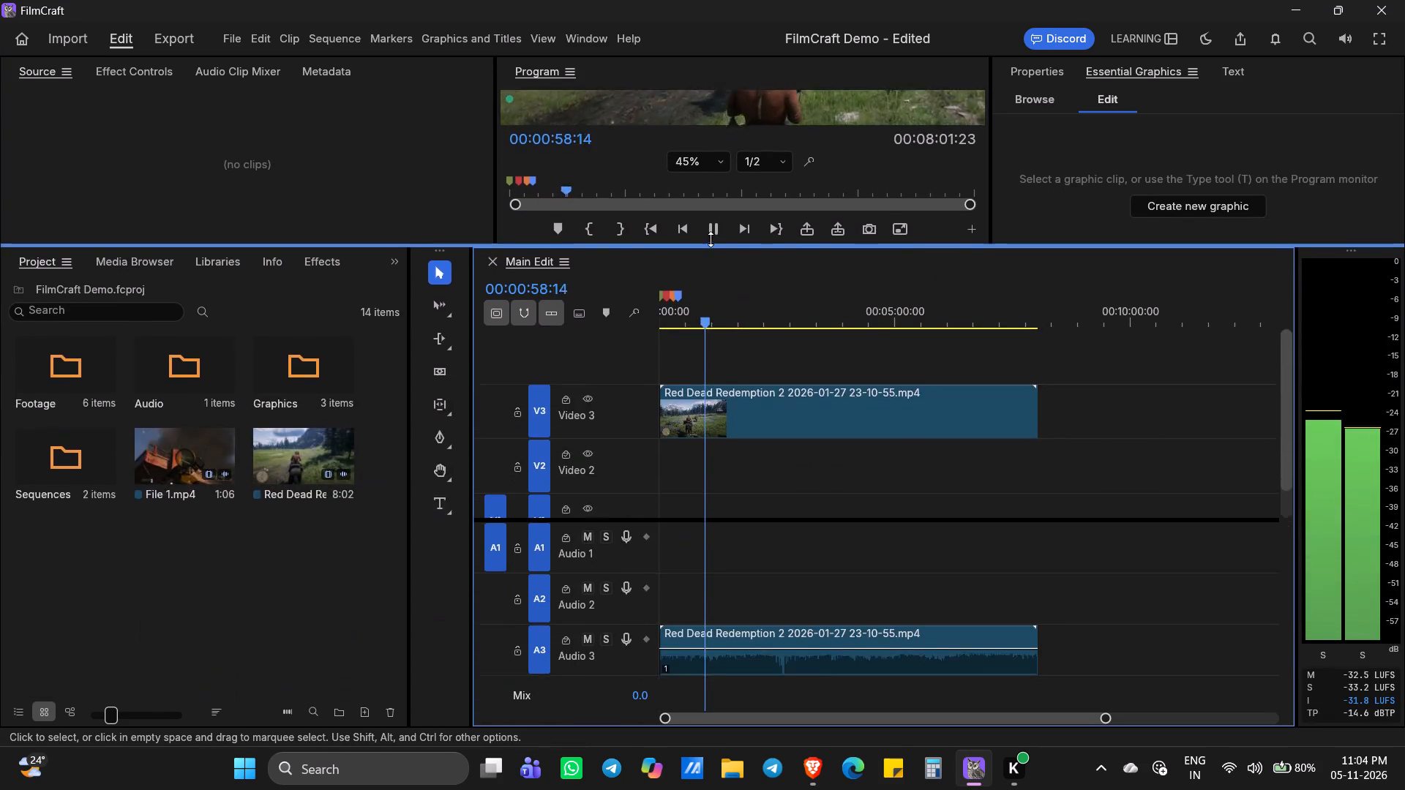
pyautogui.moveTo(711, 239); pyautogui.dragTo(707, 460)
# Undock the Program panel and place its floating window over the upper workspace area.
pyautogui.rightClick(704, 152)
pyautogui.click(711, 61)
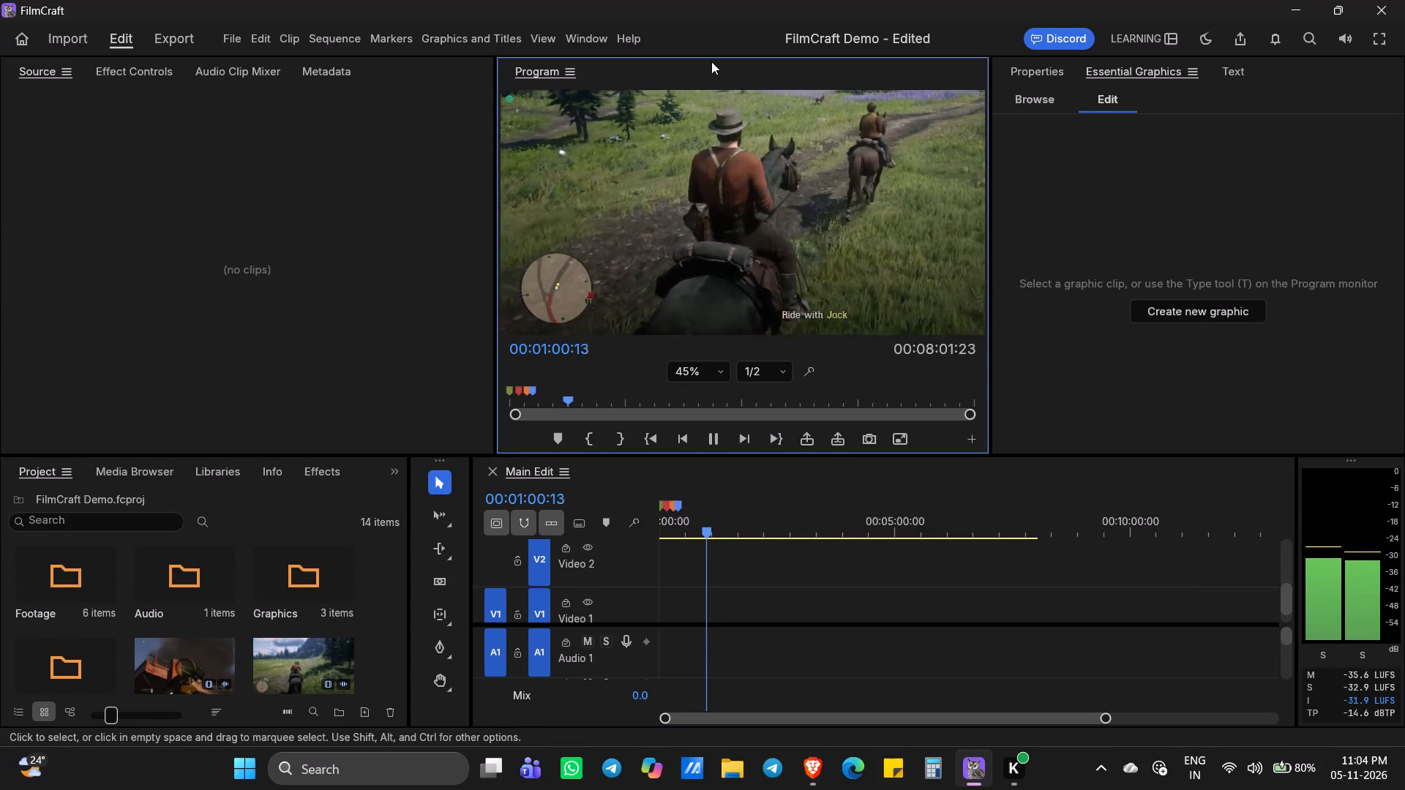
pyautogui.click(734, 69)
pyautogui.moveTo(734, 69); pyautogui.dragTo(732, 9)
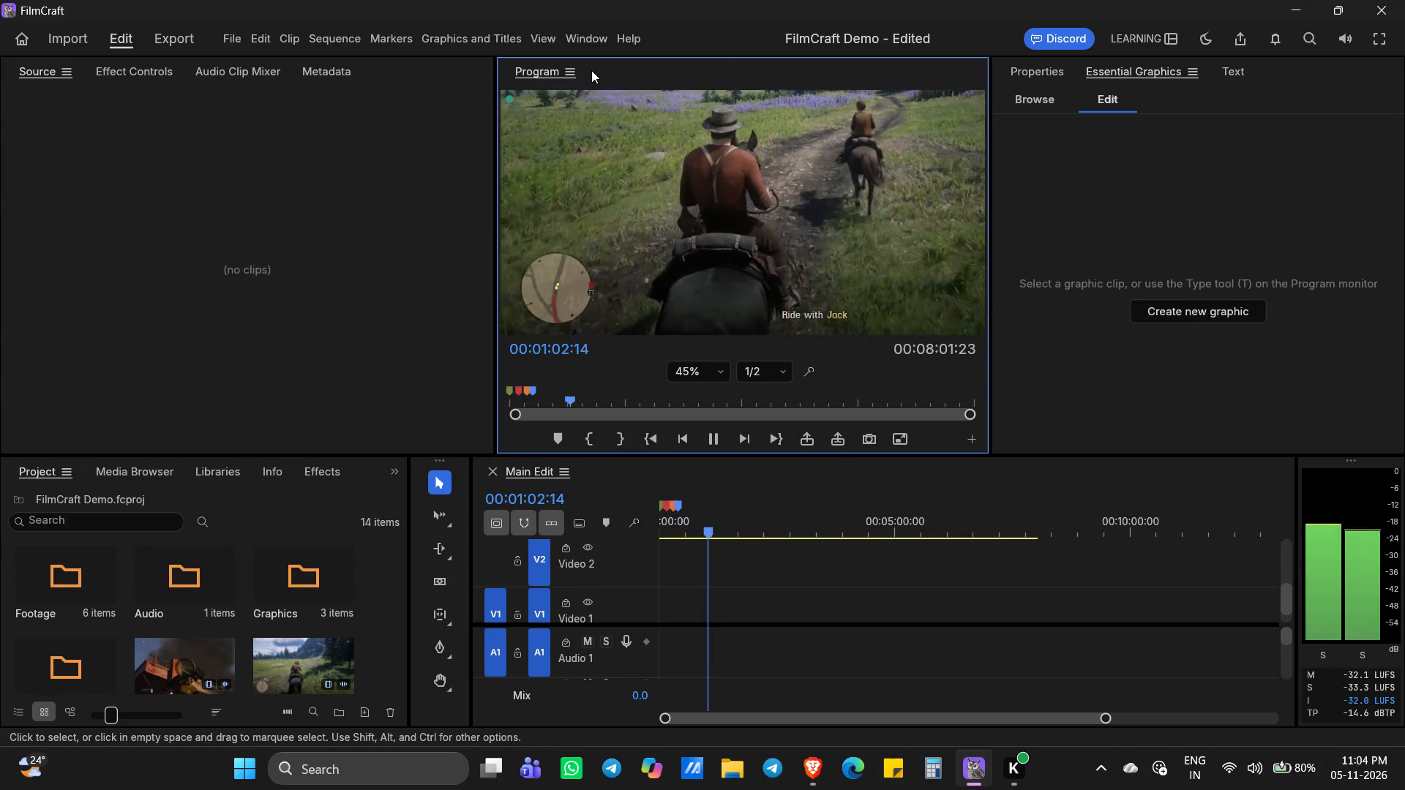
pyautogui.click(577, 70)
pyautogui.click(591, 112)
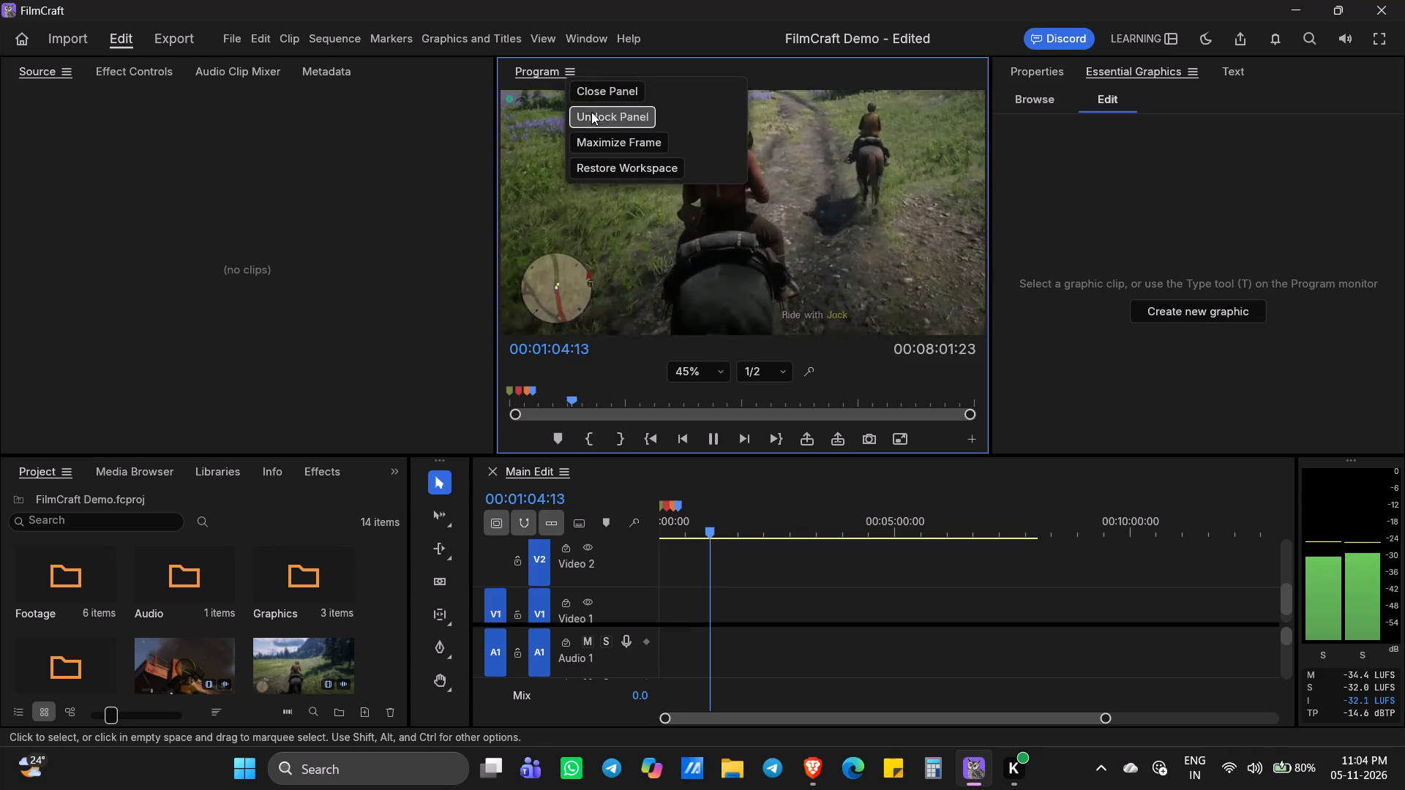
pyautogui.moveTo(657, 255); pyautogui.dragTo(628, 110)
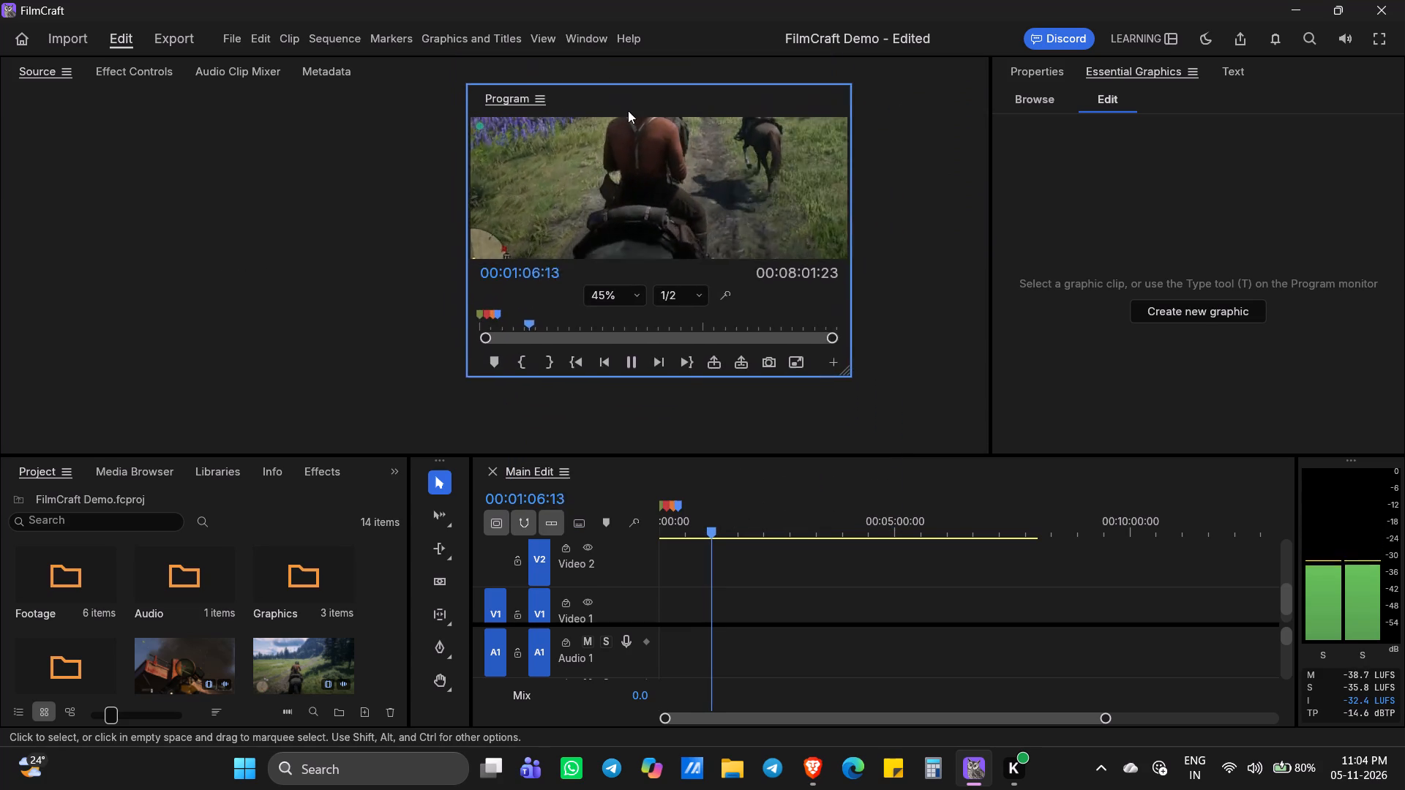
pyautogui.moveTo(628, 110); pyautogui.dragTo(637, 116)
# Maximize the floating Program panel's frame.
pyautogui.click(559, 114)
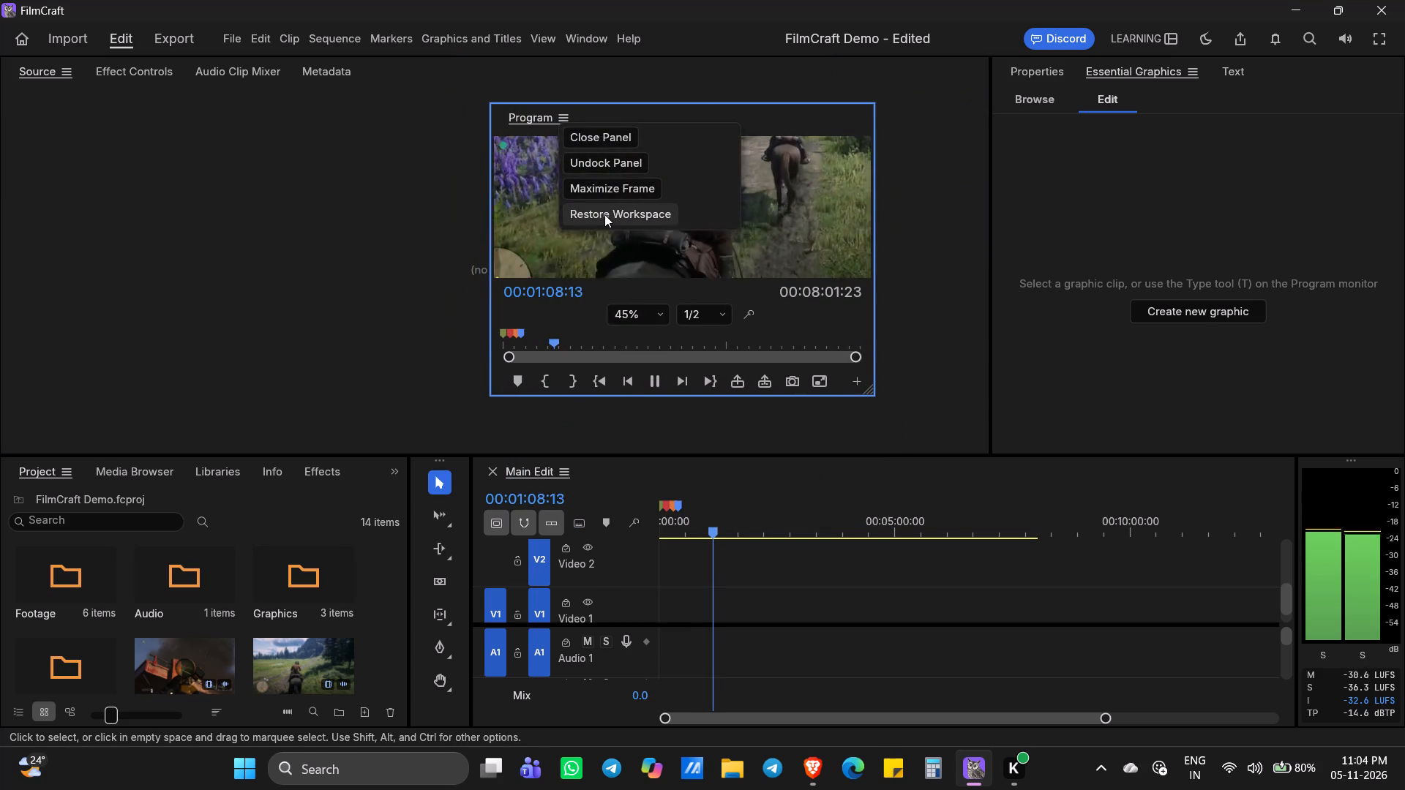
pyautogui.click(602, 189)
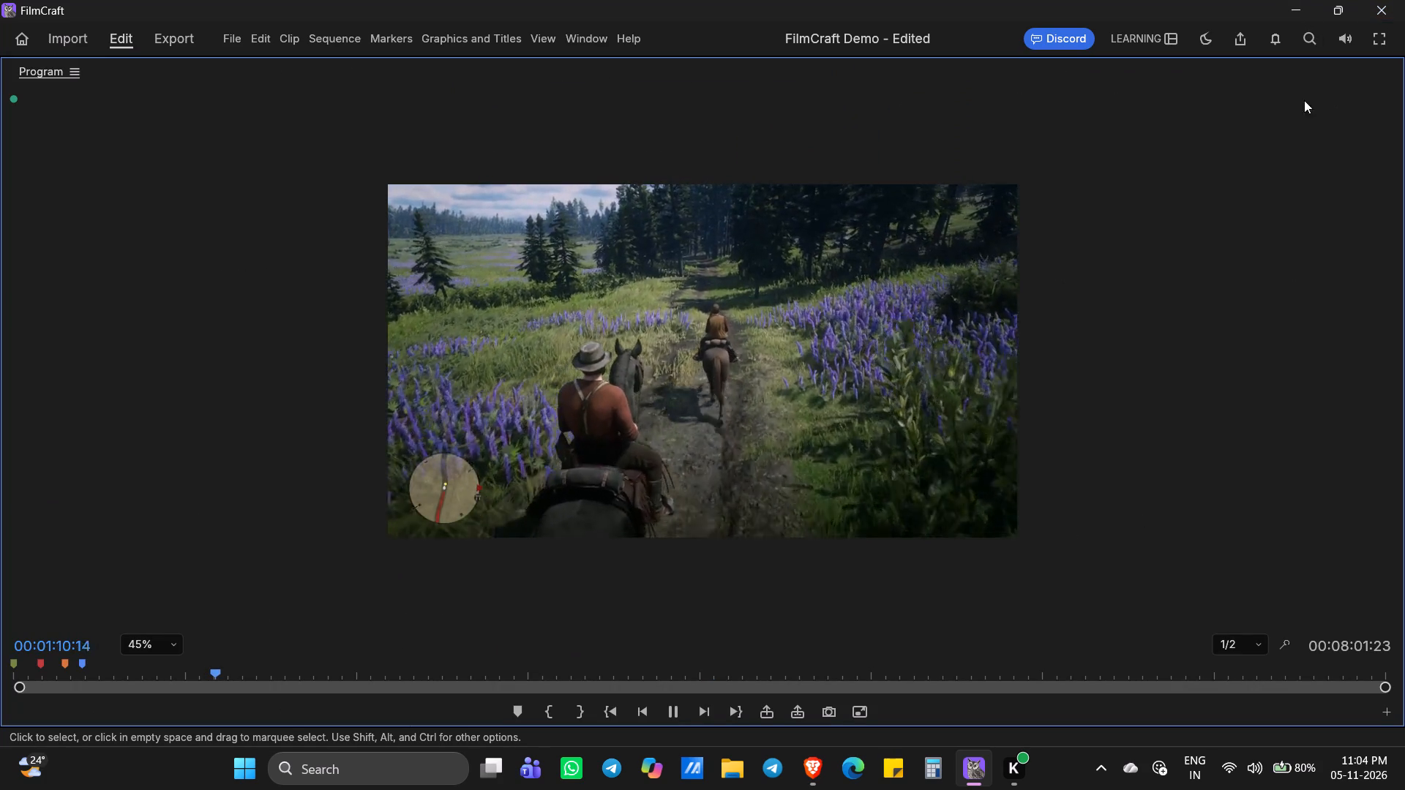
# Undo the last remaining edit to the Main Edit sequence.
pyautogui.hotkey('ctrl', 'z')
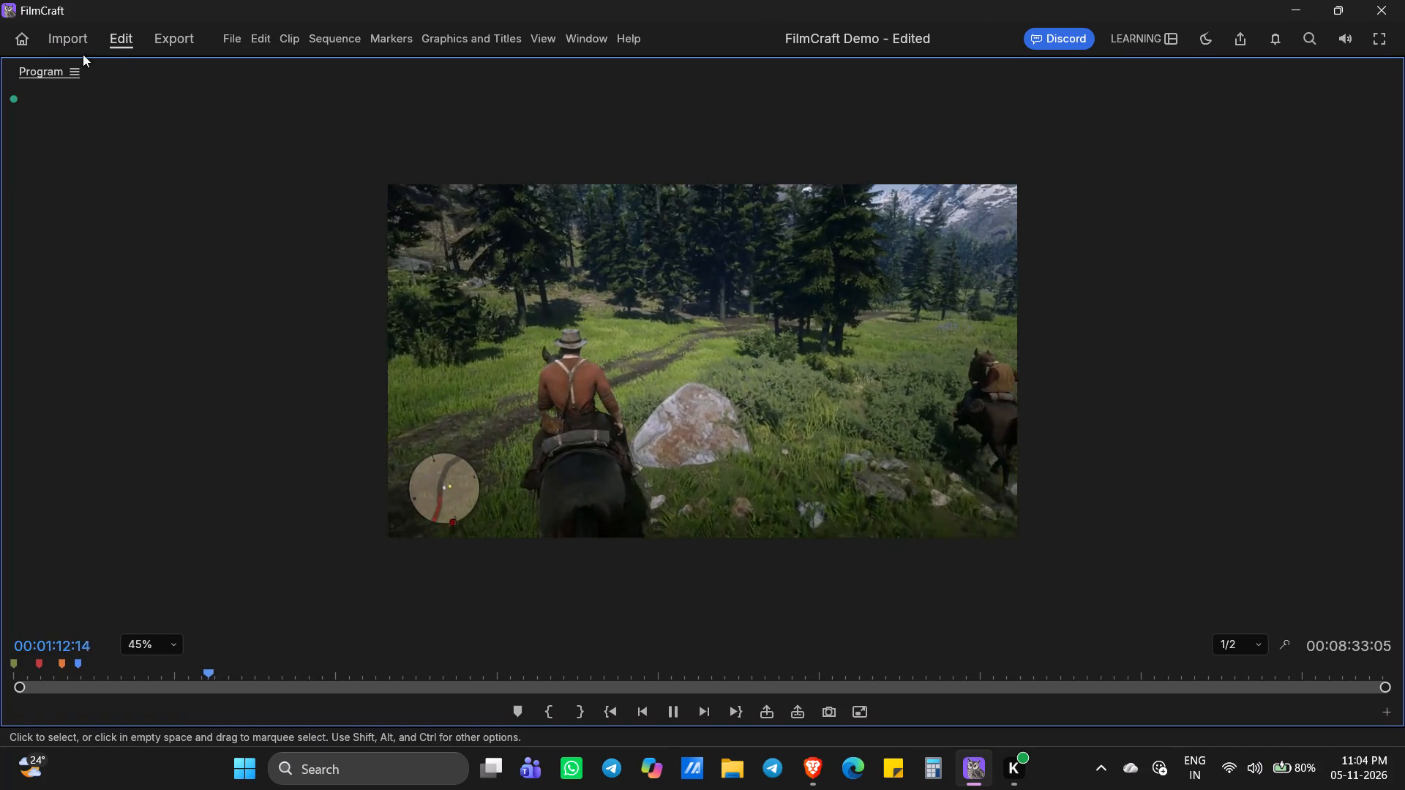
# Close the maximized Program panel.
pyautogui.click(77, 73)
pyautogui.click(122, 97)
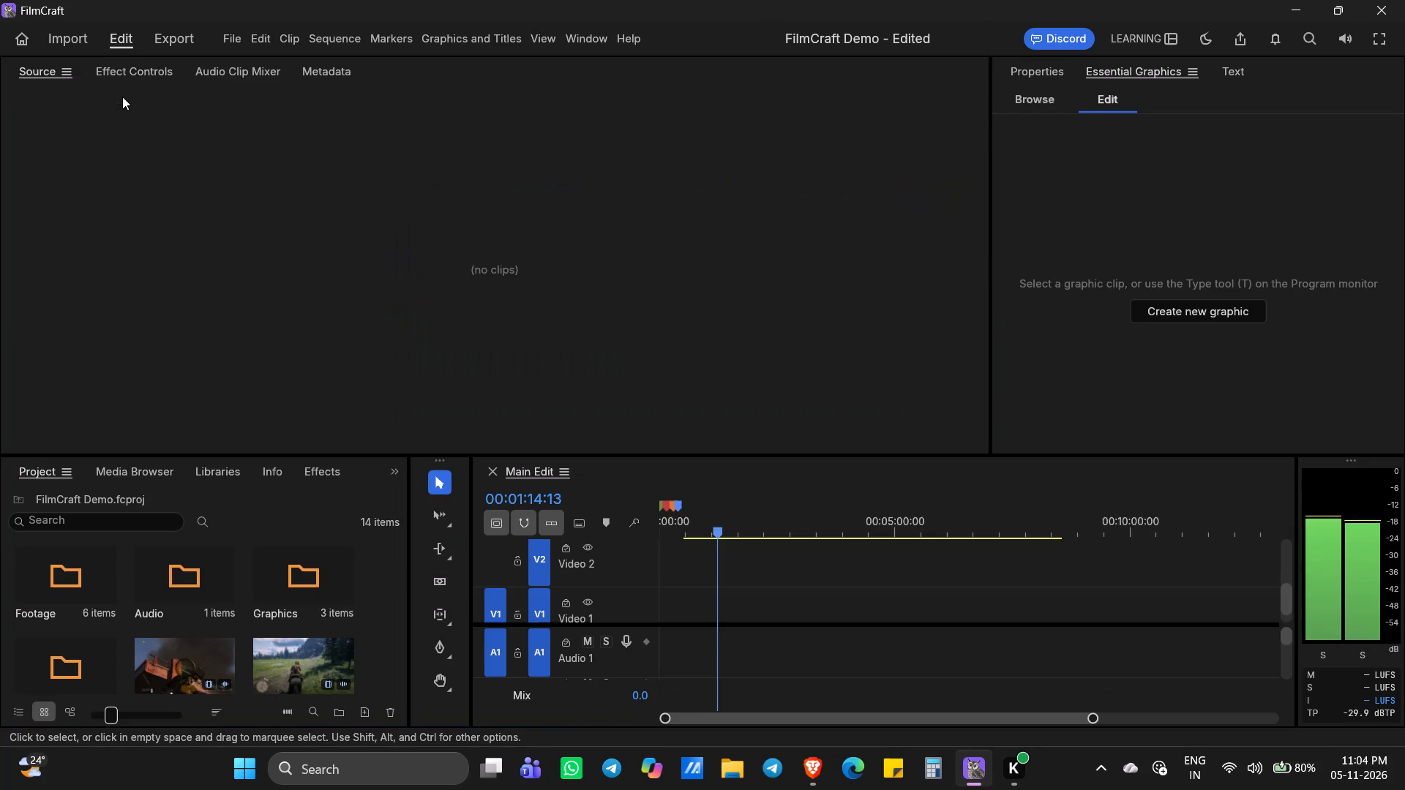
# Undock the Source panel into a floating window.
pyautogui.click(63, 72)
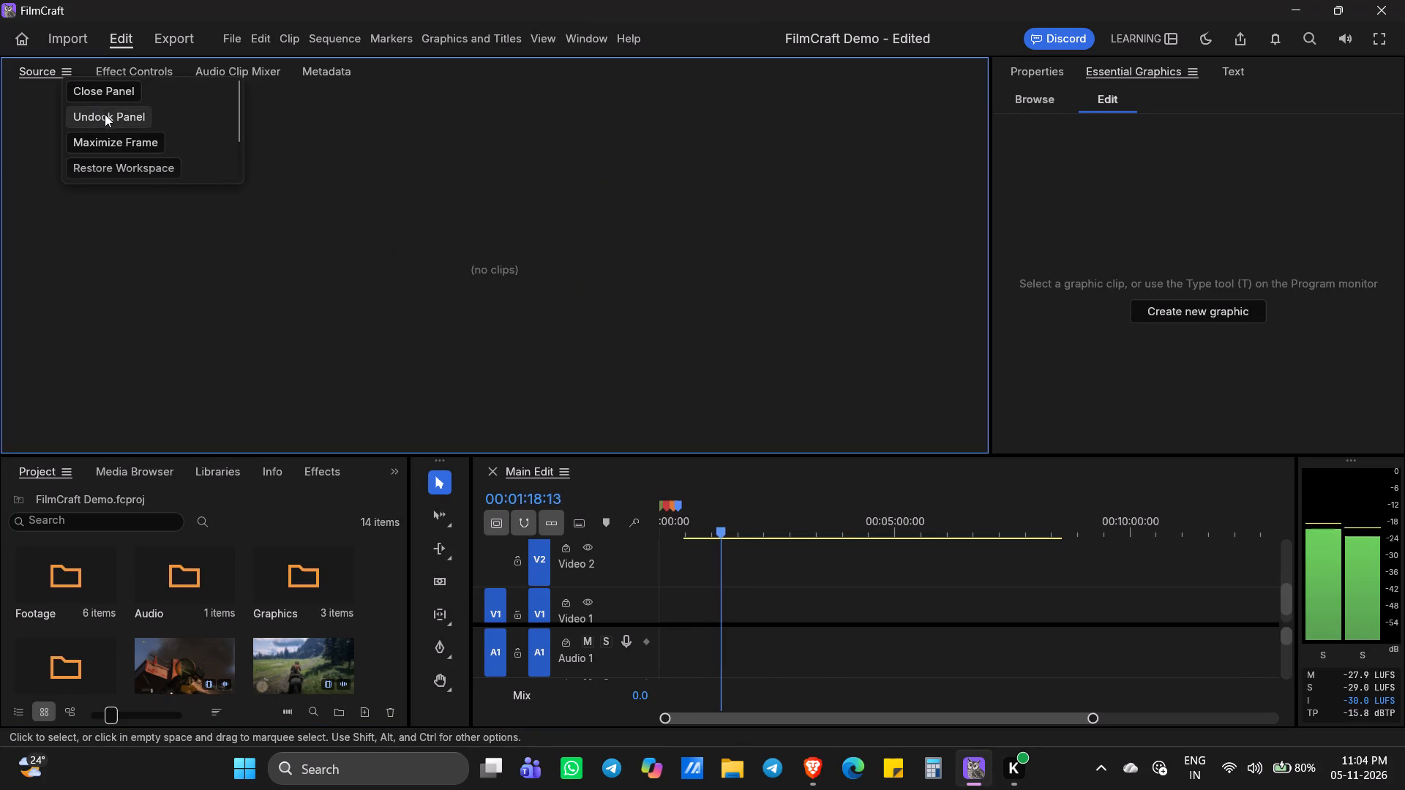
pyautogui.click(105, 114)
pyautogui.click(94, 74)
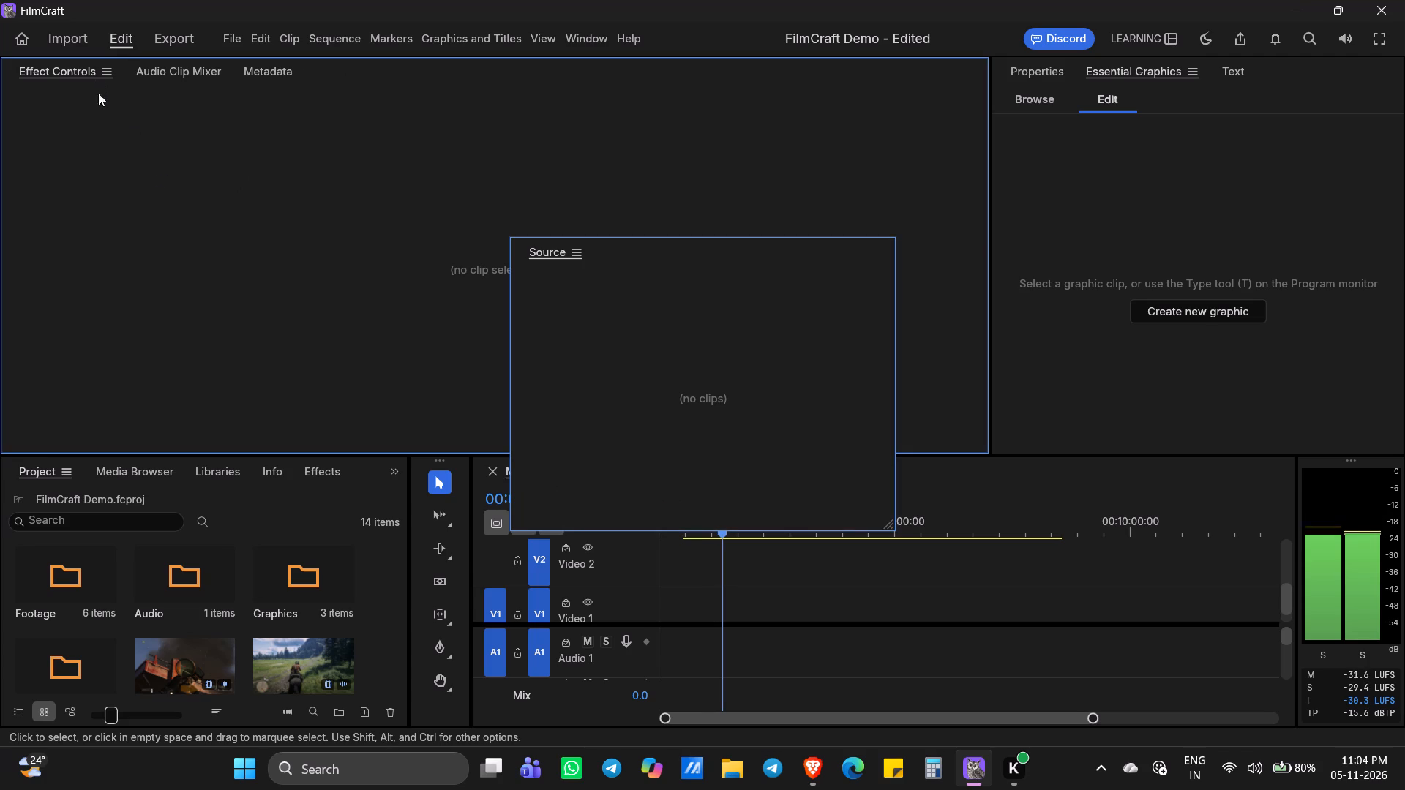
# Restore the workspace to its default panel layout.
pyautogui.click(85, 61)
pyautogui.click(102, 78)
pyautogui.click(149, 166)
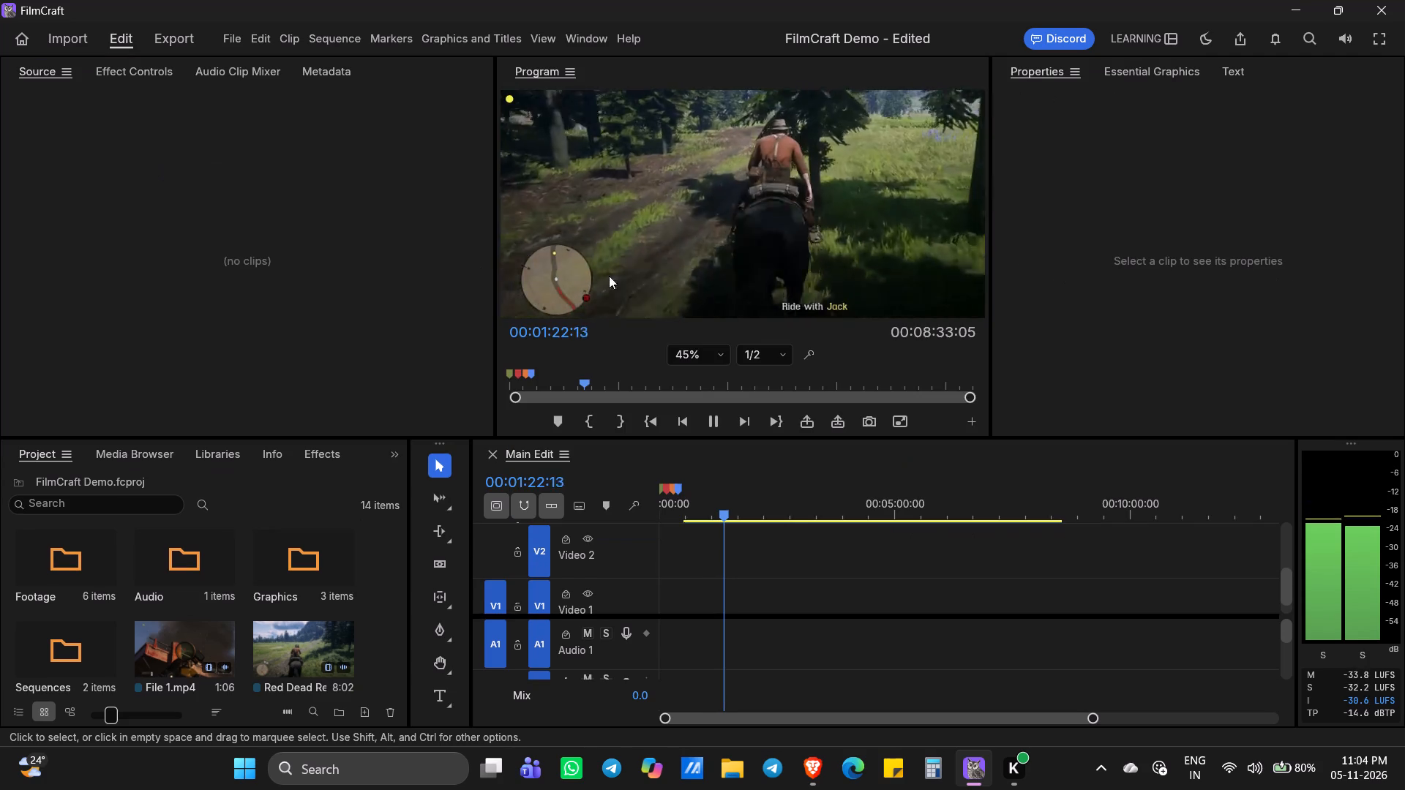
# Zoom the program monitor picture out to 37%.
pyautogui.click(769, 223)
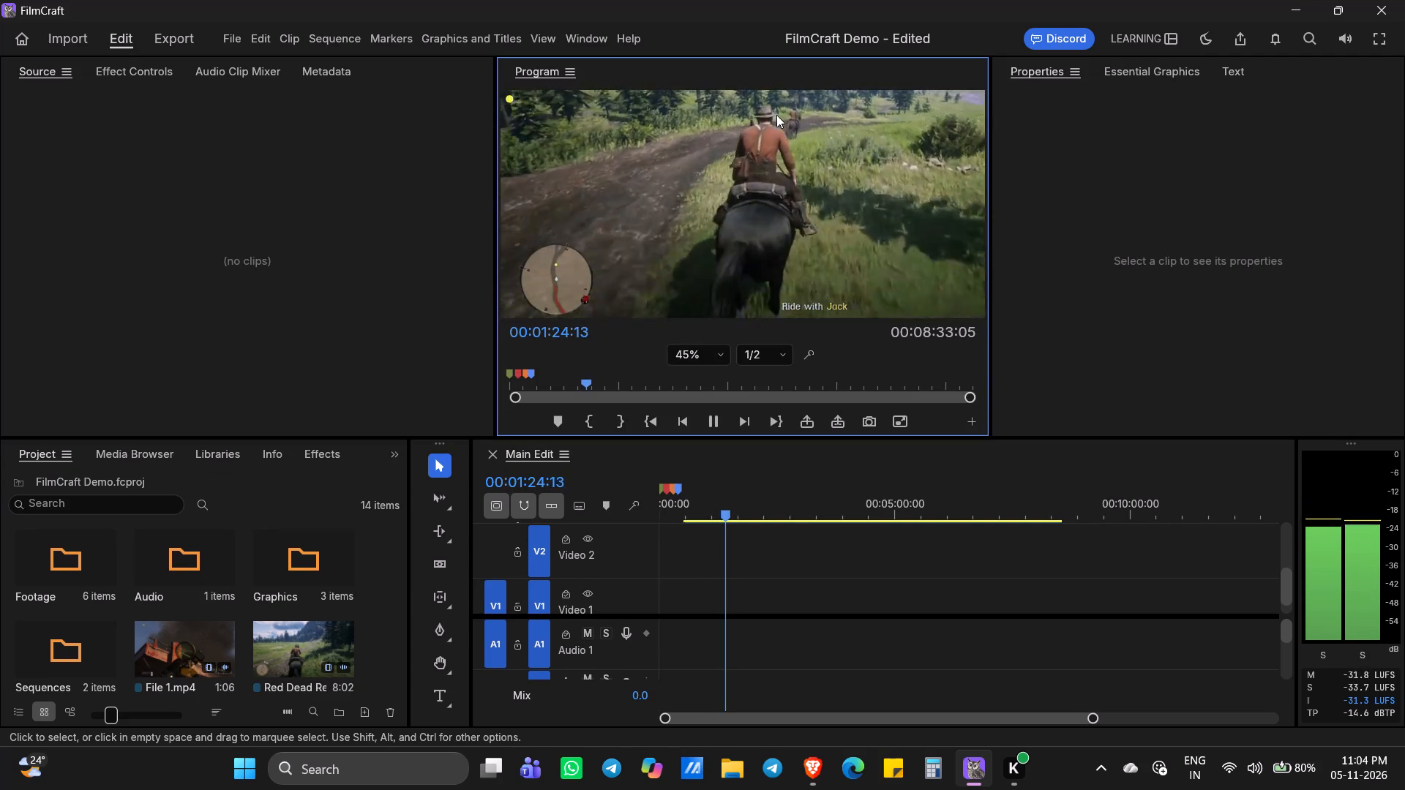
pyautogui.keyDown('ctrl'); pyautogui.scroll(-2, 842, 293); pyautogui.keyUp('ctrl')
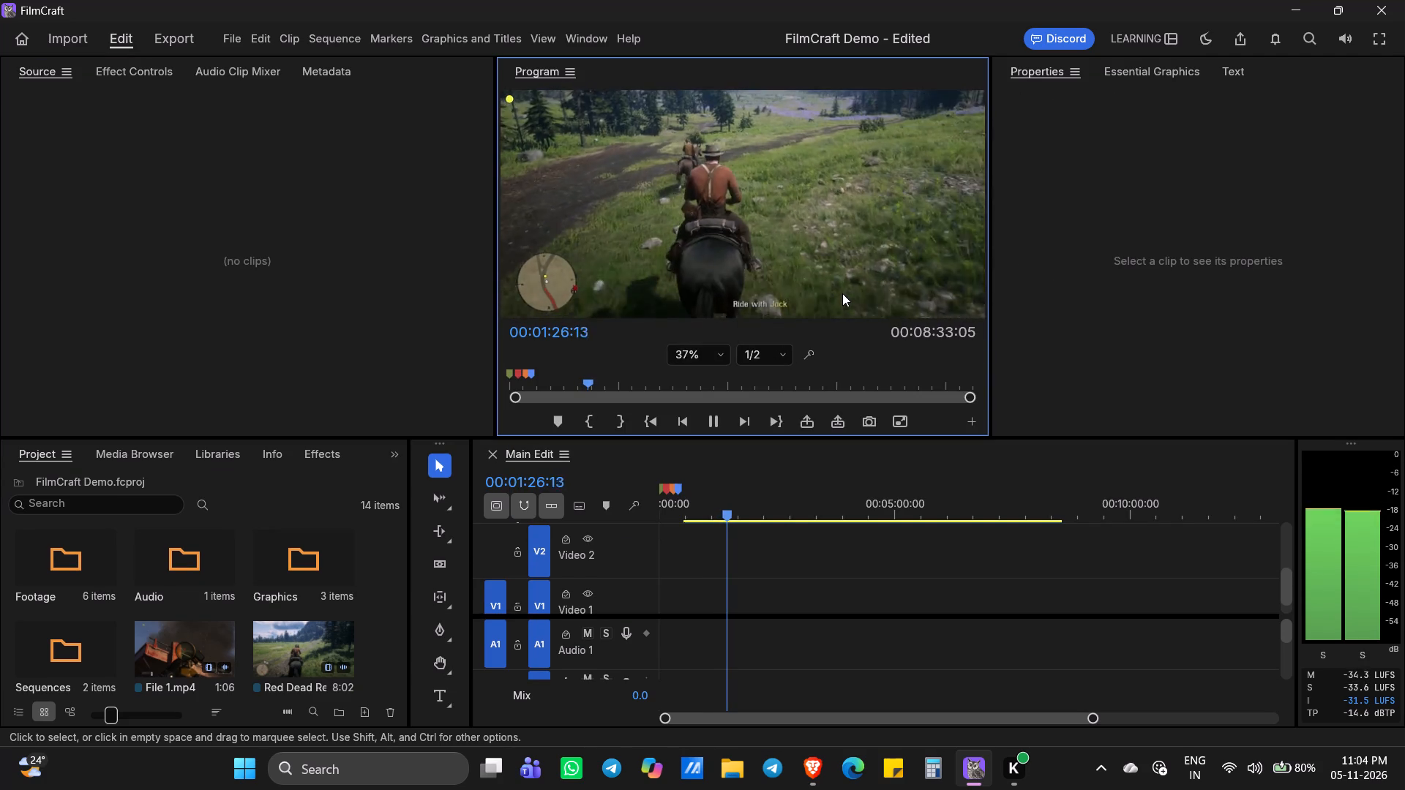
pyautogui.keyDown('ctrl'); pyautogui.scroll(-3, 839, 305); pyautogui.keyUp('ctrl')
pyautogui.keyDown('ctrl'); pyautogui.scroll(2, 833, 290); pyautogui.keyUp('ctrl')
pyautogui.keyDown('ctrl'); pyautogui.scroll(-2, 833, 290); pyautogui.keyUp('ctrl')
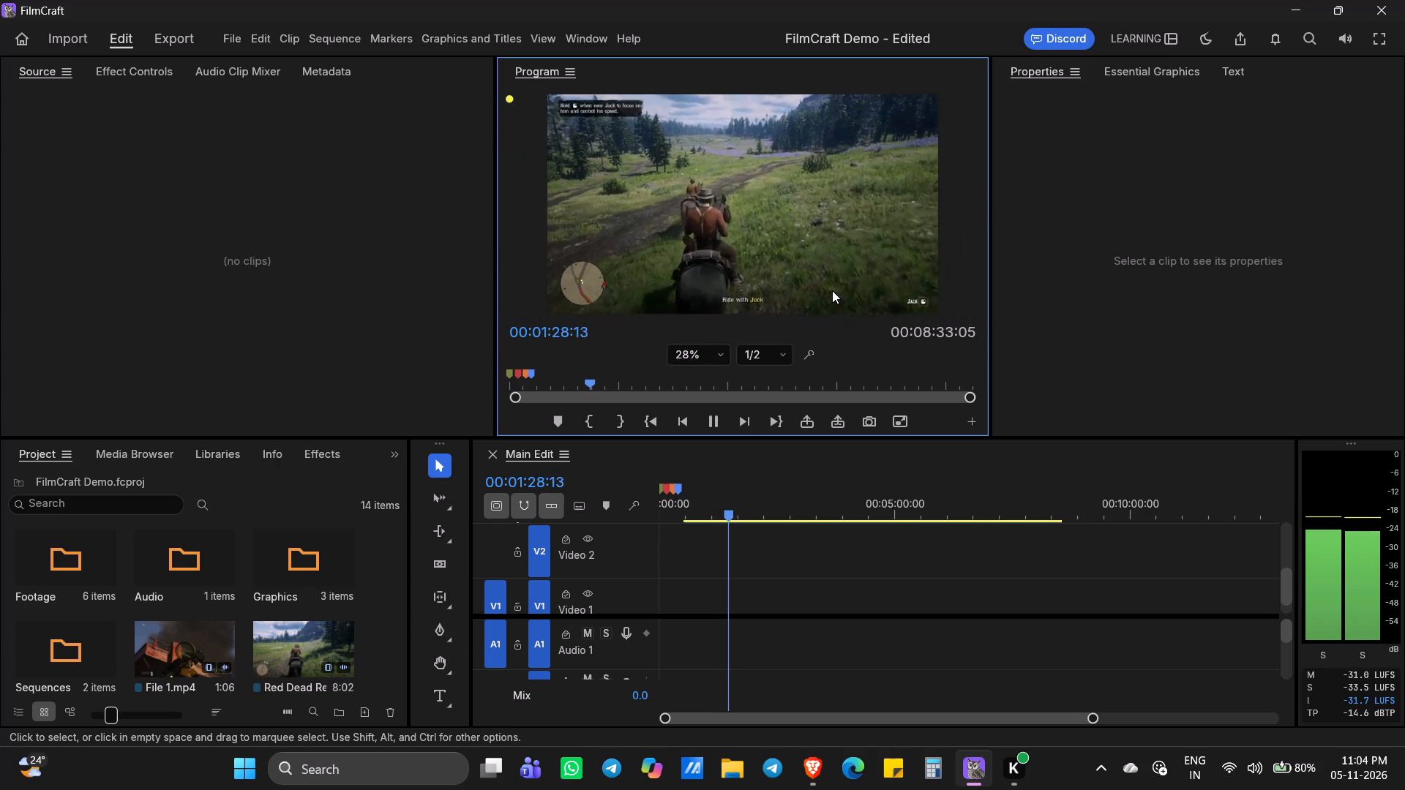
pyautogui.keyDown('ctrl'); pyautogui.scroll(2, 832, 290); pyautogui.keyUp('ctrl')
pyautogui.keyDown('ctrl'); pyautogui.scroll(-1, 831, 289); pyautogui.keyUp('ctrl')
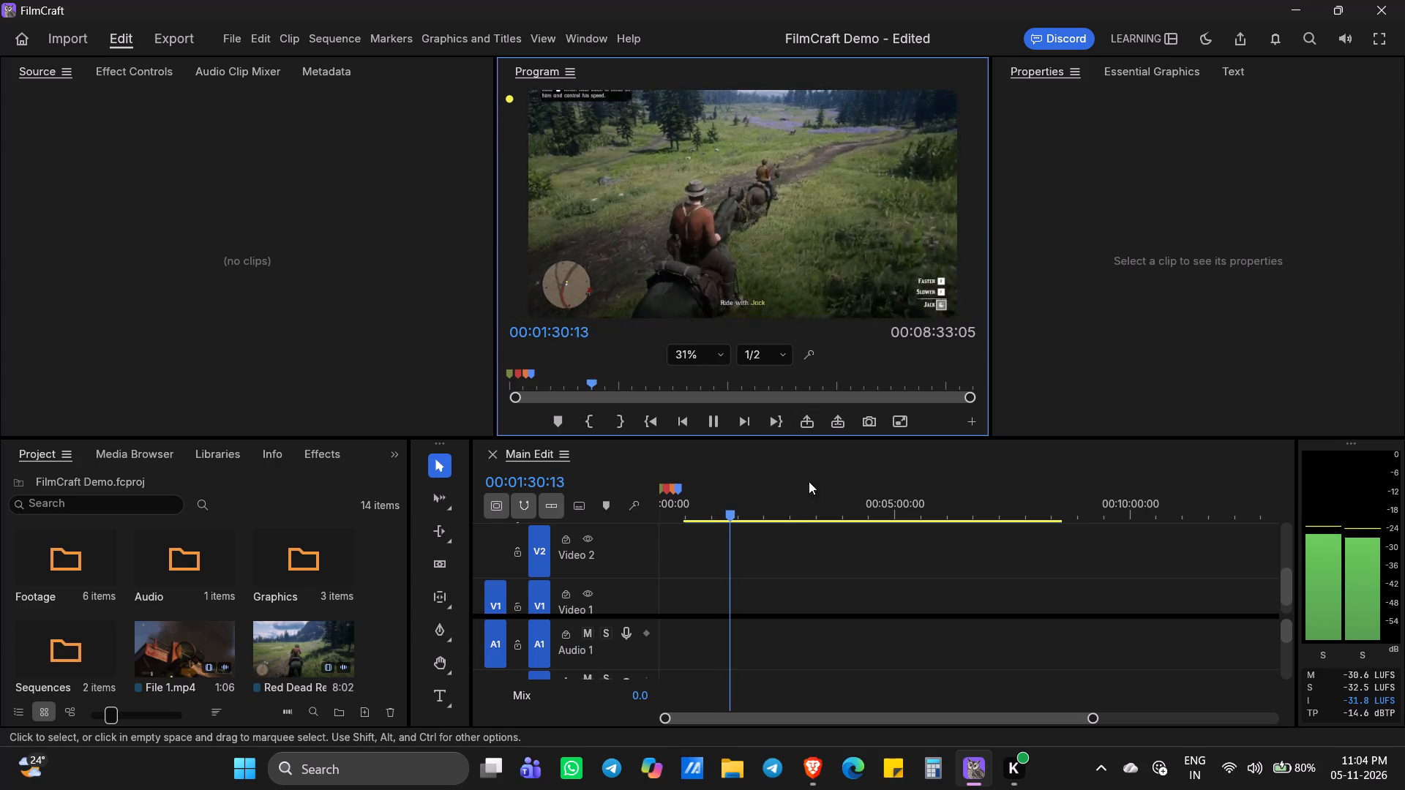
# Select the Red Dead Redemption 2 clip on the Video 3 track.
pyautogui.click(730, 530)
pyautogui.click(855, 550)
pyautogui.scroll(7, 817, 535)
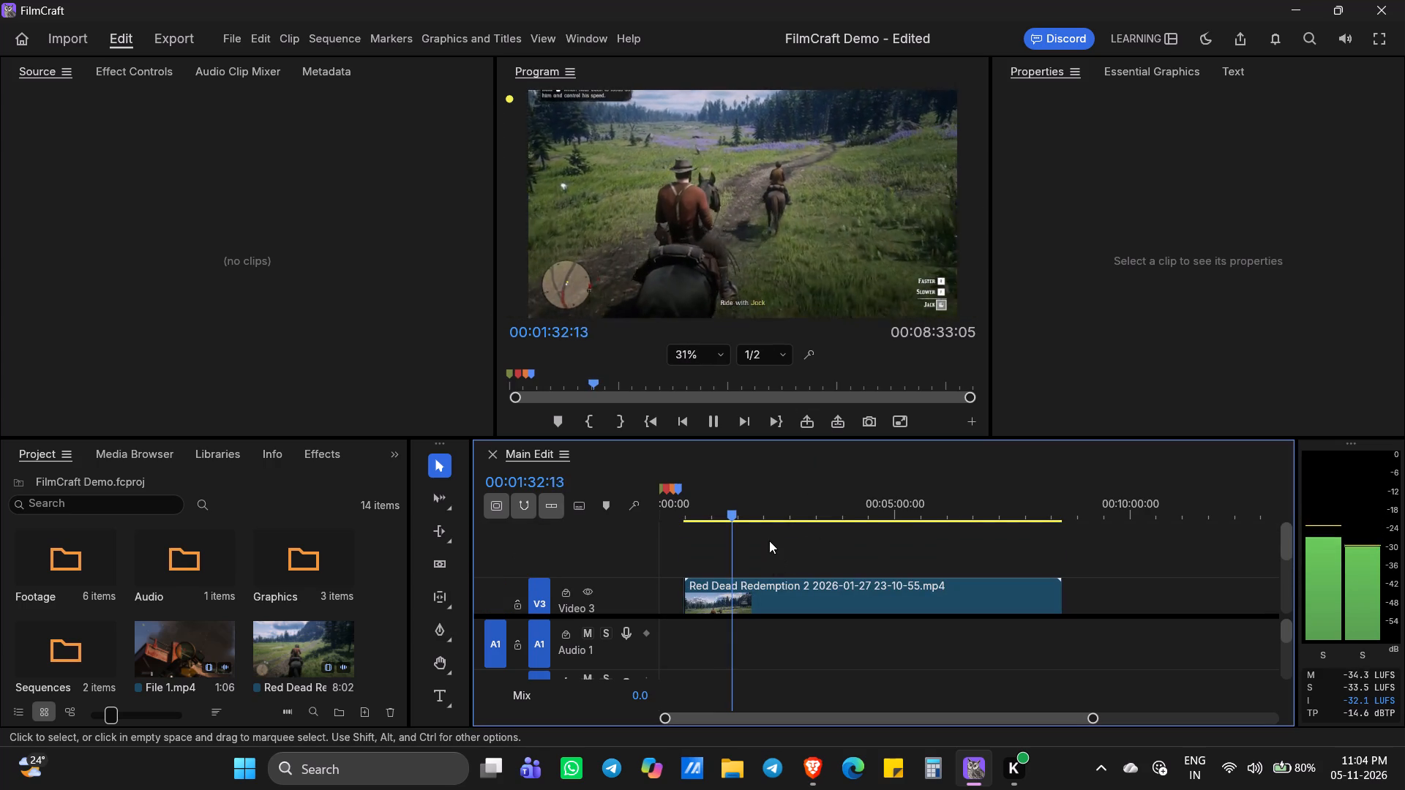
pyautogui.scroll(4, 769, 541)
pyautogui.keyDown('ctrl'); pyautogui.scroll(3, 791, 586); pyautogui.keyUp('ctrl')
pyautogui.click(1025, 583)
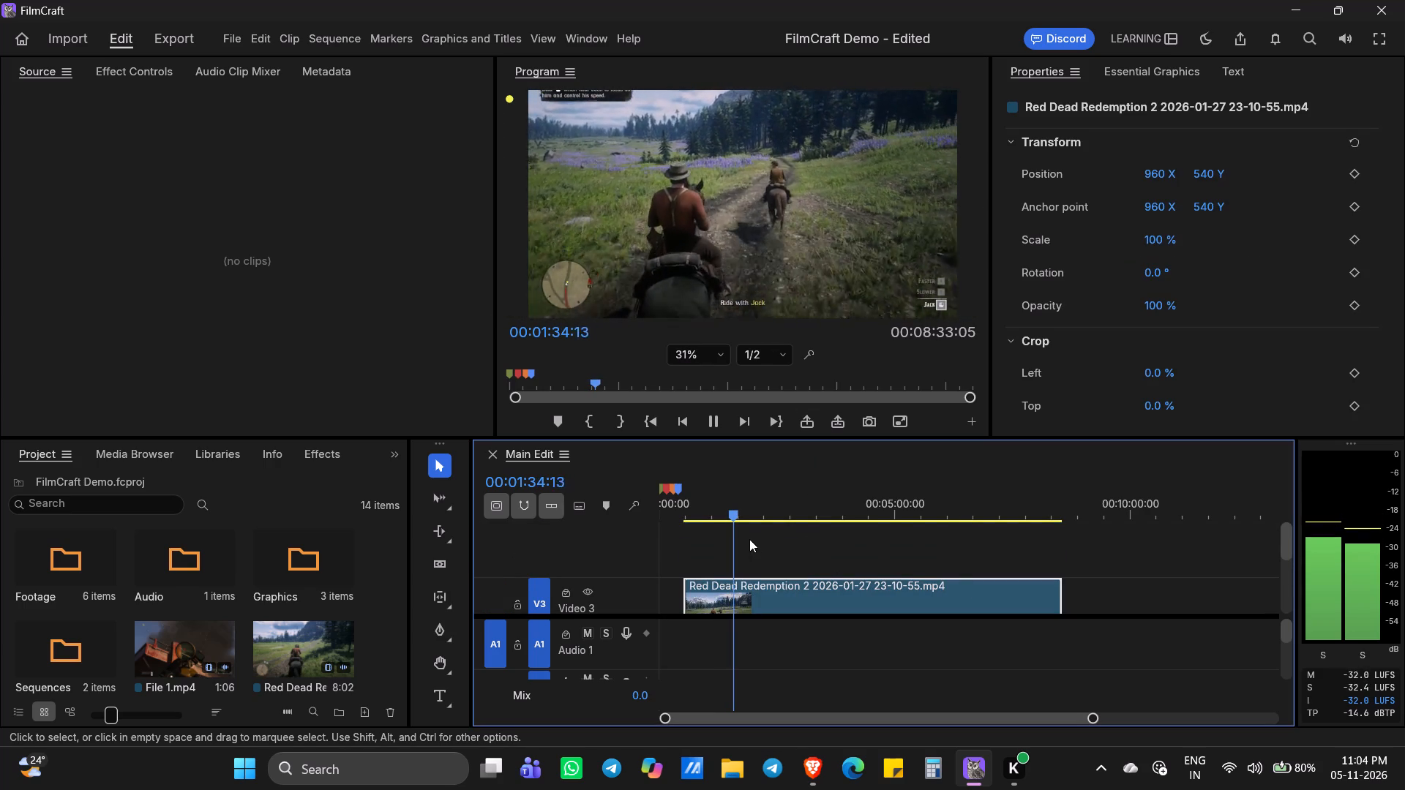
pyautogui.keyDown('ctrl'); pyautogui.scroll(6, 749, 539); pyautogui.keyUp('ctrl')
pyautogui.keyDown('shift'); pyautogui.scroll(4, 765, 497); pyautogui.keyUp('shift')
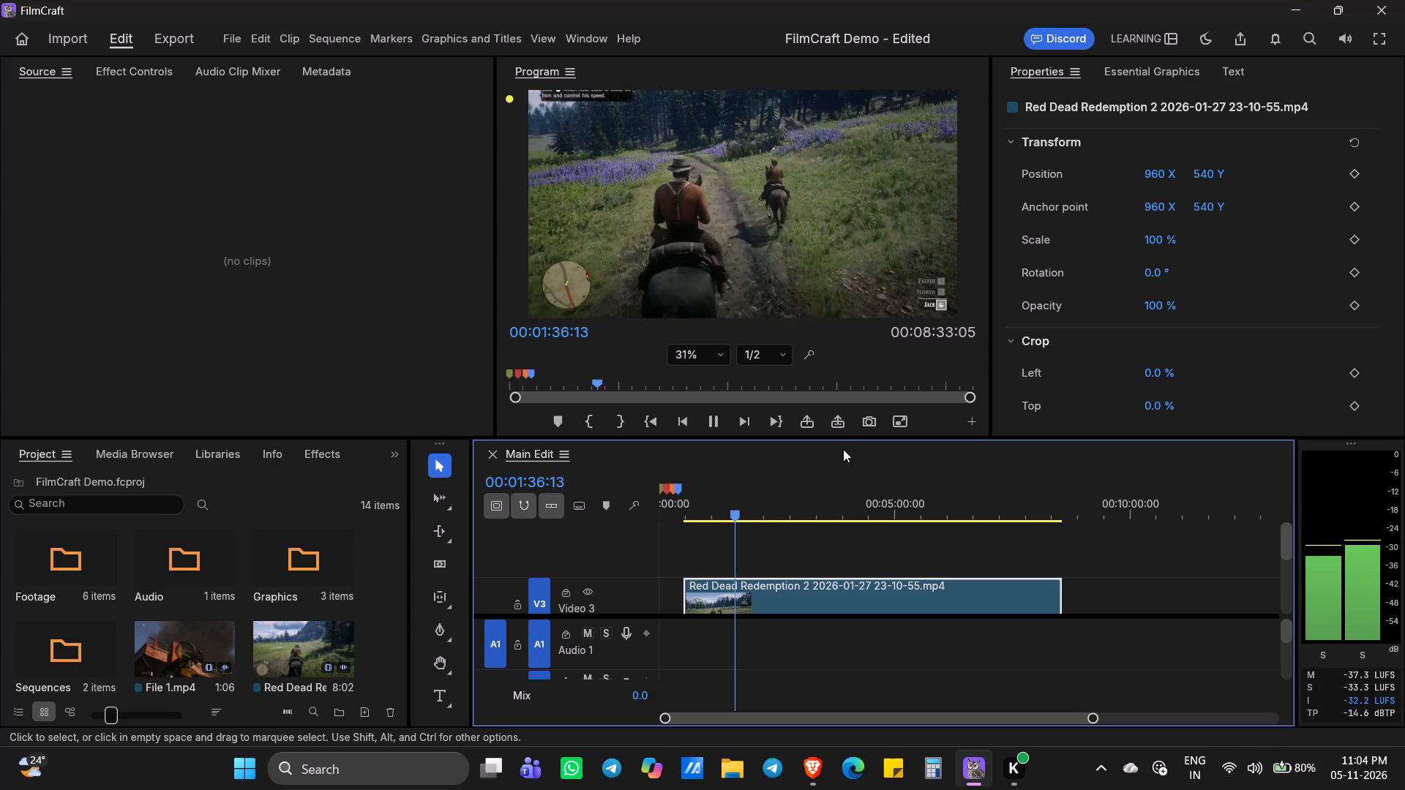
# Make the monitor panels slightly taller than the timeline area and zoom the program picture out to 28%.
pyautogui.moveTo(842, 444); pyautogui.dragTo(831, 383)
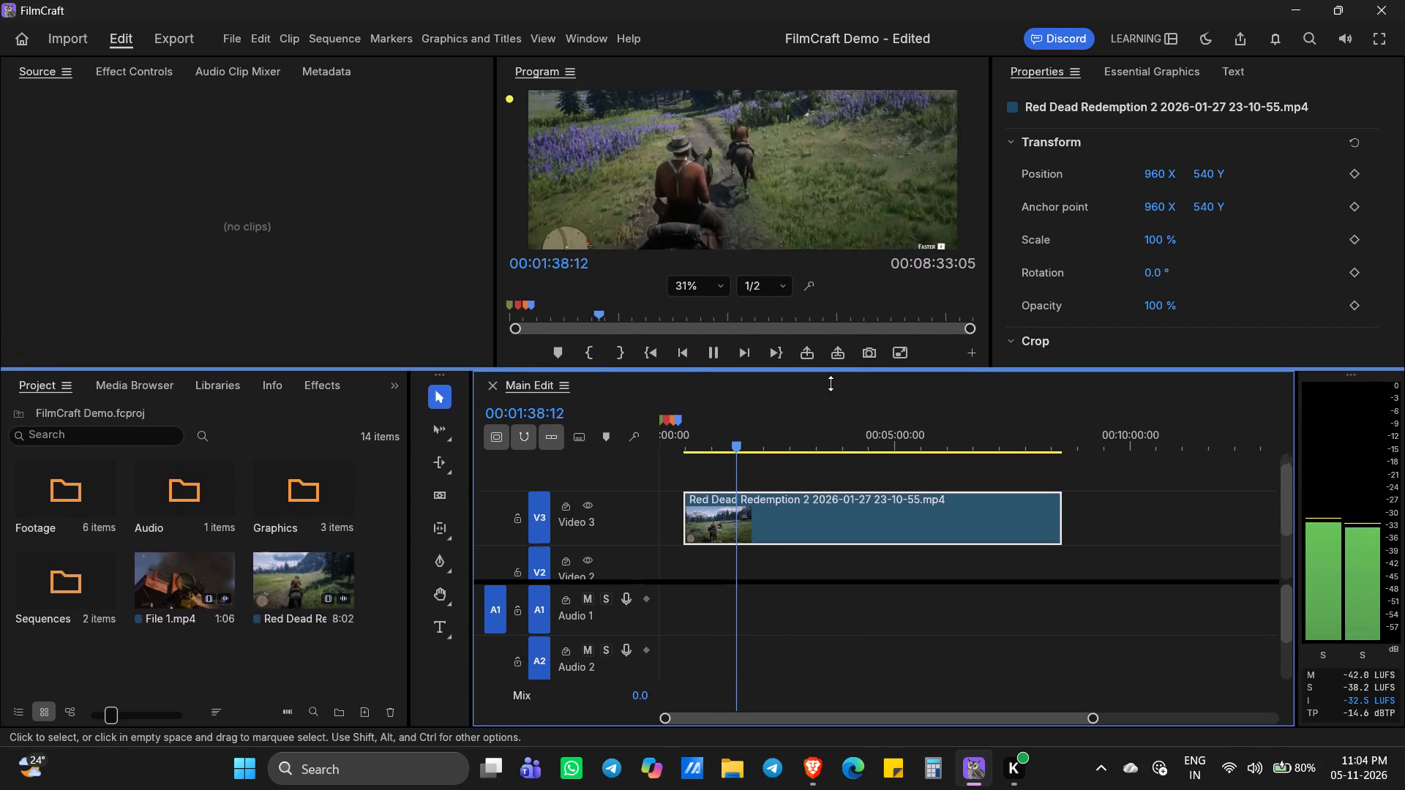
pyautogui.moveTo(831, 383); pyautogui.dragTo(820, 459)
pyautogui.keyDown('ctrl'); pyautogui.scroll(-1, 756, 271); pyautogui.keyUp('ctrl')
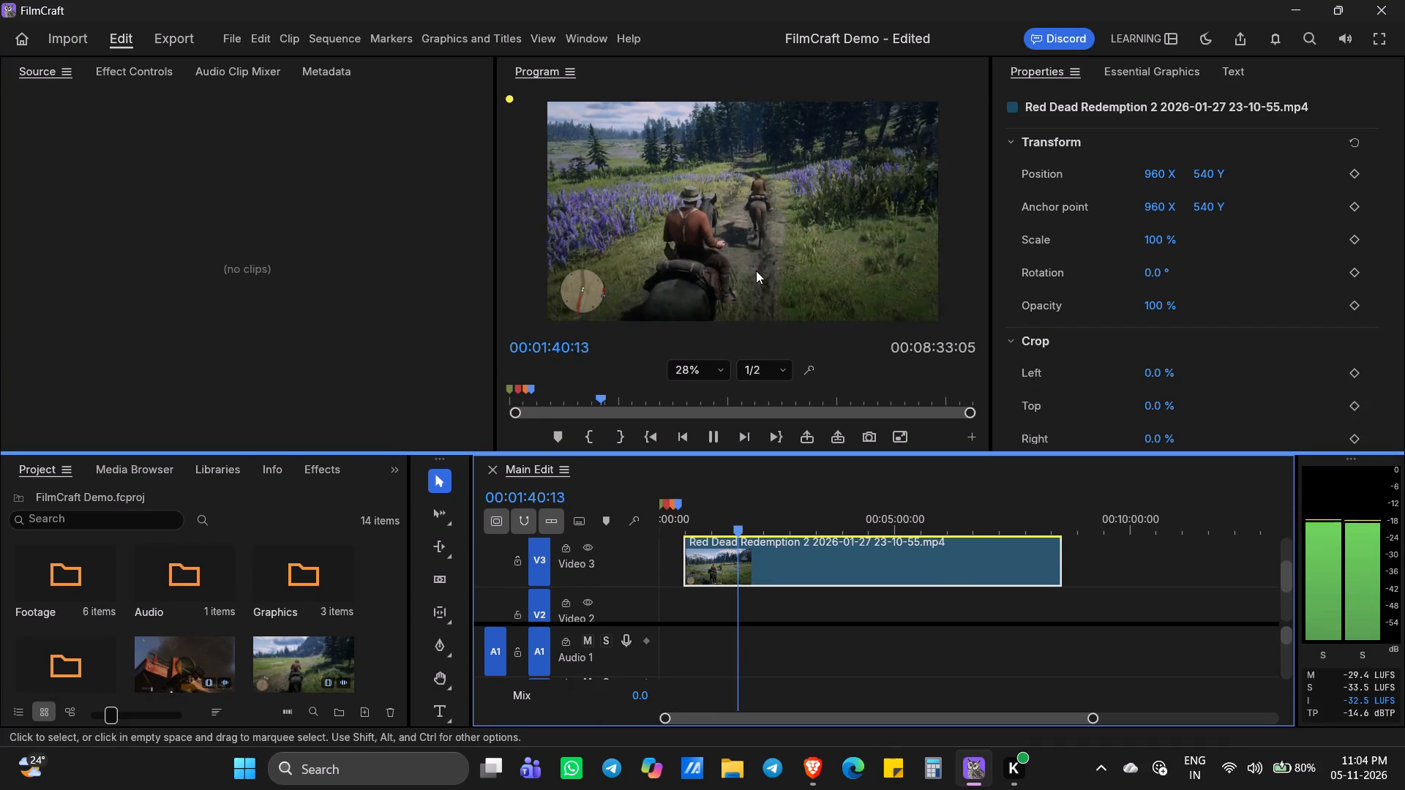
# Play the sequence from about 00:03:07 and split the Video 3 clip with the Razor at about 00:03:15.
pyautogui.click(822, 530)
pyautogui.click(841, 531)
pyautogui.click(858, 533)
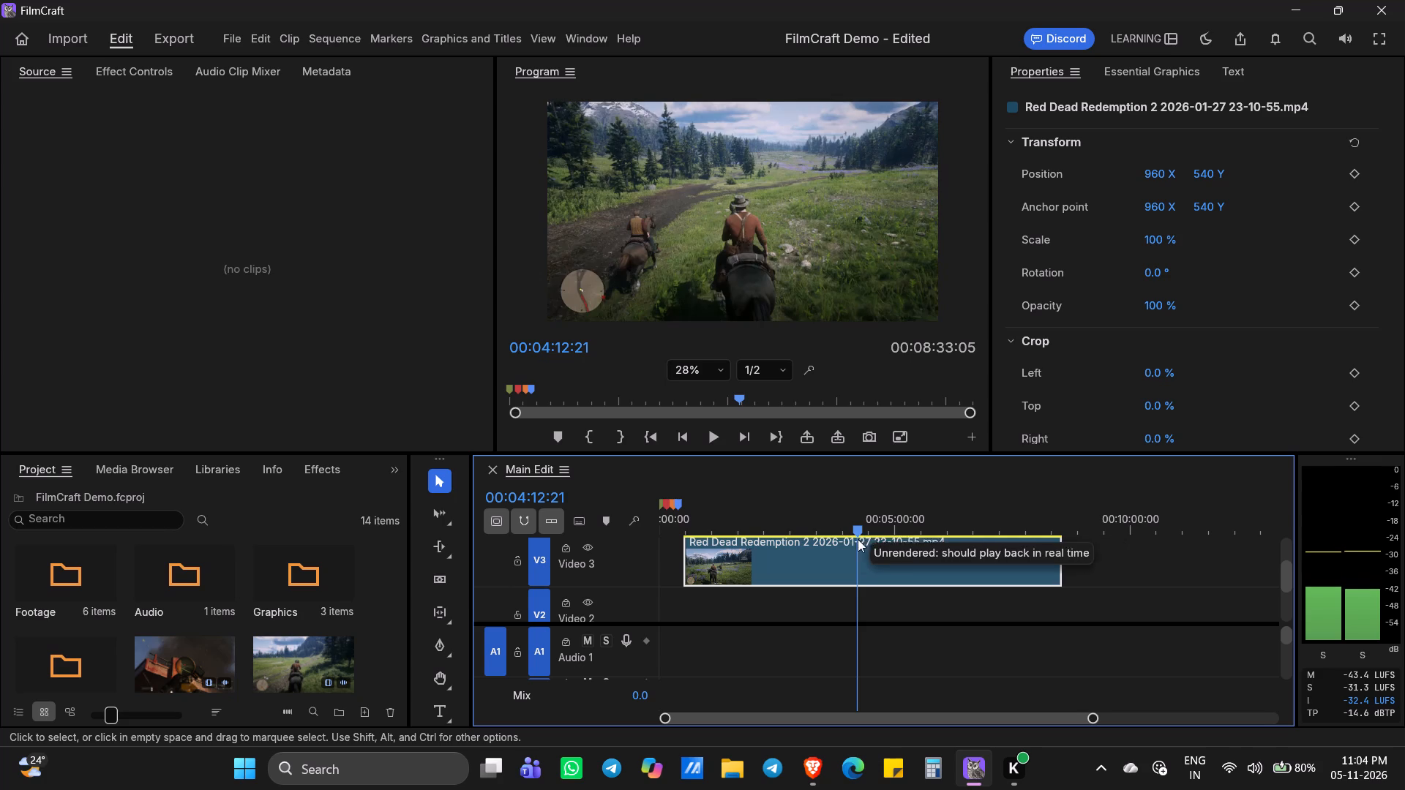
pyautogui.click(826, 535)
pyautogui.click(823, 533)
pyautogui.press('space')
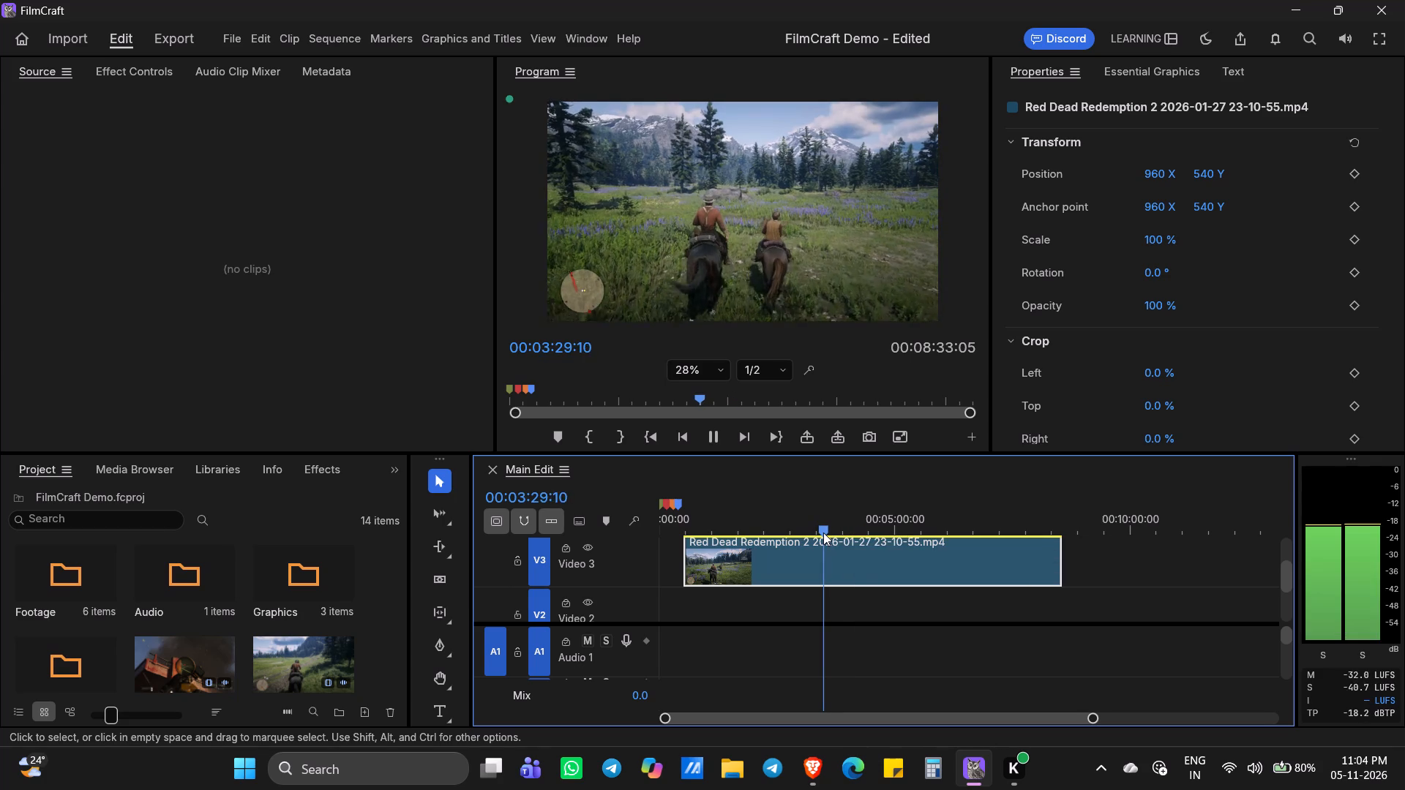
pyautogui.click(805, 535)
pyautogui.press('space')
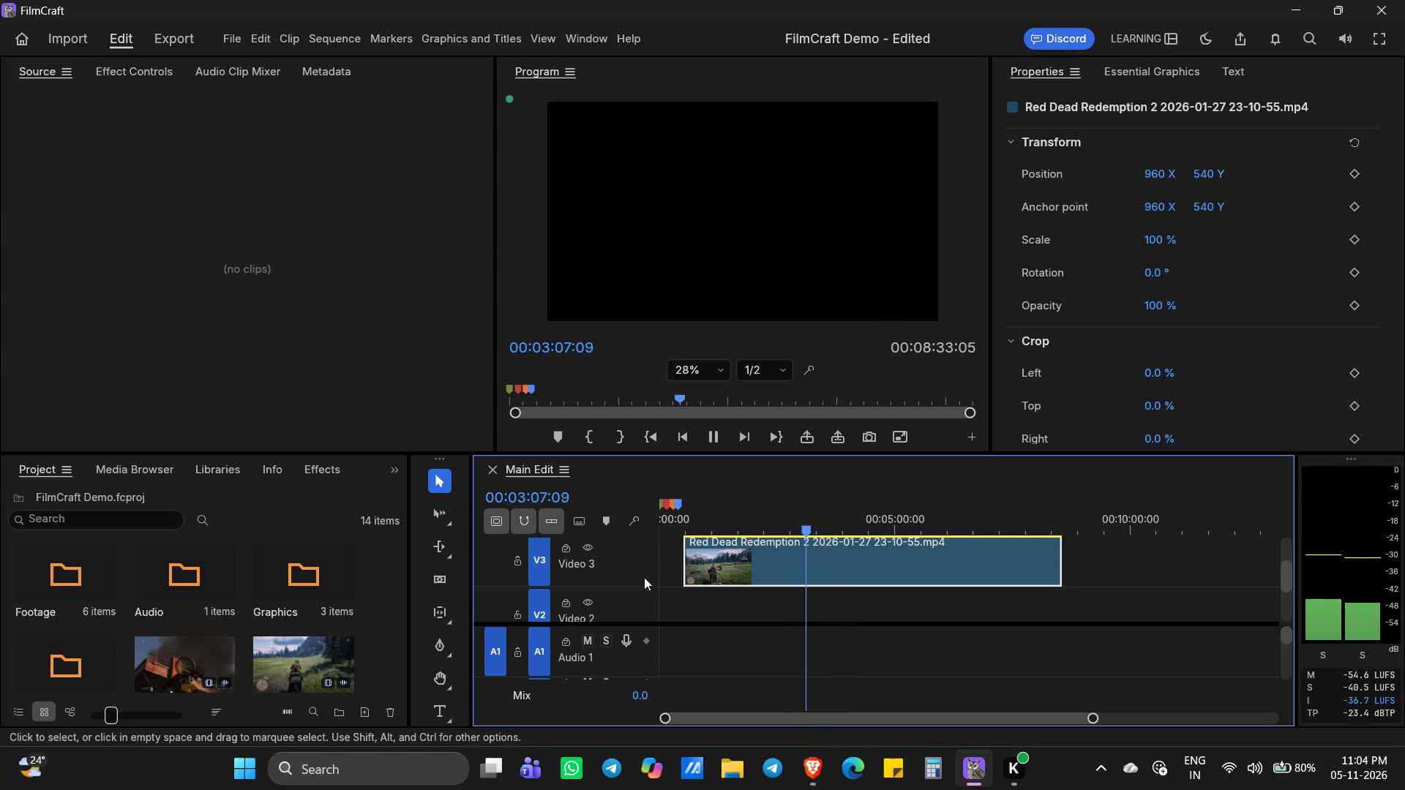
pyautogui.press('c')
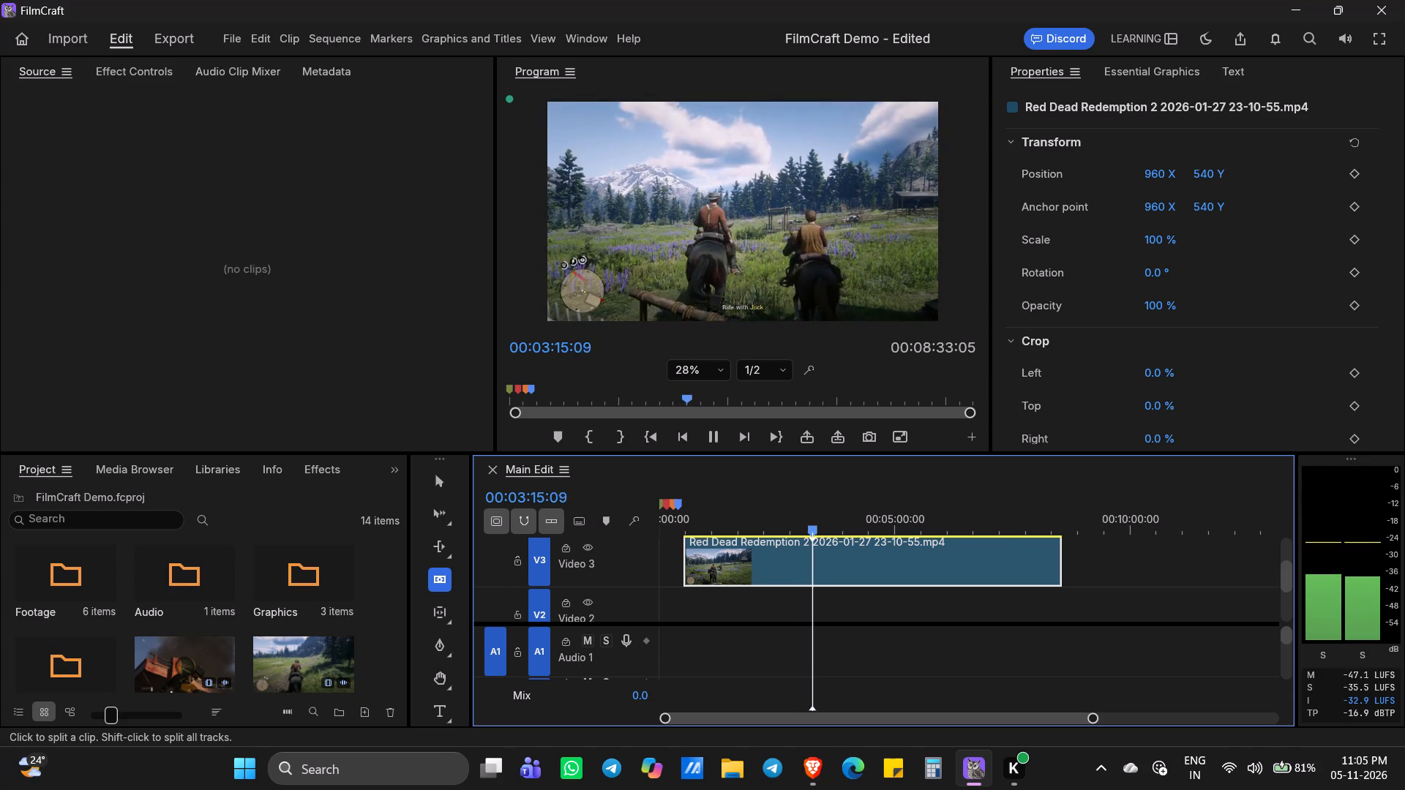
pyautogui.click(811, 575)
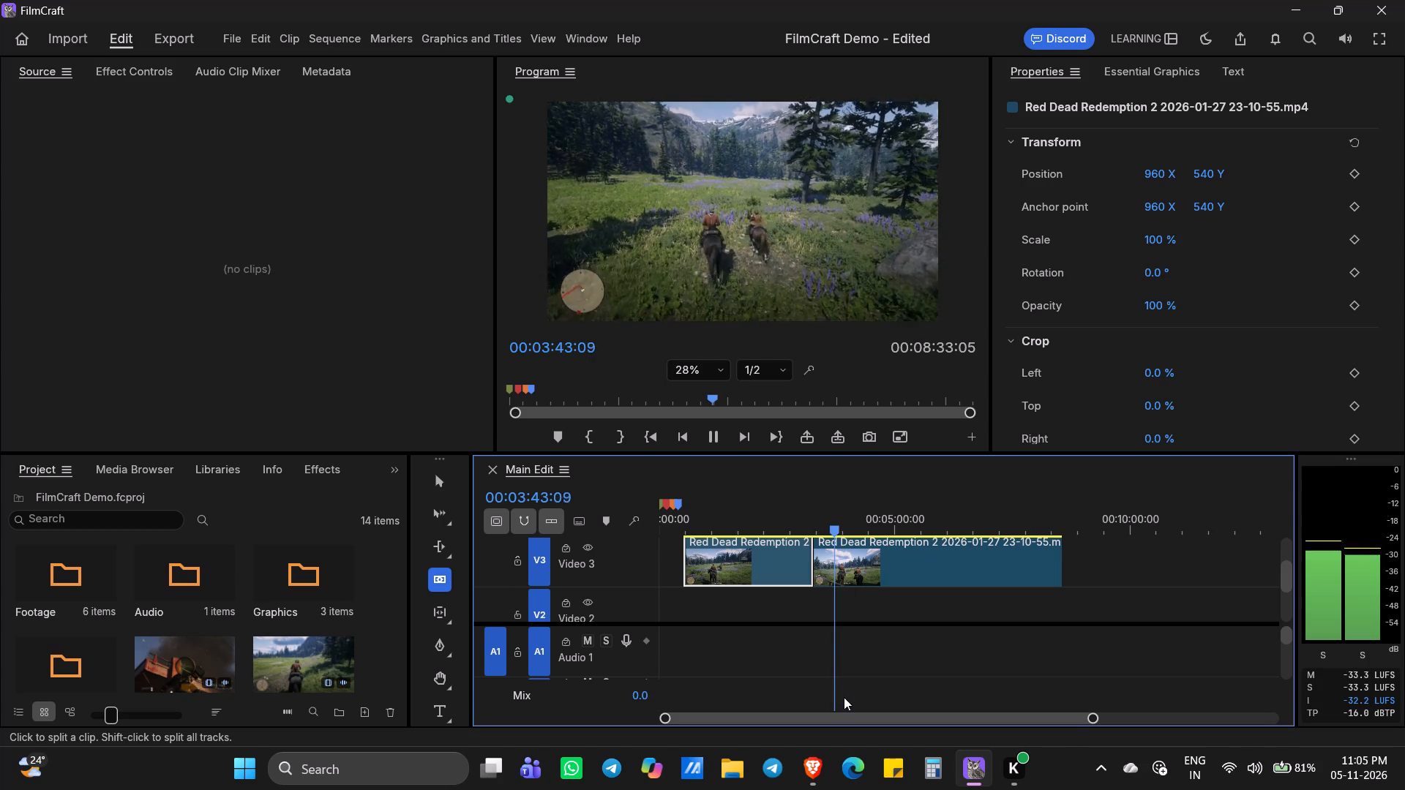
# Split the second Video 3 segment with the Razor at about 00:03:57, using an enlarged timeline scale.
pyautogui.moveTo(1091, 715); pyautogui.dragTo(854, 706)
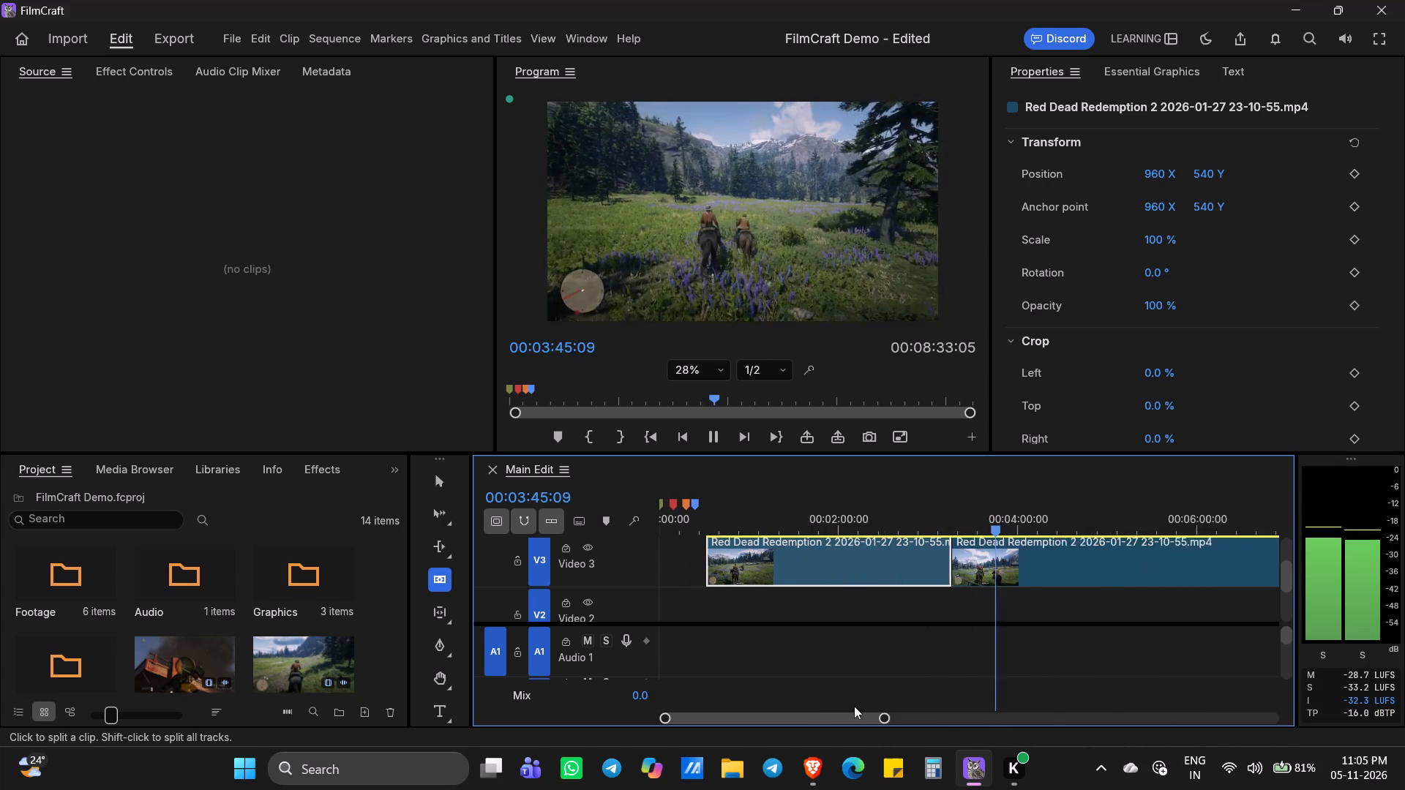
pyautogui.moveTo(854, 706); pyautogui.dragTo(828, 705)
pyautogui.keyDown('shift'); pyautogui.scroll(-6, 929, 631); pyautogui.keyUp('shift')
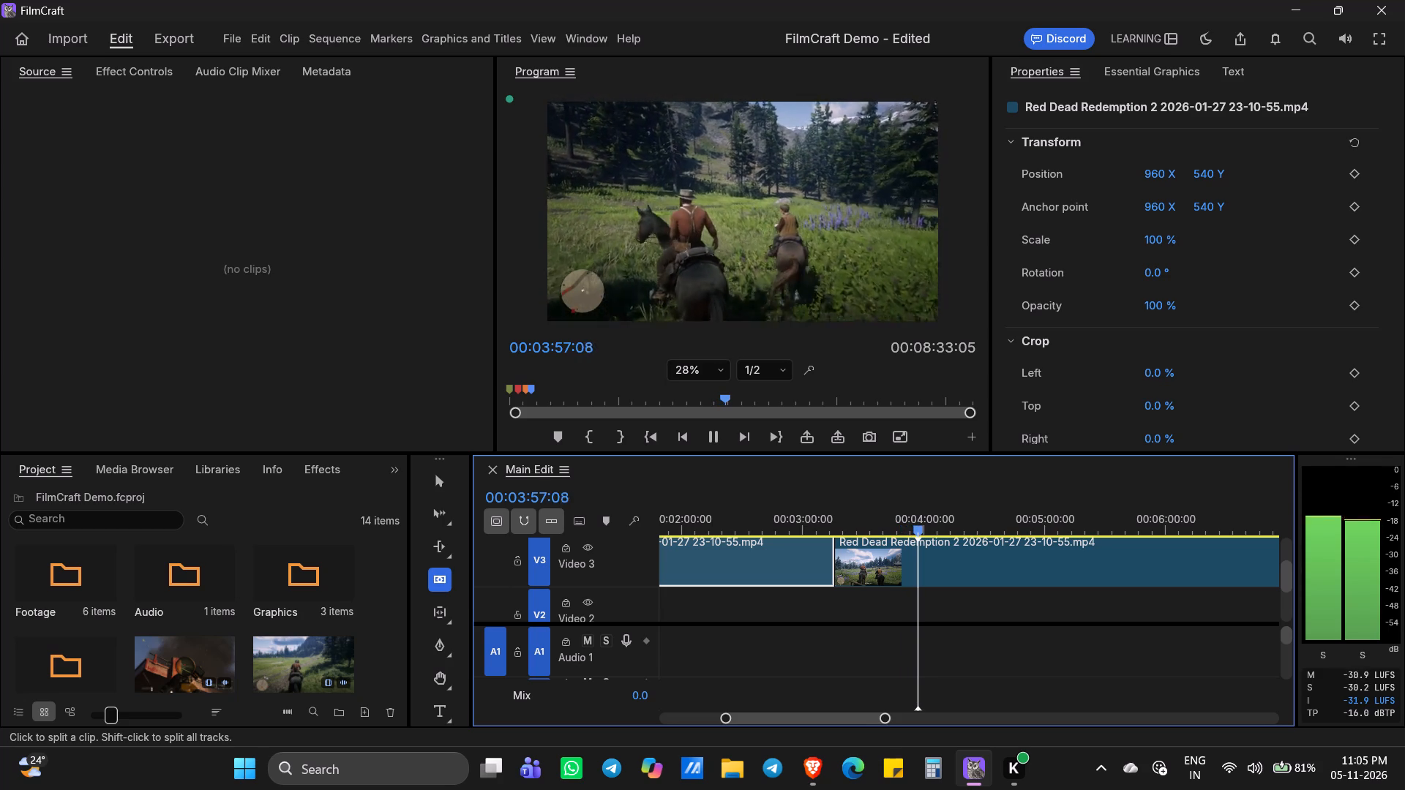
pyautogui.click(920, 576)
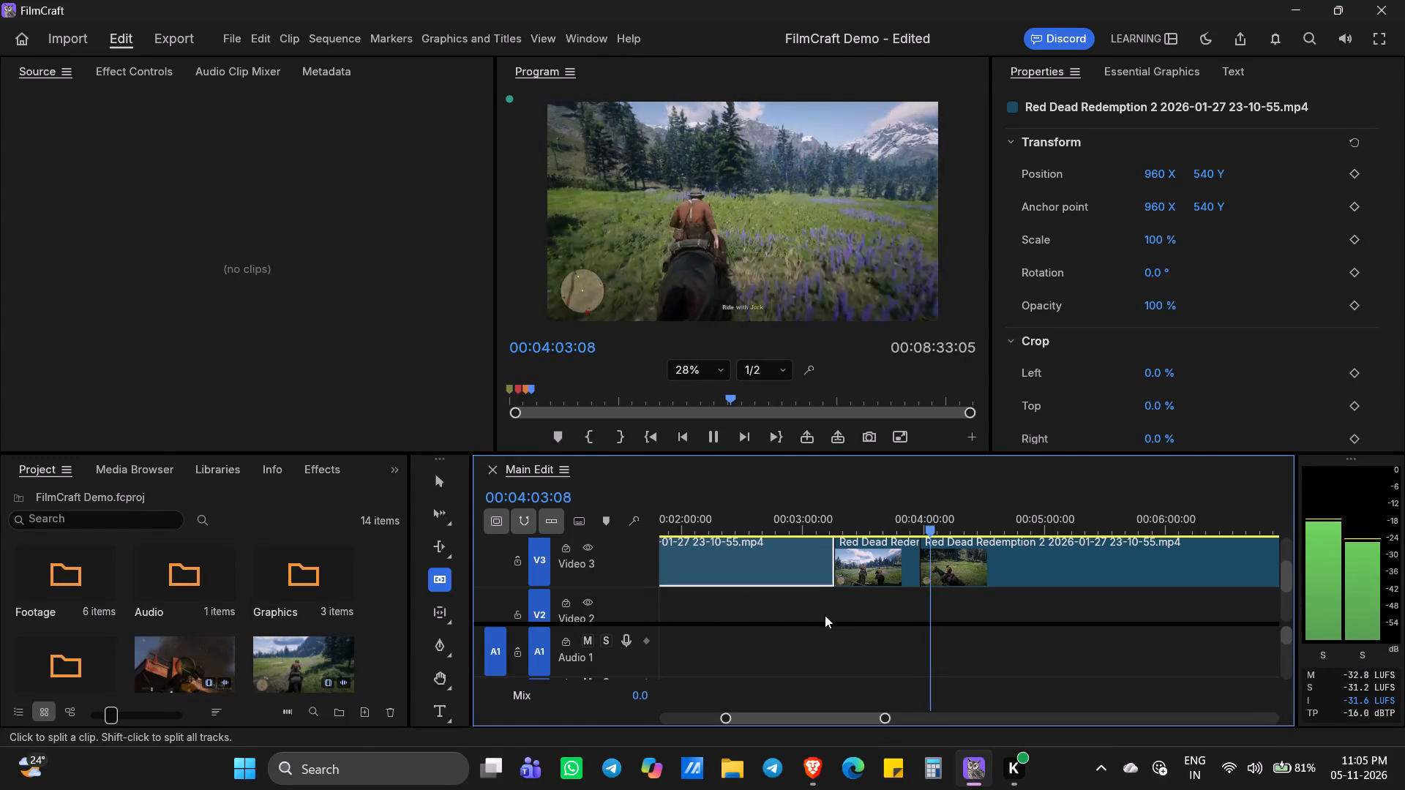
# Shift the middle and last Video 3 segments together about 6 seconds earlier with the Track Select Forward tool.
pyautogui.press('a')
pyautogui.click(867, 579)
pyautogui.moveTo(870, 572); pyautogui.dragTo(853, 552)
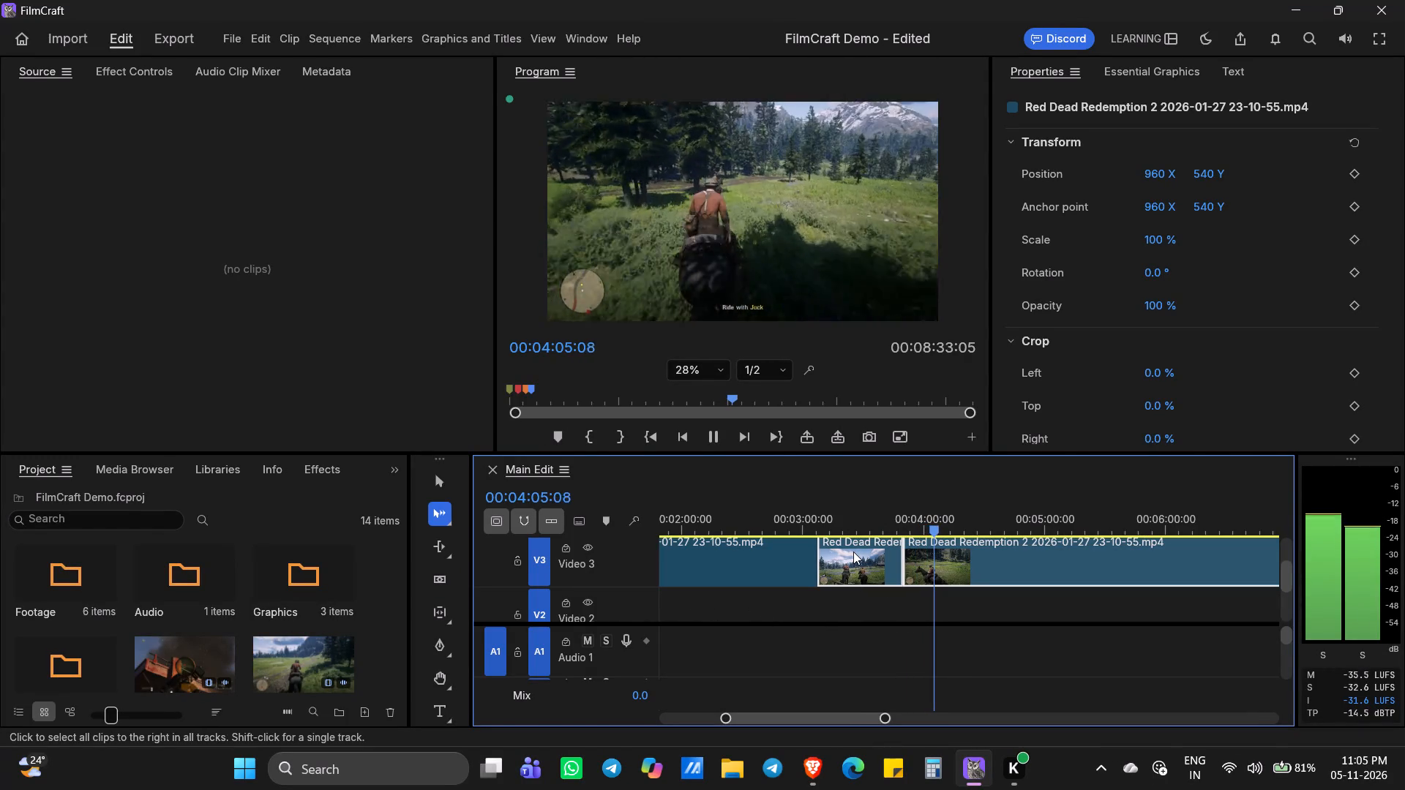
pyautogui.moveTo(853, 552); pyautogui.dragTo(858, 554)
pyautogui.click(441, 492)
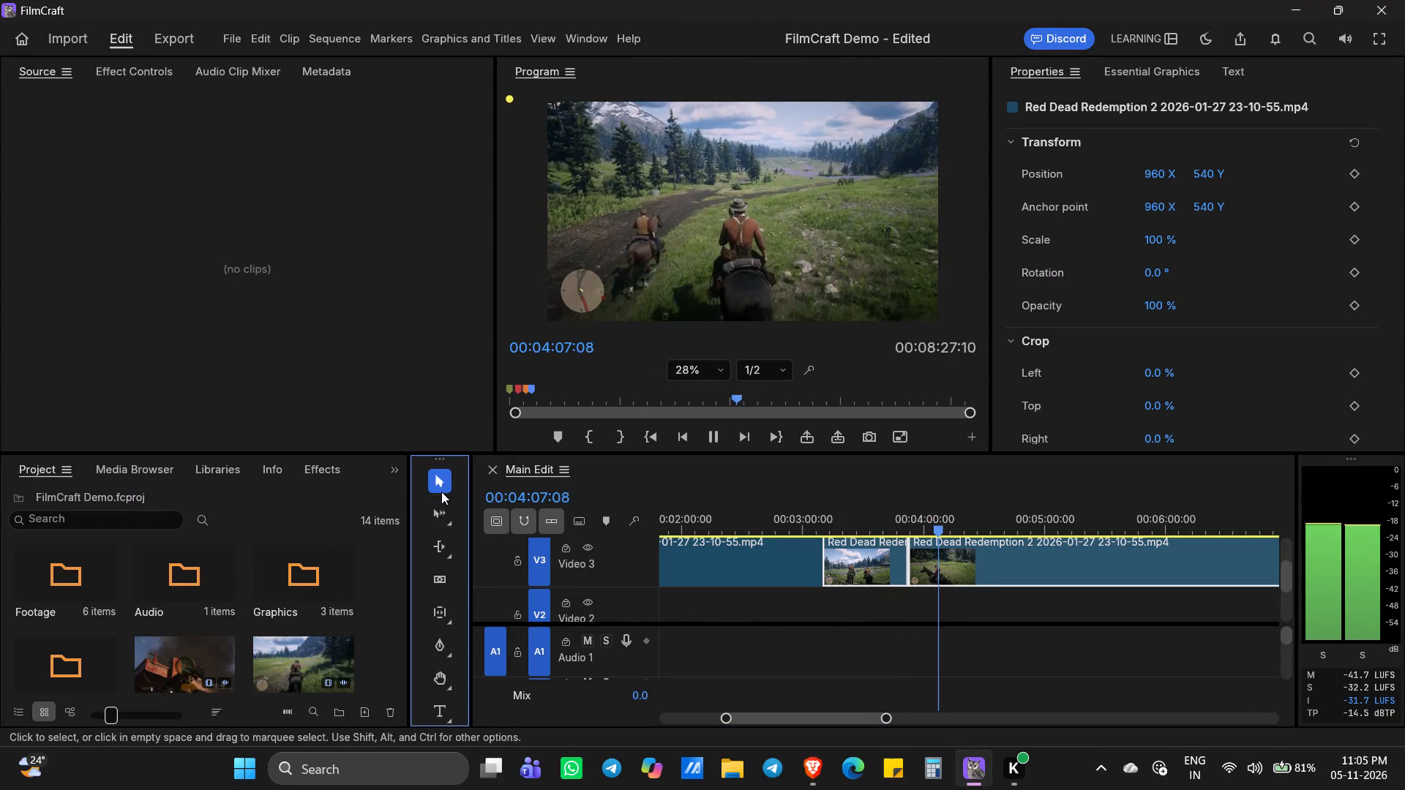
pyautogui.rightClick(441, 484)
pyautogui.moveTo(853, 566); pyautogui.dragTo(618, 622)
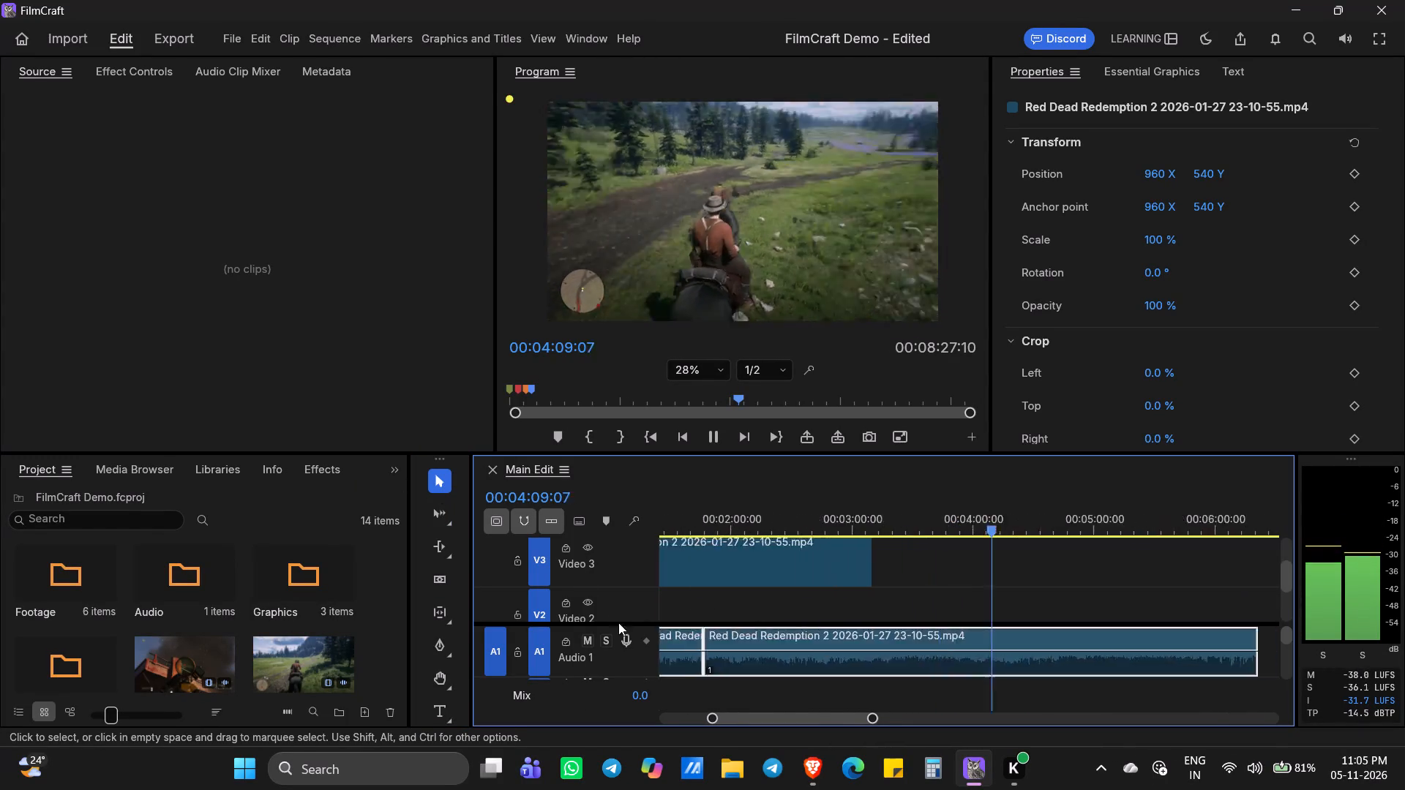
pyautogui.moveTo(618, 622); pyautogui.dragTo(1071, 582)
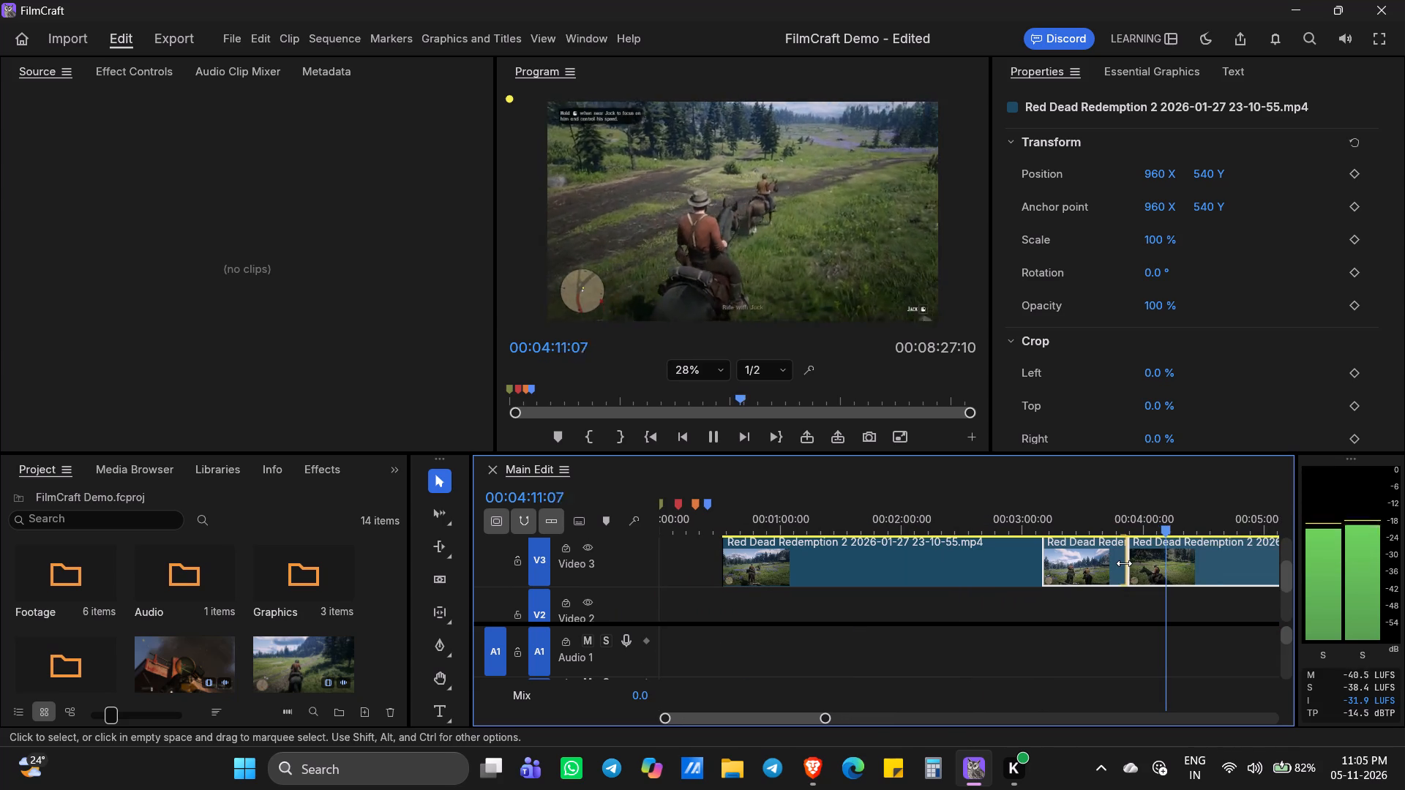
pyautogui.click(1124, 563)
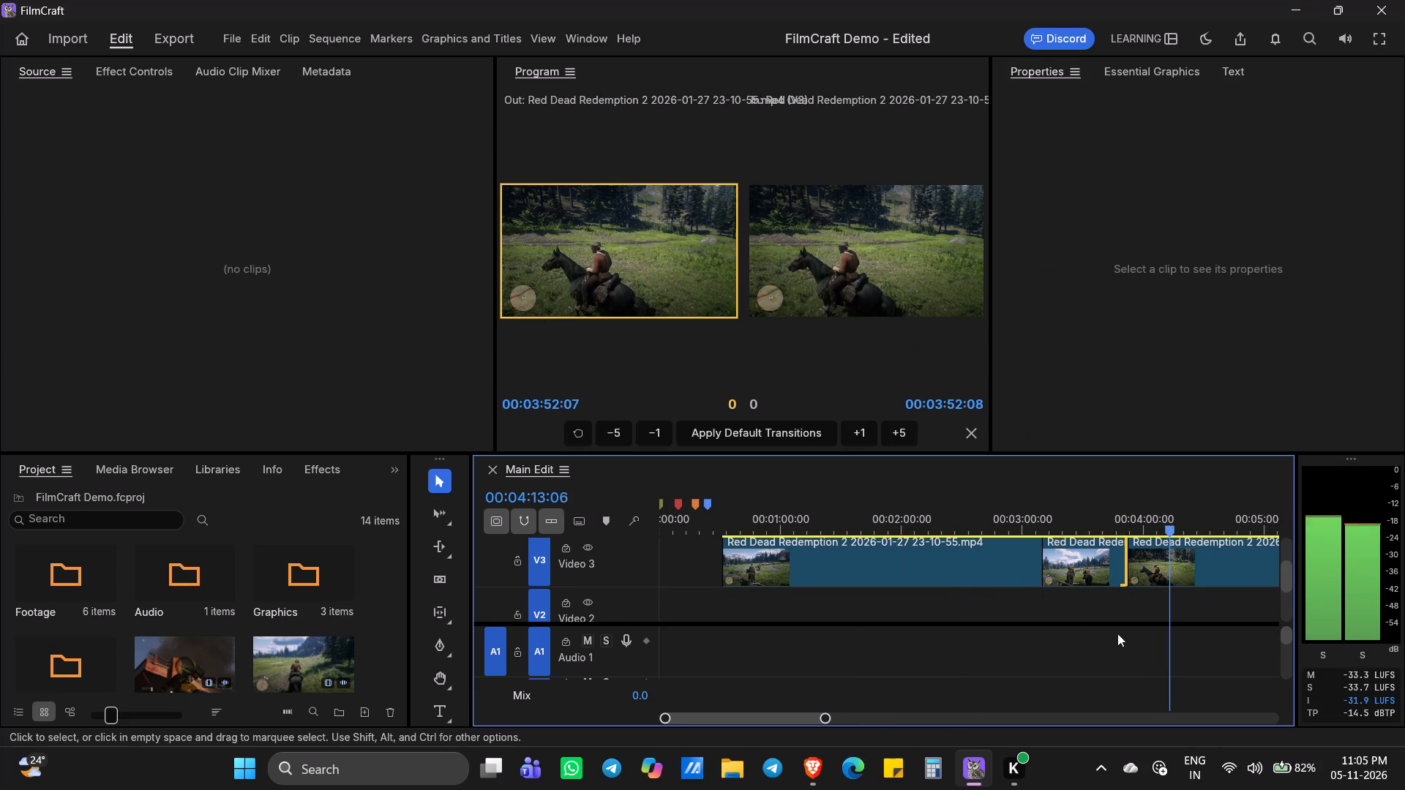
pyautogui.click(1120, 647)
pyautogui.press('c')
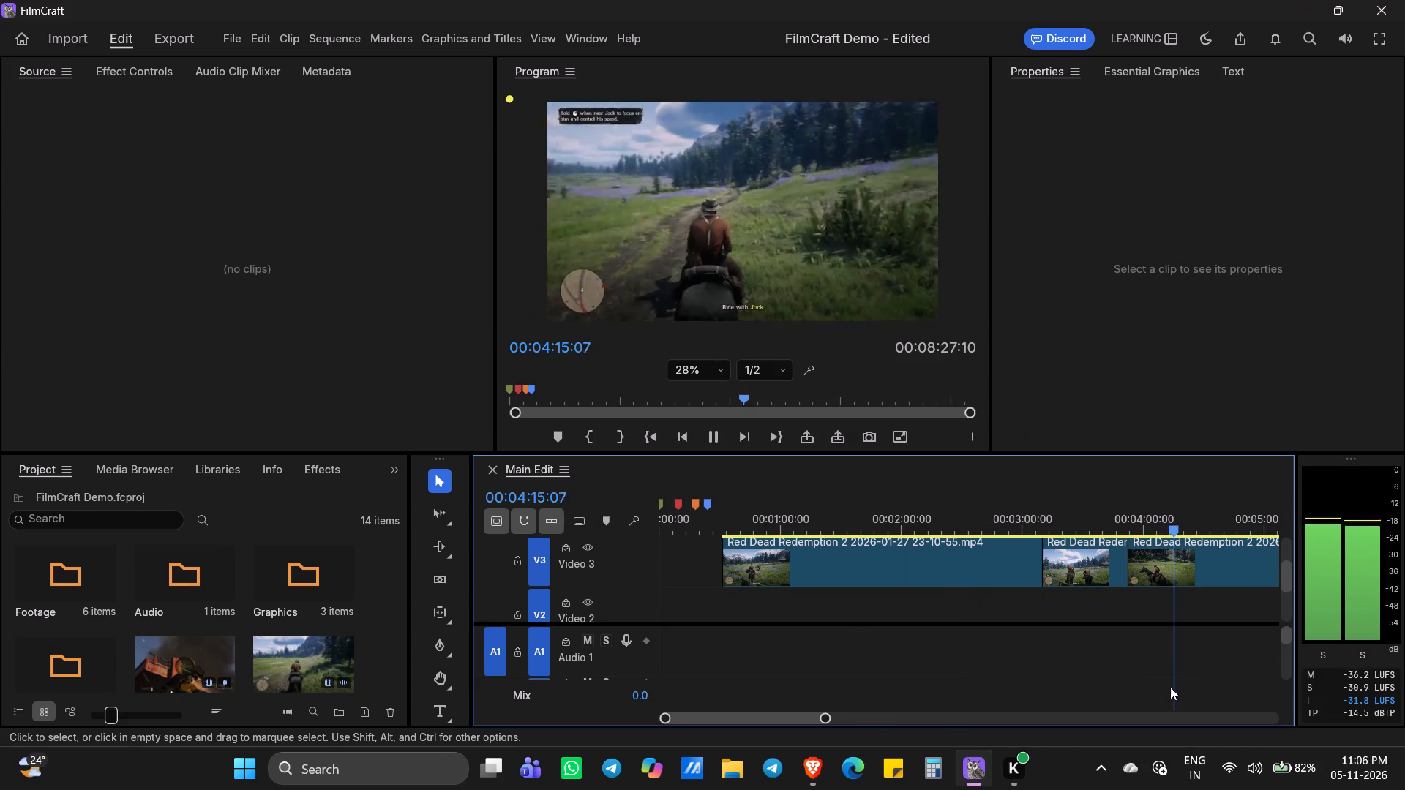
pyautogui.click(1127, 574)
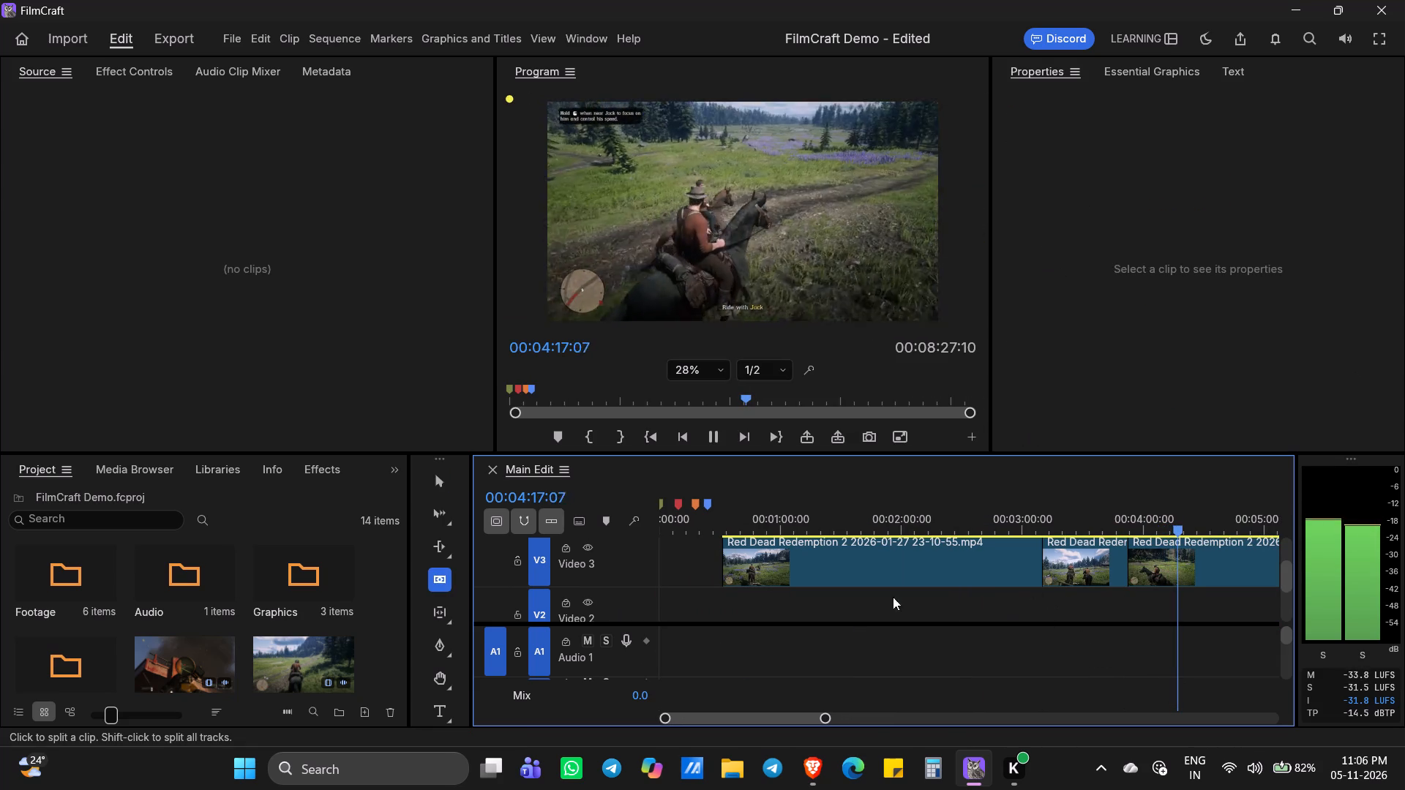
# Move only the short middle segment from Video 3 to the very start of the Video 2 track.
pyautogui.click(427, 488)
pyautogui.click(1090, 589)
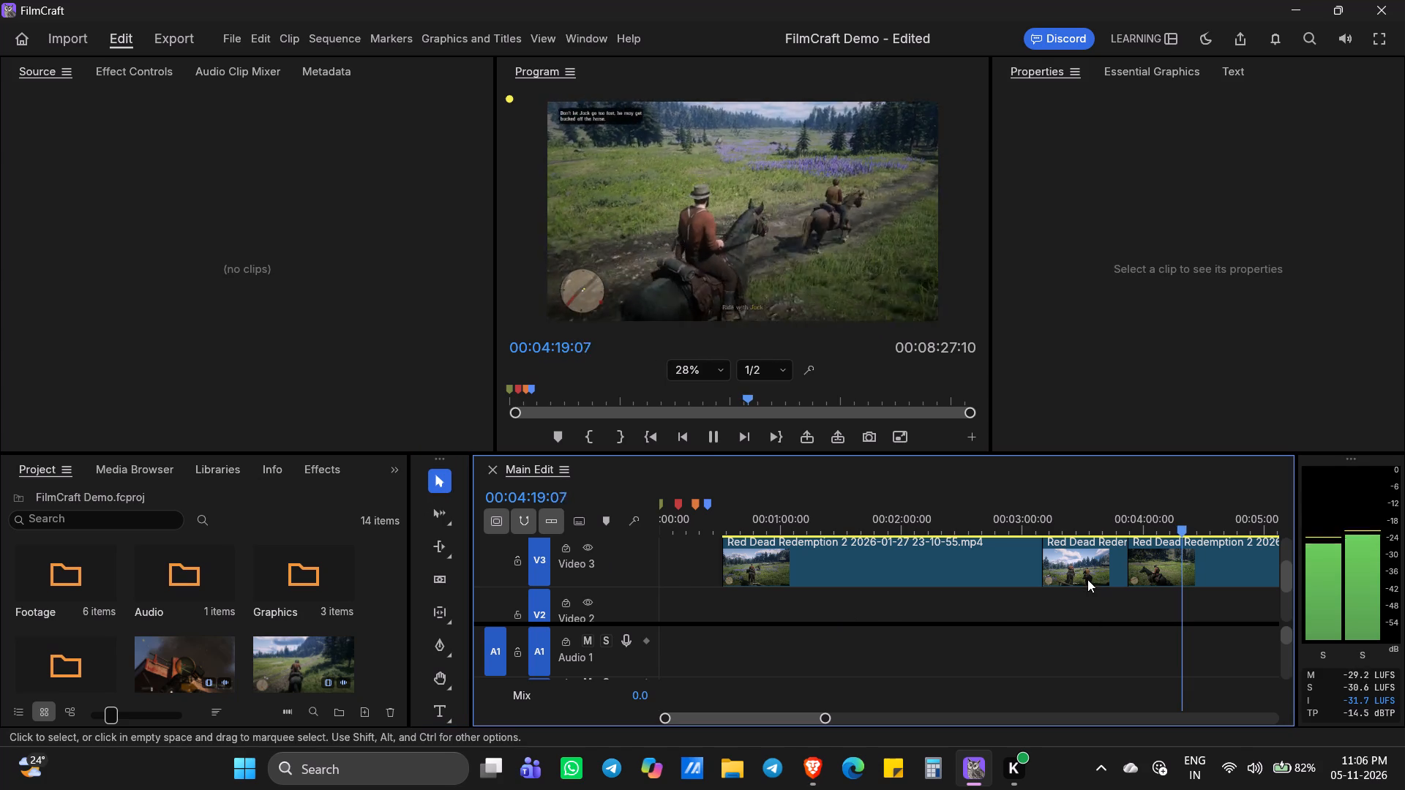
pyautogui.click(1085, 571)
pyautogui.moveTo(1084, 565); pyautogui.dragTo(730, 460)
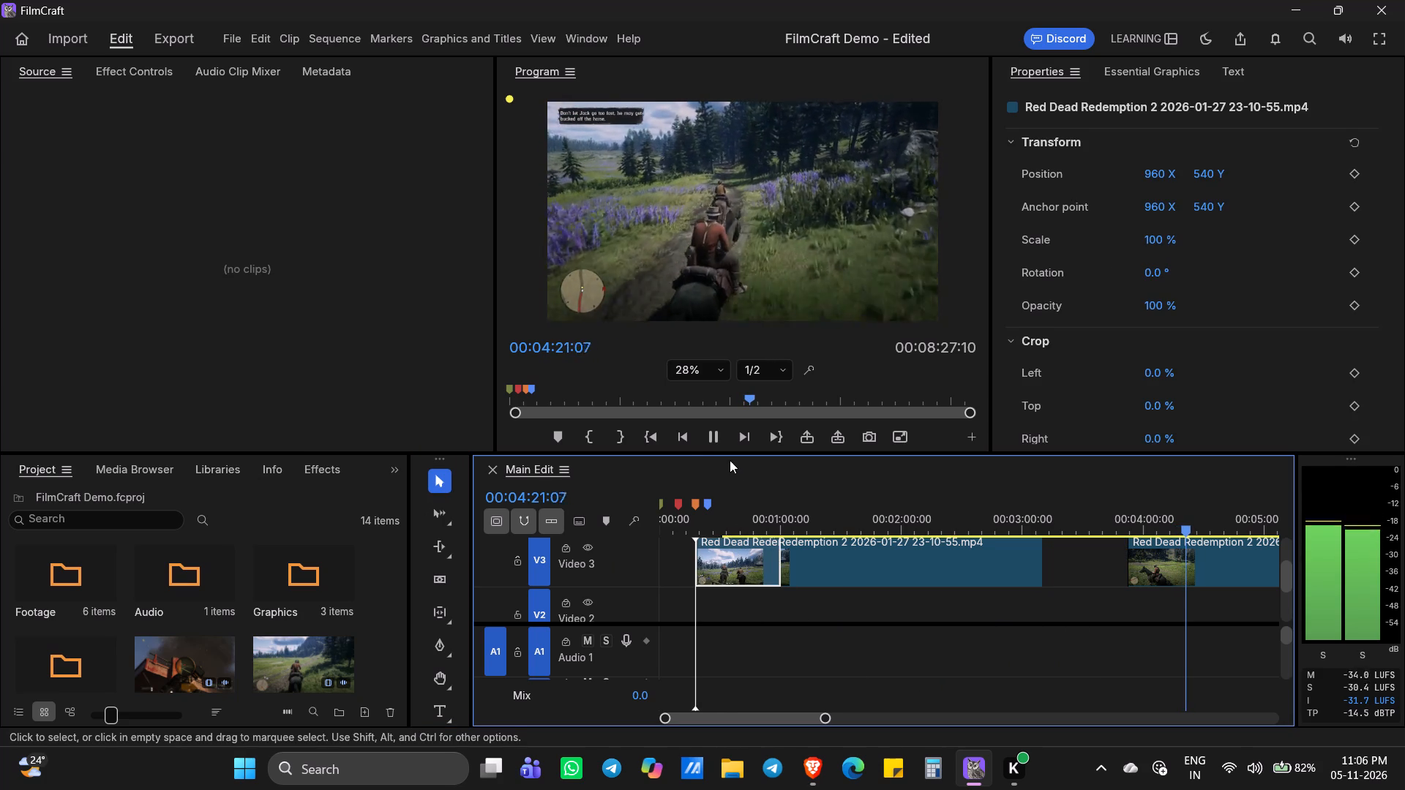
pyautogui.moveTo(730, 460); pyautogui.dragTo(717, 489)
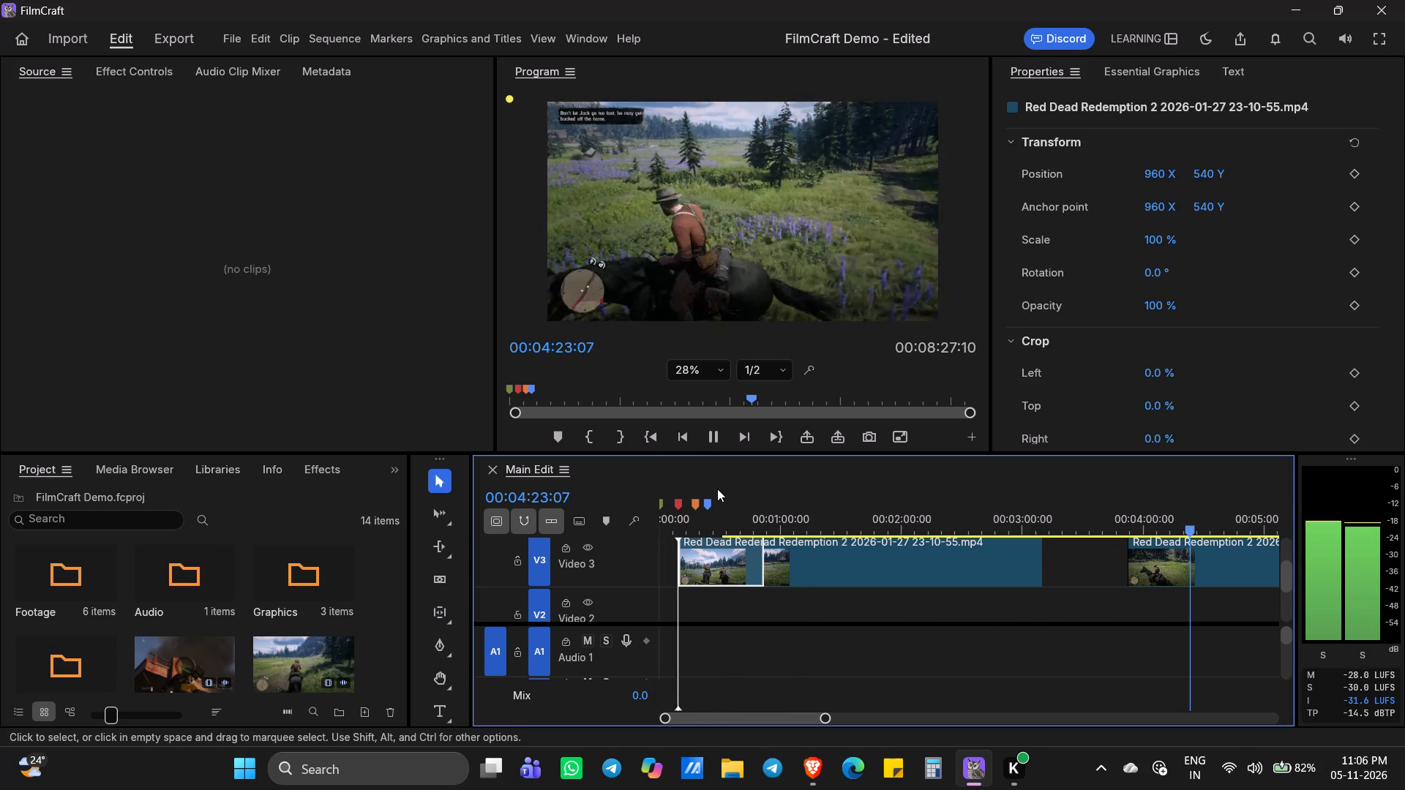
pyautogui.moveTo(717, 489); pyautogui.dragTo(694, 599)
pyautogui.scroll(-2, 714, 530)
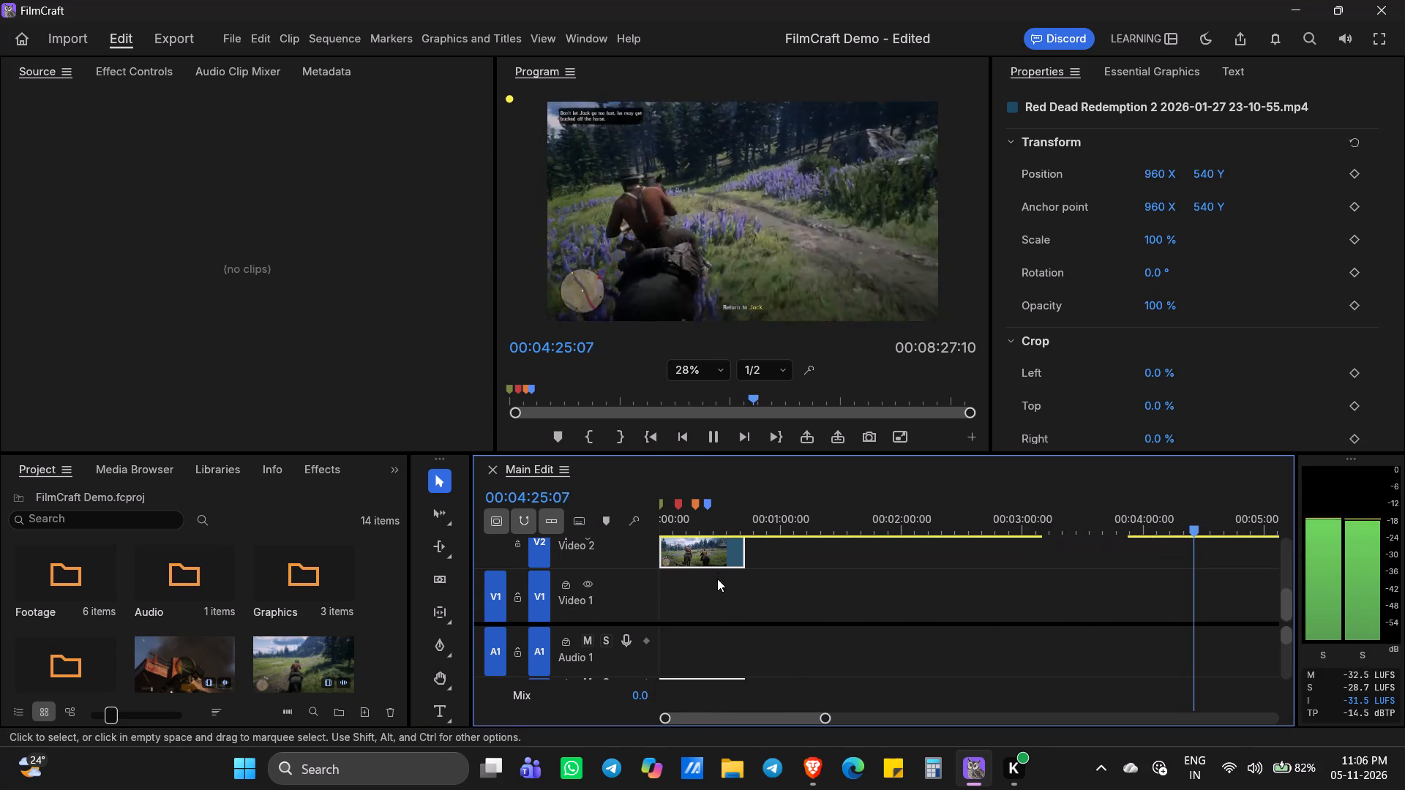
pyautogui.scroll(1, 711, 561)
# Stop the sequence playback.
pyautogui.click(691, 249)
pyautogui.click(720, 434)
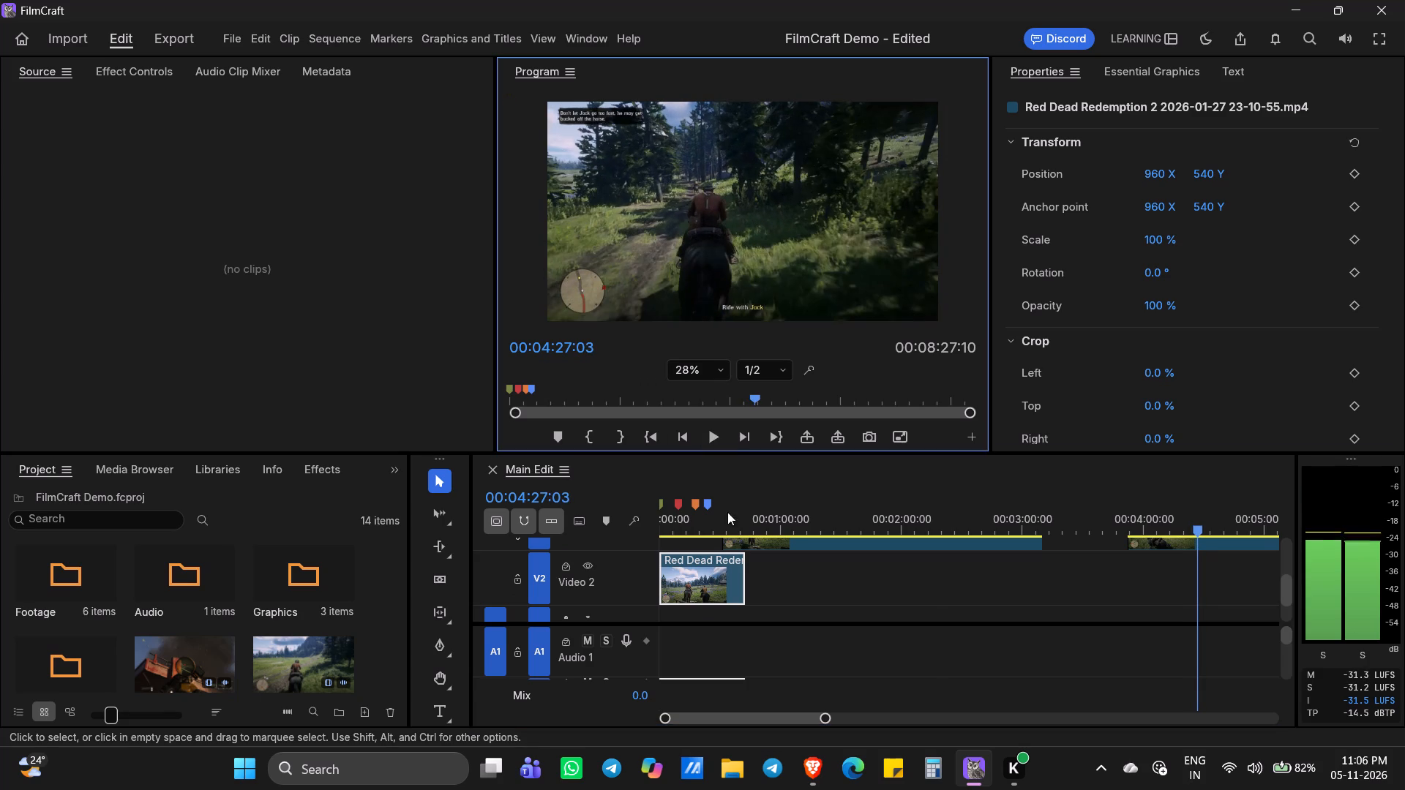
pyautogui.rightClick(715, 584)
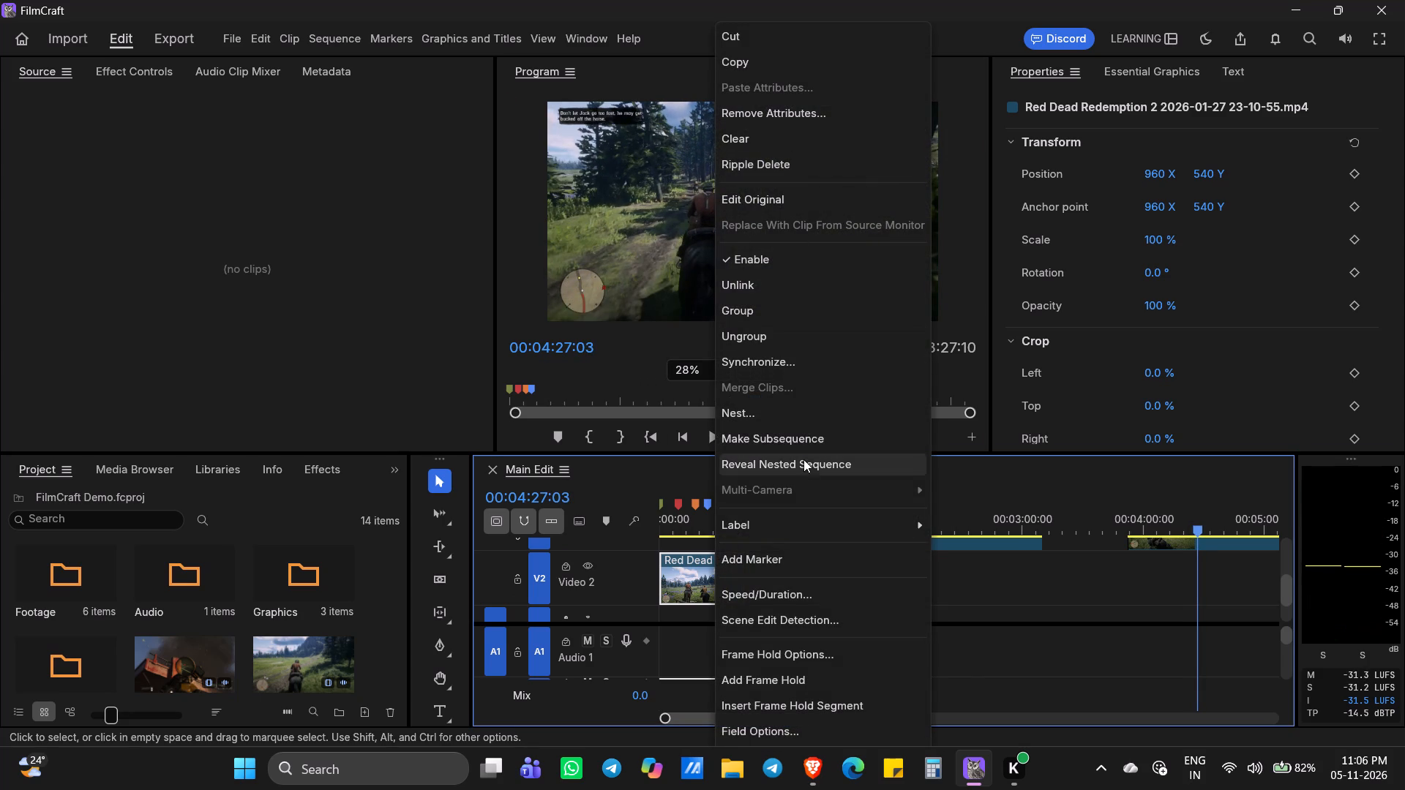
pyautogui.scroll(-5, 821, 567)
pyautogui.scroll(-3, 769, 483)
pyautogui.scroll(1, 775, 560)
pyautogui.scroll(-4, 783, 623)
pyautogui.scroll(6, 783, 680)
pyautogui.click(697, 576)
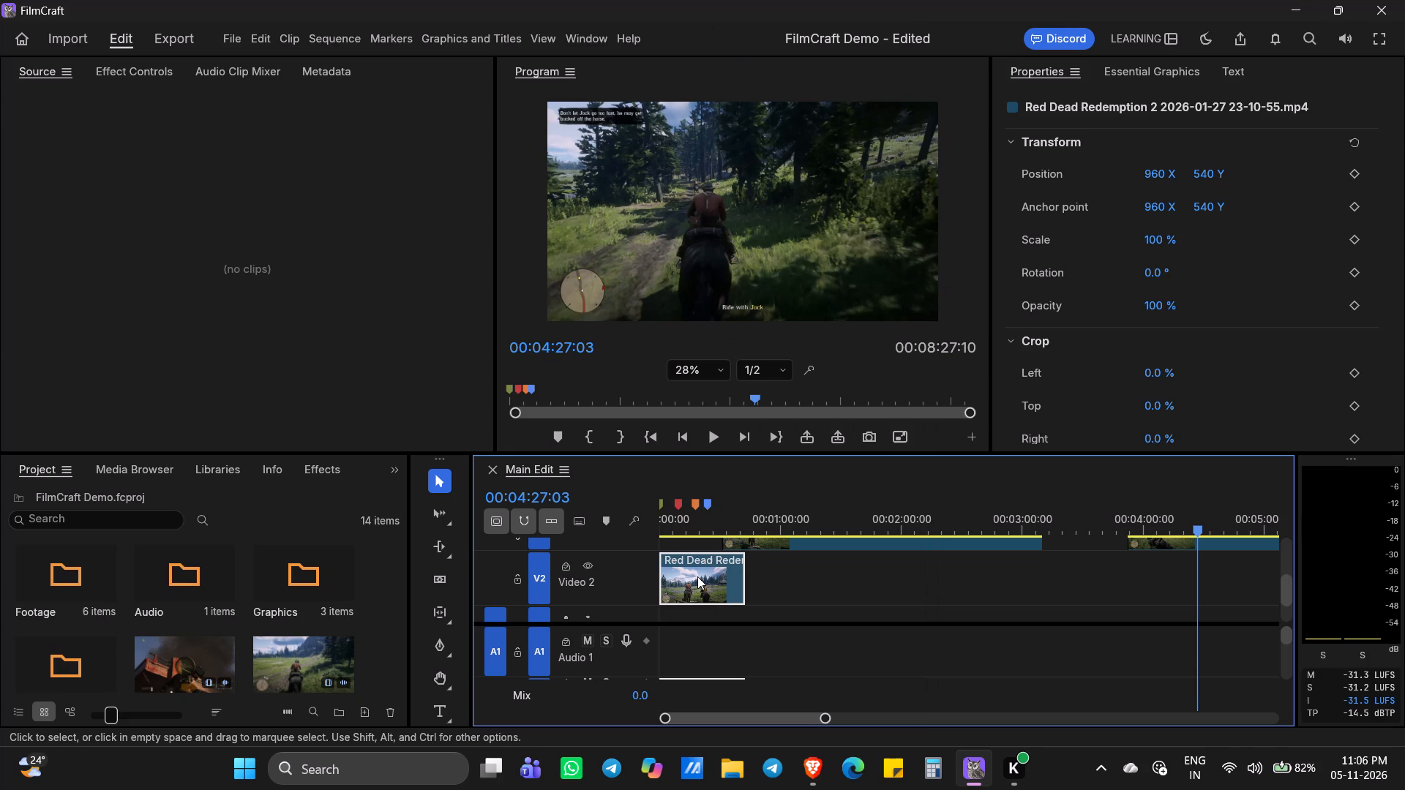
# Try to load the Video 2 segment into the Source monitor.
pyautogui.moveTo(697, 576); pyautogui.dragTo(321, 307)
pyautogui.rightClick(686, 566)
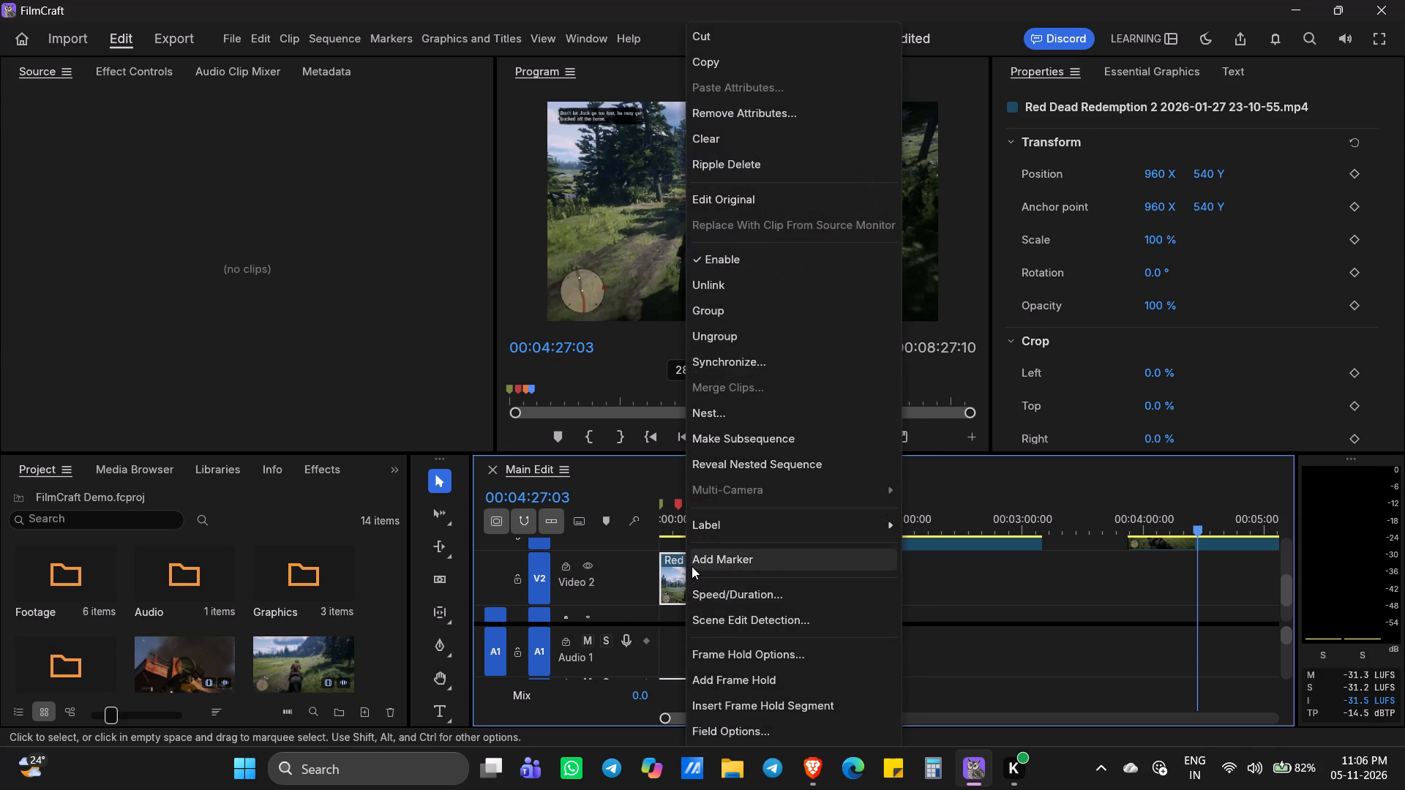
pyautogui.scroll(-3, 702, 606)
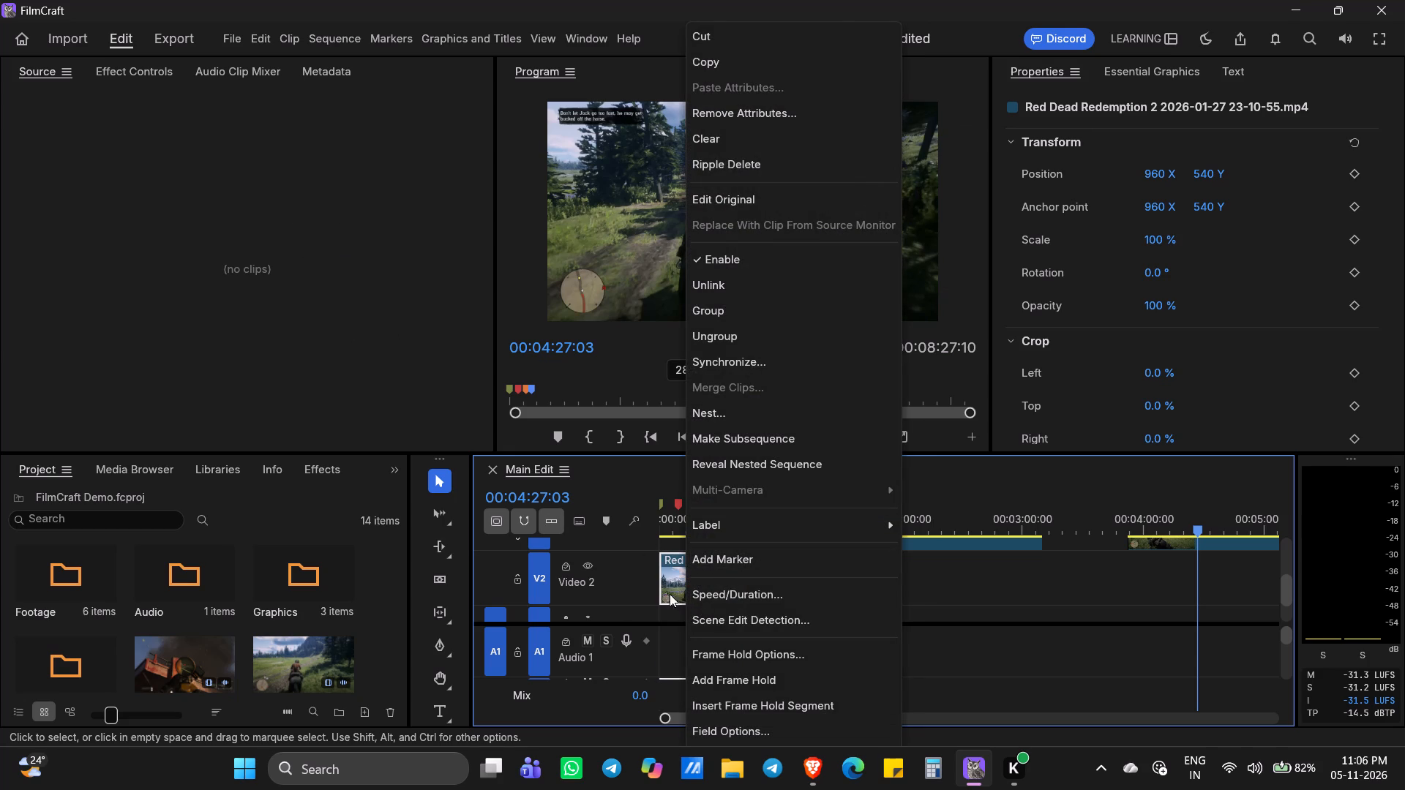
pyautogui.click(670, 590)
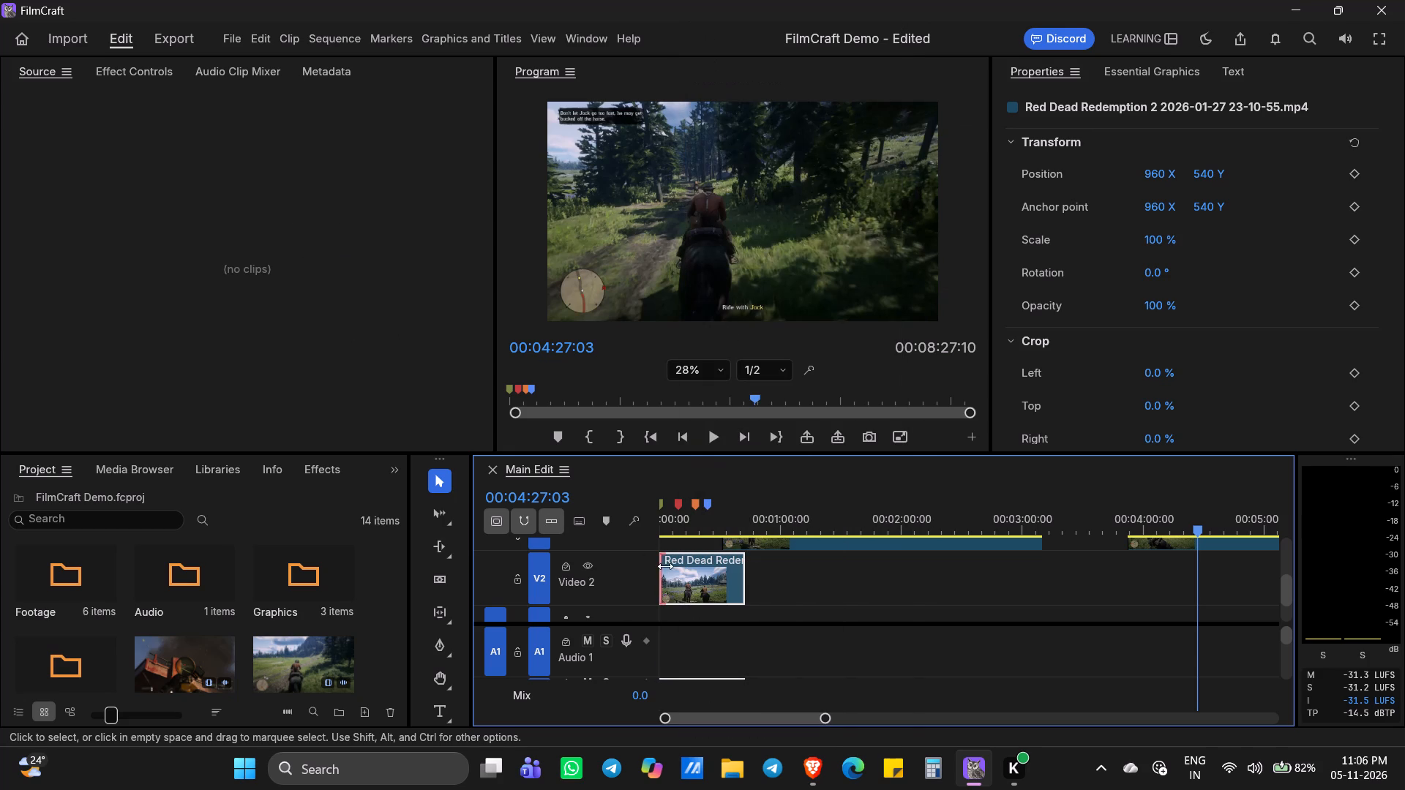
# Open the Video 2 segment's original footage in VLC media player to view it, and quit the player.
pyautogui.hotkey('ctrl', 'e')
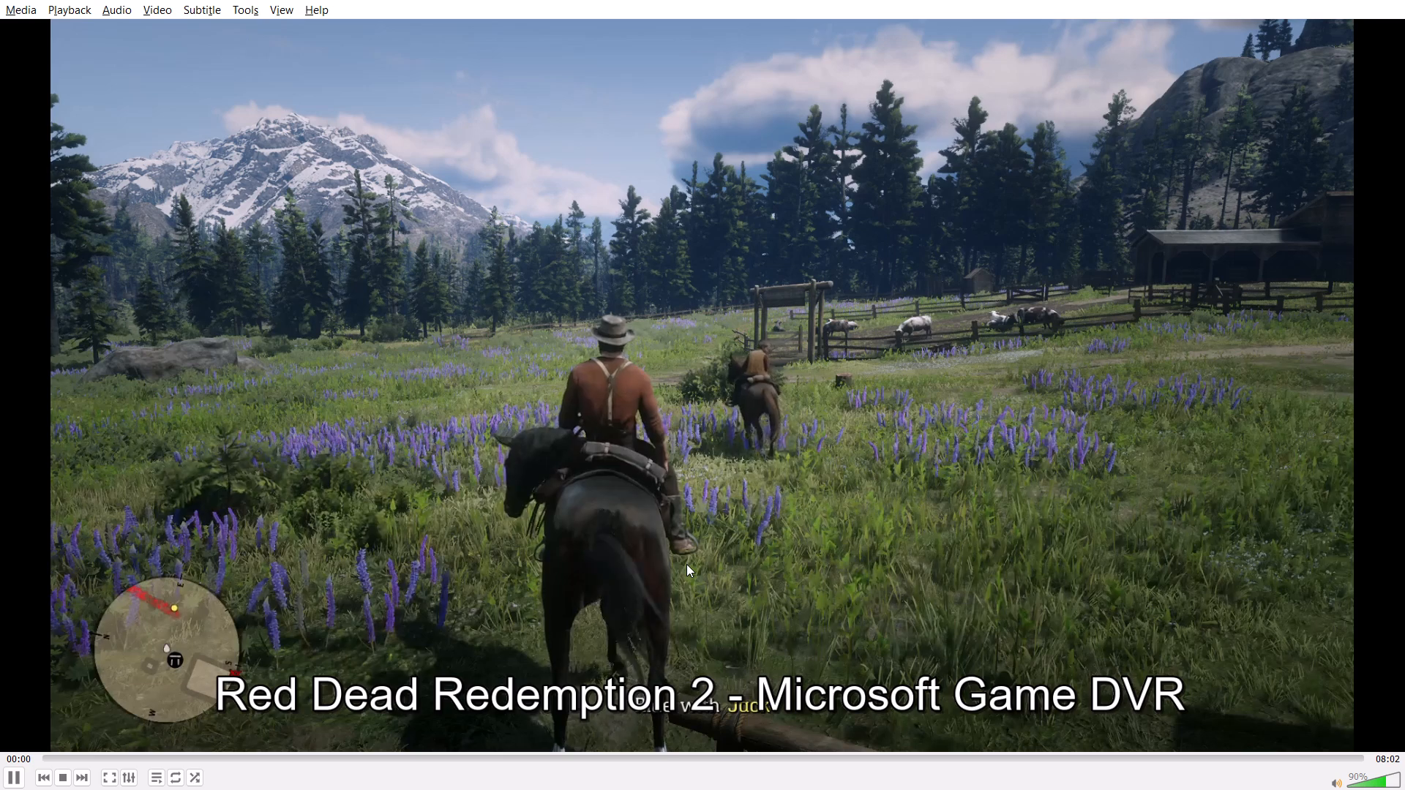
pyautogui.click(1123, 305)
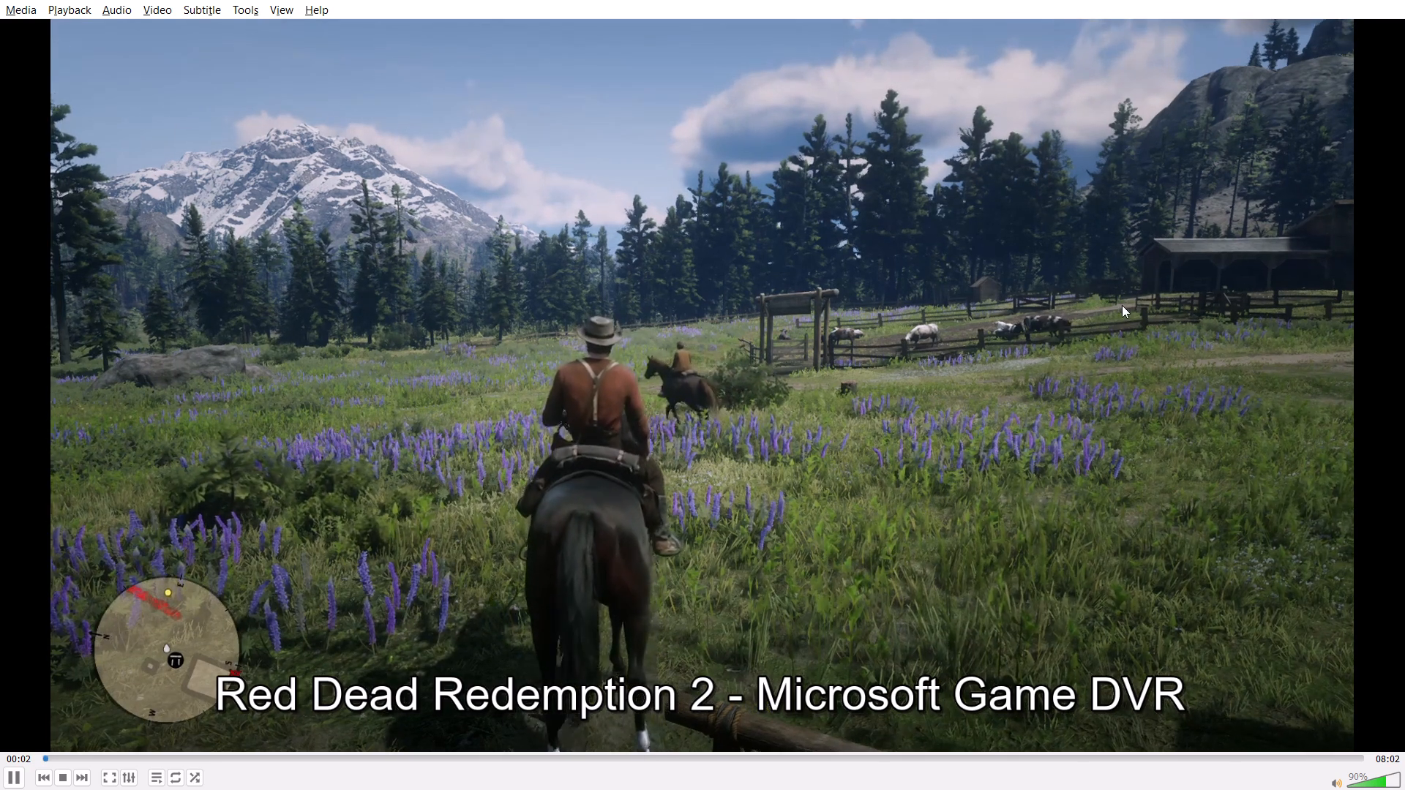
pyautogui.rightClick(1120, 304)
pyautogui.click(1139, 304)
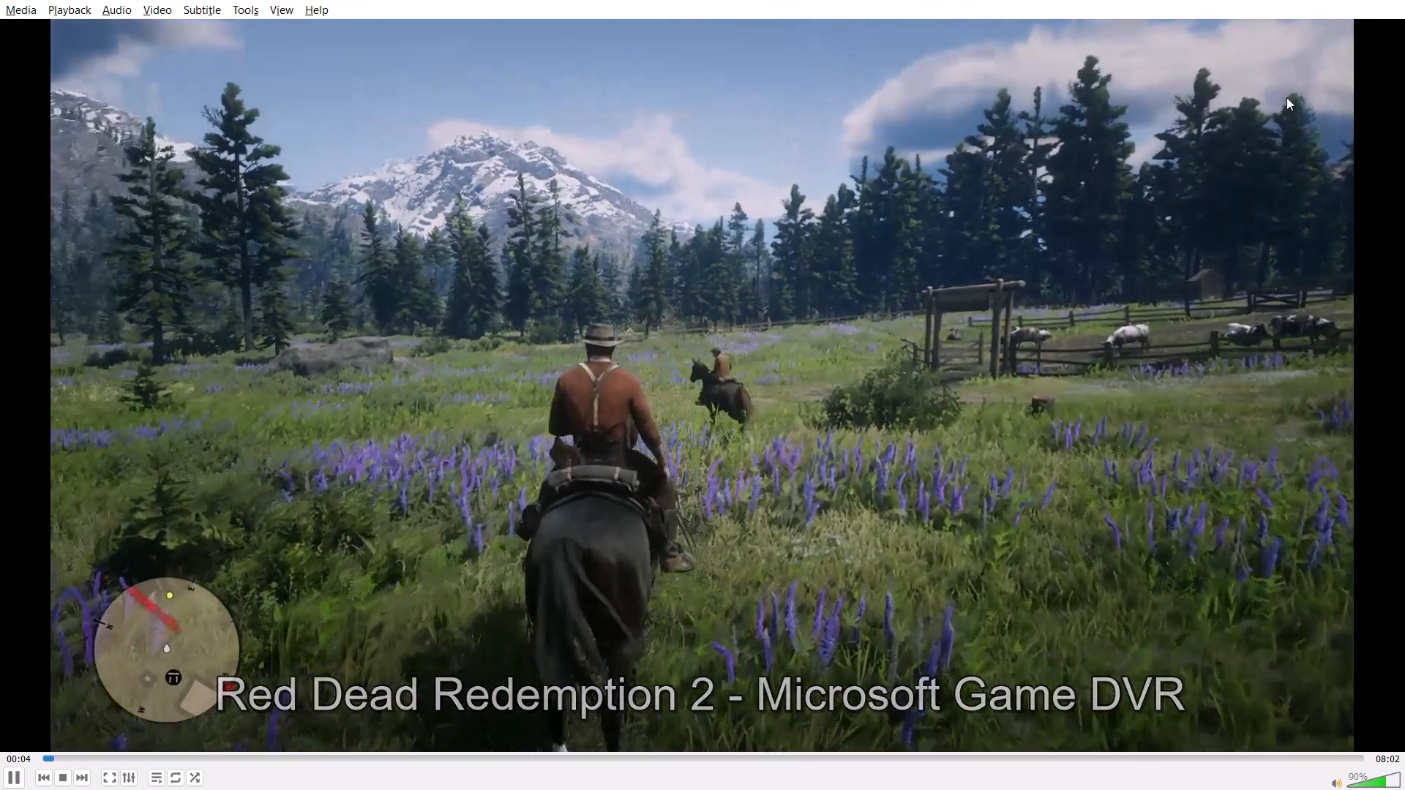
pyautogui.click(1363, 7)
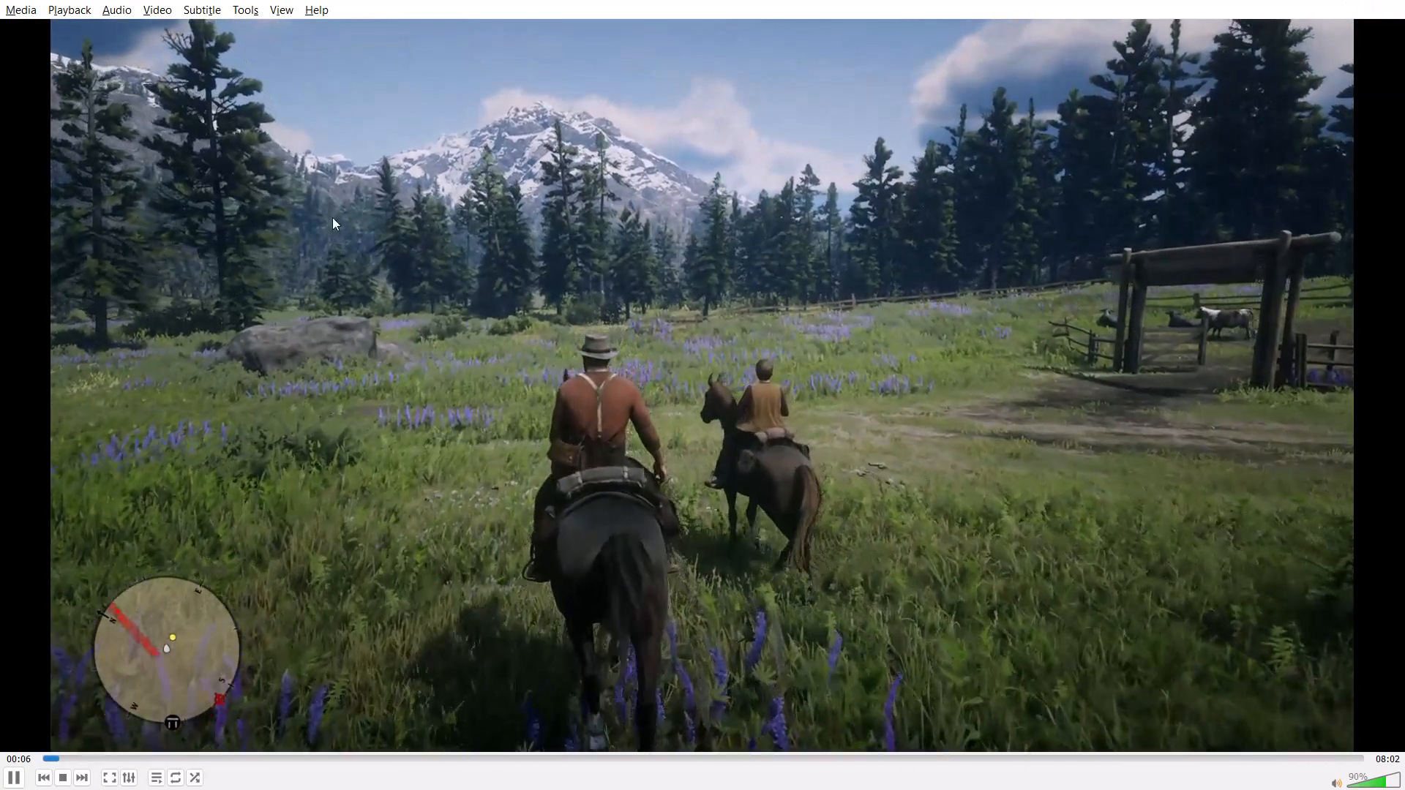
pyautogui.rightClick(351, 361)
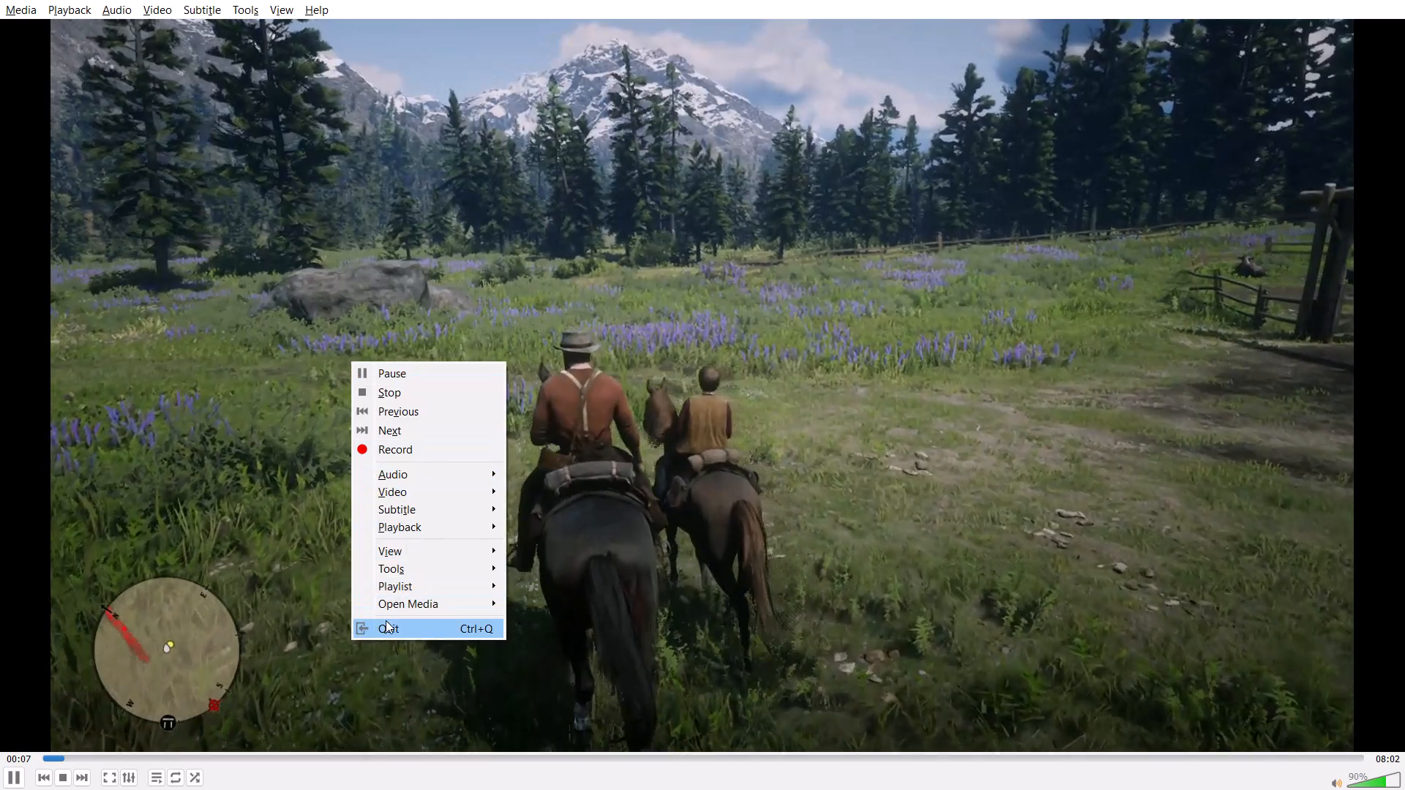
pyautogui.click(386, 620)
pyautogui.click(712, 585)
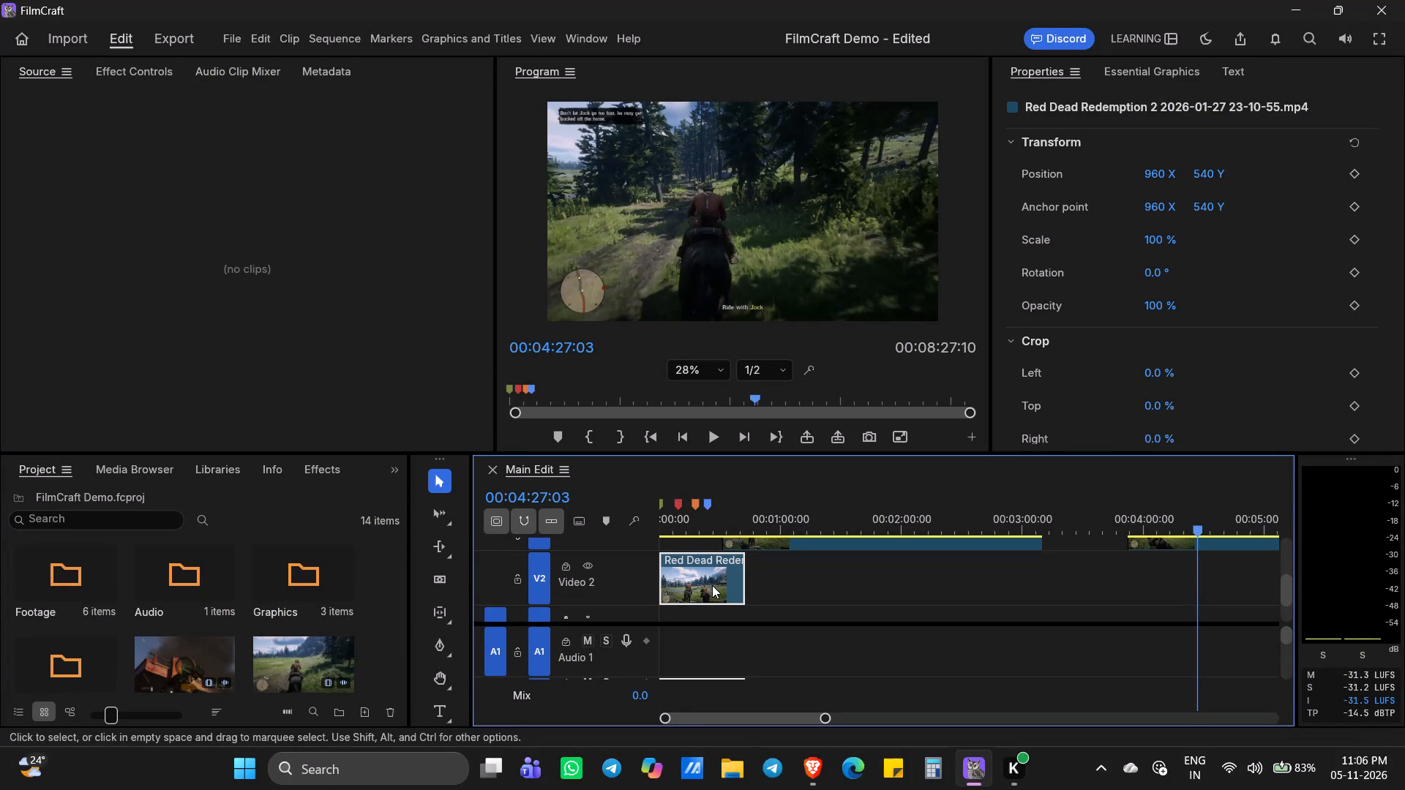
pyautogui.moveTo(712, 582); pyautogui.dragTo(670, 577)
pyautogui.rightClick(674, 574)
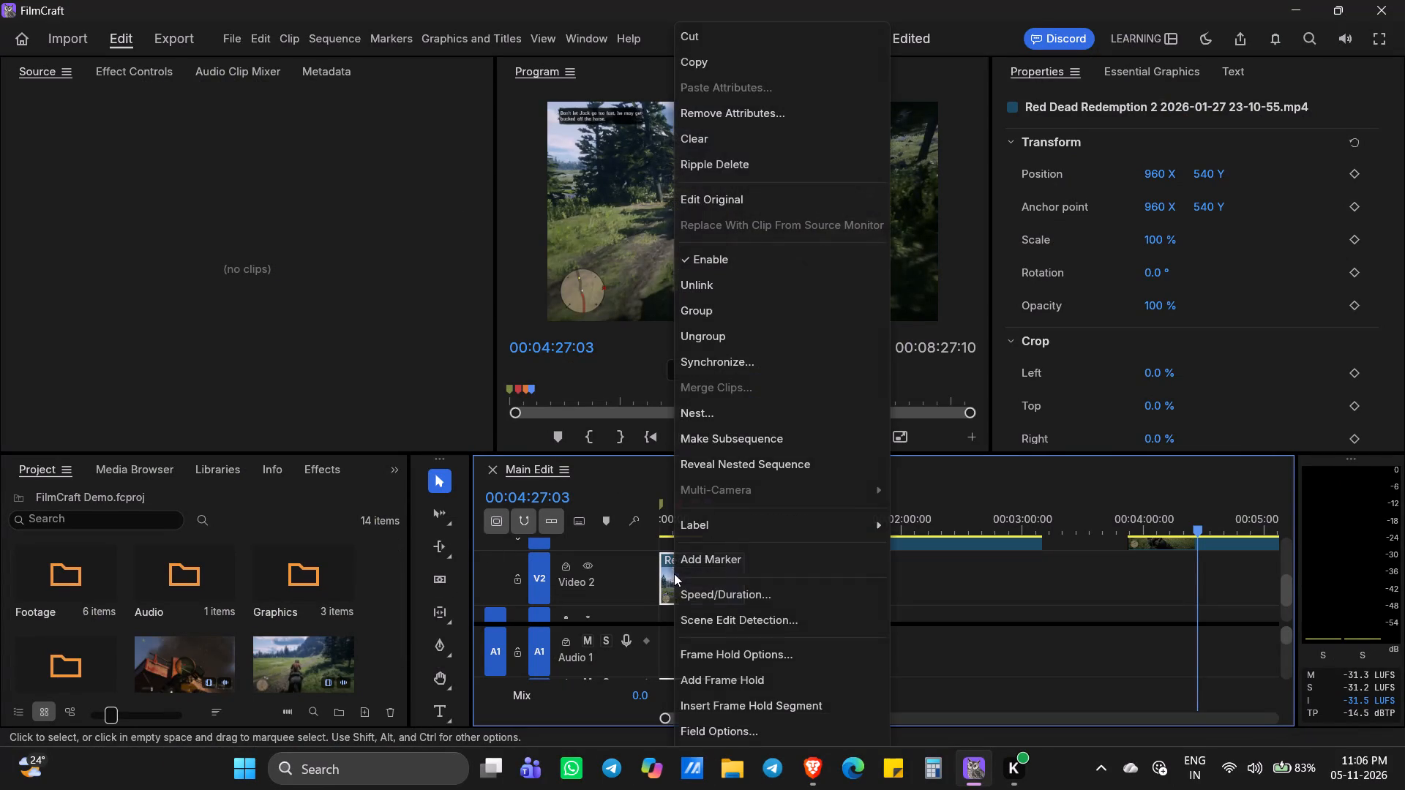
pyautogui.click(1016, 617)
# Delete both Red Dead Redemption 2 segments from the Video 3 track, keeping only the short Video 2 segment.
pyautogui.scroll(8, 906, 598)
pyautogui.scroll(-3, 904, 596)
pyautogui.scroll(2, 904, 588)
pyautogui.click(904, 588)
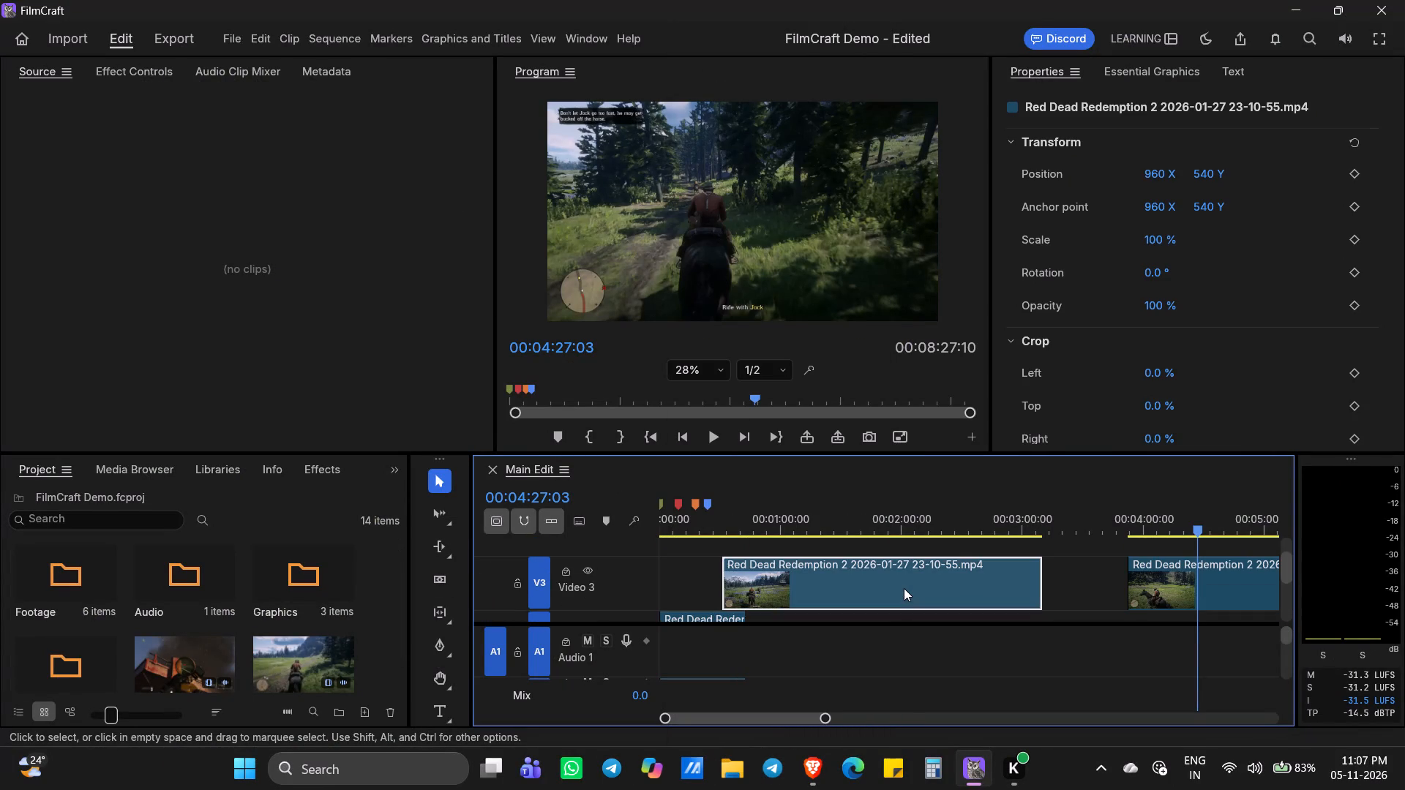
pyautogui.press('Delete')
pyautogui.click(1159, 576)
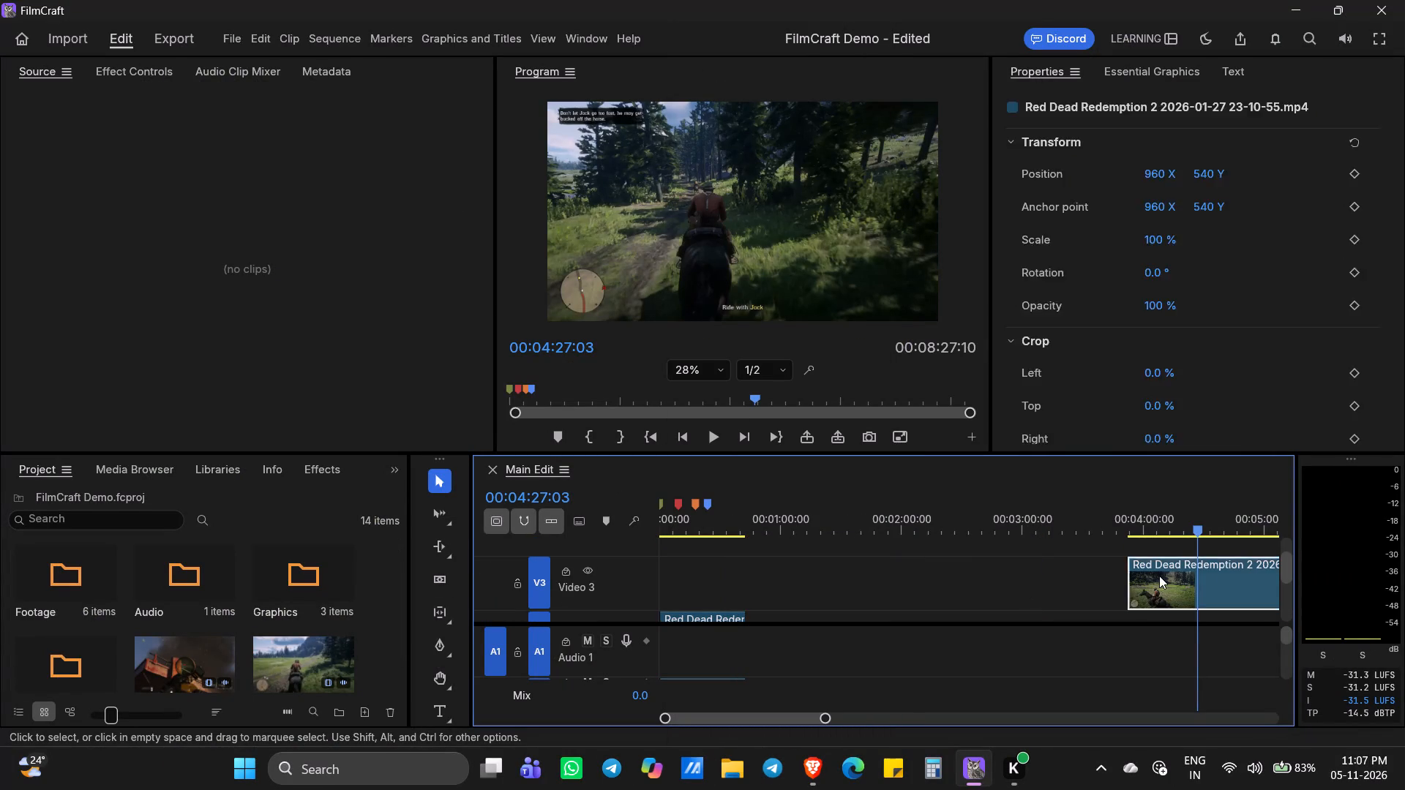
pyautogui.press('Delete')
# Push the remaining Video 2 segment against the very start of the Main Edit sequence.
pyautogui.scroll(-5, 907, 680)
pyautogui.scroll(3, 828, 658)
pyautogui.click(720, 606)
pyautogui.moveTo(720, 614); pyautogui.dragTo(665, 607)
pyautogui.moveTo(692, 603); pyautogui.dragTo(623, 617)
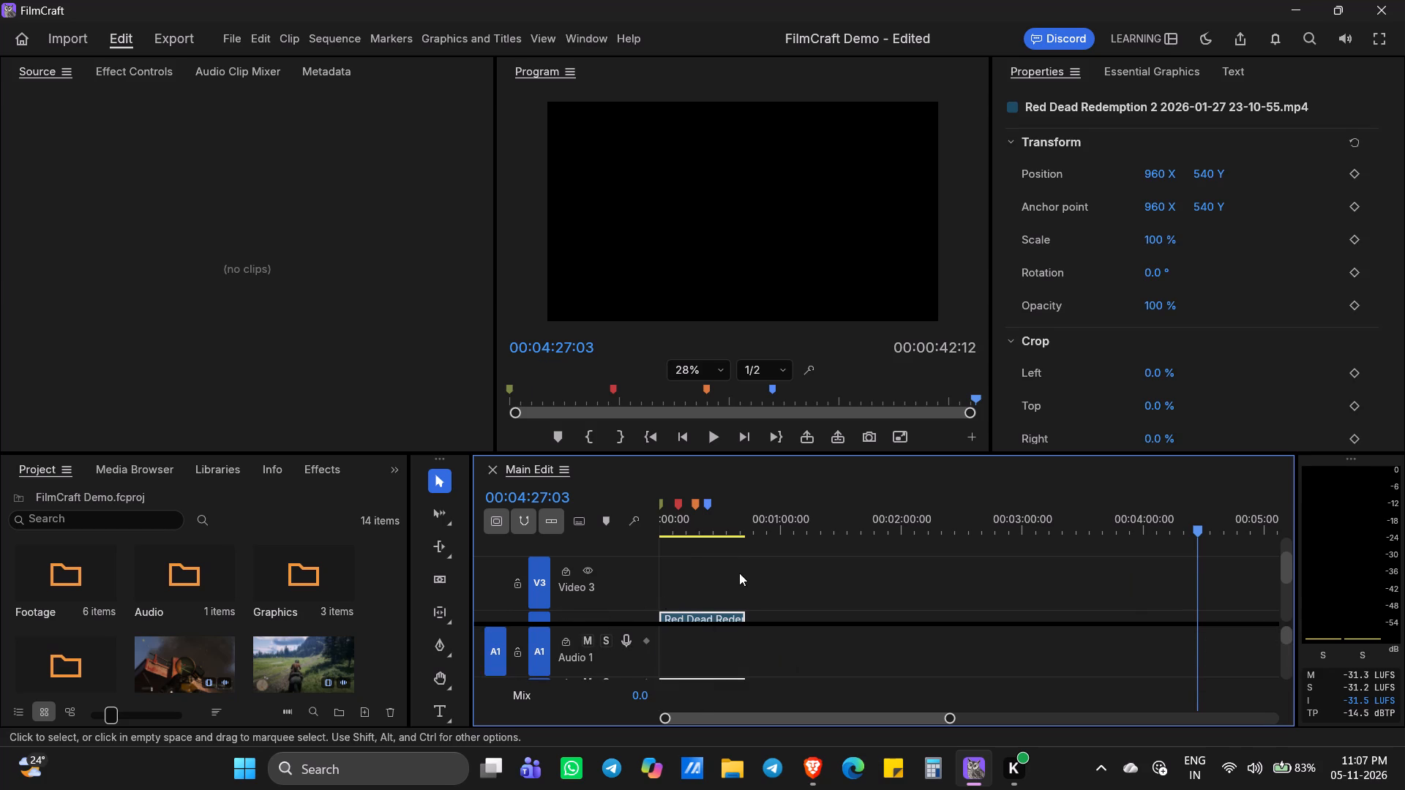
# Play the first few seconds of the shortened Main Edit sequence from its start and stop playback.
pyautogui.scroll(2, 743, 568)
pyautogui.scroll(-4, 758, 606)
pyautogui.moveTo(949, 715); pyautogui.dragTo(941, 717)
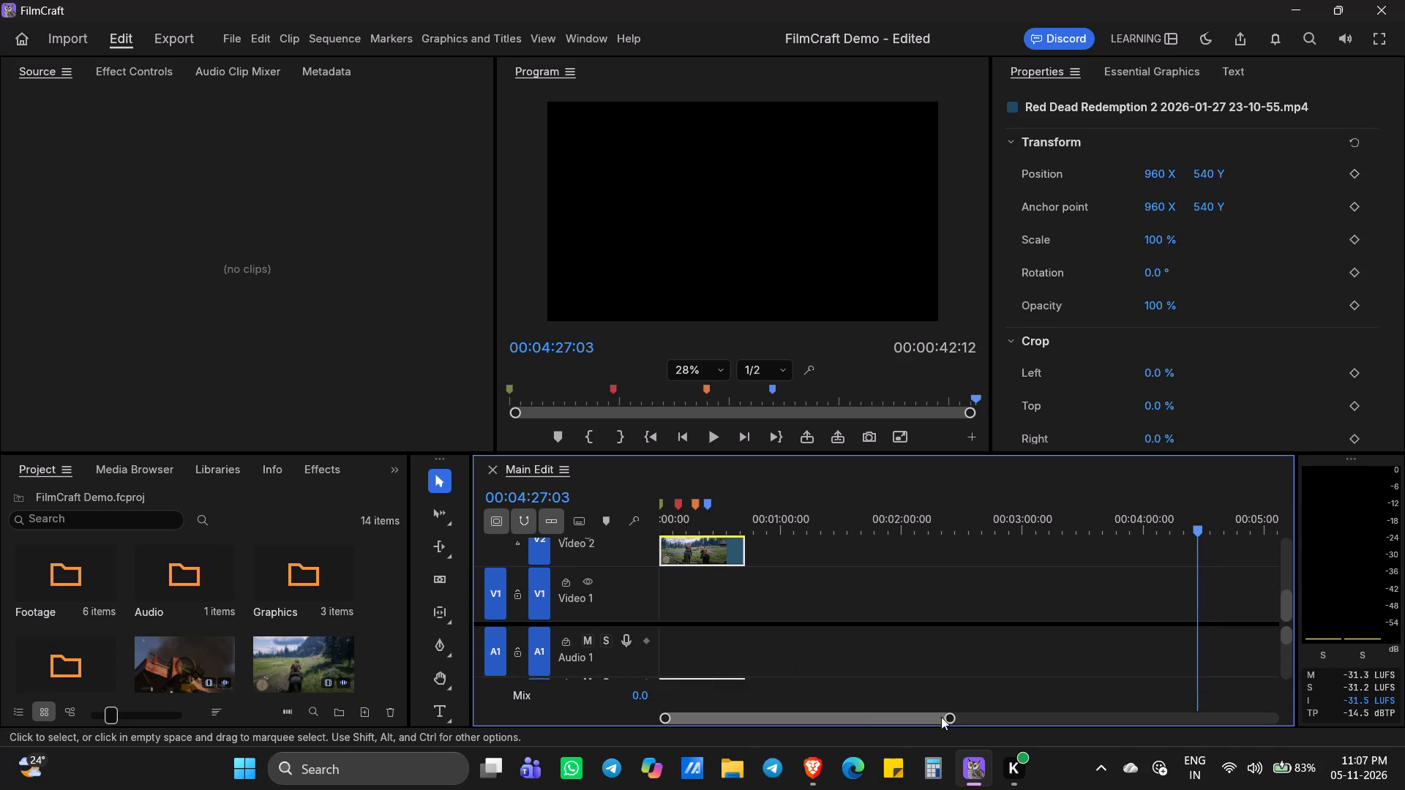
pyautogui.moveTo(941, 717); pyautogui.dragTo(876, 717)
pyautogui.click(705, 434)
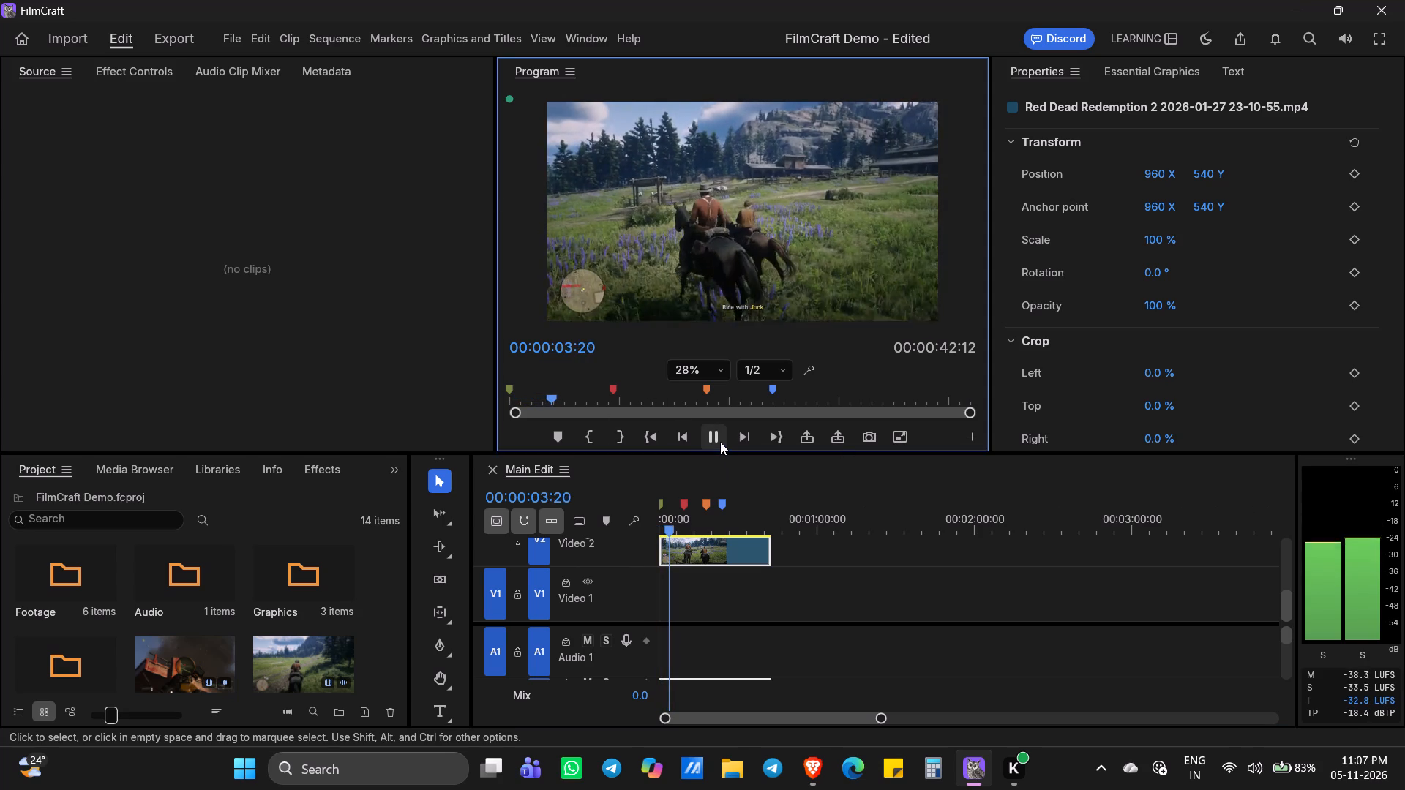
pyautogui.click(720, 442)
# Export the entire Main Edit sequence as an H.264 file named Main Edit with the Match Source – Adaptive High Bitrate preset.
pyautogui.click(167, 34)
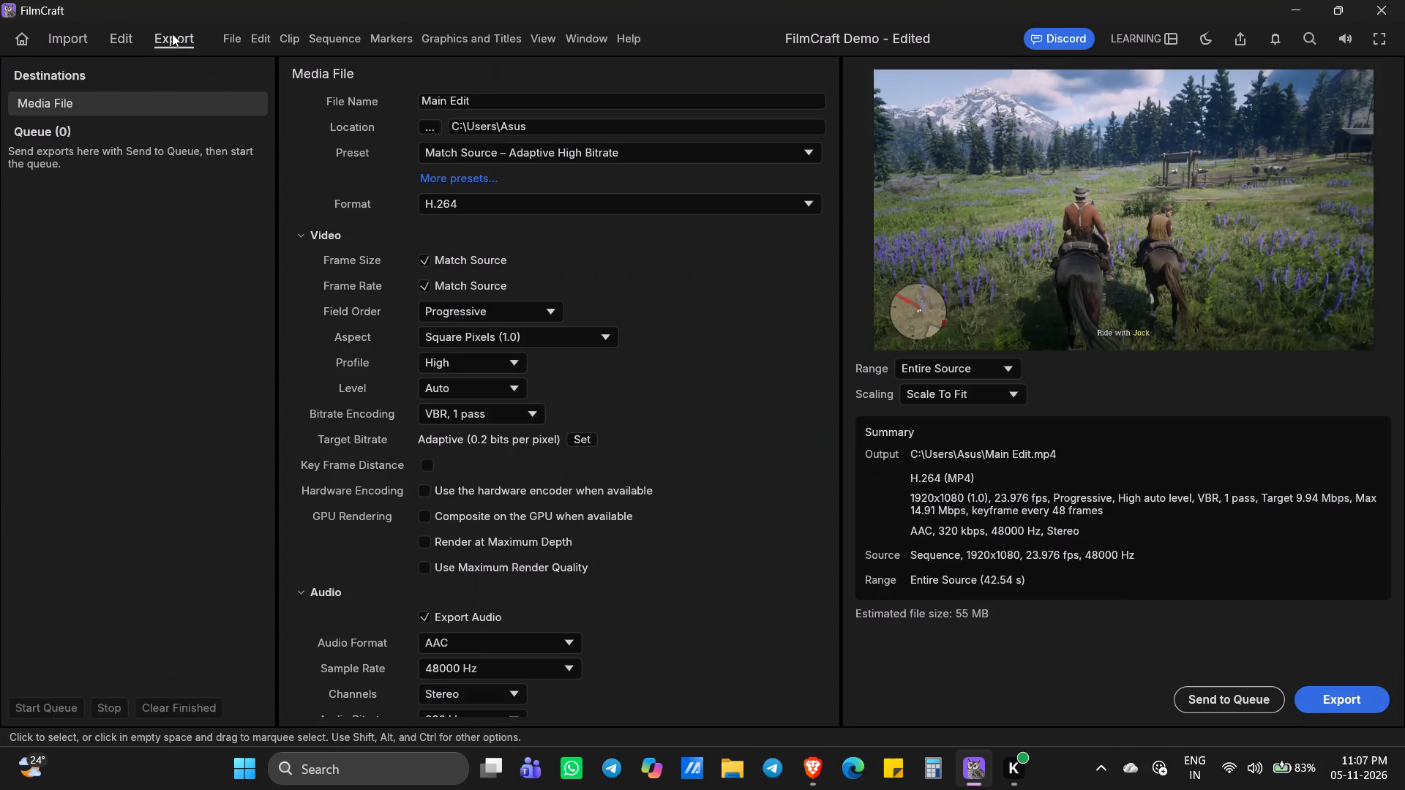
pyautogui.click(229, 47)
pyautogui.click(286, 45)
pyautogui.click(181, 41)
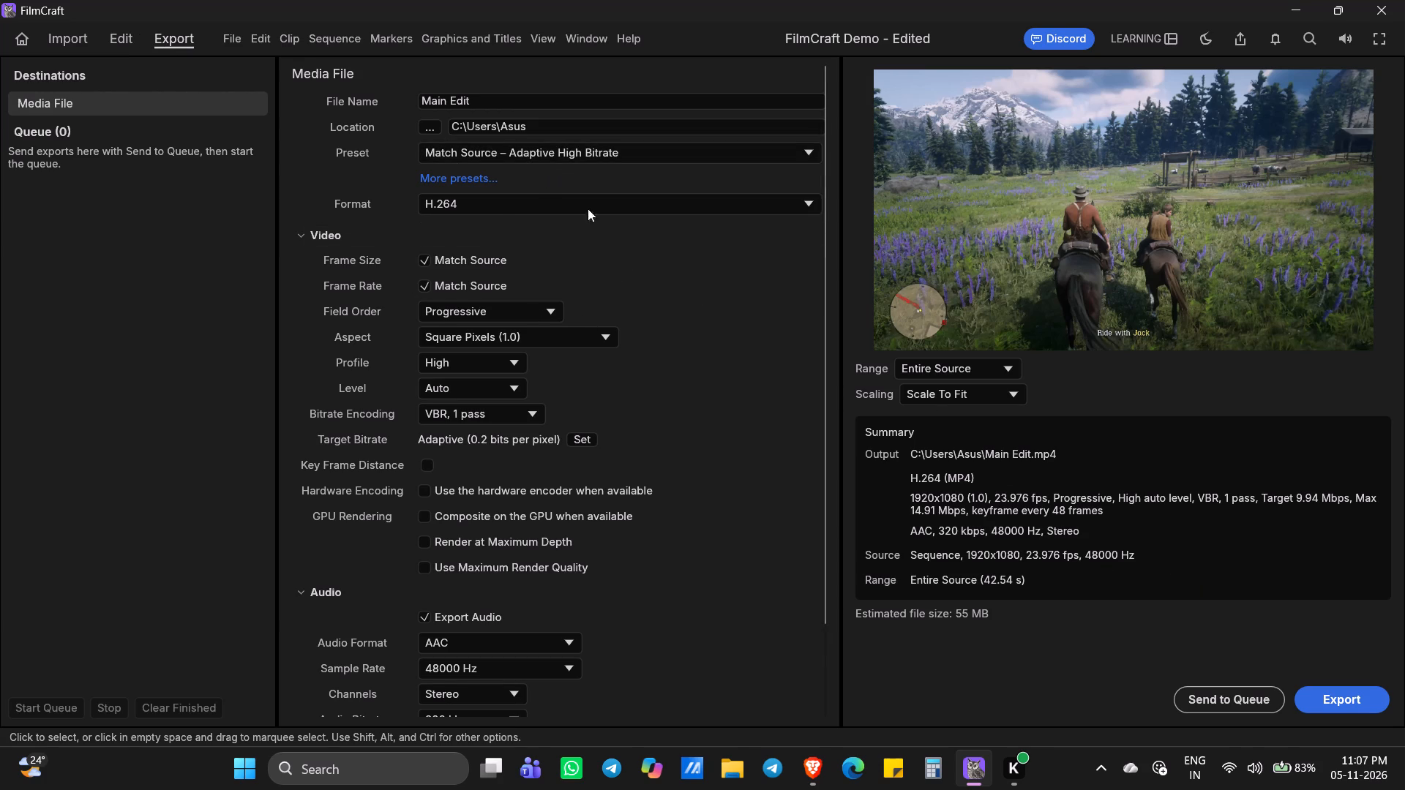
pyautogui.scroll(-4, 549, 376)
pyautogui.scroll(-3, 576, 595)
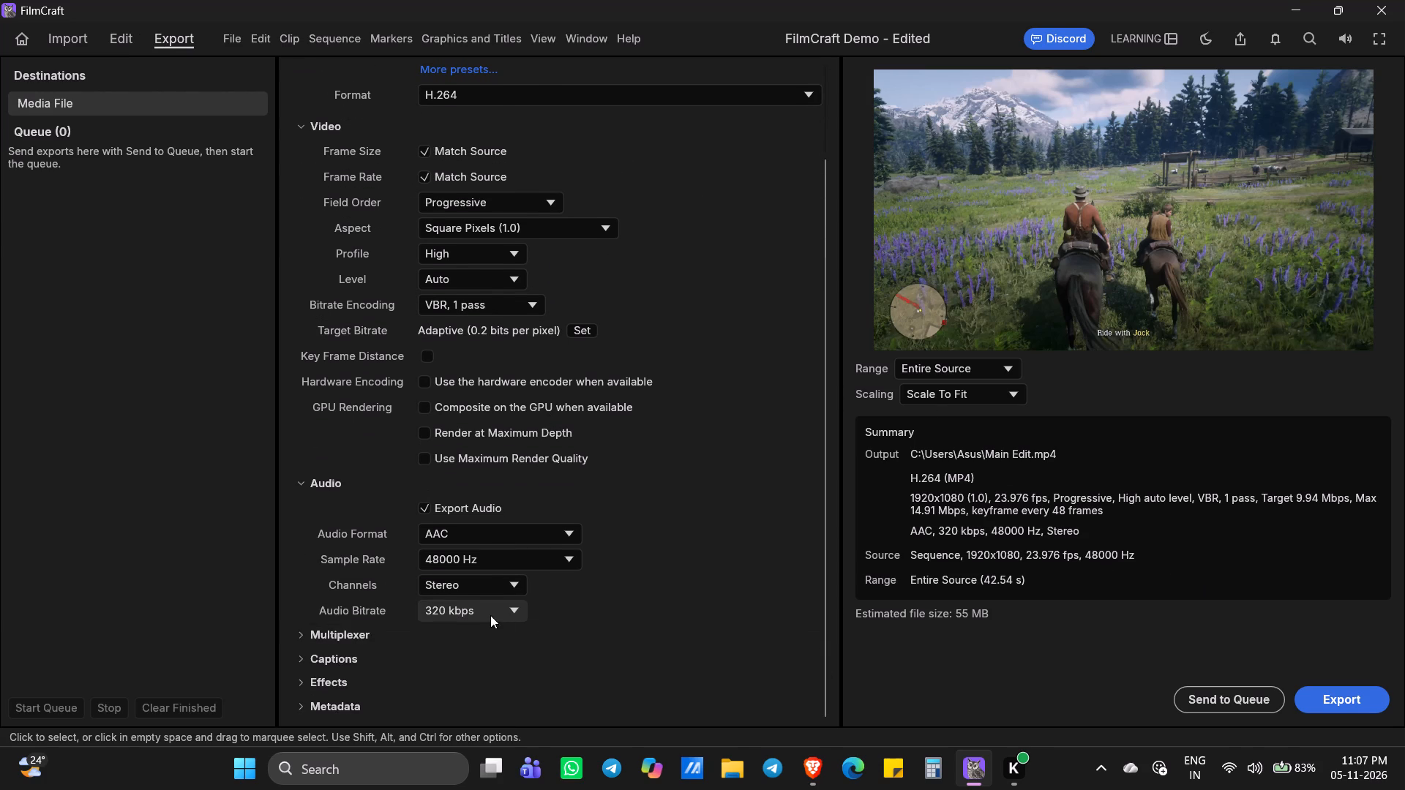
pyautogui.scroll(5, 532, 498)
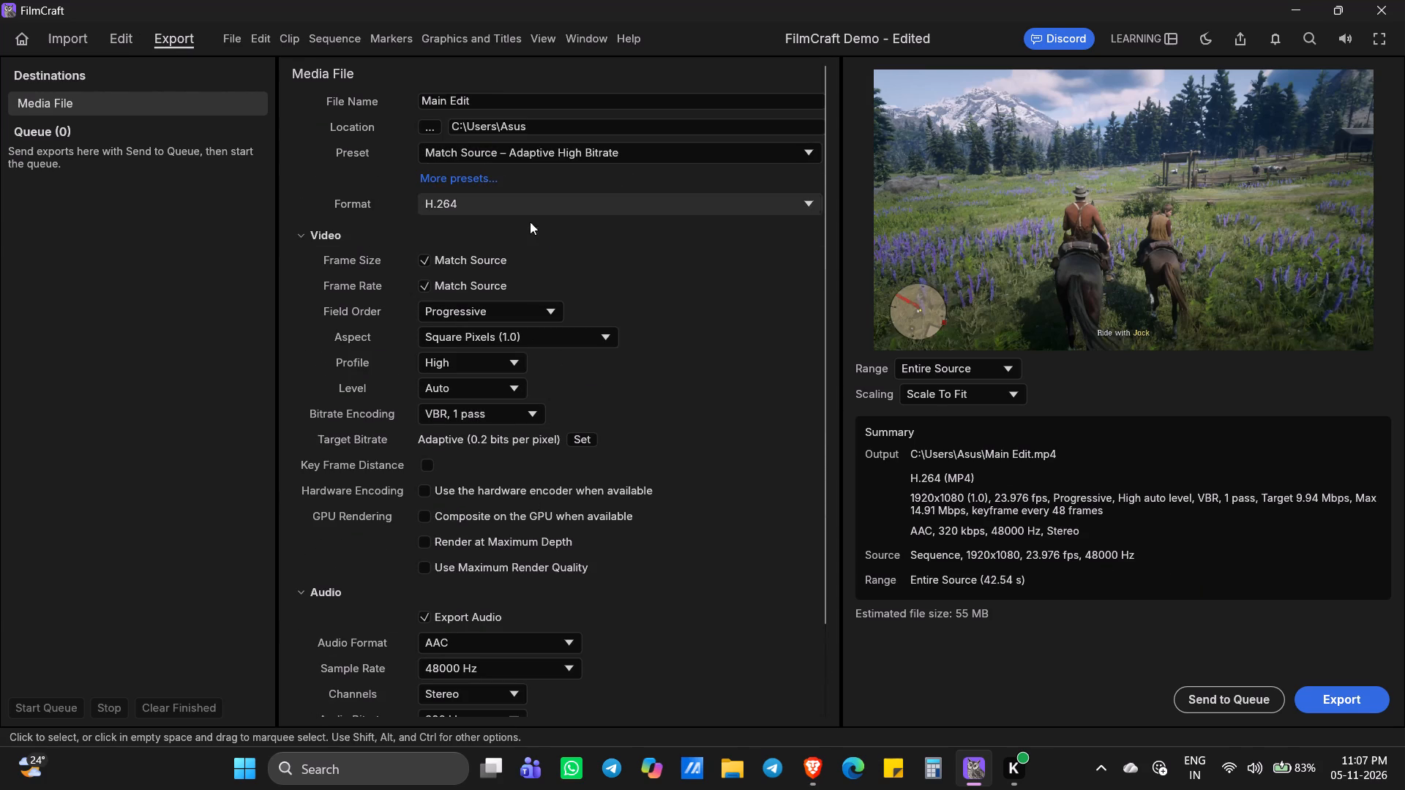
pyautogui.click(536, 219)
pyautogui.click(555, 206)
pyautogui.click(555, 207)
pyautogui.scroll(-5, 531, 391)
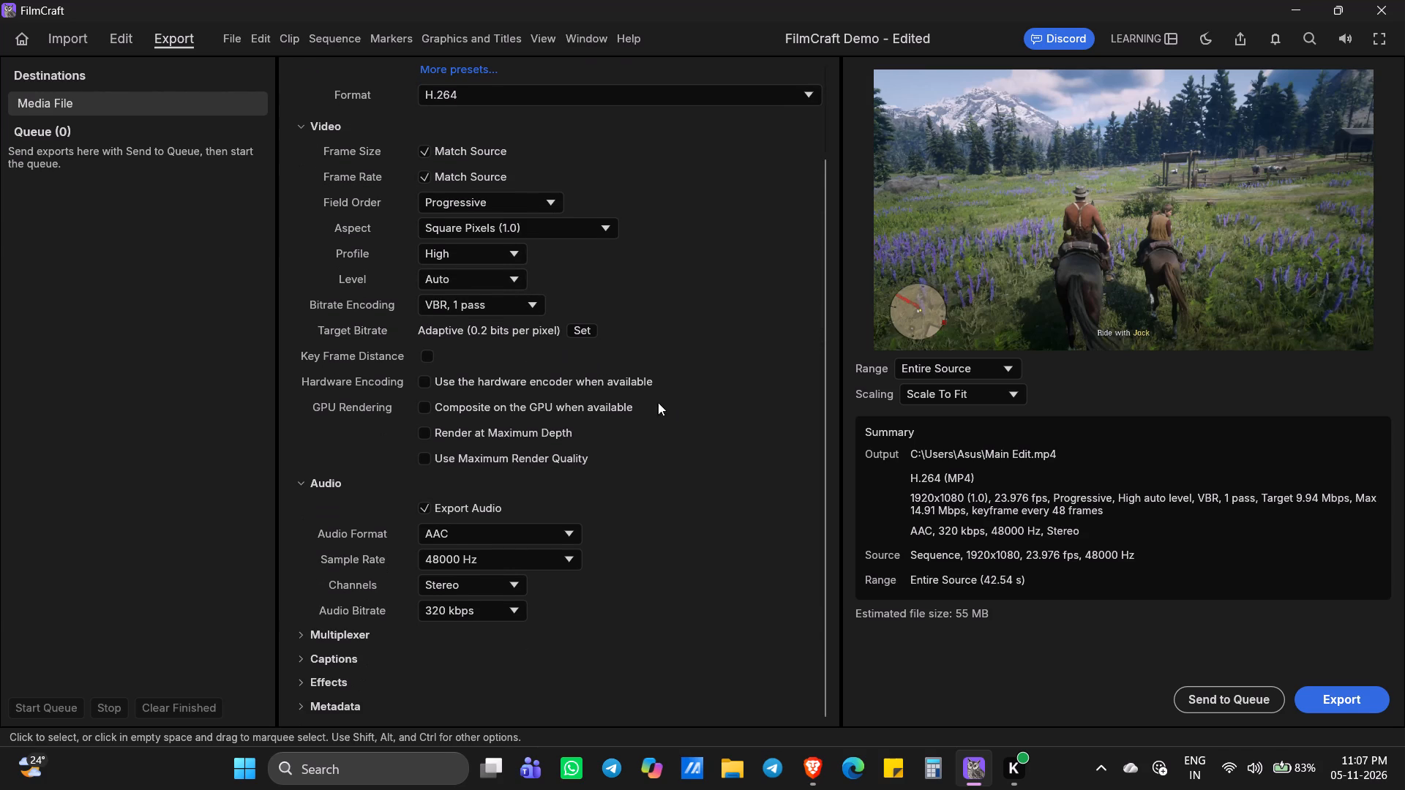
pyautogui.click(1339, 698)
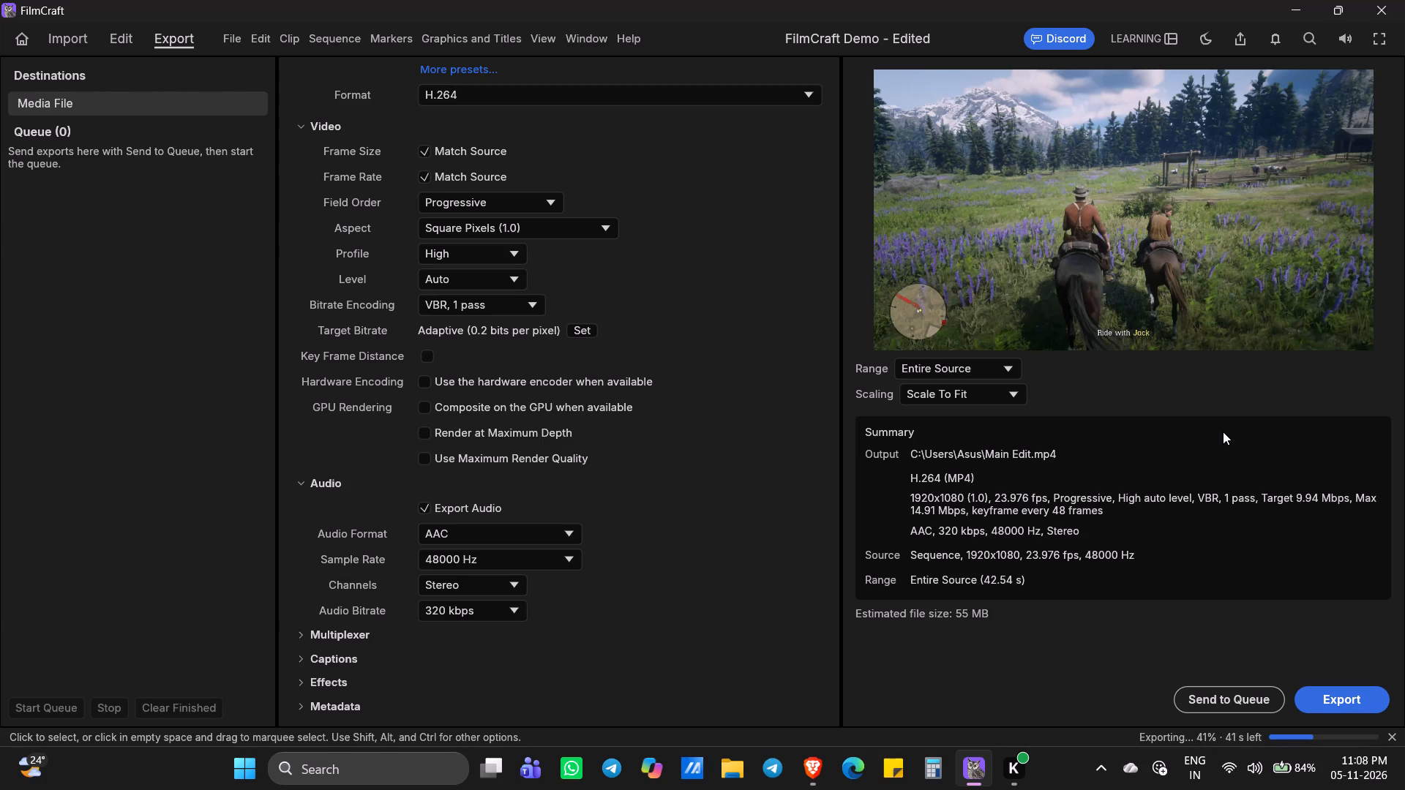
# Return to the Edit workspace while the export runs.
pyautogui.click(115, 36)
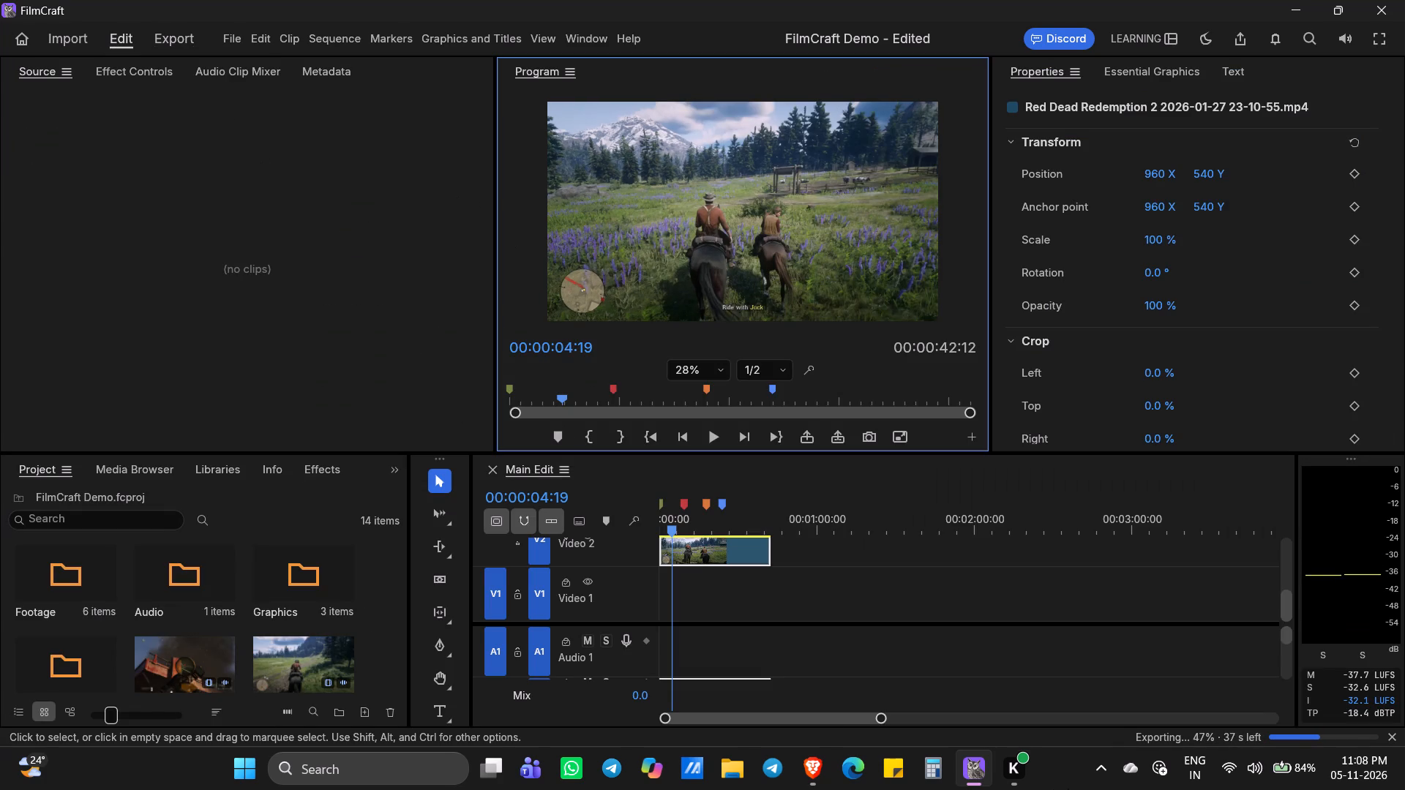
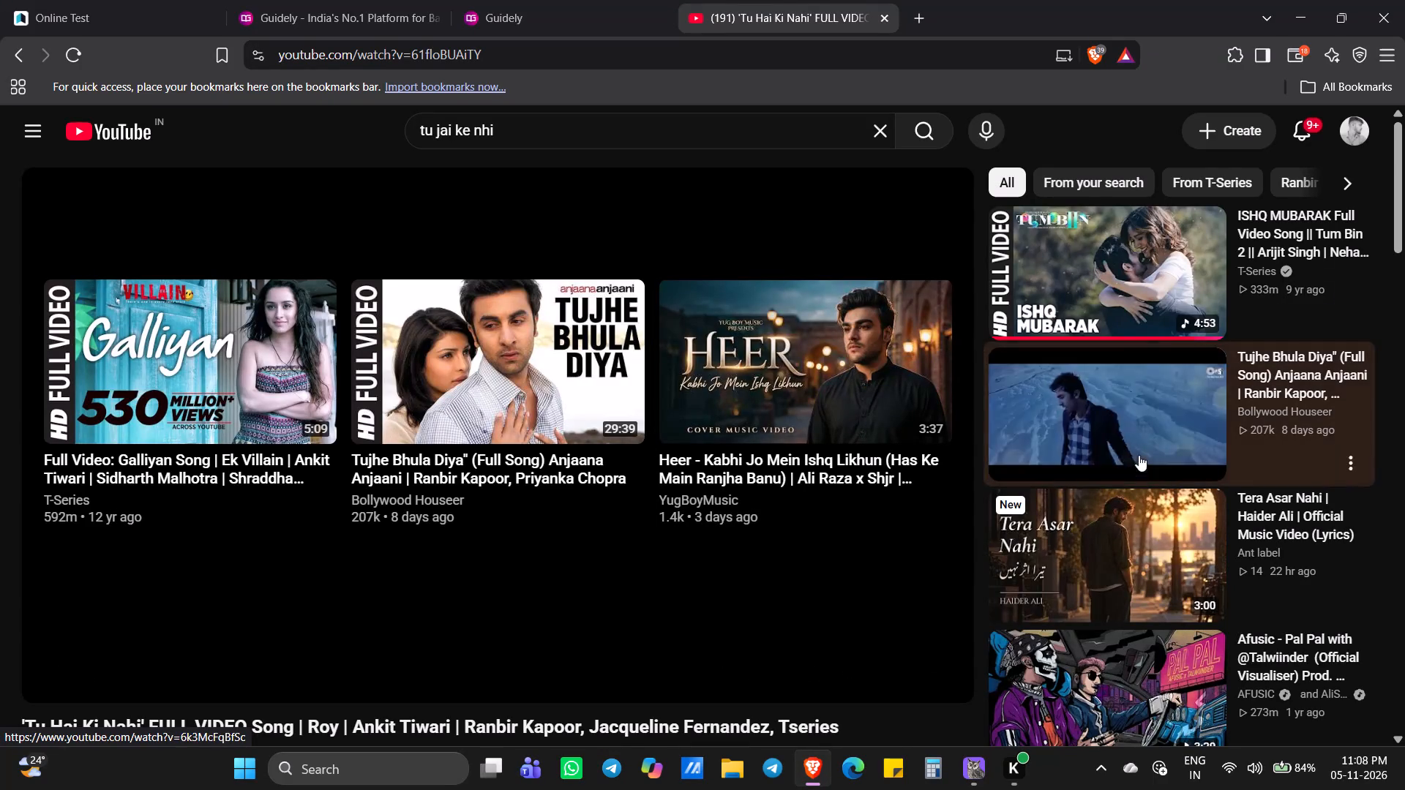
# In the Brave browser, open the suggested T-Series video ISHQ MUBARAK from Tum Bin 2 on YouTube.
pyautogui.click(1166, 305)
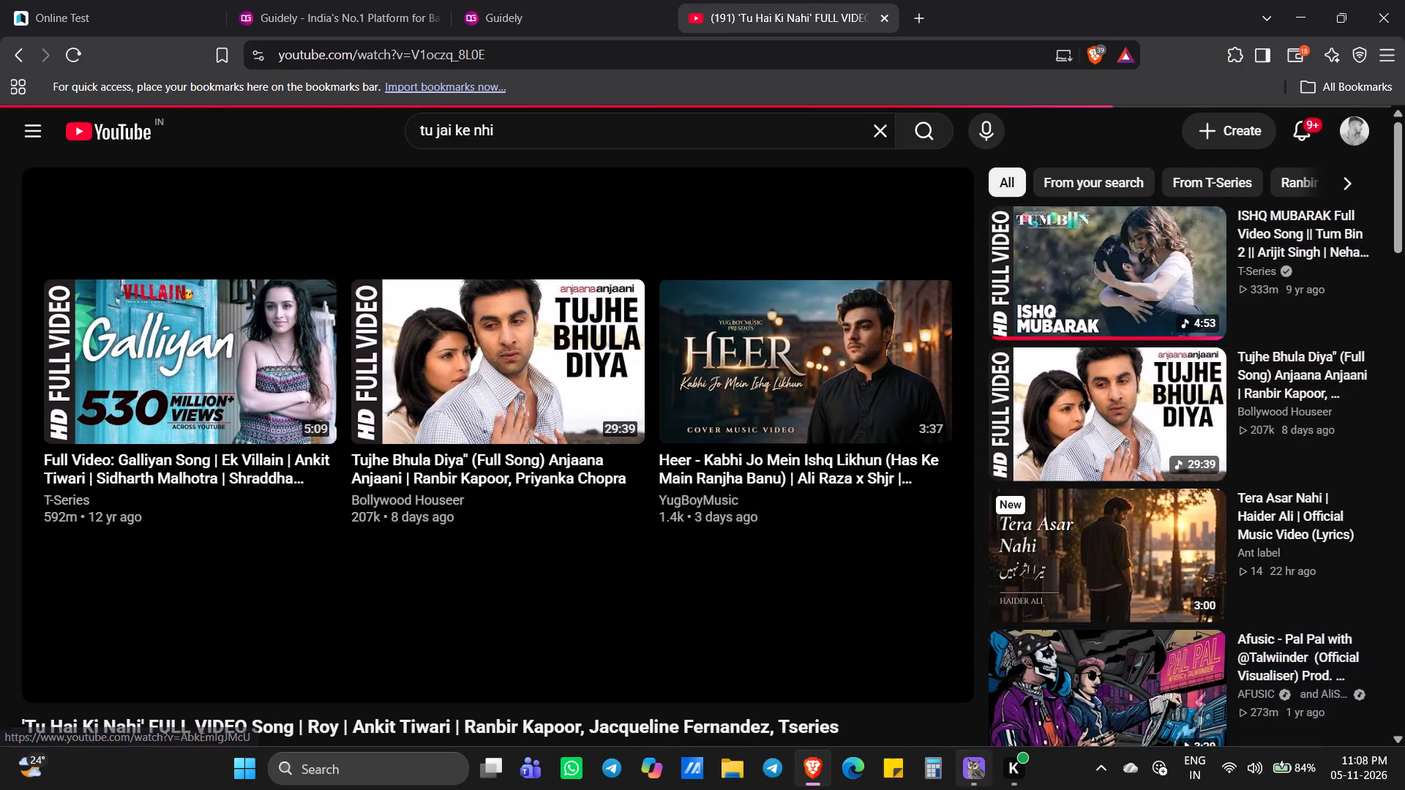
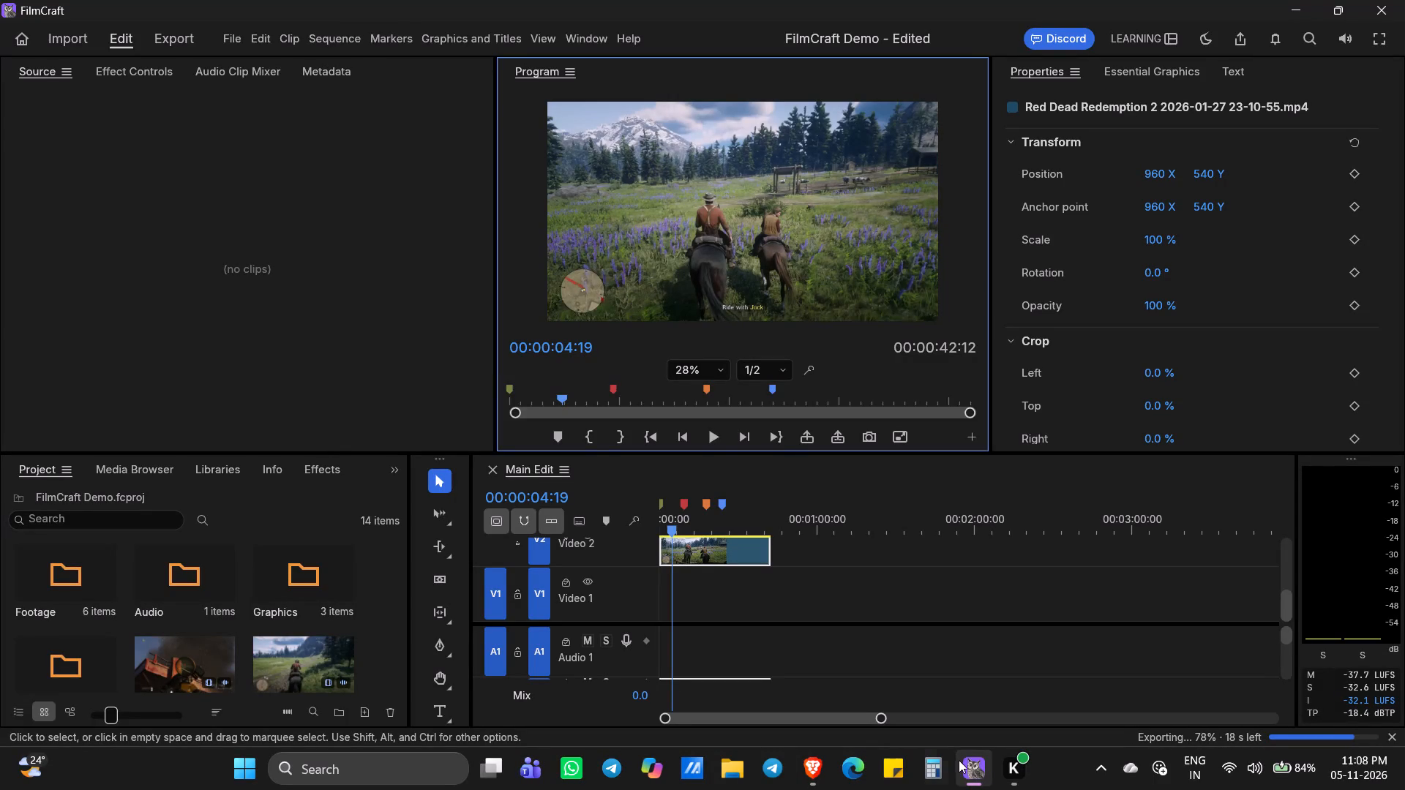
# Return to FilmCraft and create a new empty project.
pyautogui.click(51, 45)
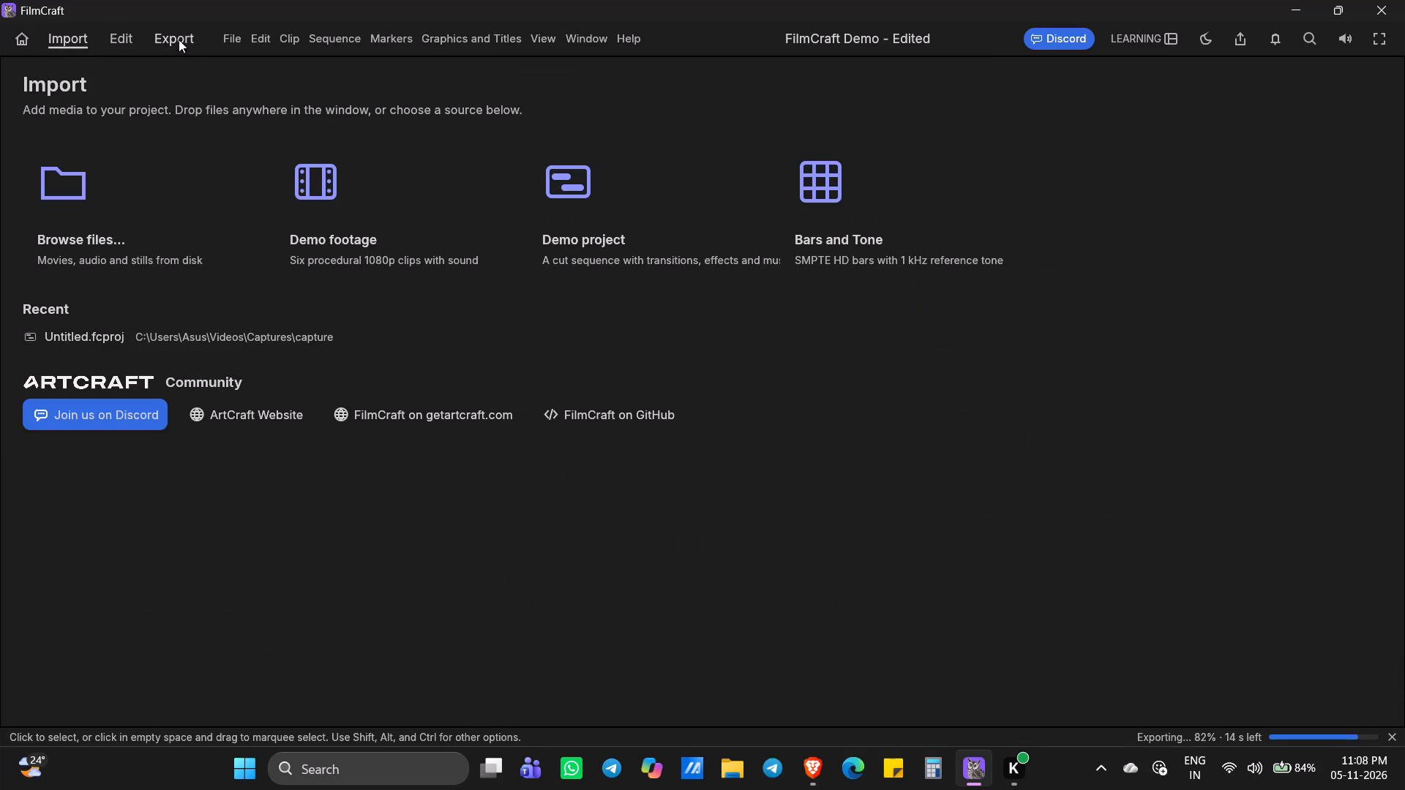
pyautogui.click(128, 31)
pyautogui.scroll(2, 427, 229)
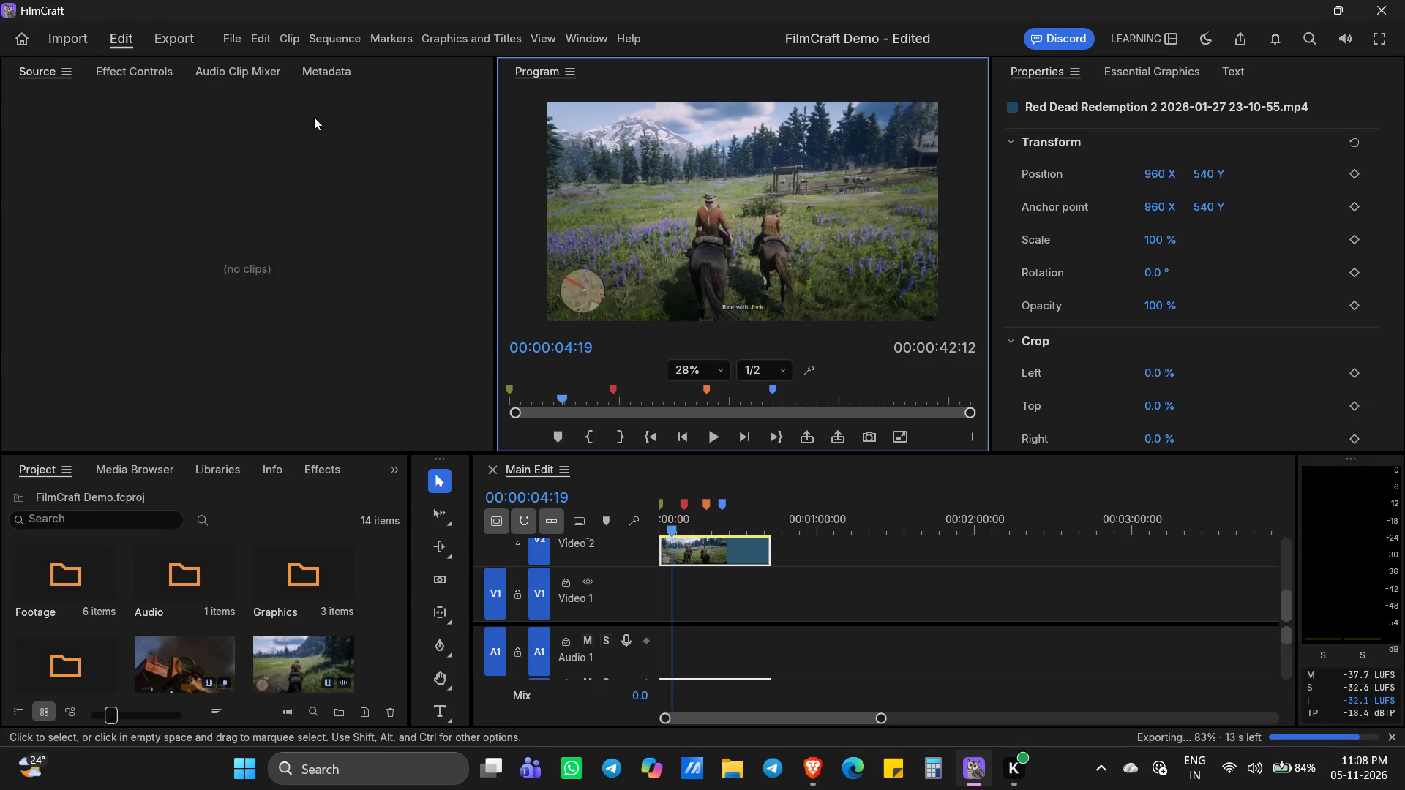
pyautogui.click(233, 41)
pyautogui.click(258, 69)
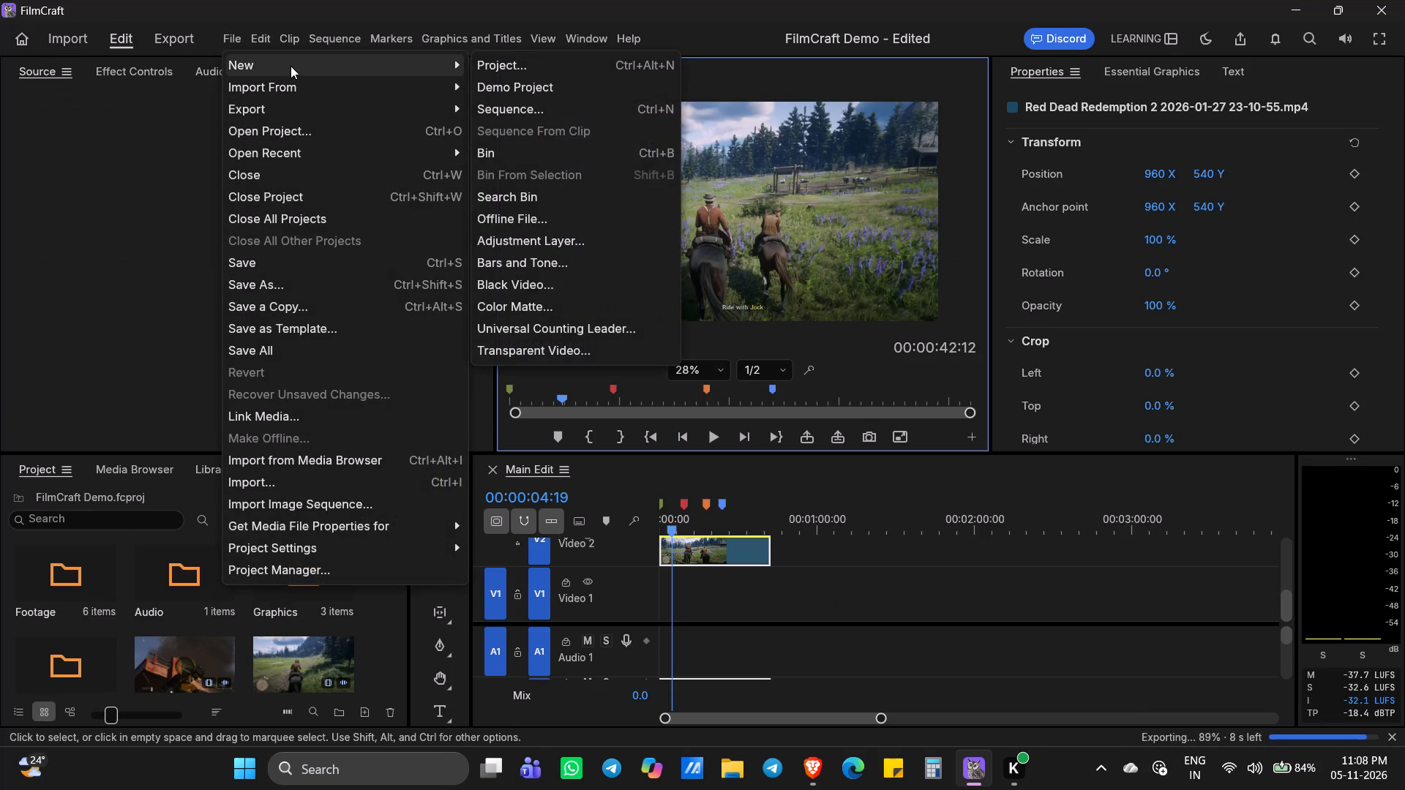
pyautogui.click(291, 66)
pyautogui.click(535, 70)
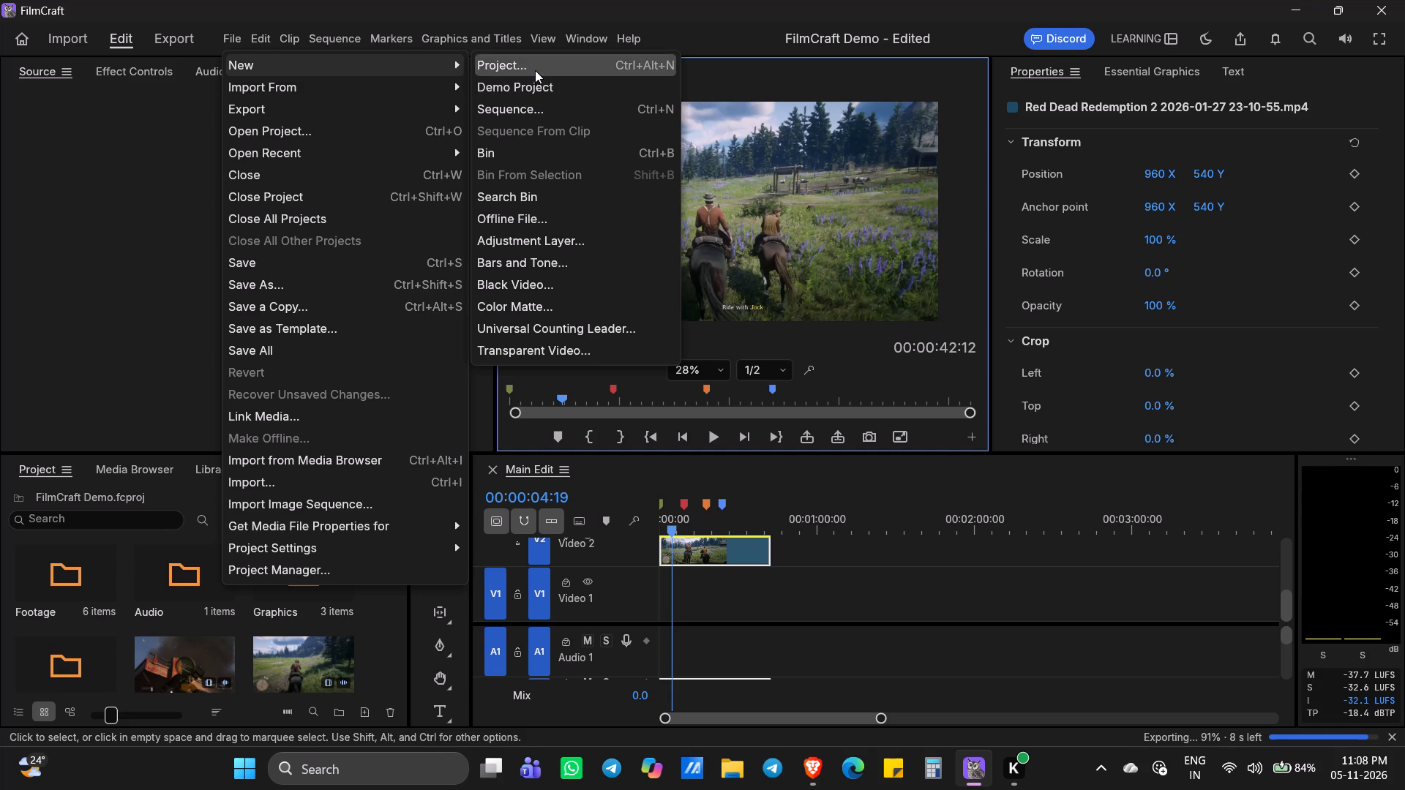
# Look through the folders on the C: drive for footage to import.
pyautogui.click(121, 462)
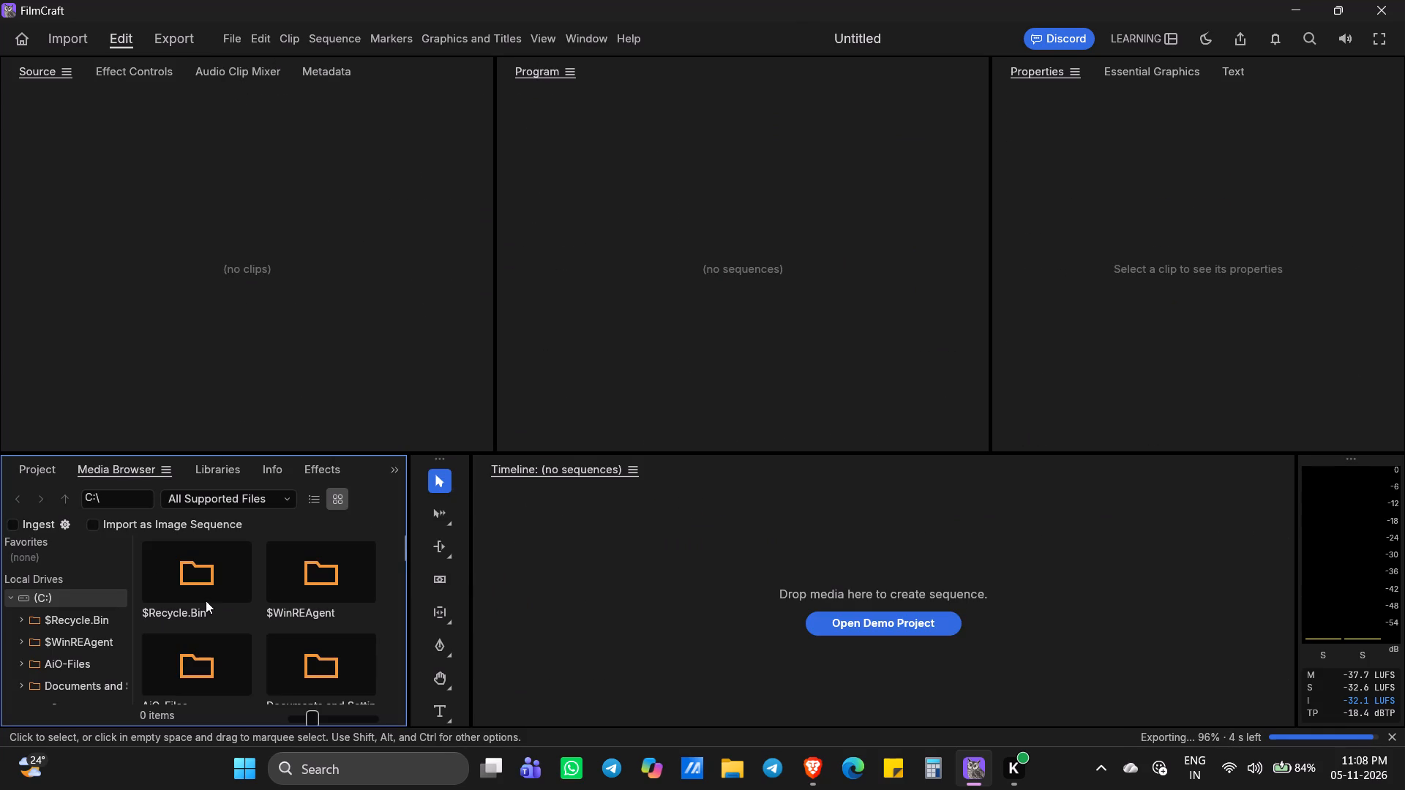
pyautogui.scroll(-1, 105, 543)
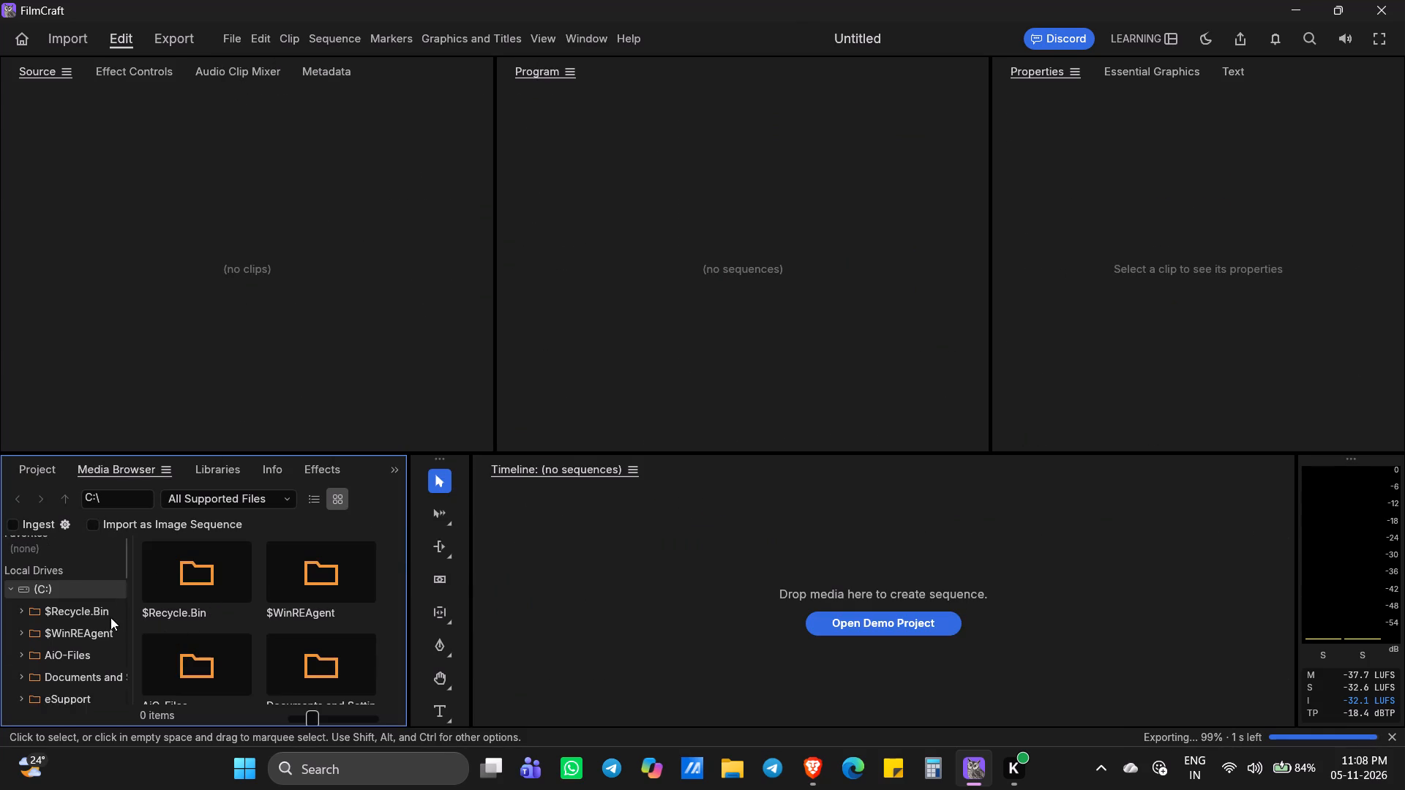
pyautogui.scroll(3, 103, 620)
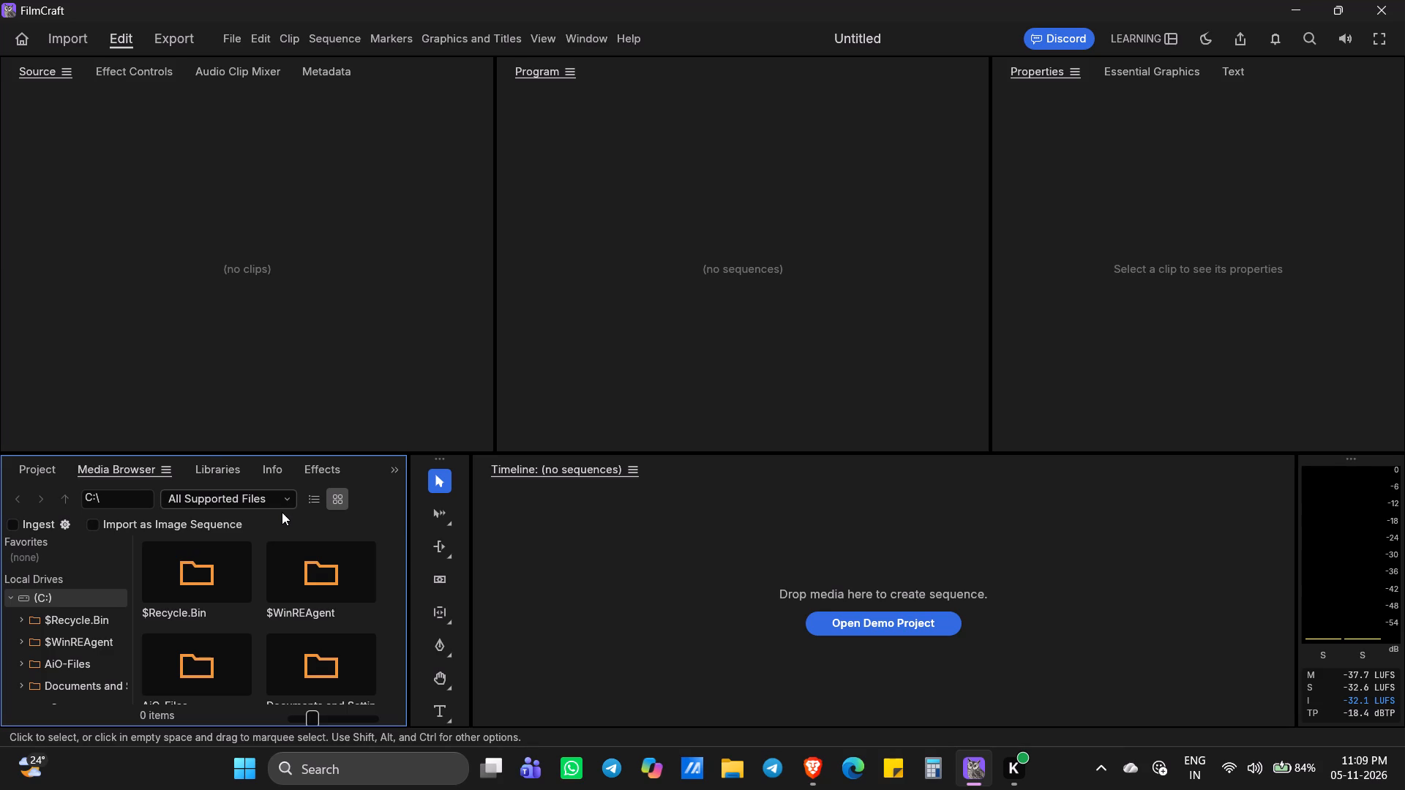
pyautogui.scroll(-1, 284, 625)
pyautogui.scroll(3, 98, 539)
pyautogui.click(41, 478)
pyautogui.click(140, 475)
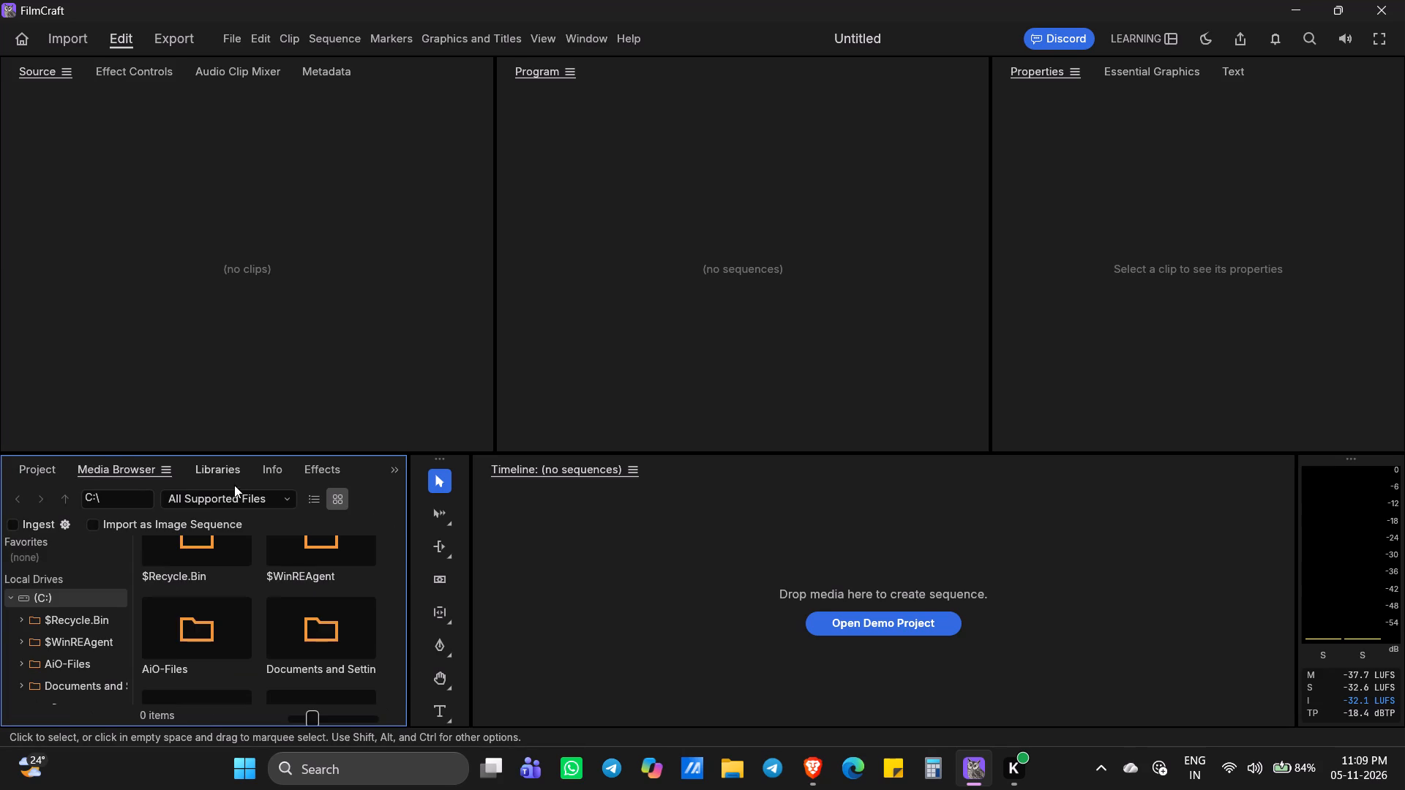
pyautogui.click(75, 45)
pyautogui.click(28, 224)
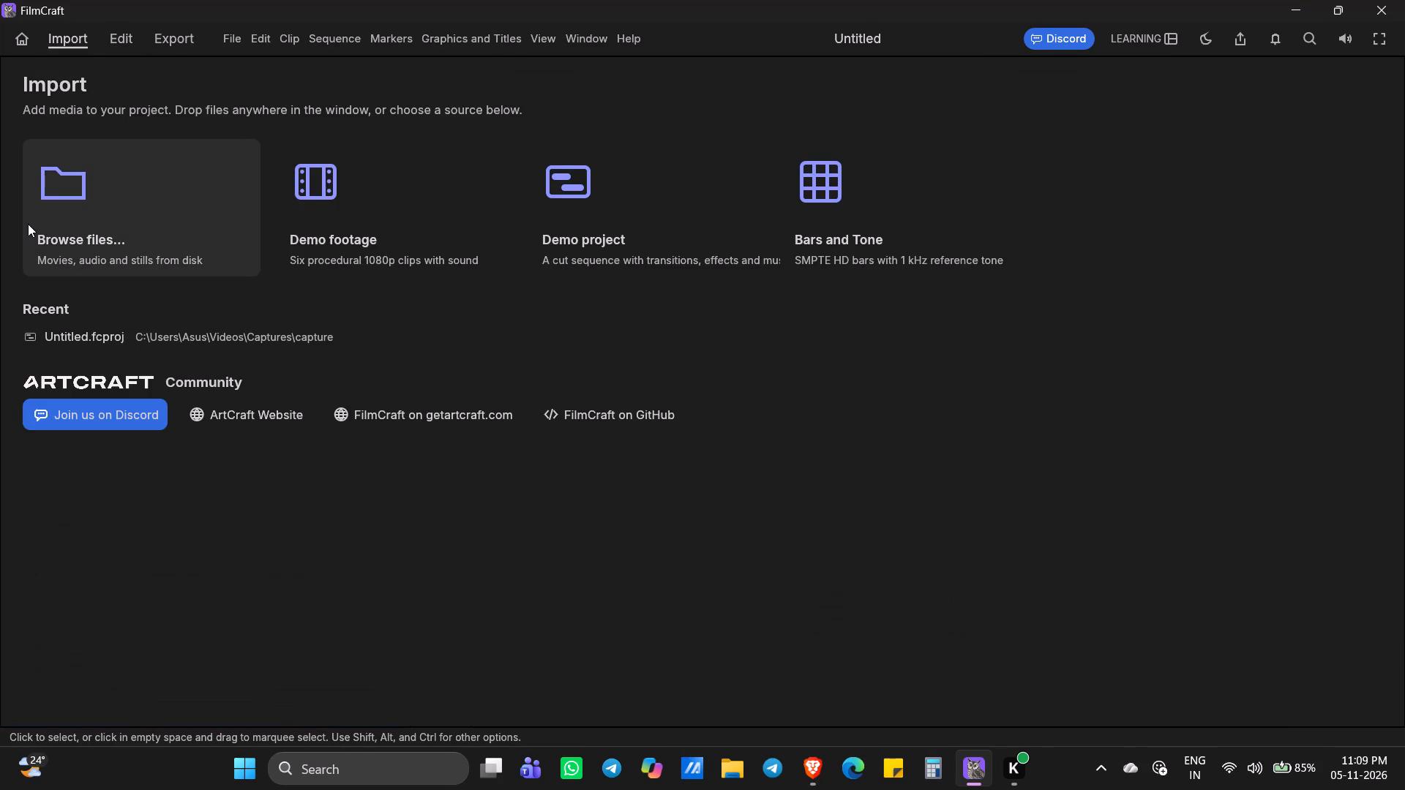
pyautogui.scroll(-2, 599, 446)
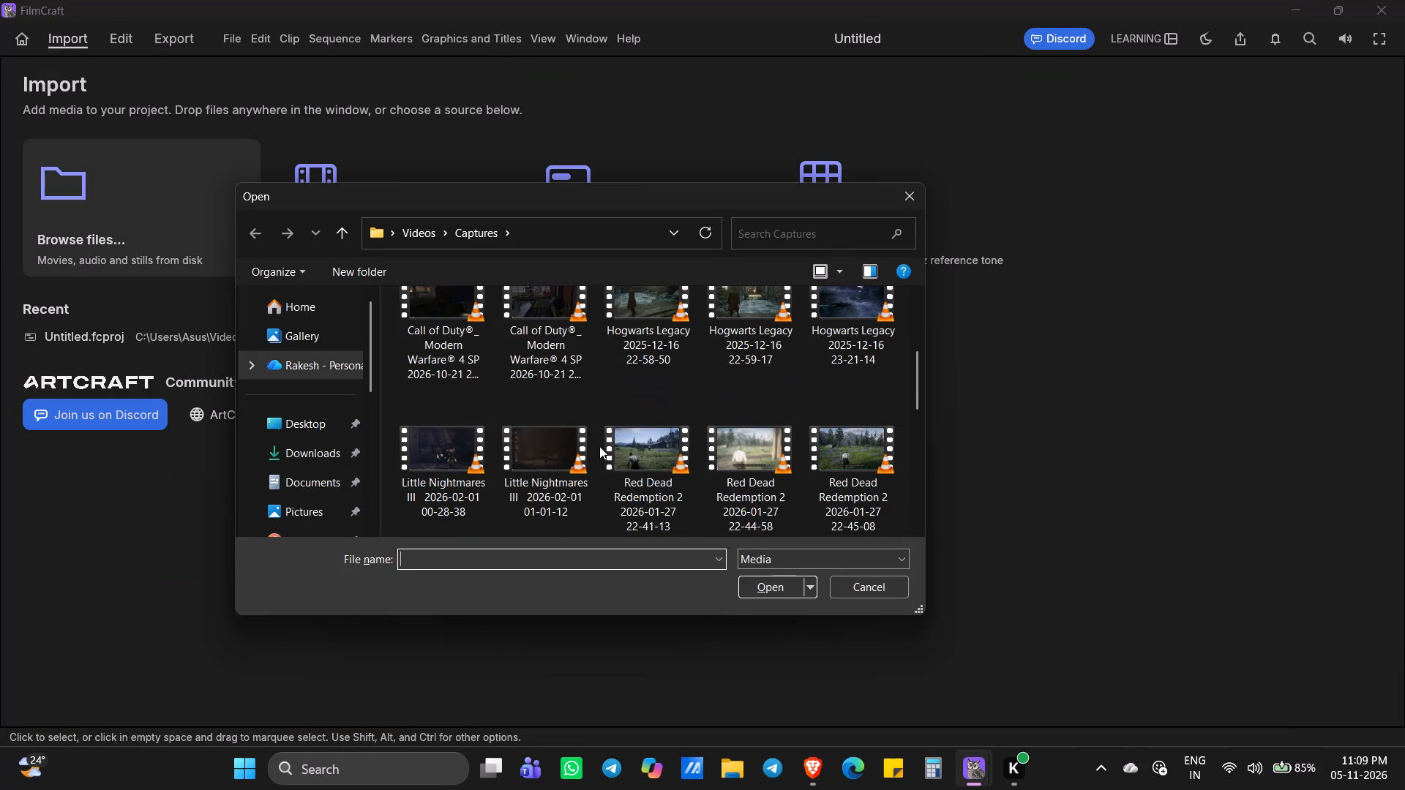
pyautogui.click(644, 476)
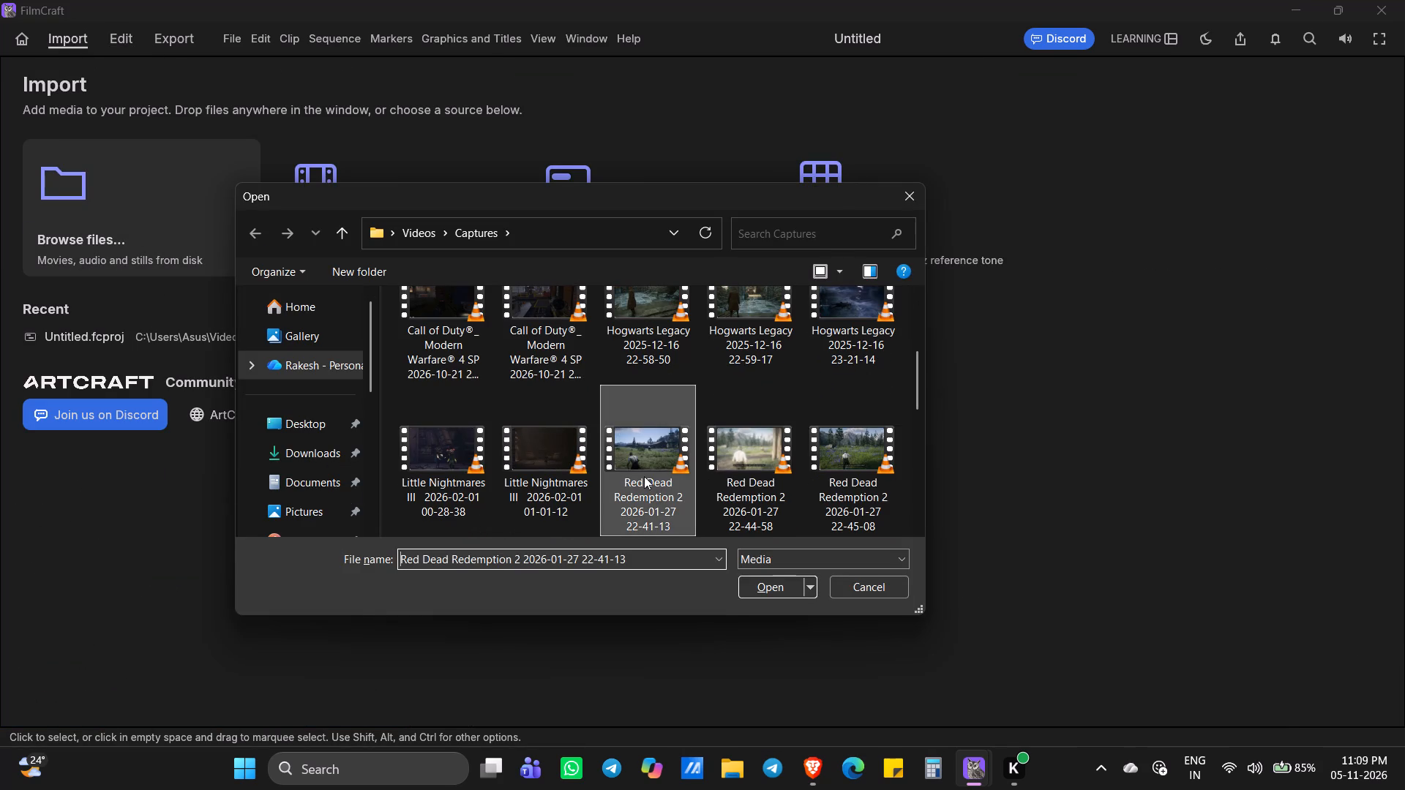
pyautogui.click(779, 581)
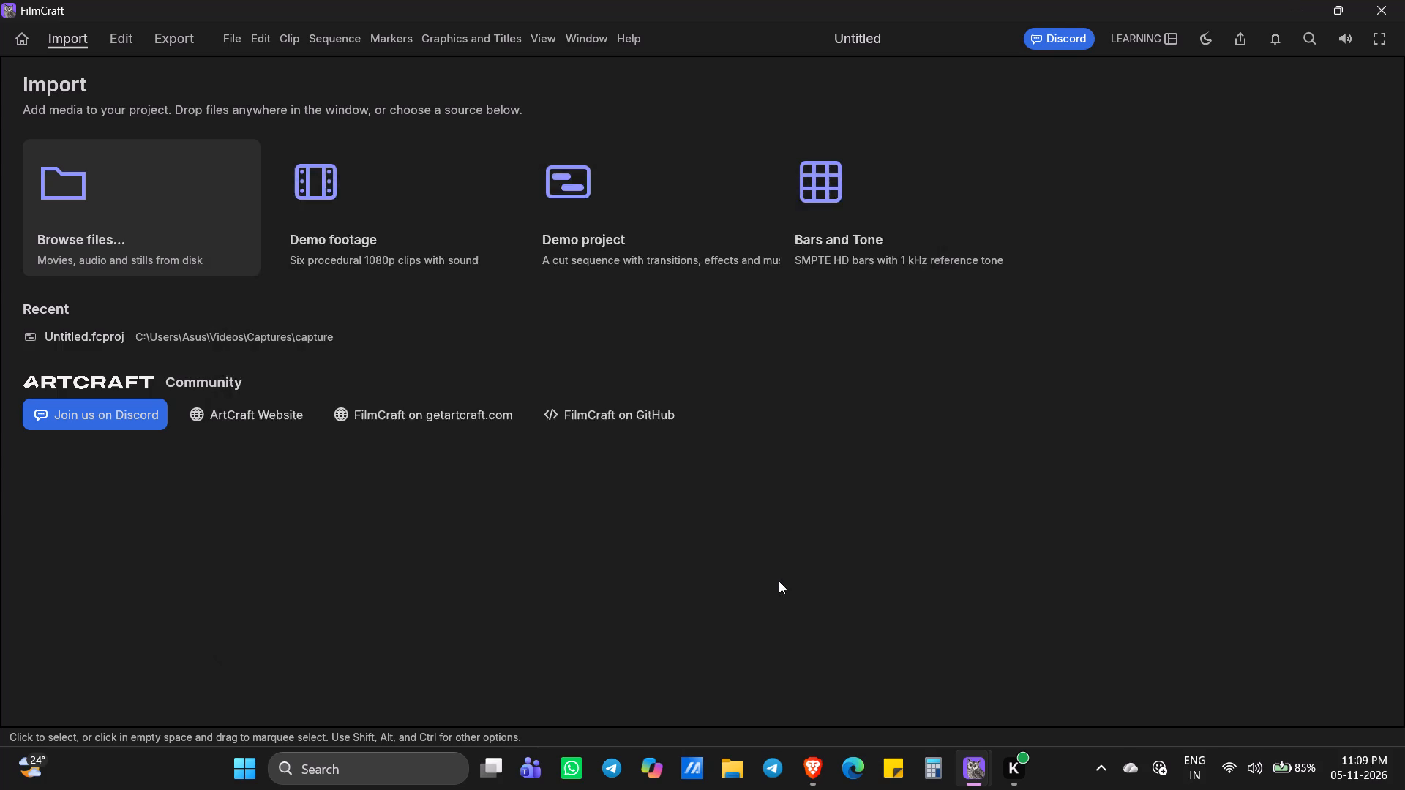
# Place the imported Red Dead Redemption 2 clip in the empty timeline to create a new sequence.
pyautogui.click(40, 481)
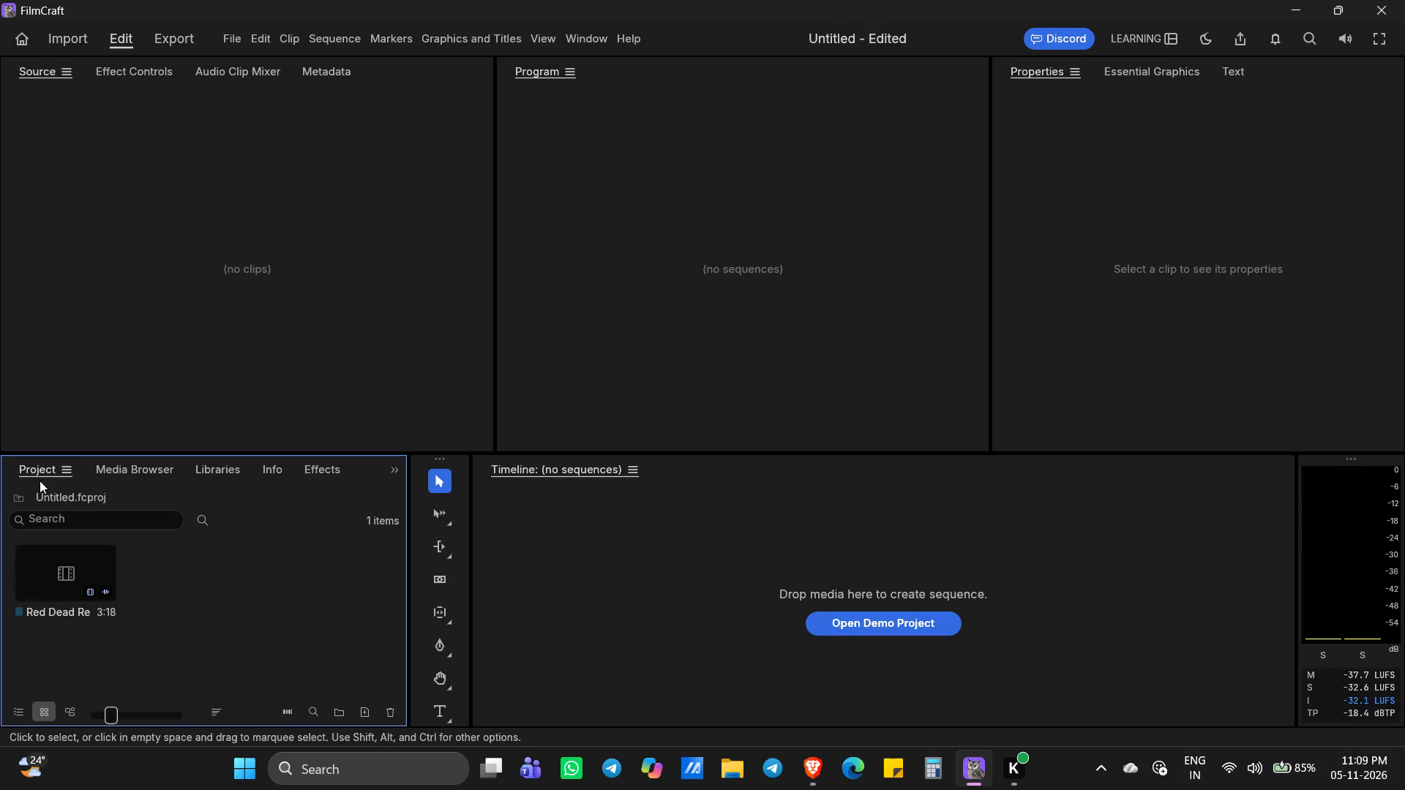
pyautogui.moveTo(83, 582); pyautogui.dragTo(484, 575)
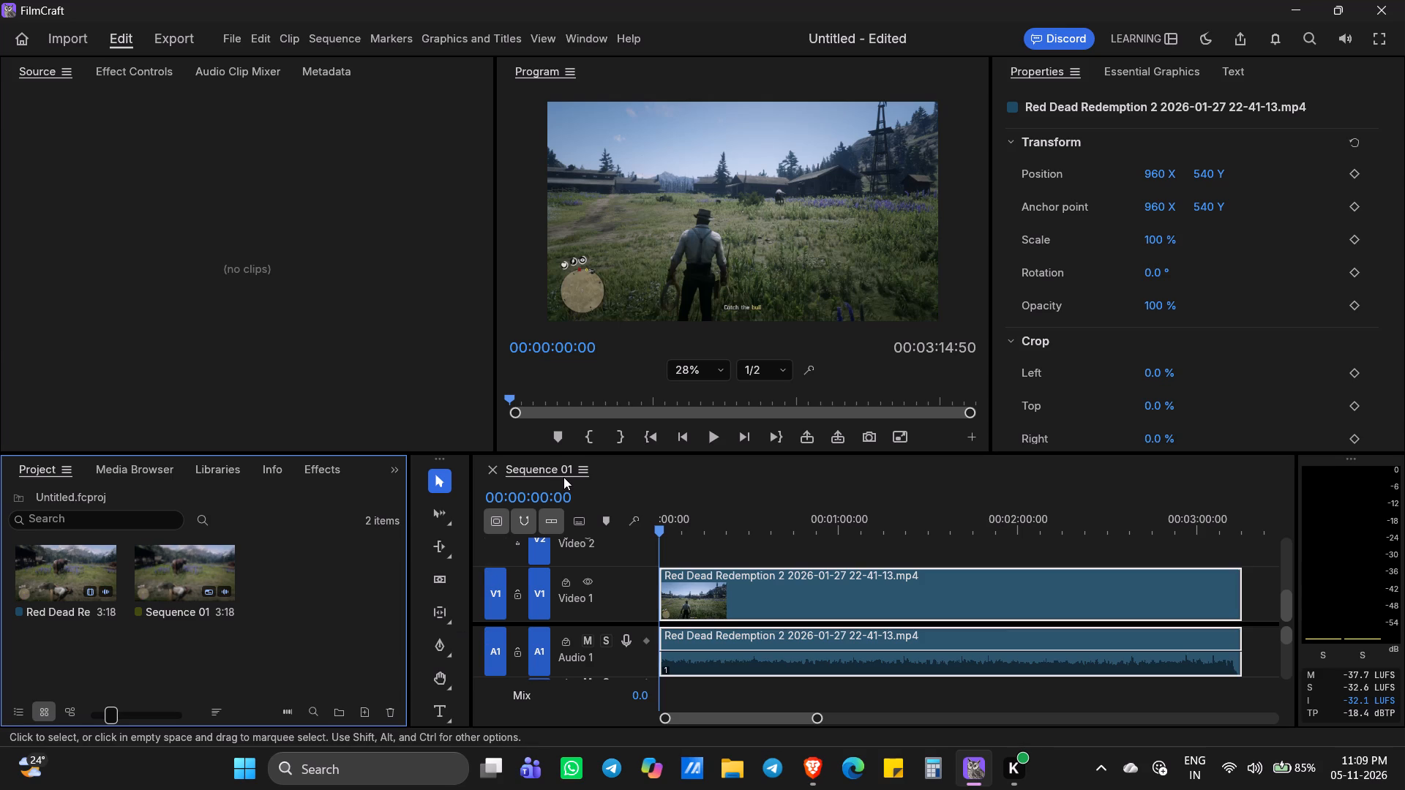
# Play Sequence 01 from 00:00:06:08 to review the gameplay footage.
pyautogui.click(693, 621)
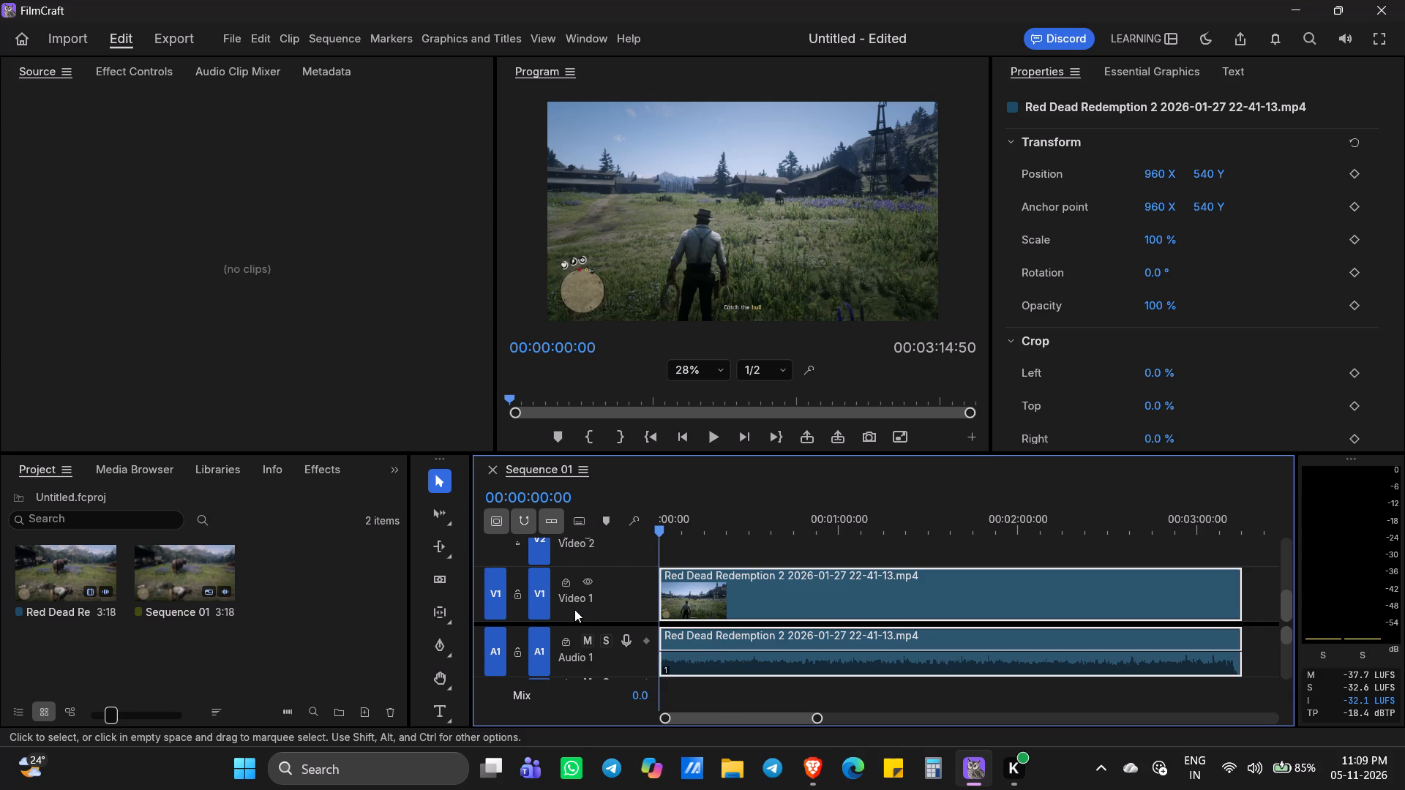
pyautogui.scroll(-1, 561, 614)
pyautogui.scroll(4, 1218, 573)
pyautogui.scroll(-3, 563, 531)
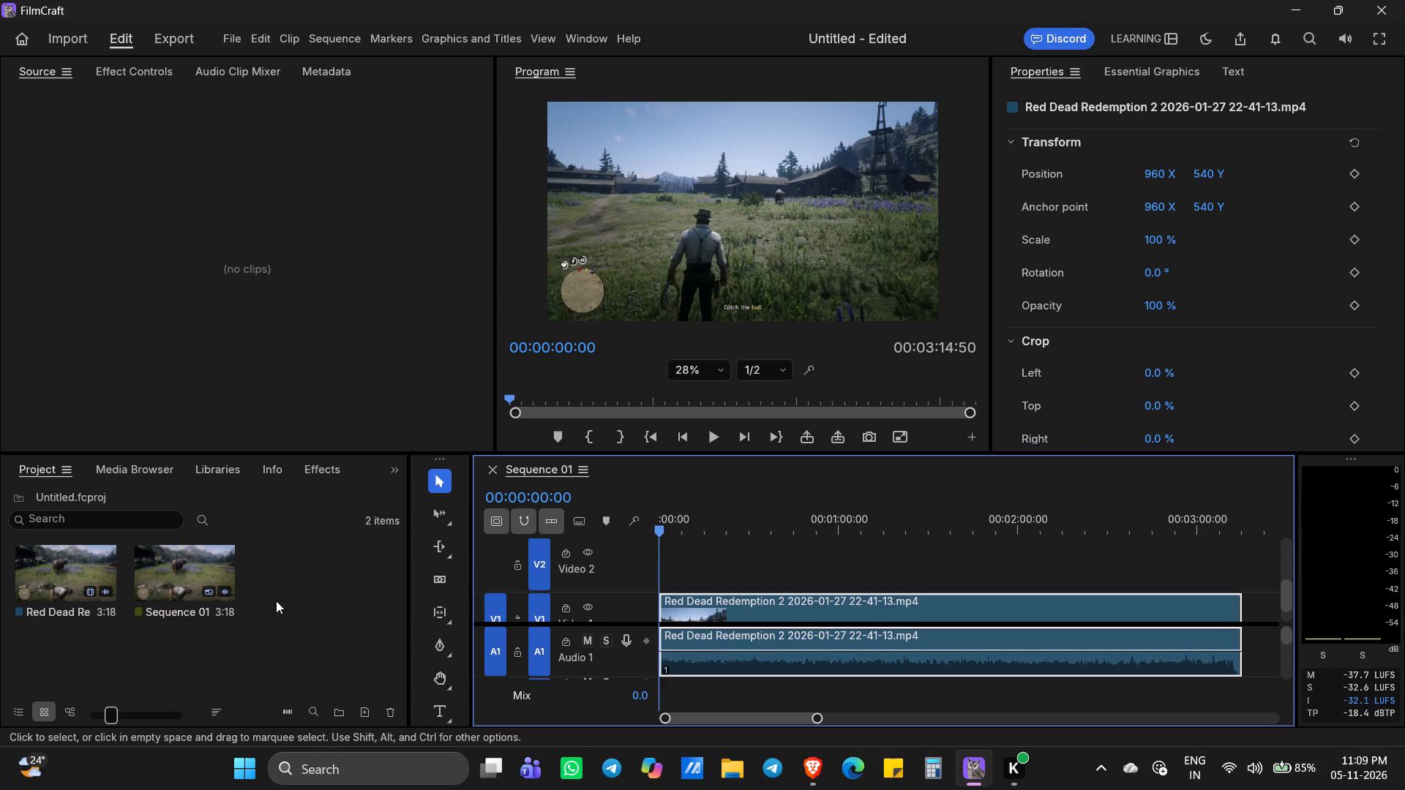
pyautogui.click(653, 524)
pyautogui.click(678, 534)
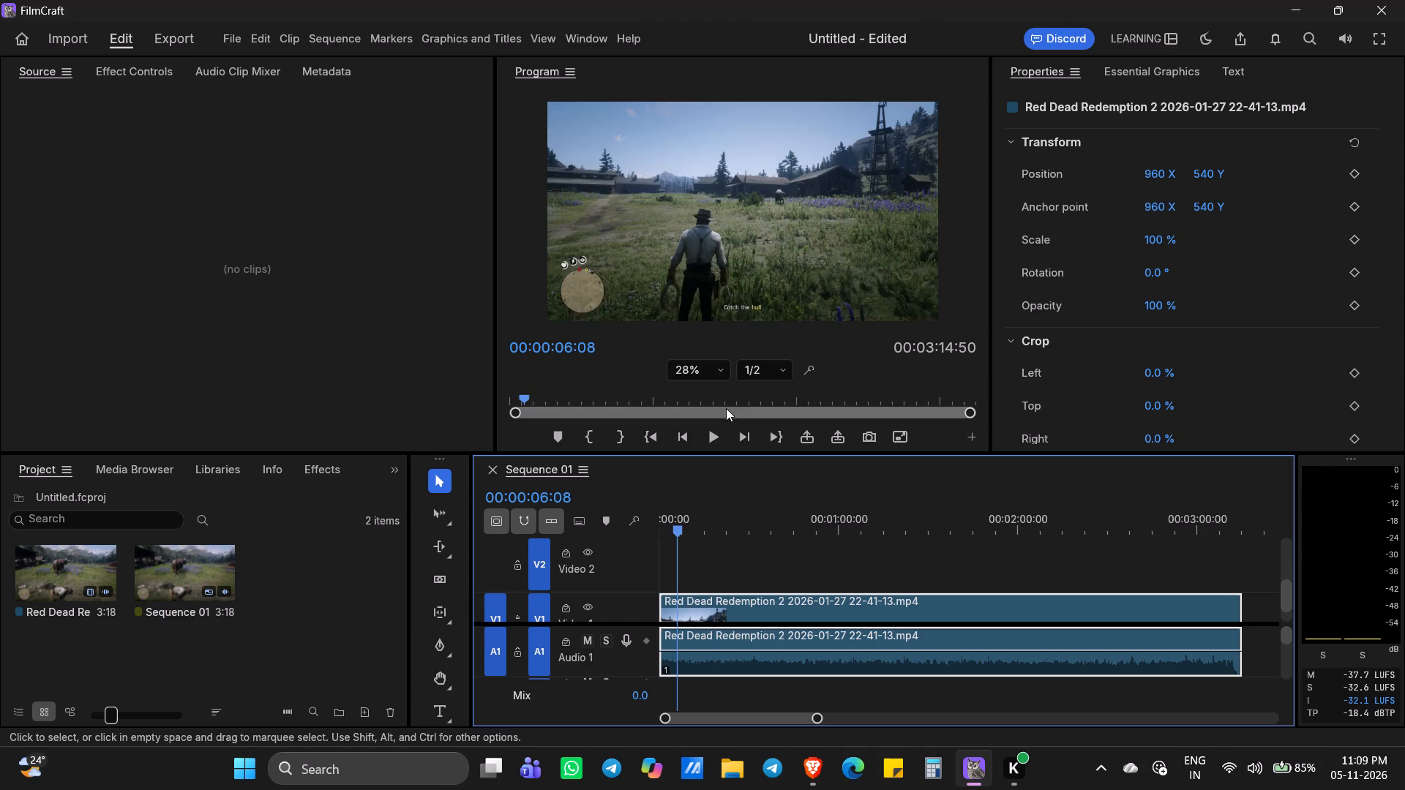
pyautogui.click(708, 434)
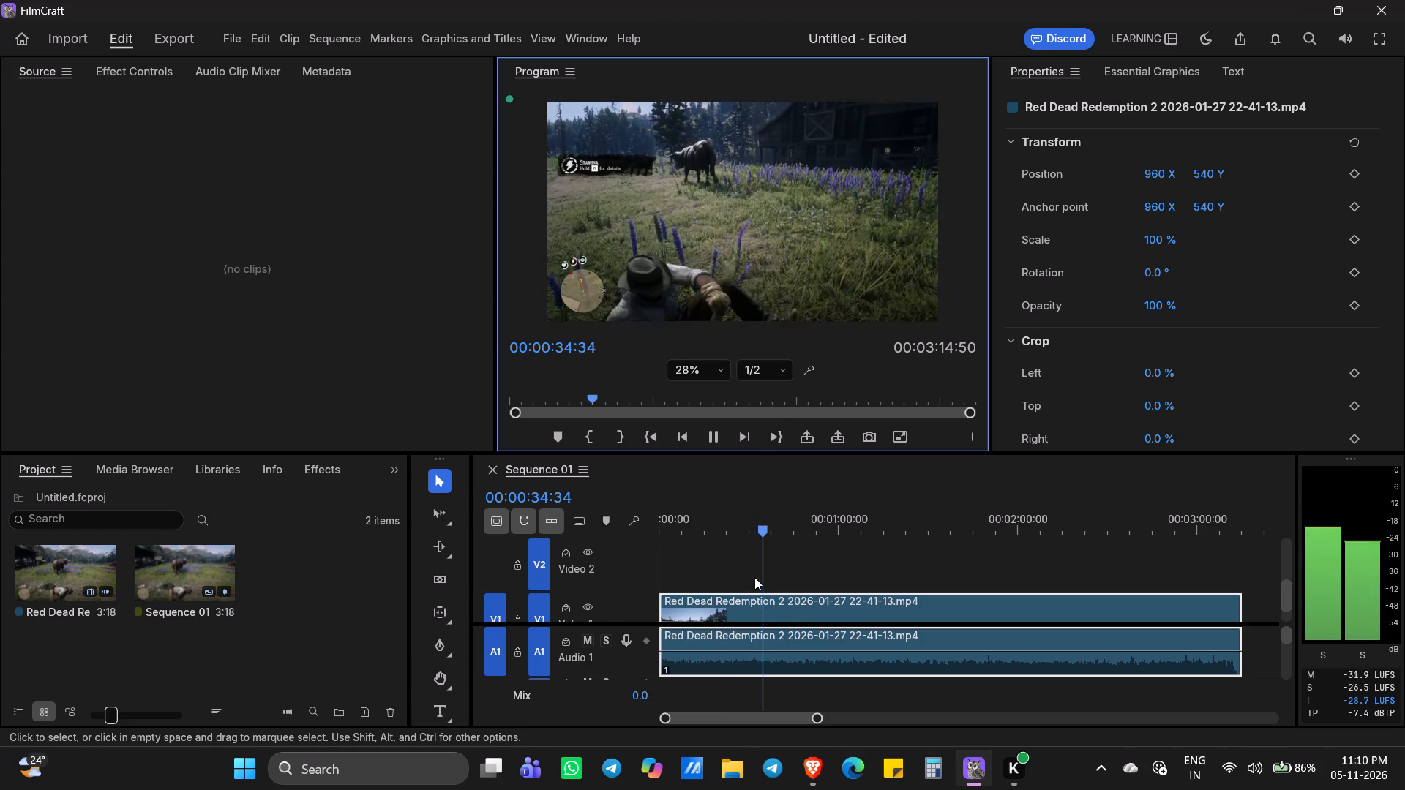
# Split the clip with the Razor at about 0:54, 1:43 and 2:34, and stop playback near the end of the sequence.
pyautogui.press('c')
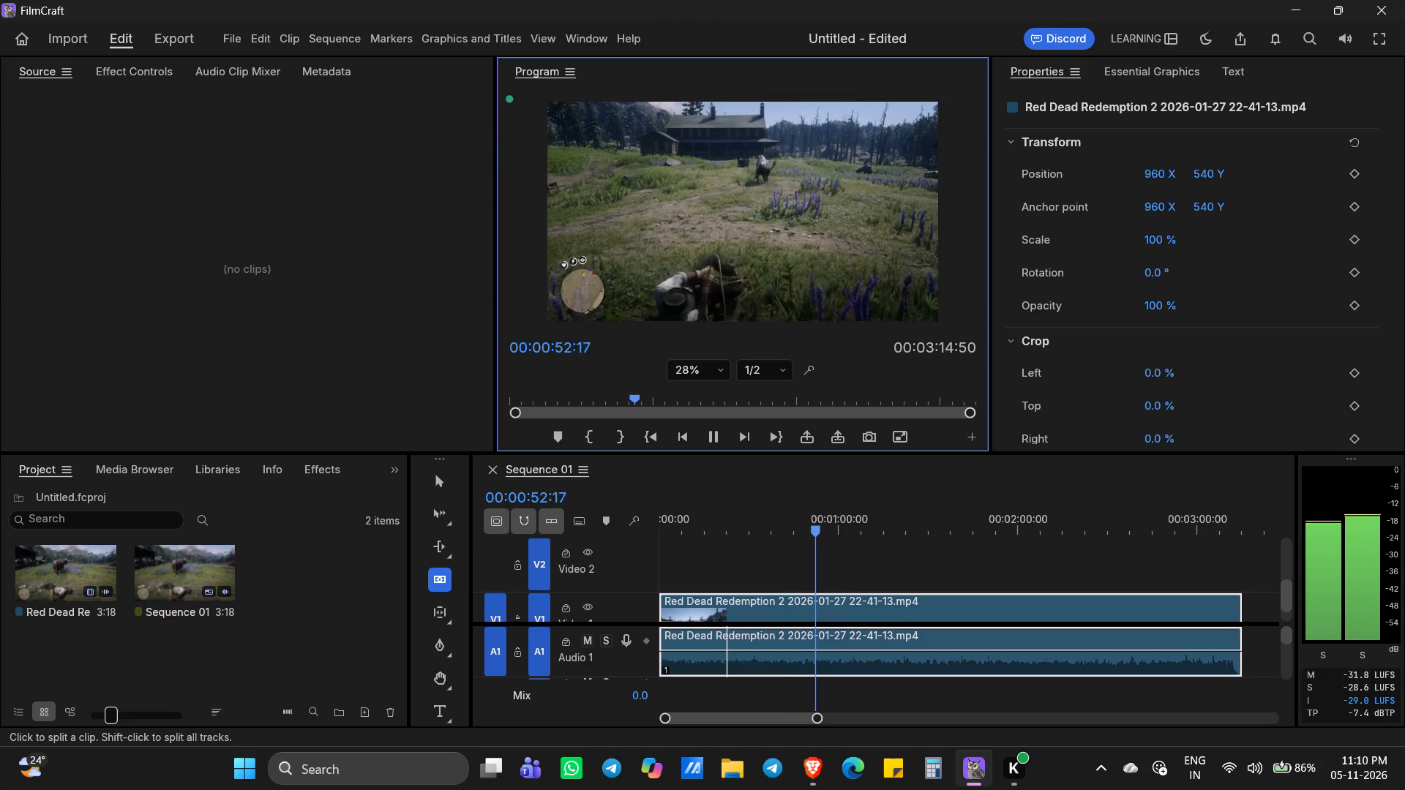
pyautogui.click(823, 619)
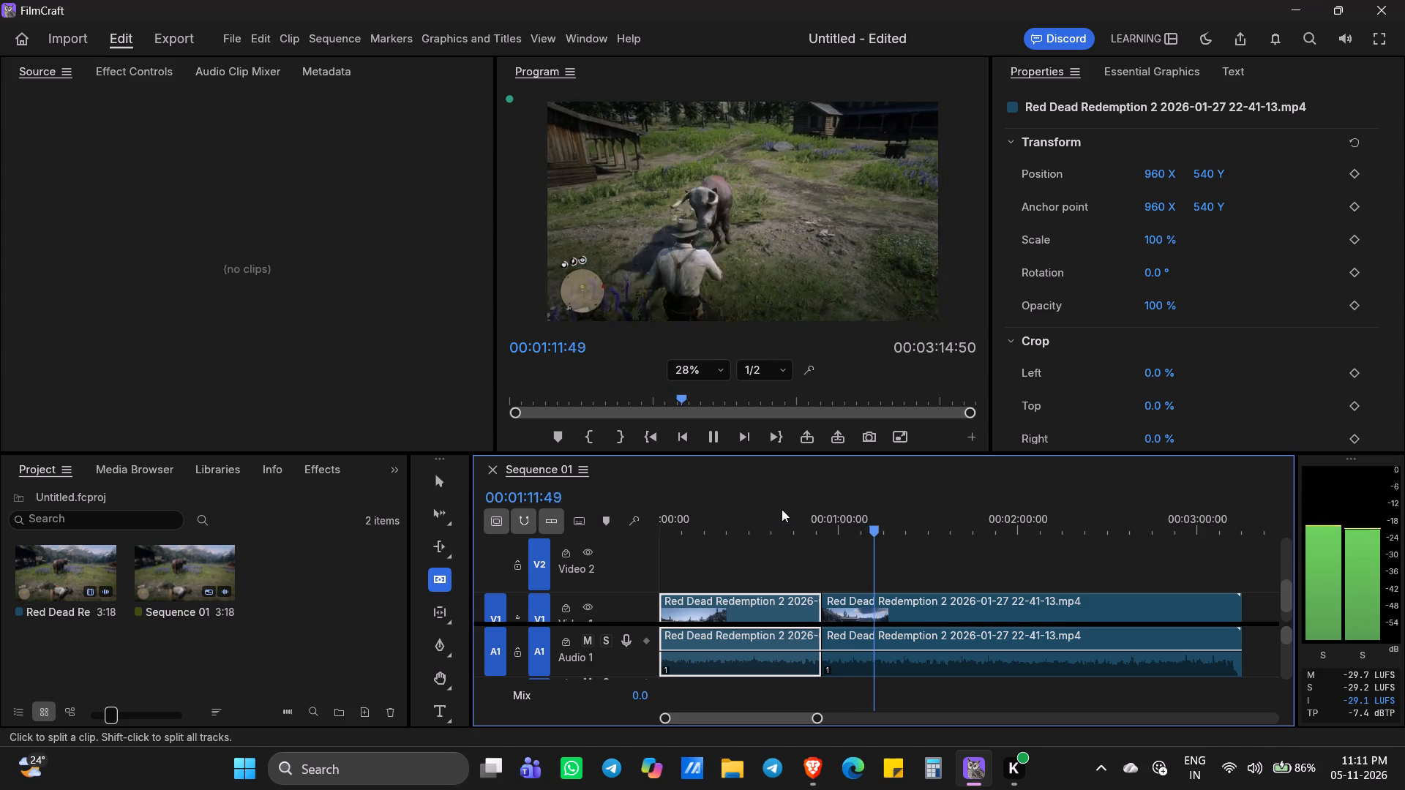
pyautogui.rightClick(782, 509)
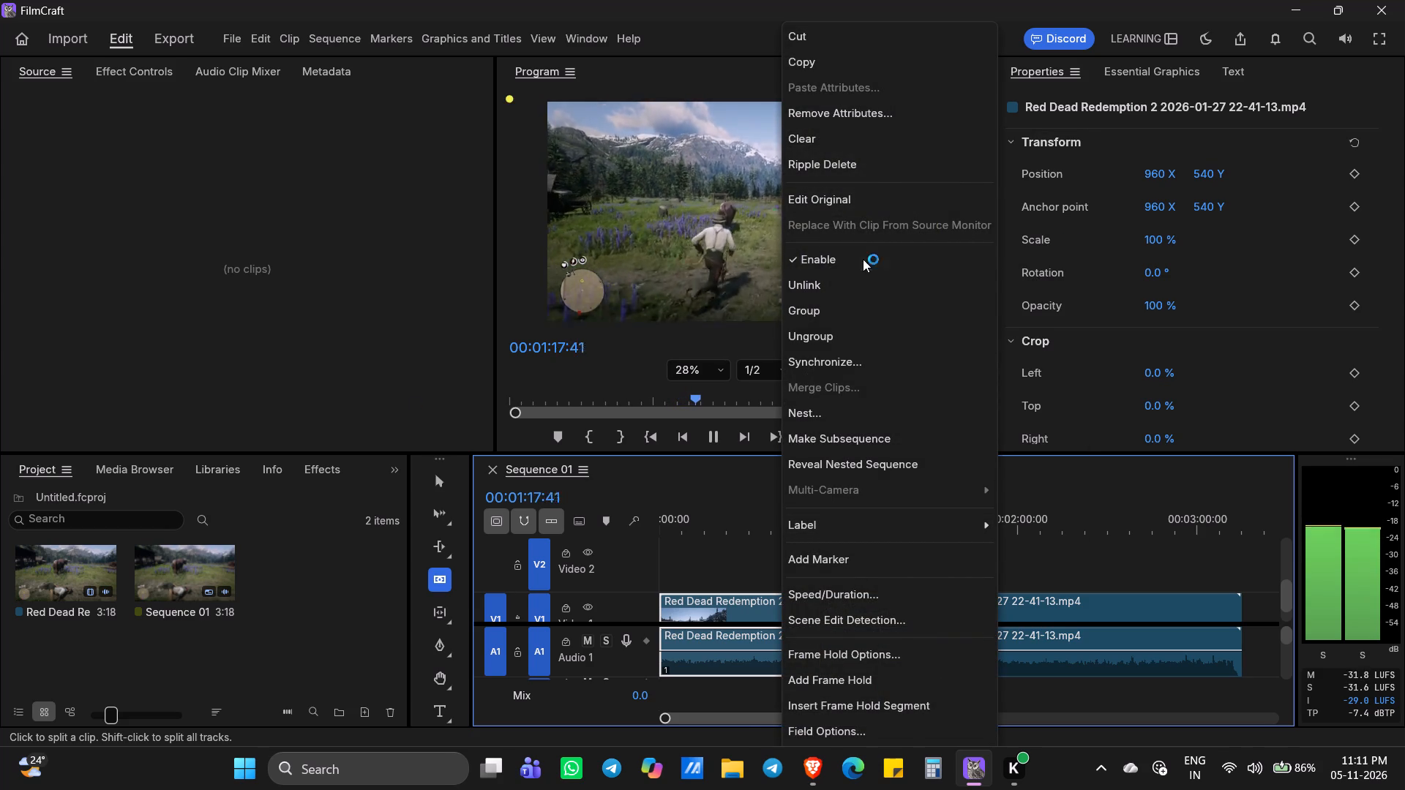
pyautogui.click(846, 54)
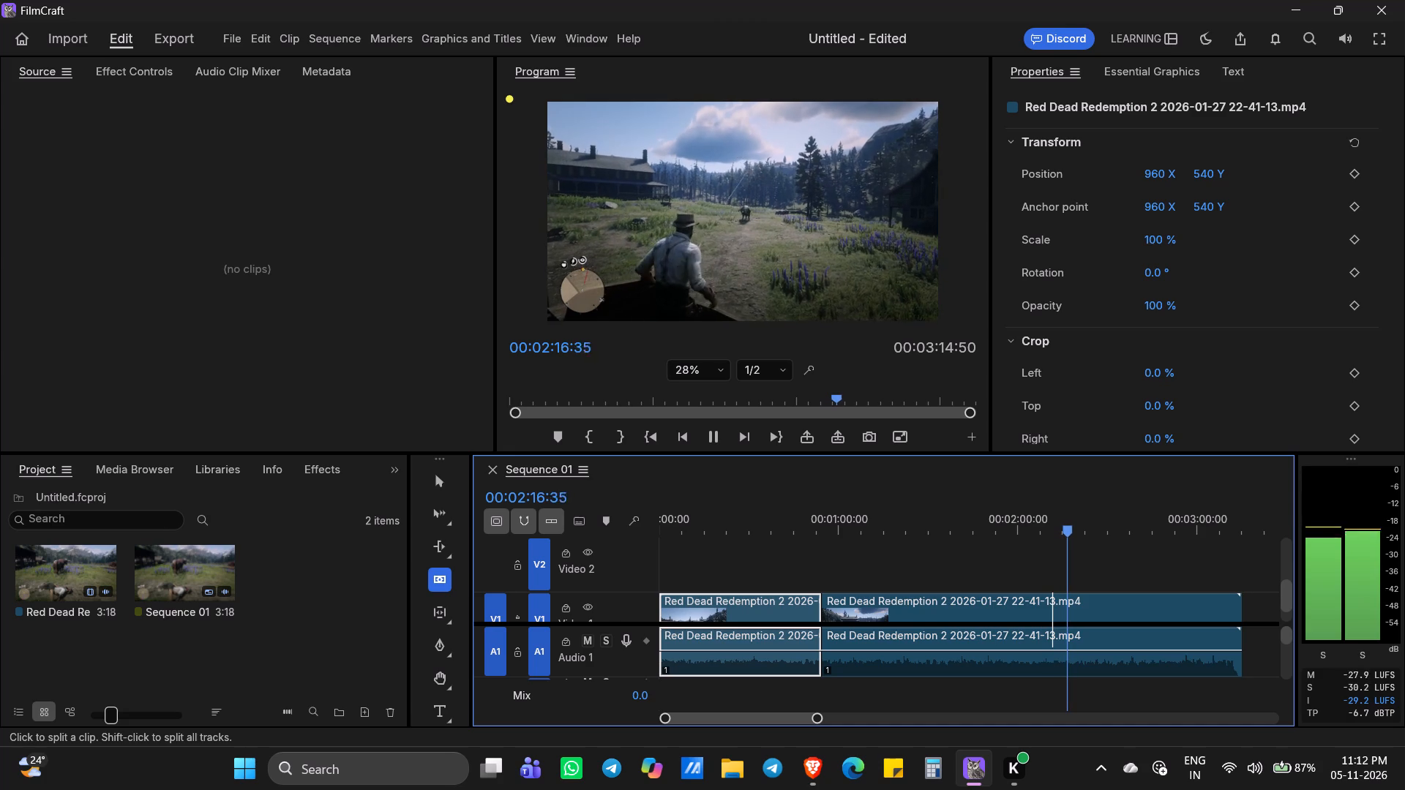
pyautogui.click(969, 606)
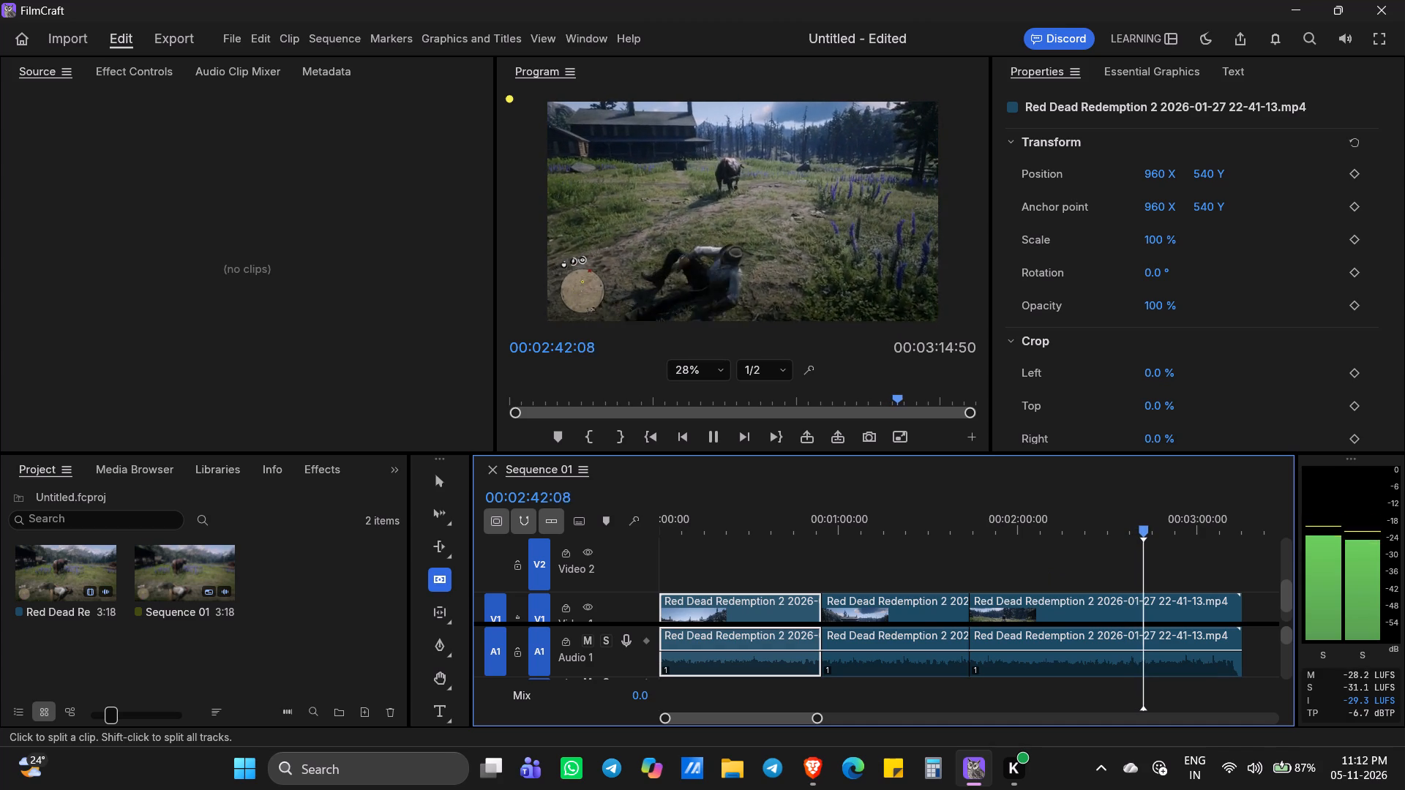
pyautogui.click(1118, 611)
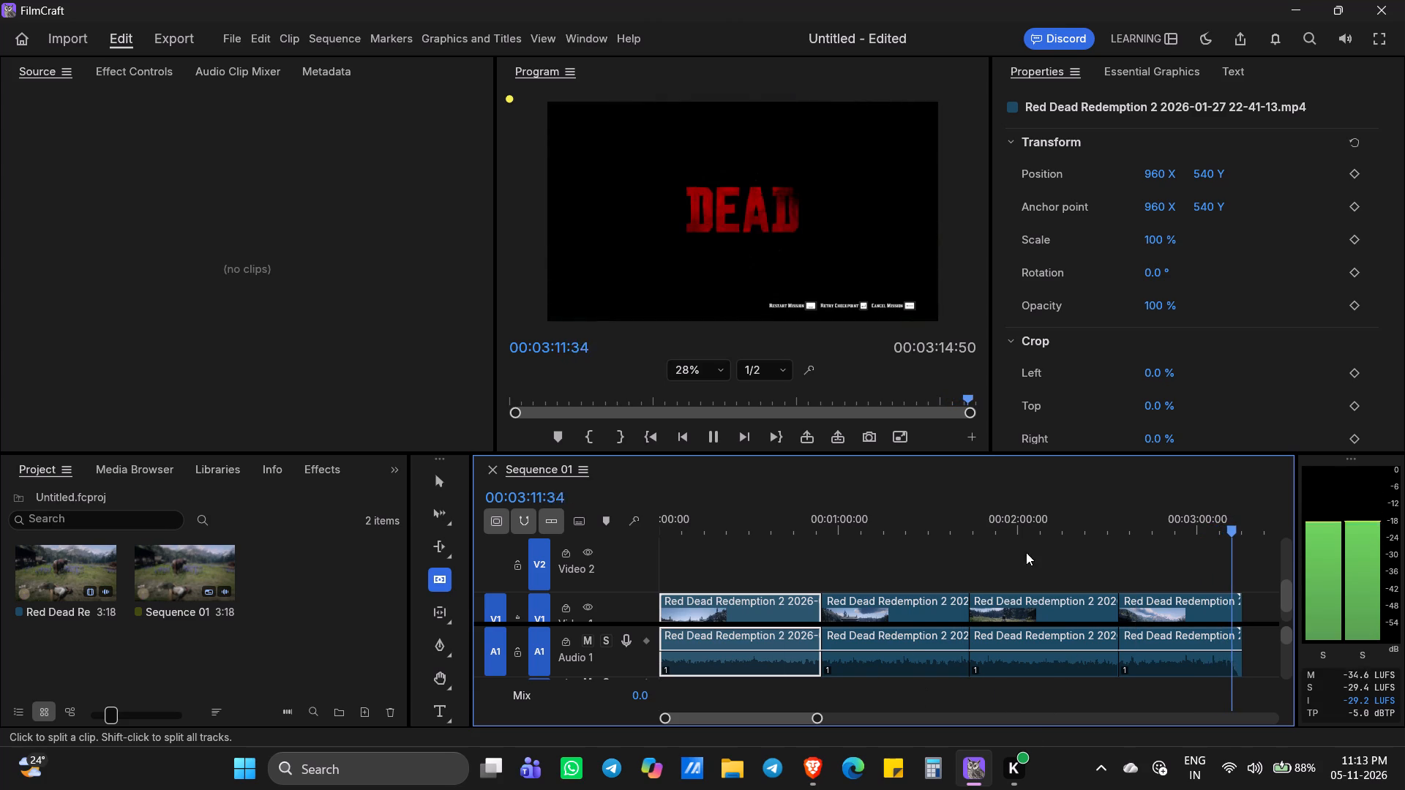
pyautogui.click(704, 438)
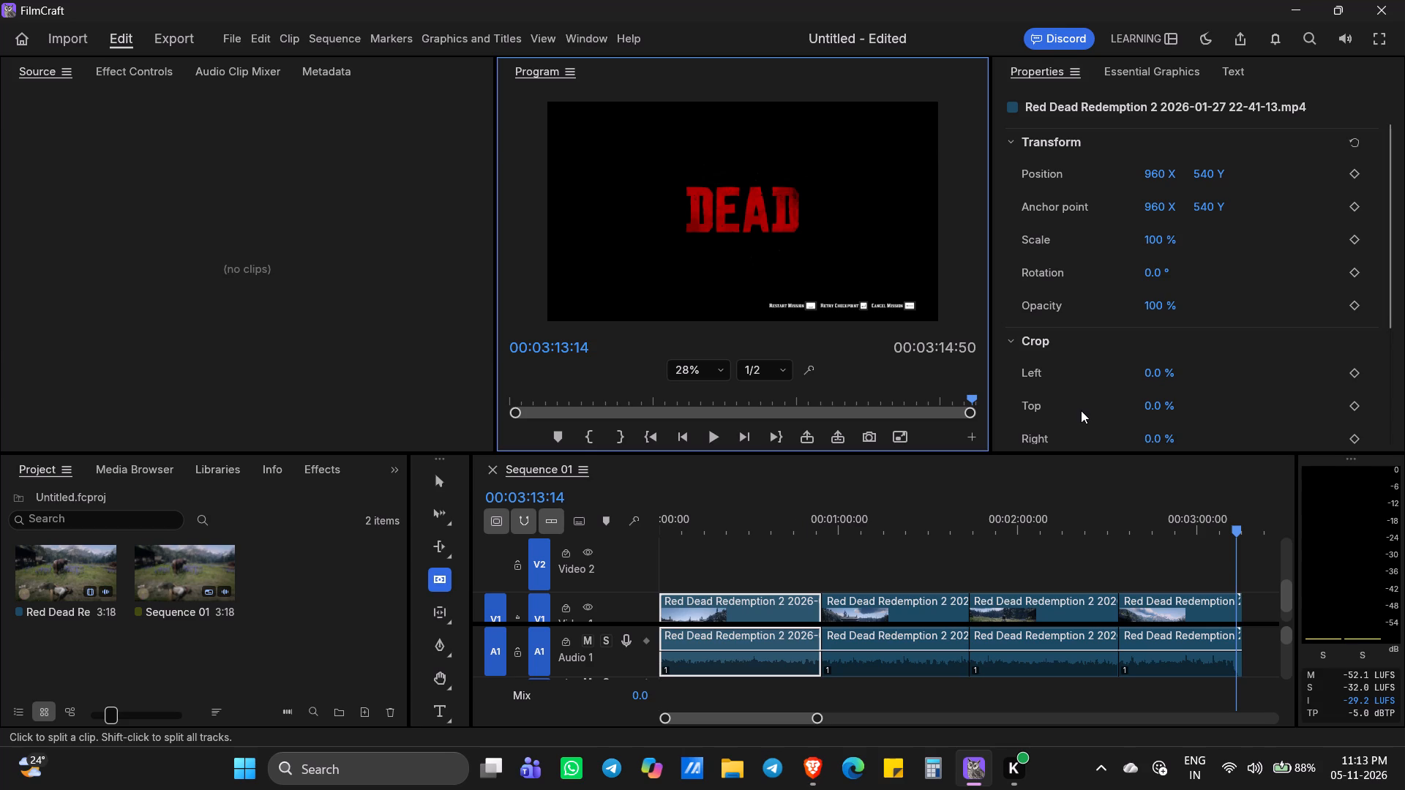
pyautogui.click(822, 626)
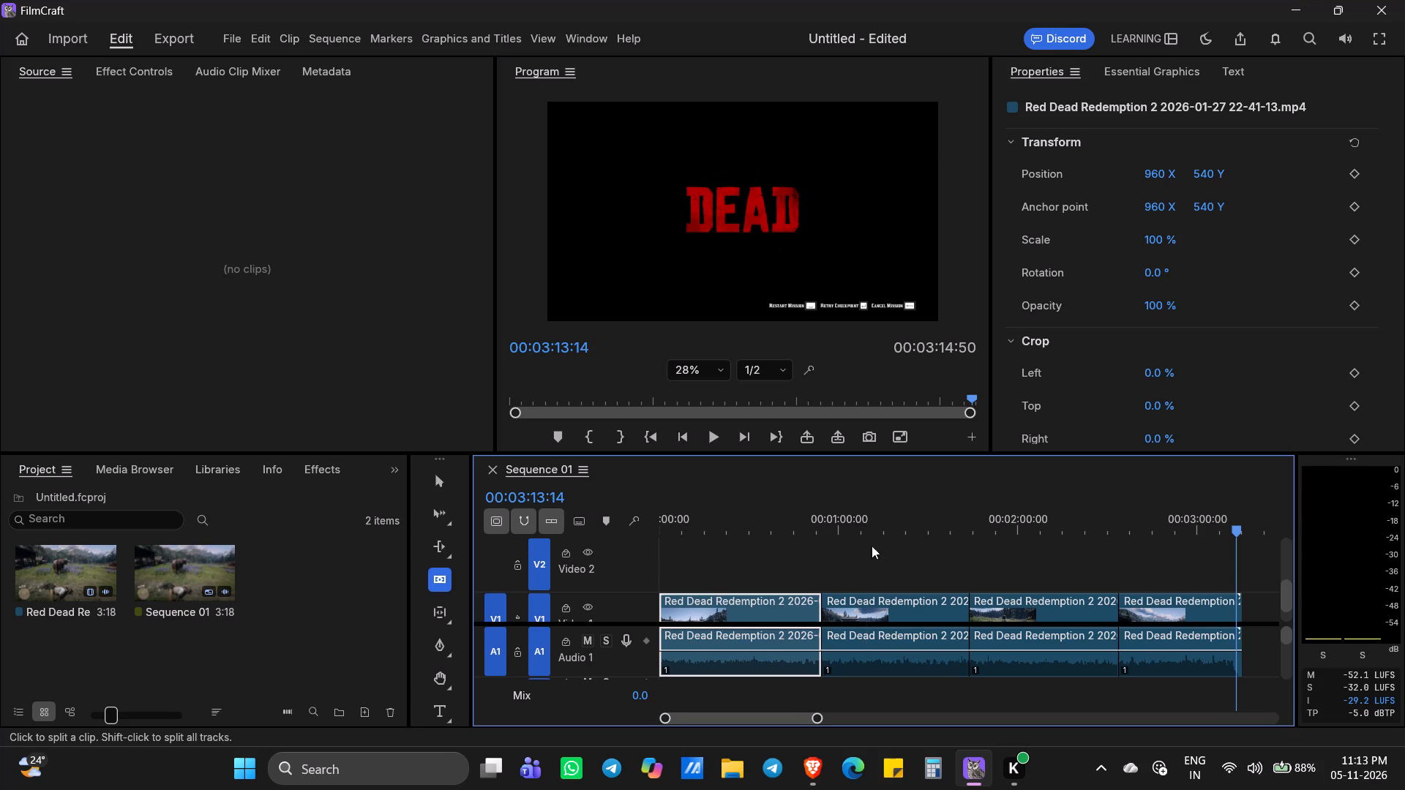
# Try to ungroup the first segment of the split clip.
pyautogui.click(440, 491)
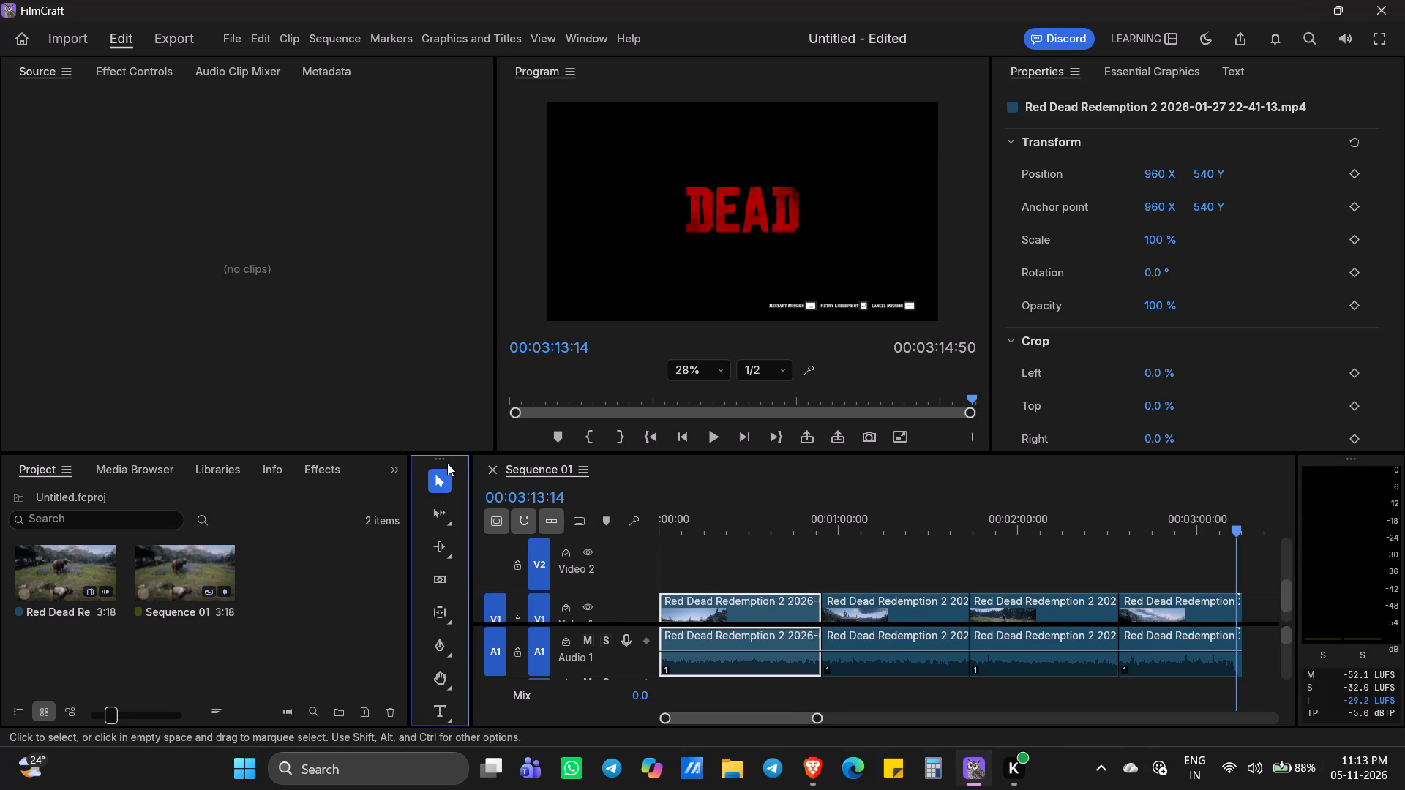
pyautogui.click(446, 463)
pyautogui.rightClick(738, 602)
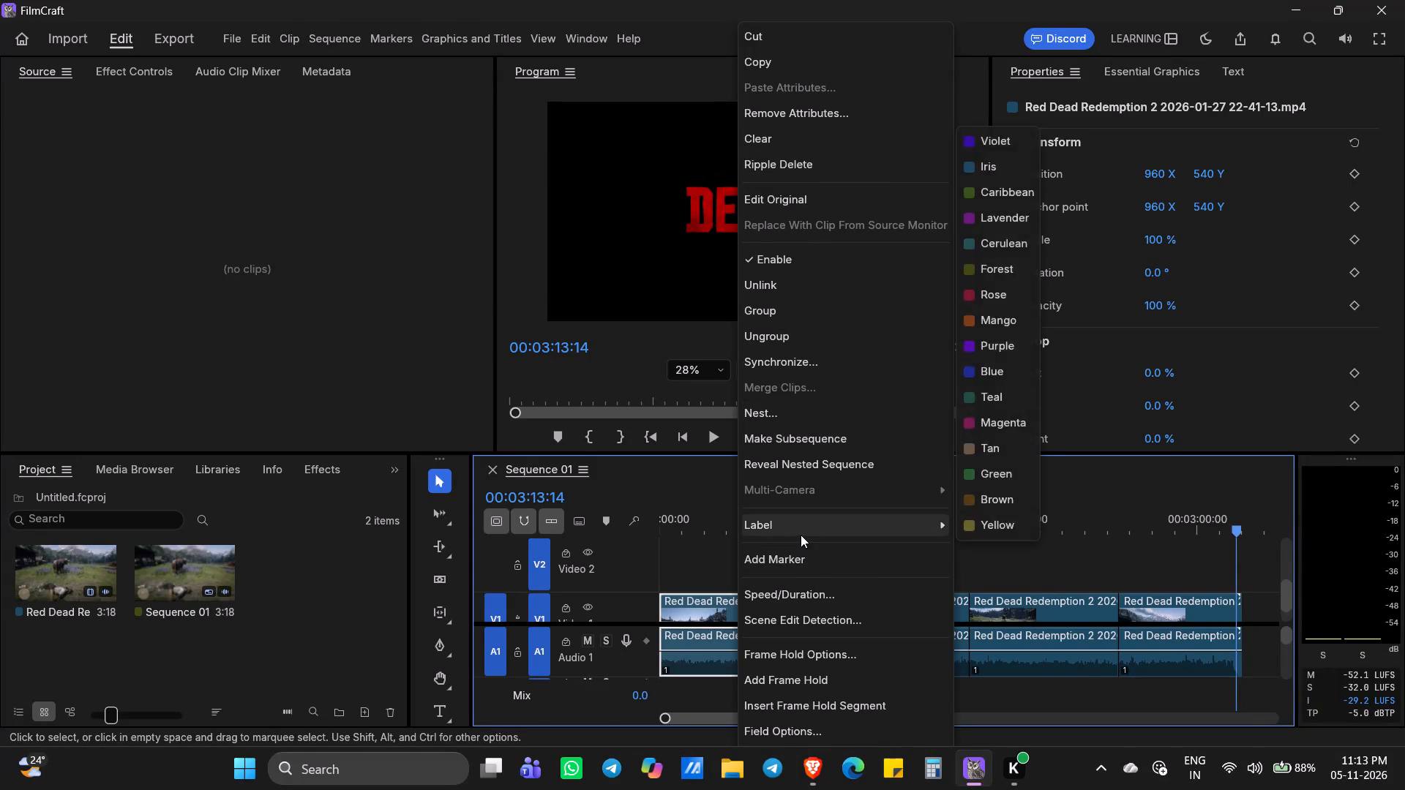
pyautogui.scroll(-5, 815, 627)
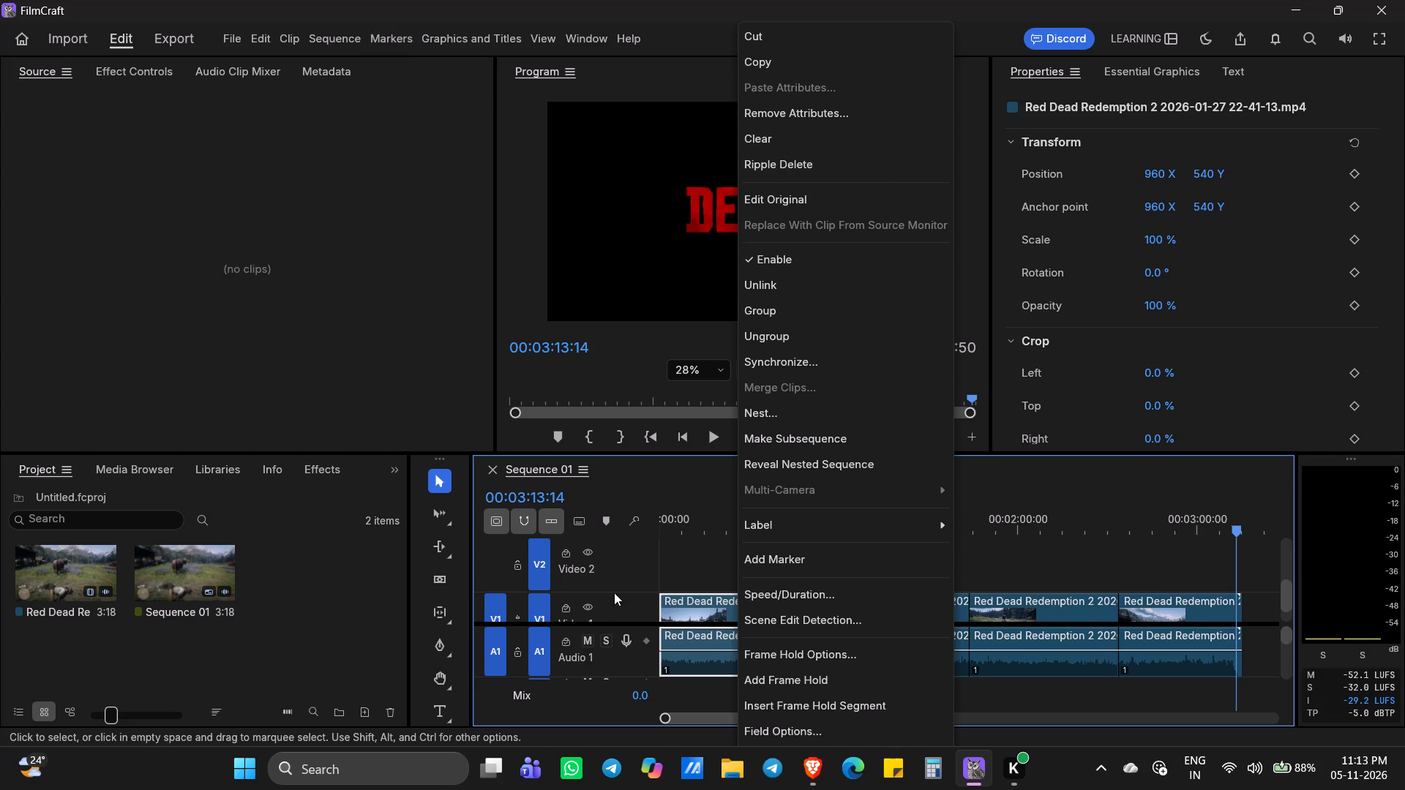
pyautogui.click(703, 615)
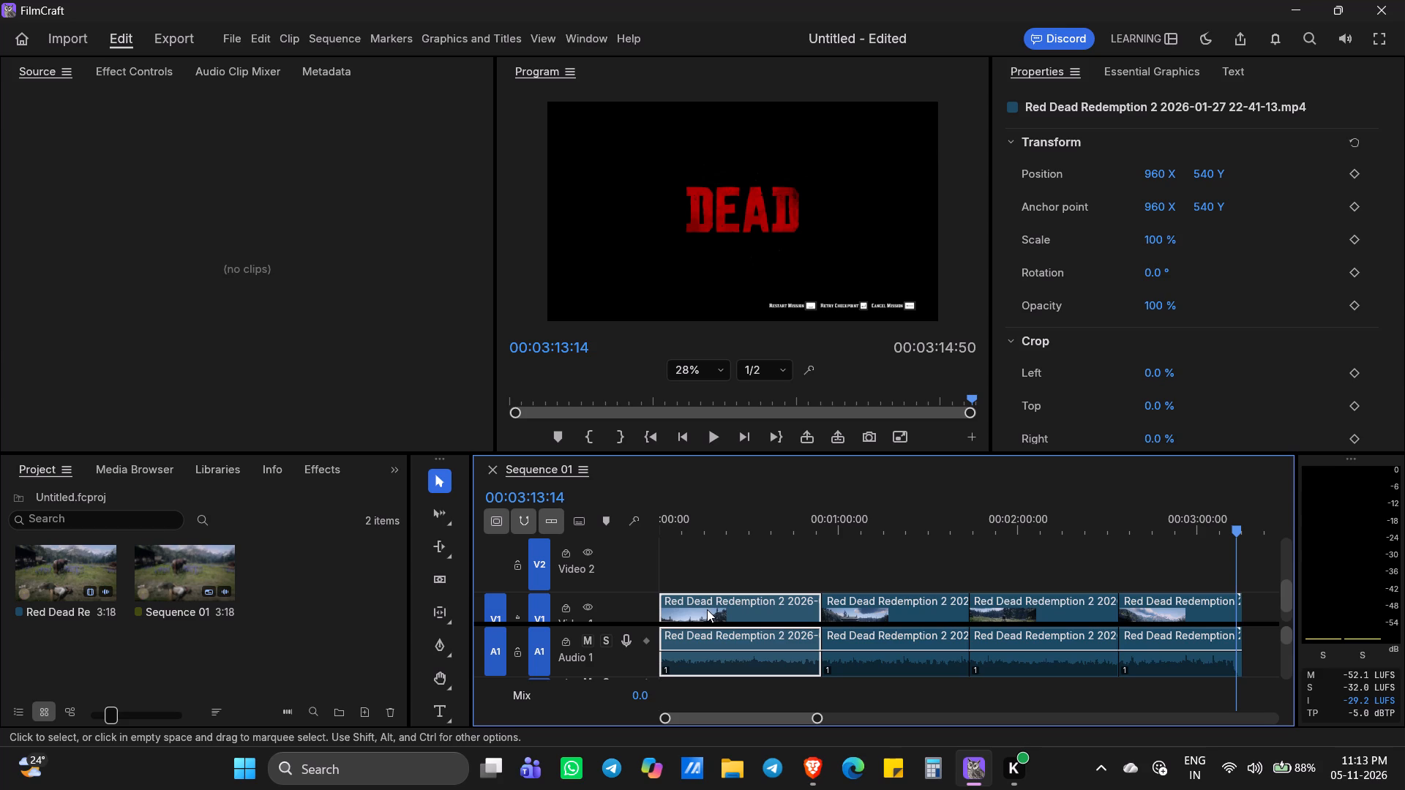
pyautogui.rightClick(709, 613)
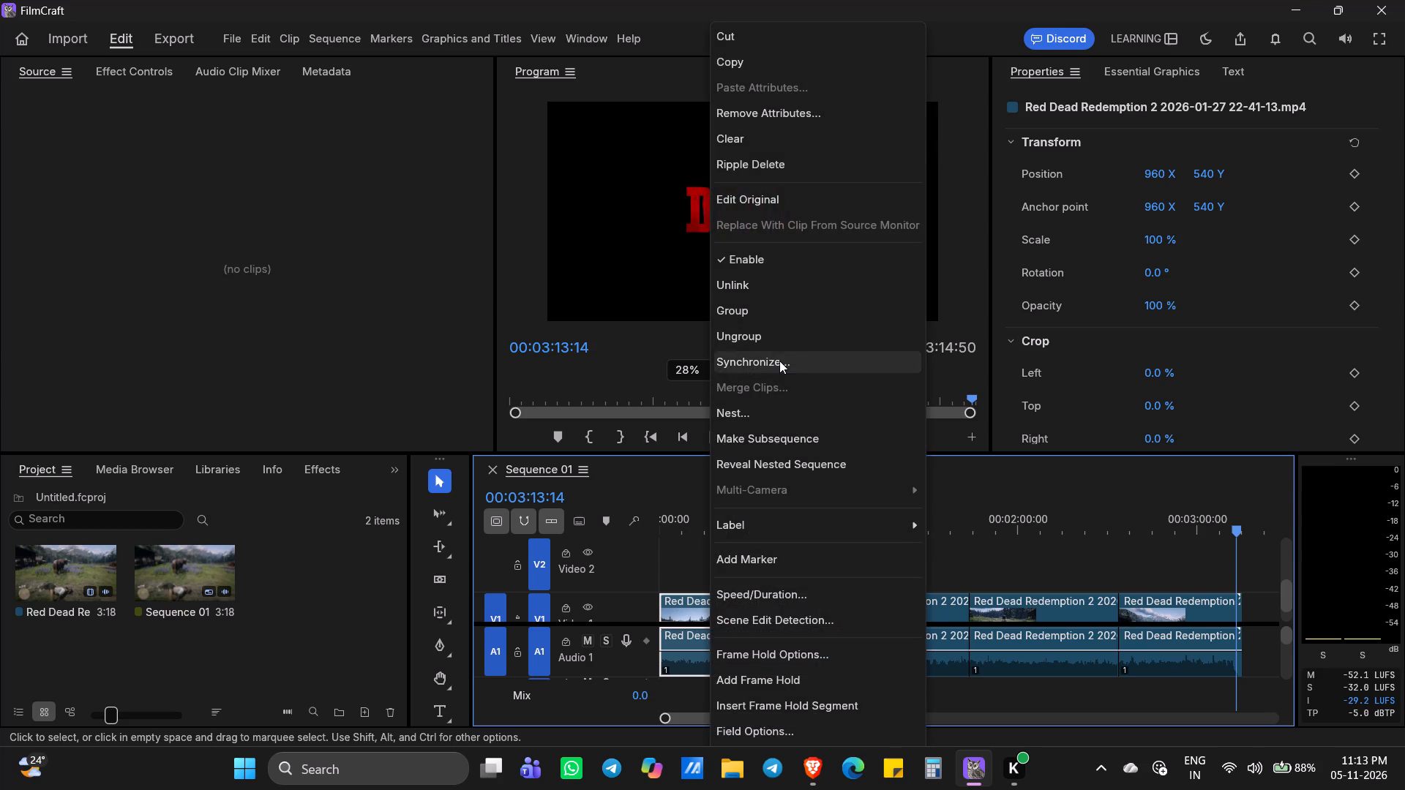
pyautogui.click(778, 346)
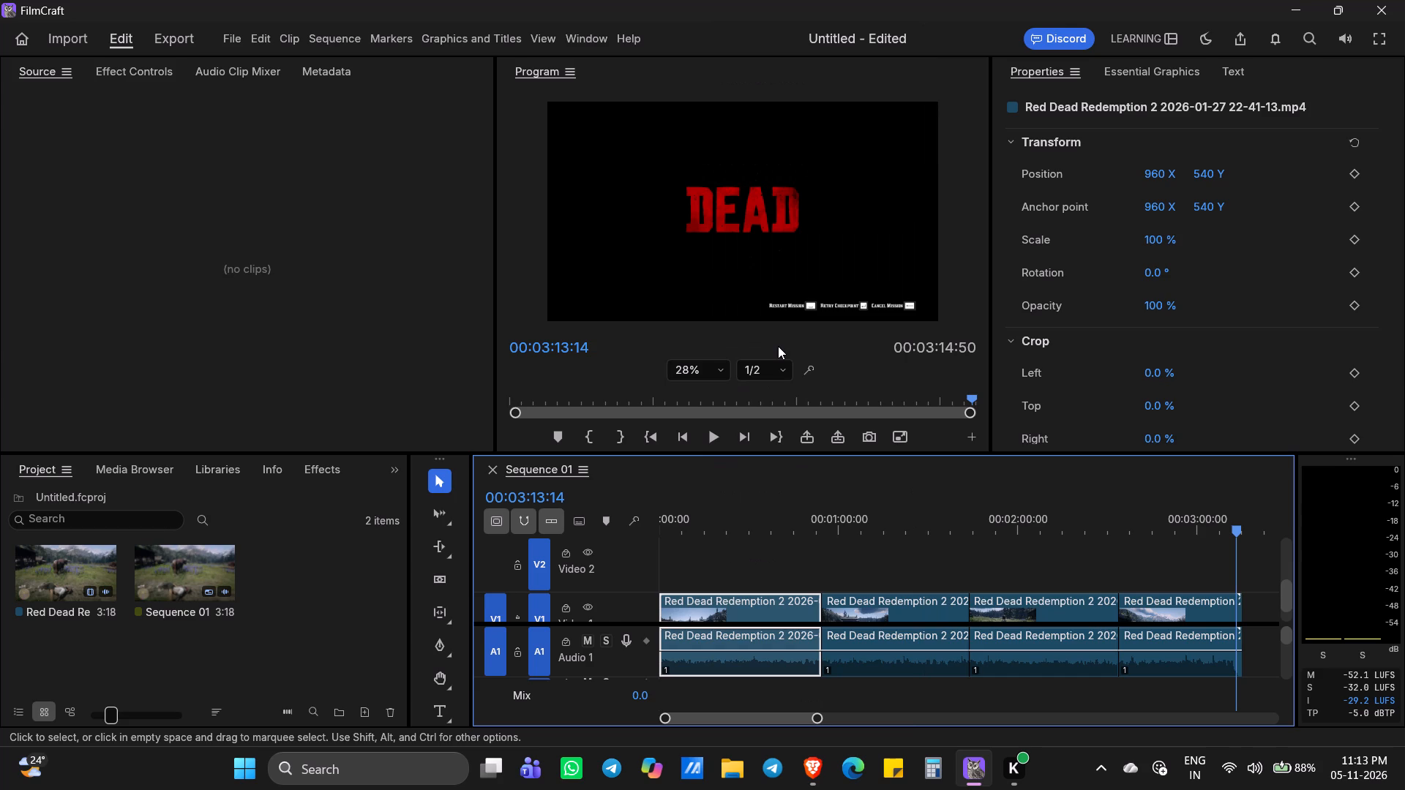
# Make a subsequence from the first segment of Sequence 01.
pyautogui.rightClick(733, 594)
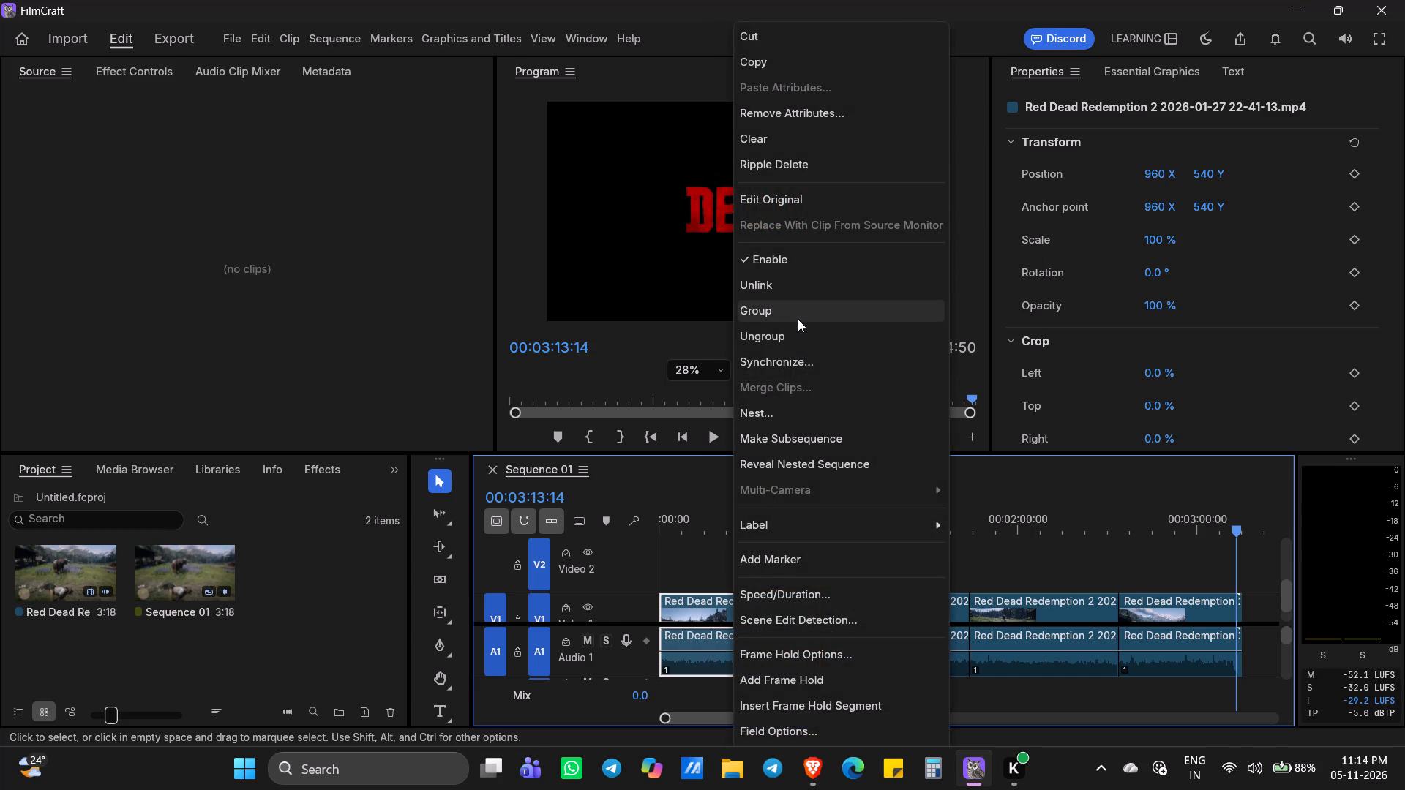
pyautogui.click(804, 440)
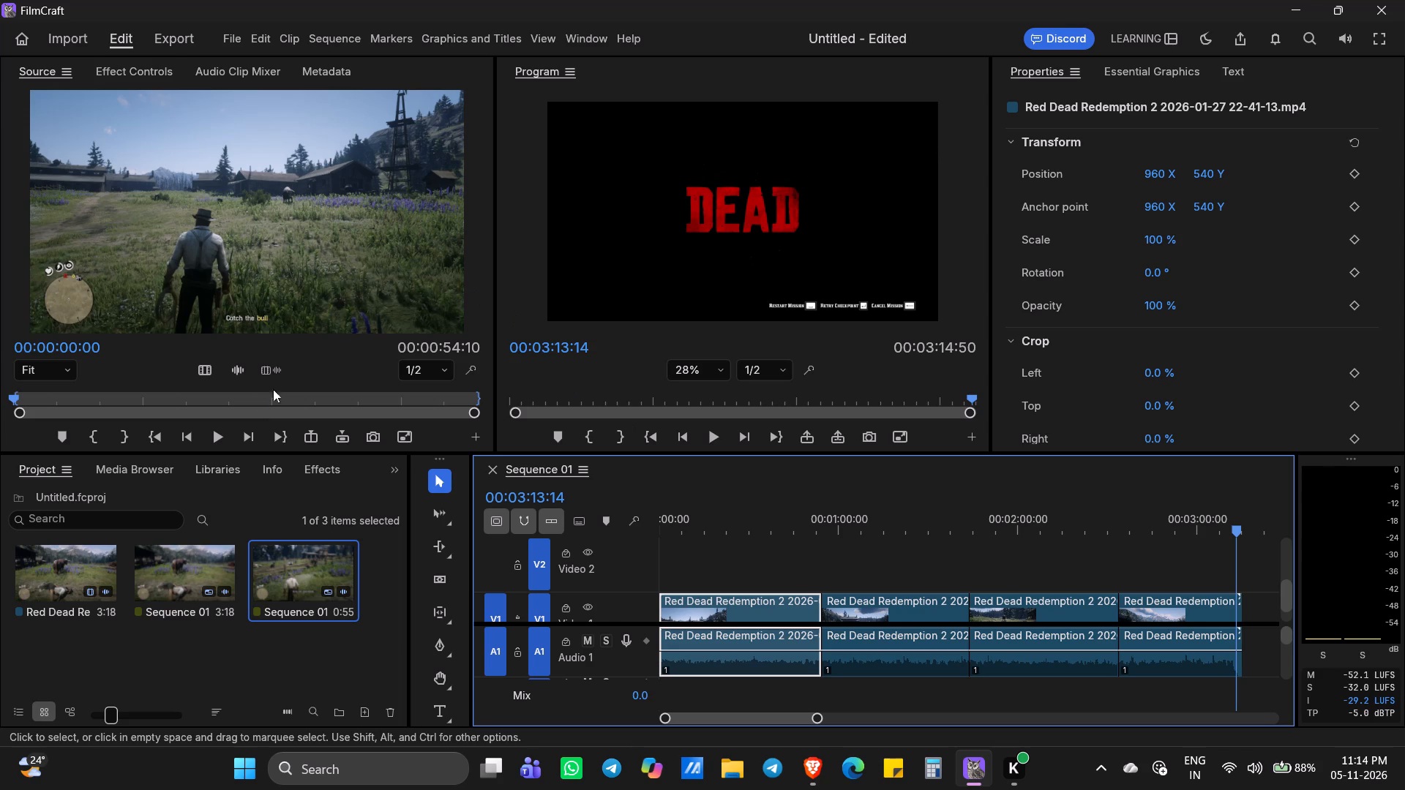
# Try to play the new subsequence in the Source monitor.
pyautogui.click(205, 429)
pyautogui.click(219, 431)
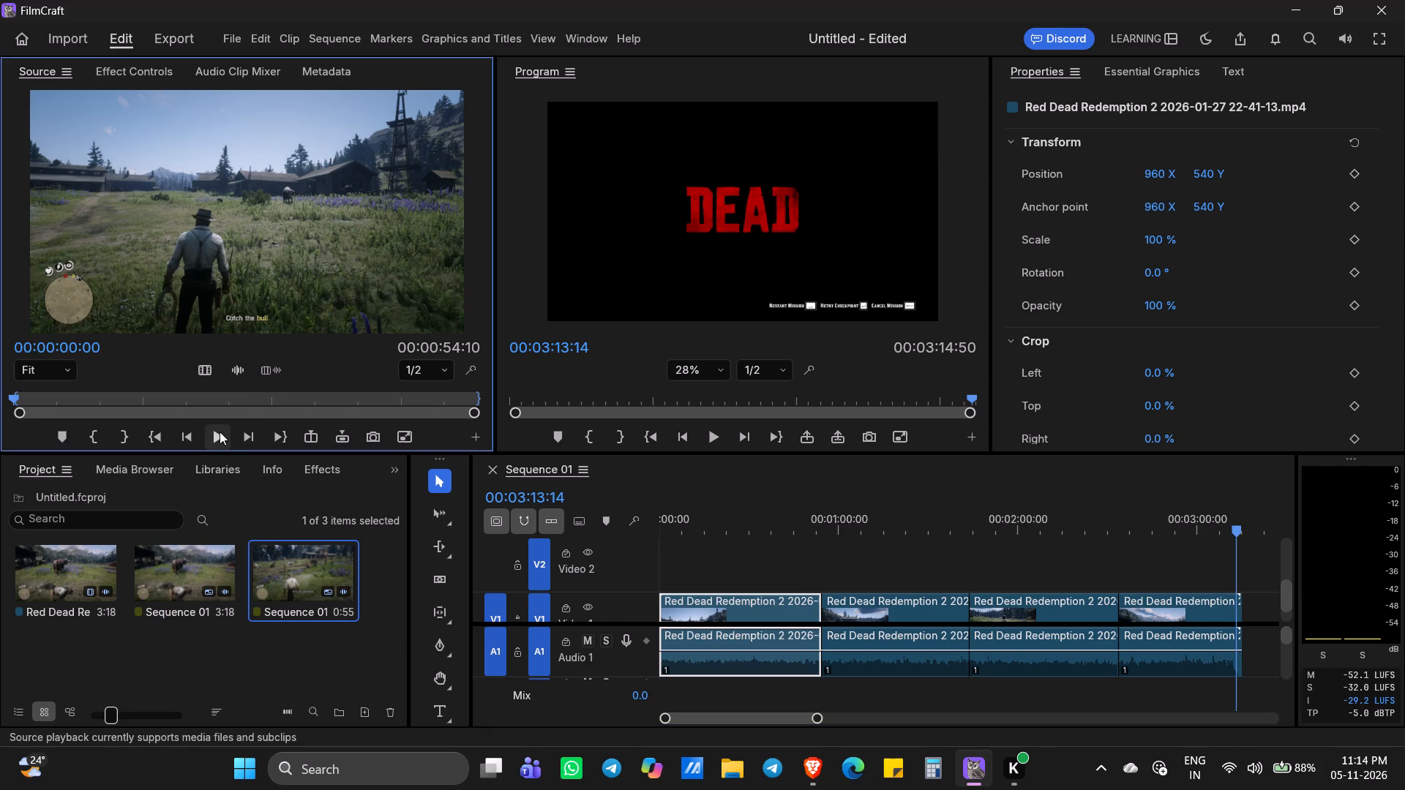
# Try to play the subsequence of the first segment in the Source monitor.
pyautogui.click(222, 436)
pyautogui.click(222, 438)
pyautogui.click(212, 208)
pyautogui.click(229, 437)
pyautogui.click(209, 366)
pyautogui.click(218, 420)
pyautogui.click(217, 434)
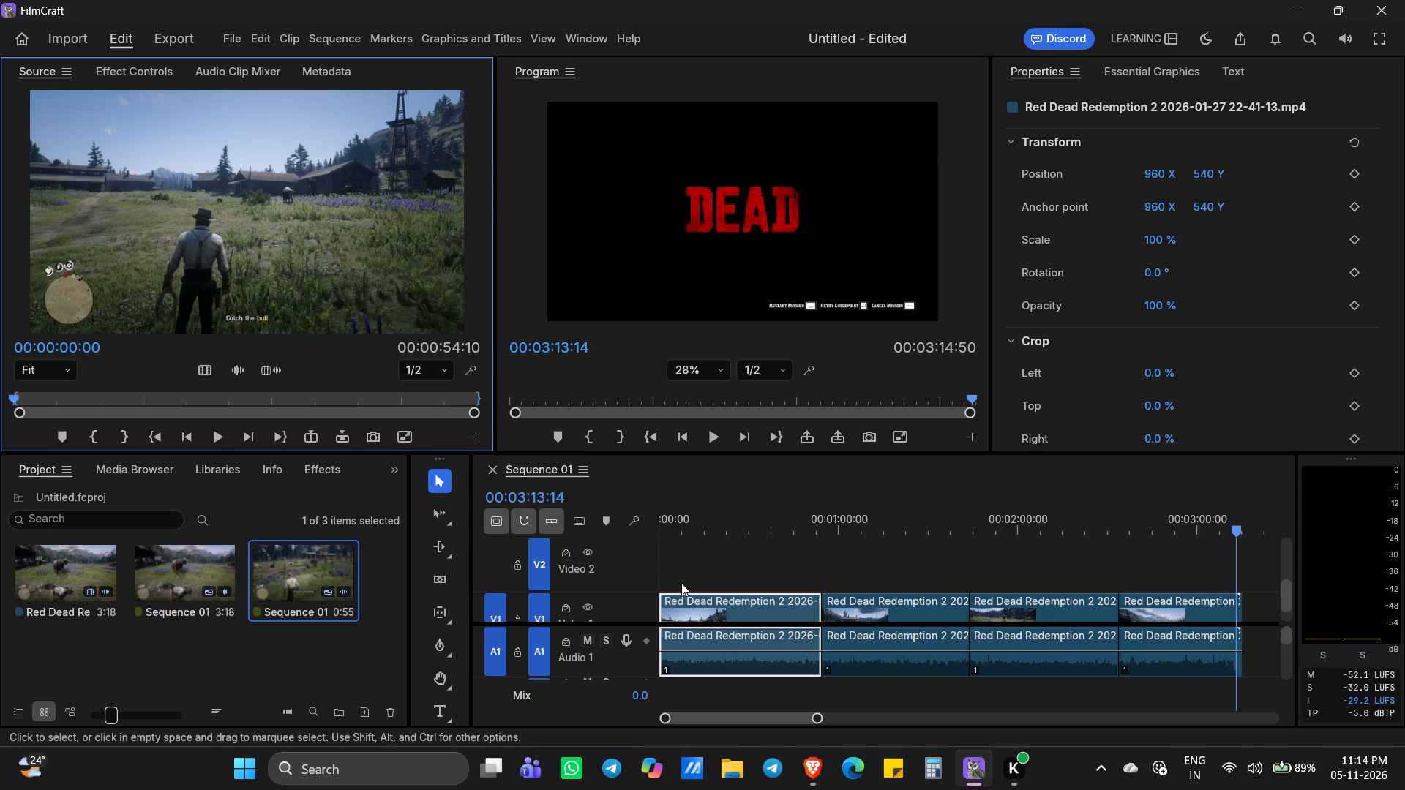
# Cut the second, third and fourth segments of the split clip, with their audio, out of Sequence 01.
pyautogui.click(744, 619)
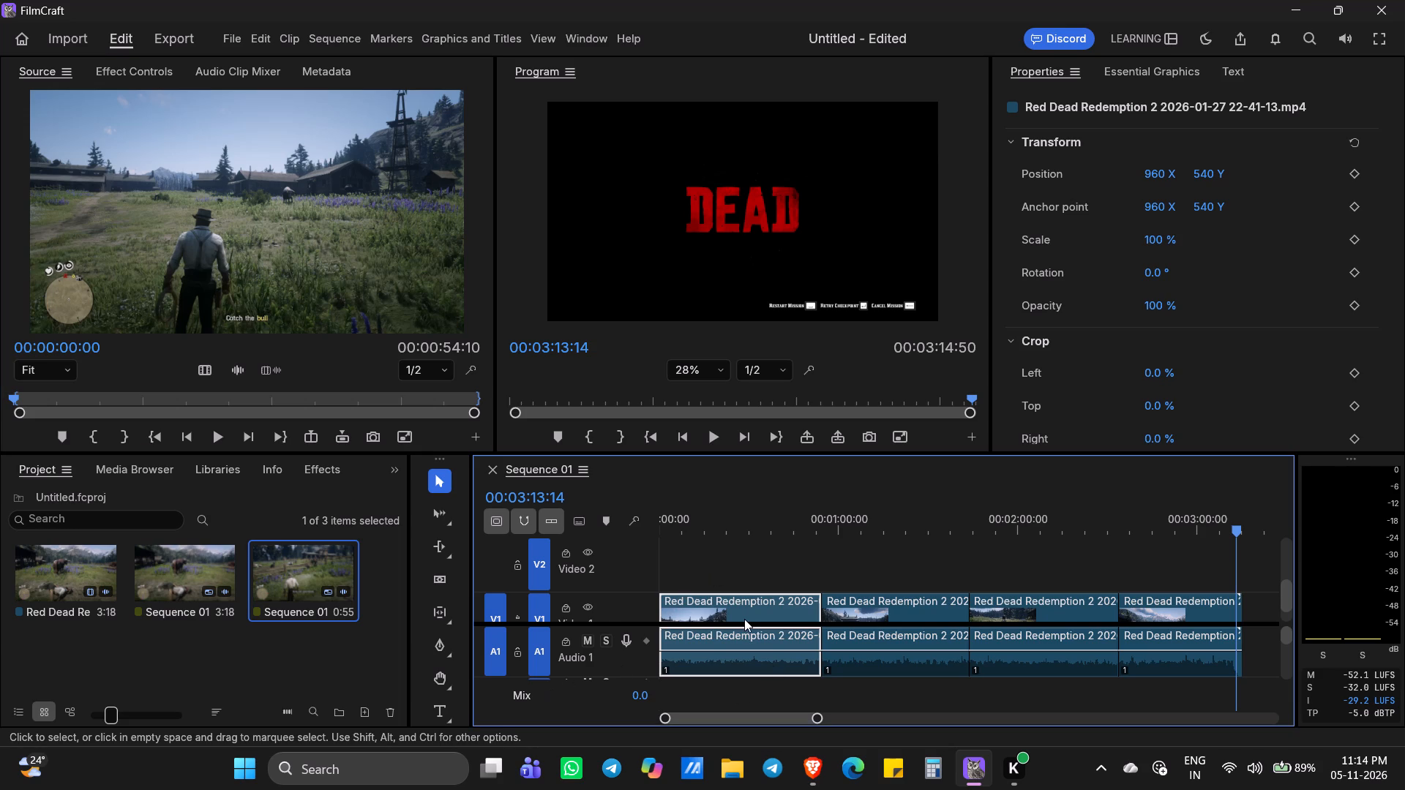
pyautogui.click(747, 609)
pyautogui.click(861, 619)
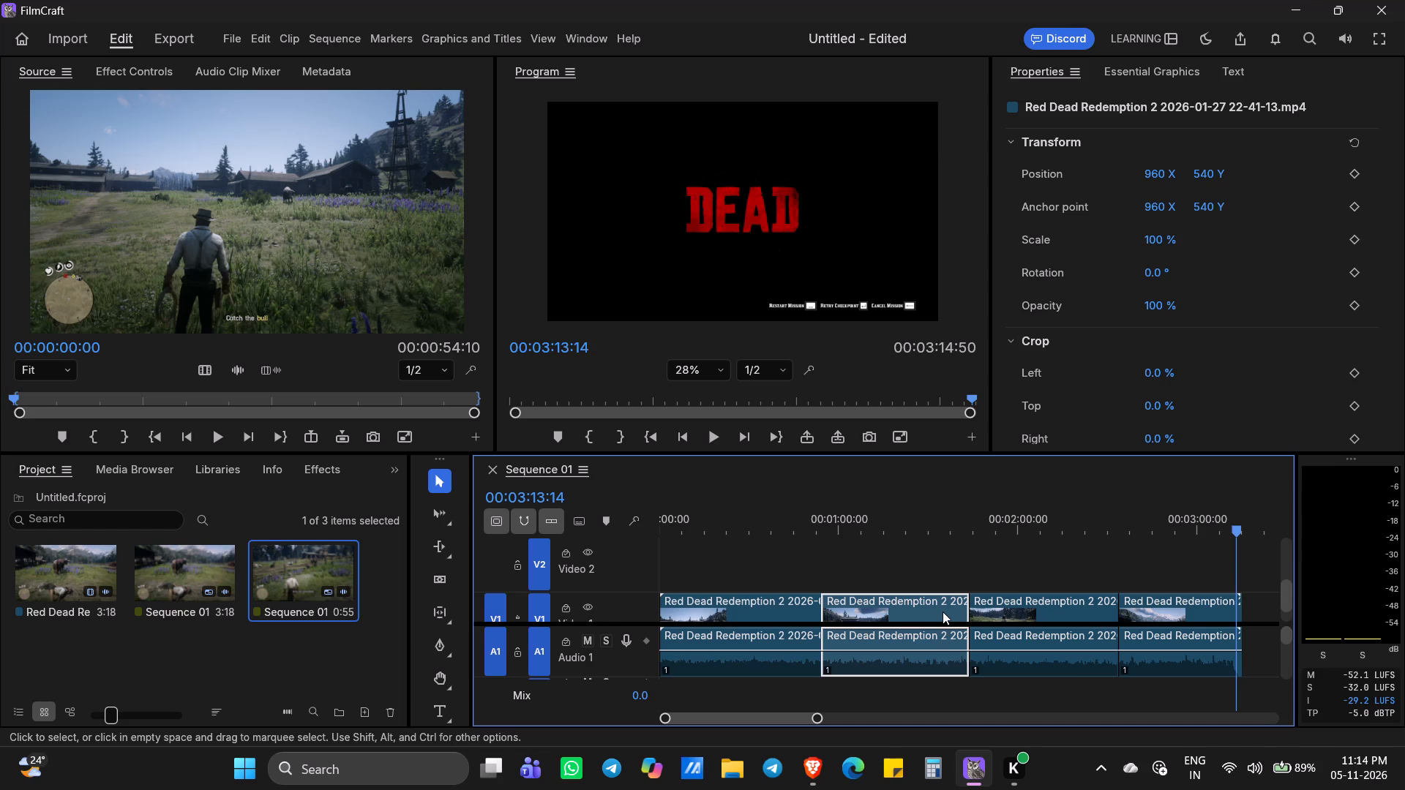
pyautogui.keyDown('shift'); pyautogui.click(1012, 612); pyautogui.keyUp('shift')
pyautogui.keyDown('shift'); pyautogui.click(1141, 612); pyautogui.keyUp('shift')
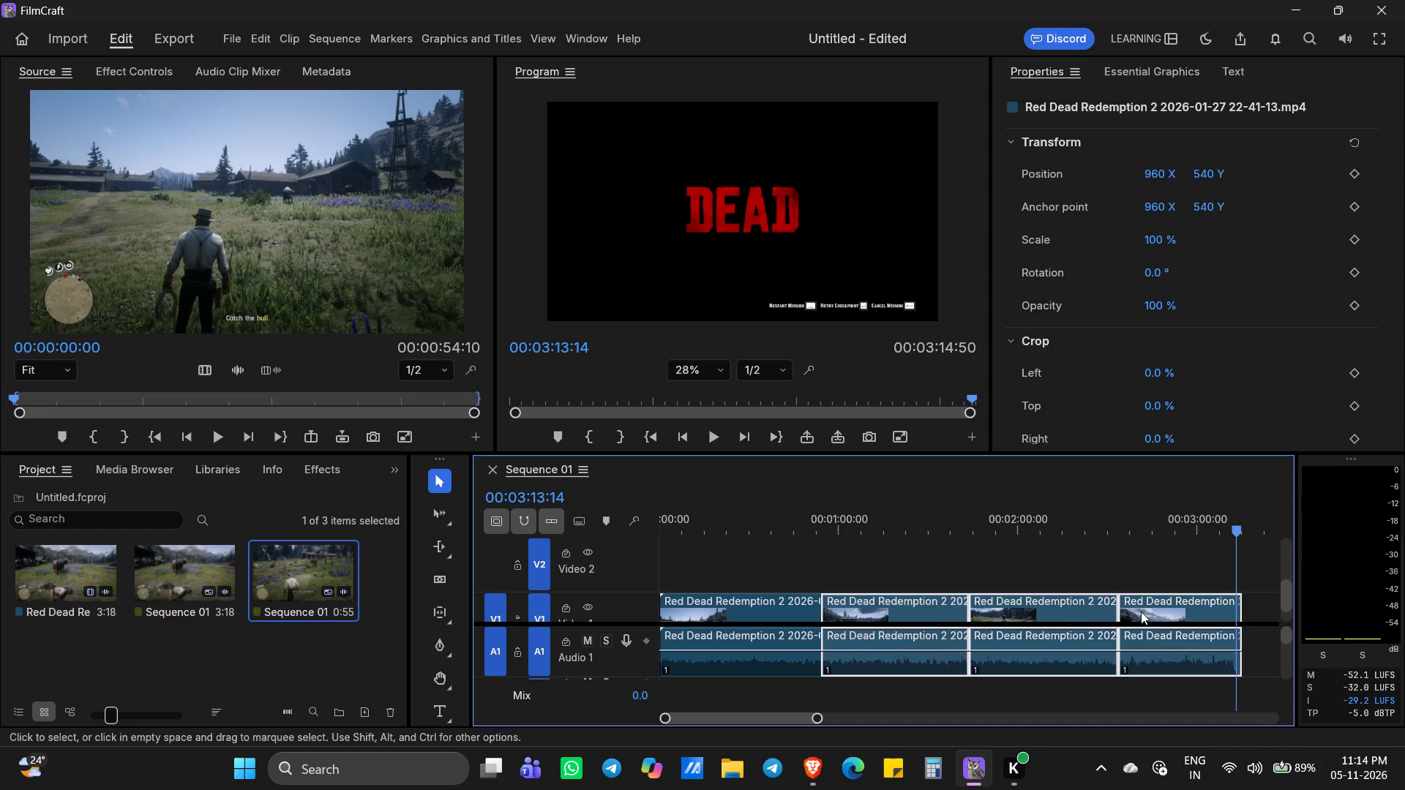
pyautogui.hotkey('ctrl', 'x')
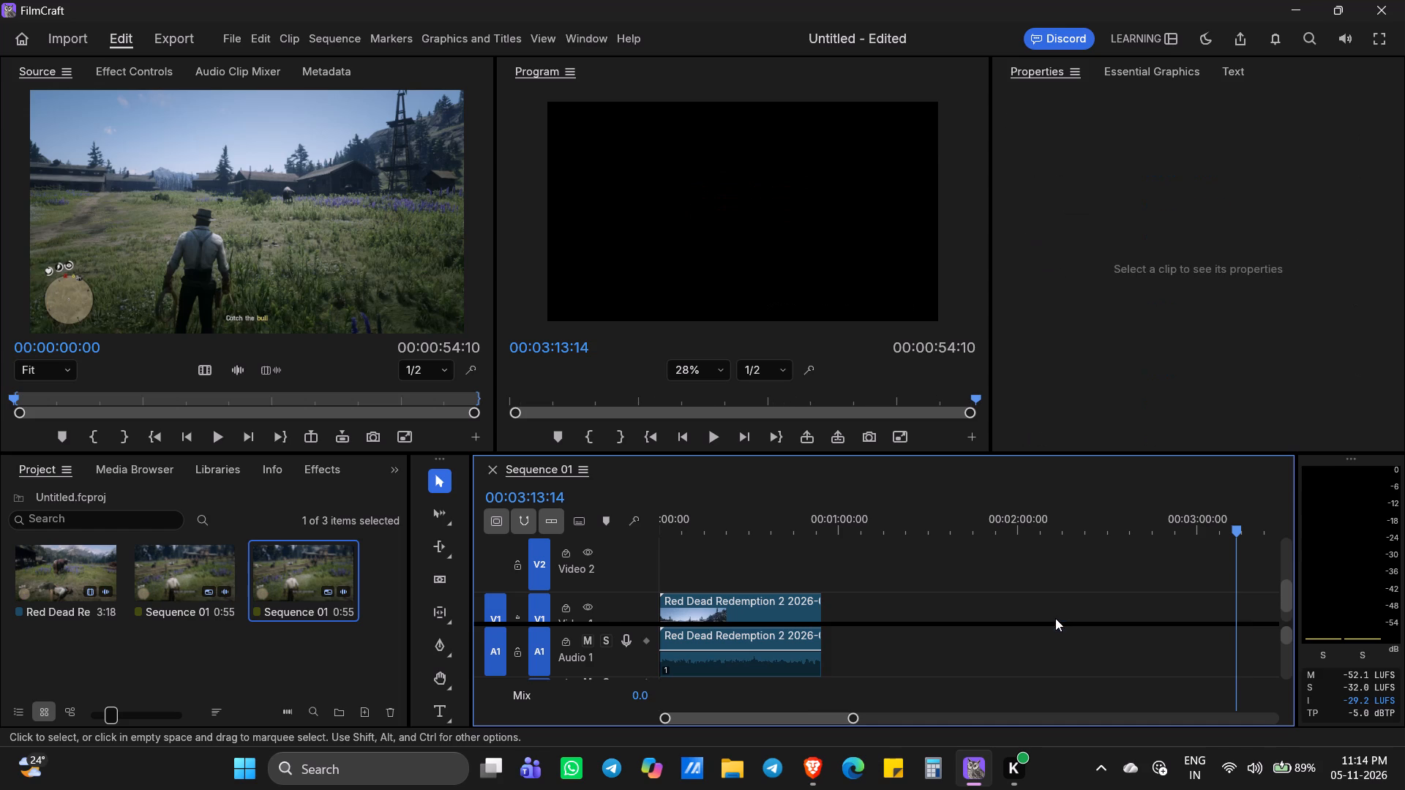
# Export the remaining first segment of Sequence 01 as an H.264 file, with the range set to Entire Source.
pyautogui.click(770, 625)
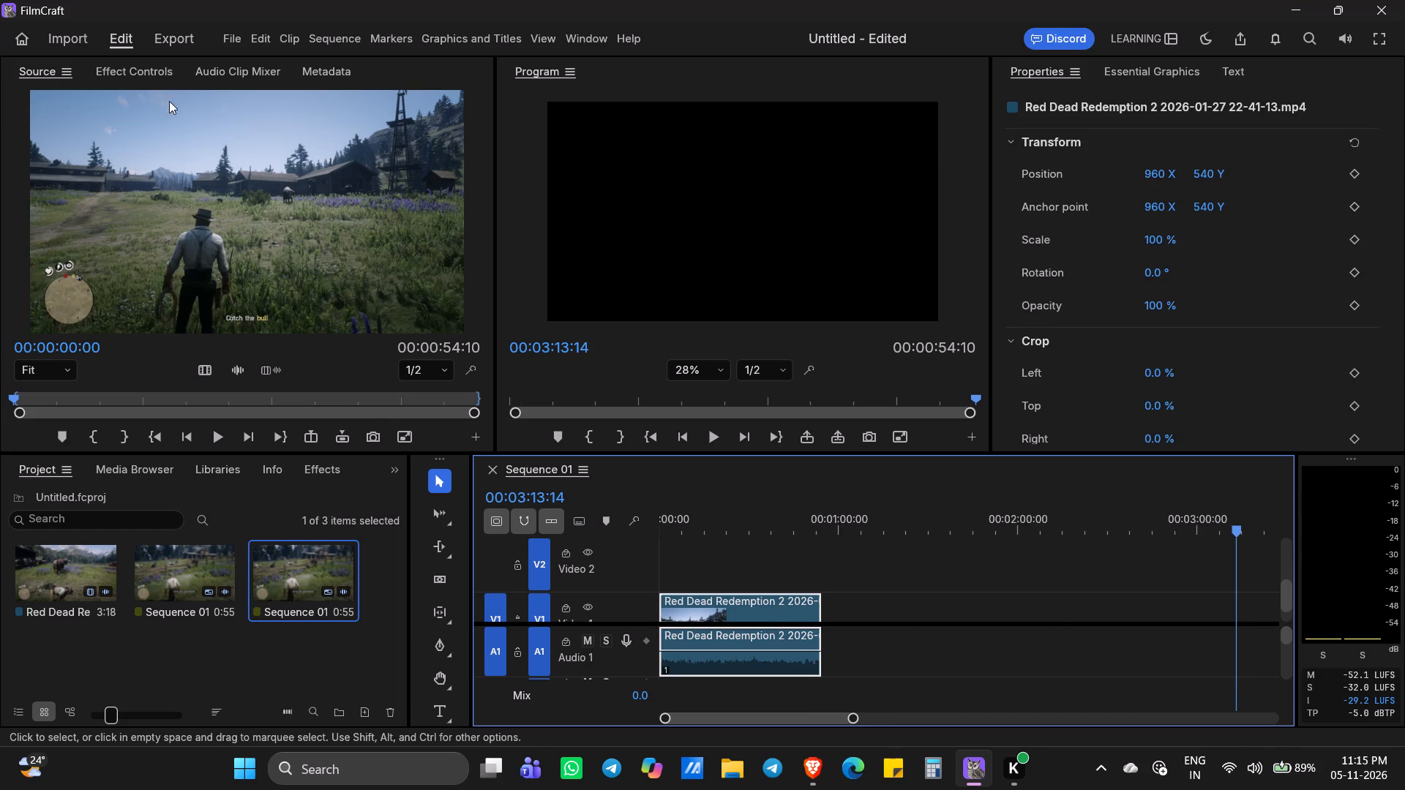
pyautogui.click(181, 30)
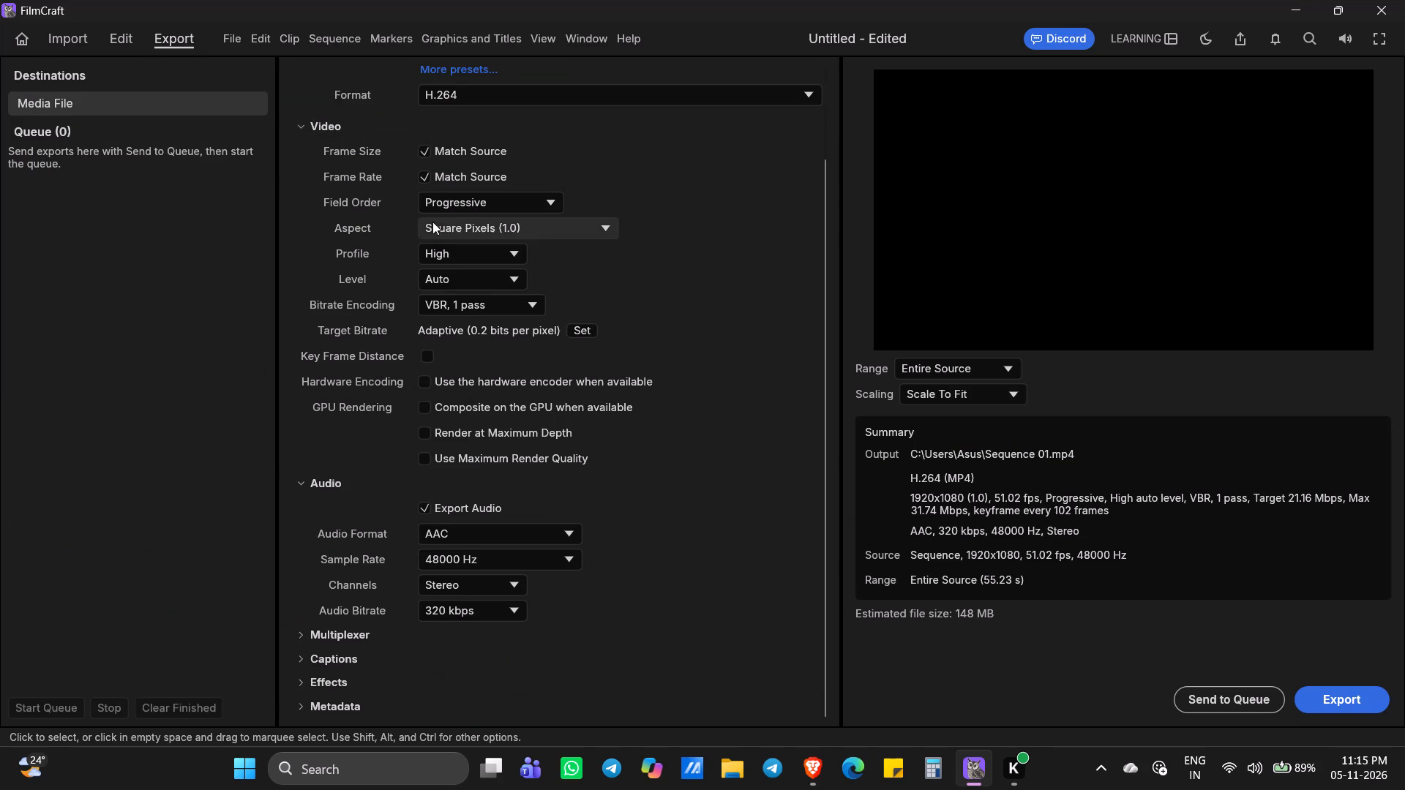
pyautogui.click(1334, 702)
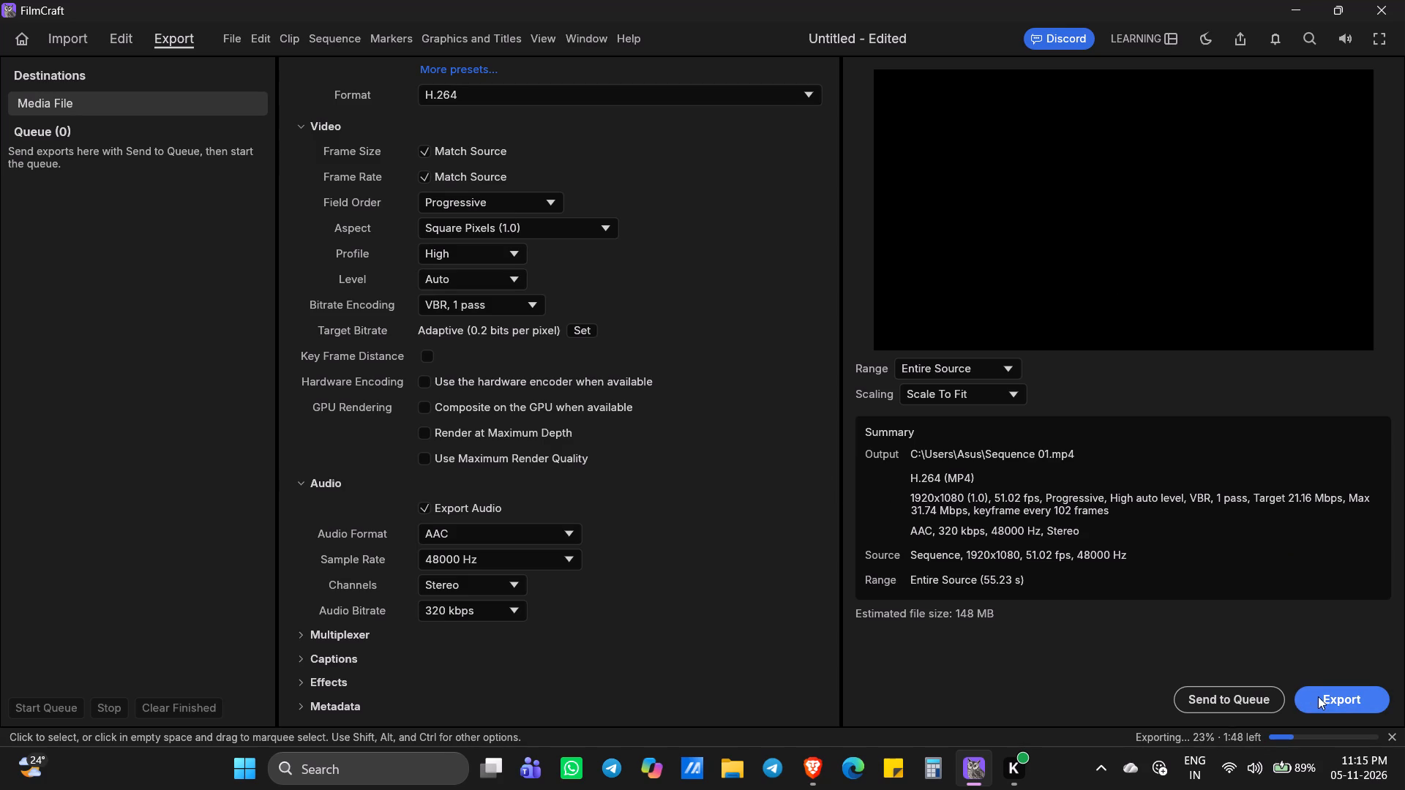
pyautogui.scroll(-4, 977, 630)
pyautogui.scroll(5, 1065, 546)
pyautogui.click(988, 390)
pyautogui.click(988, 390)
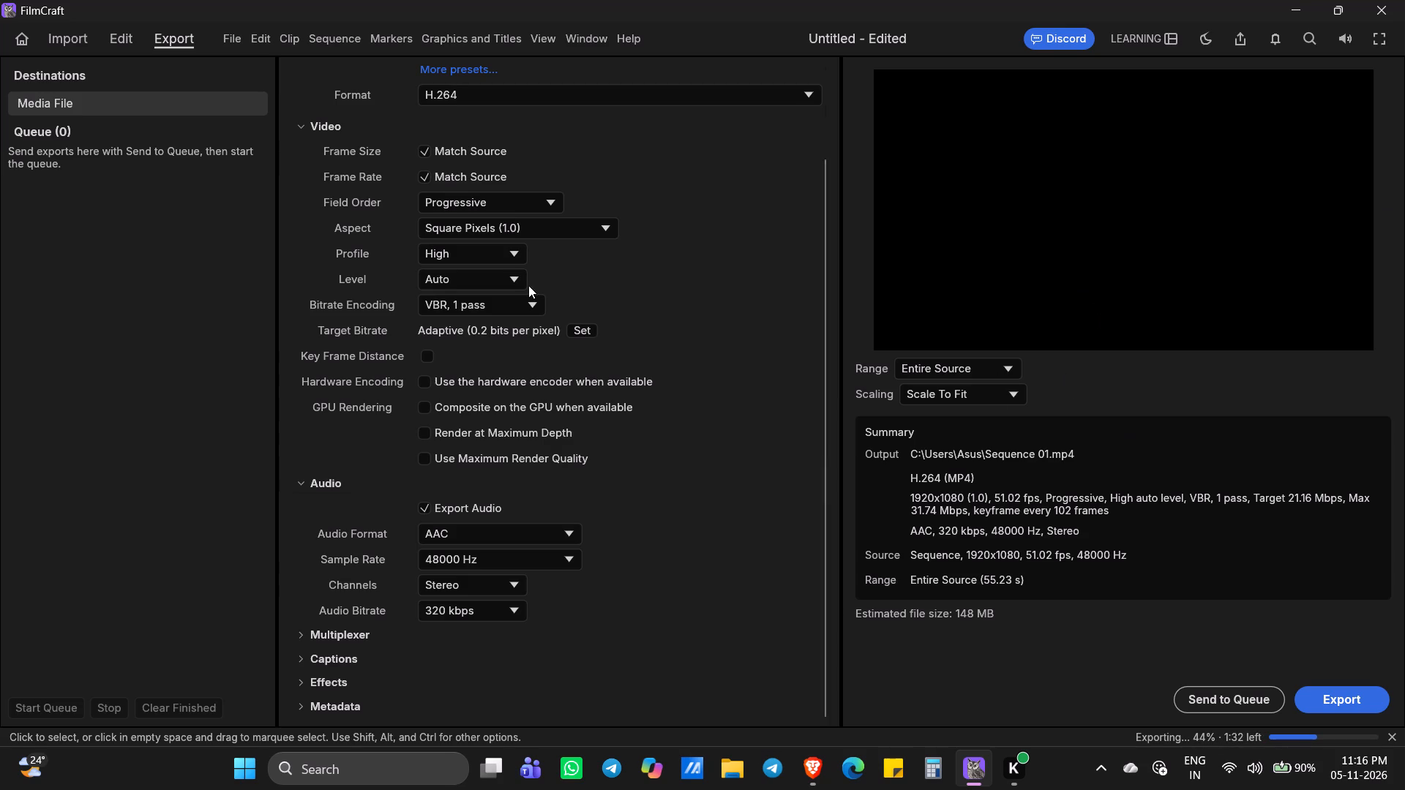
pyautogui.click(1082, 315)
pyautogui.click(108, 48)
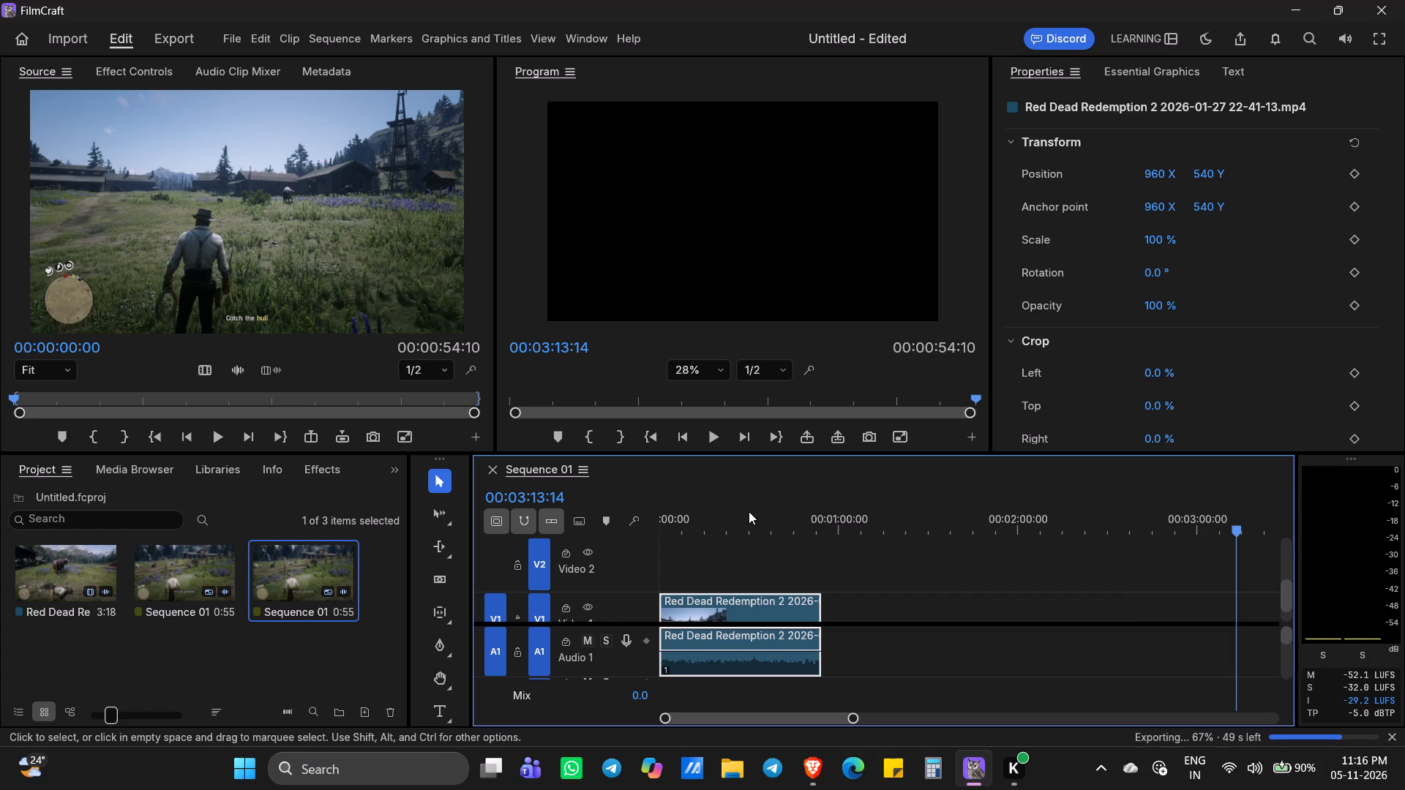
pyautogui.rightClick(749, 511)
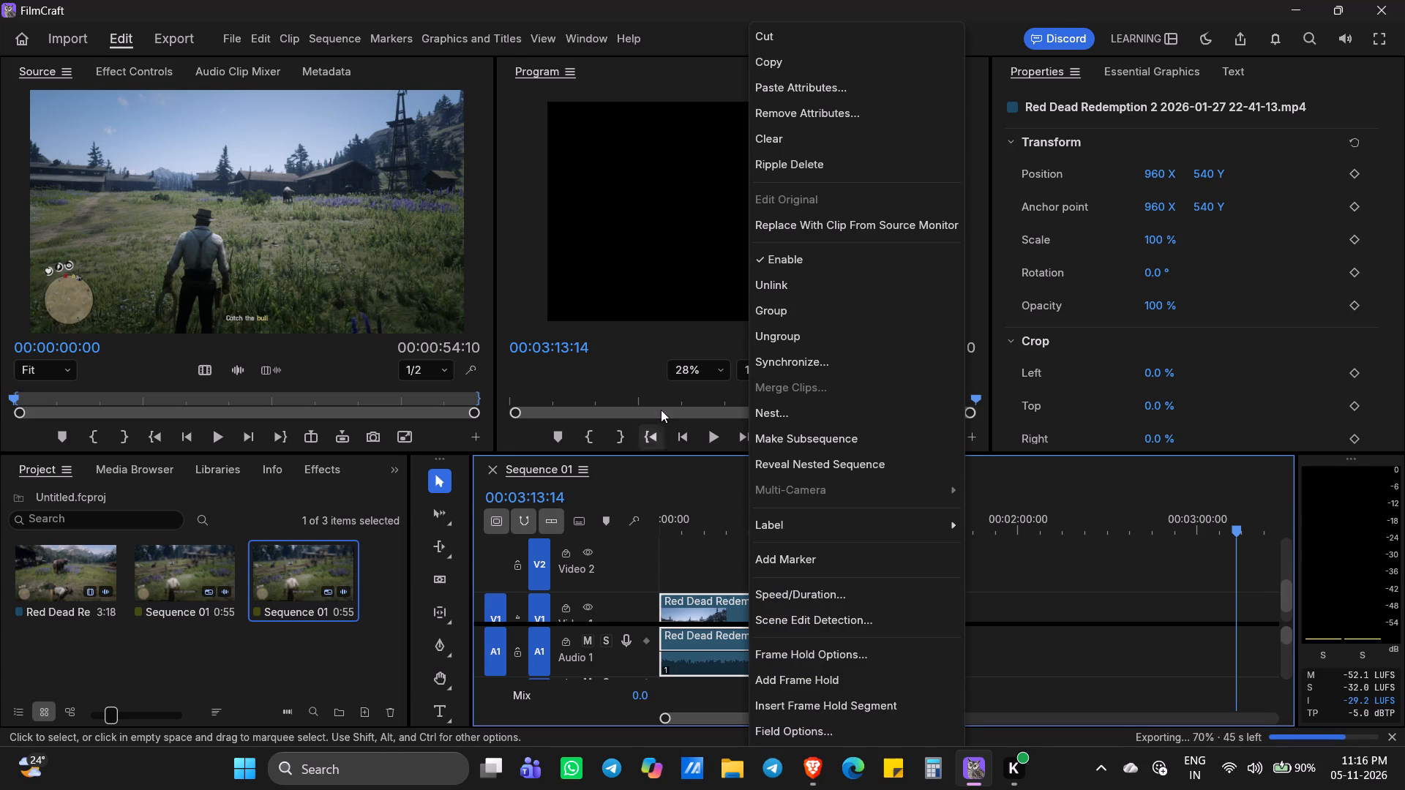
# Dismiss the clip options and open the export settings for Sequence 01.
pyautogui.click(547, 365)
pyautogui.click(180, 41)
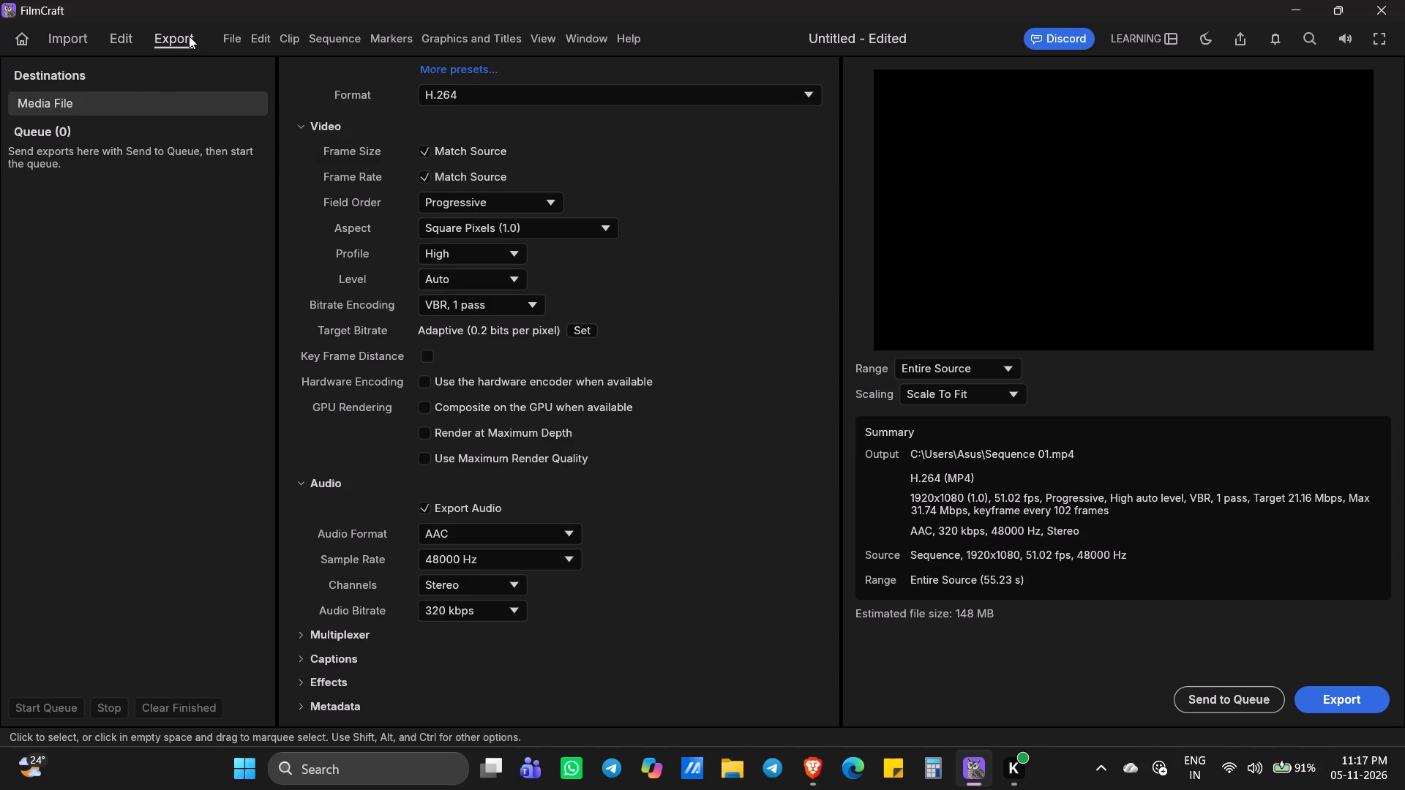
# Return to the editing workspace and undo the removal of the three segments after the first one in Sequence 01.
pyautogui.click(139, 36)
pyautogui.click(134, 42)
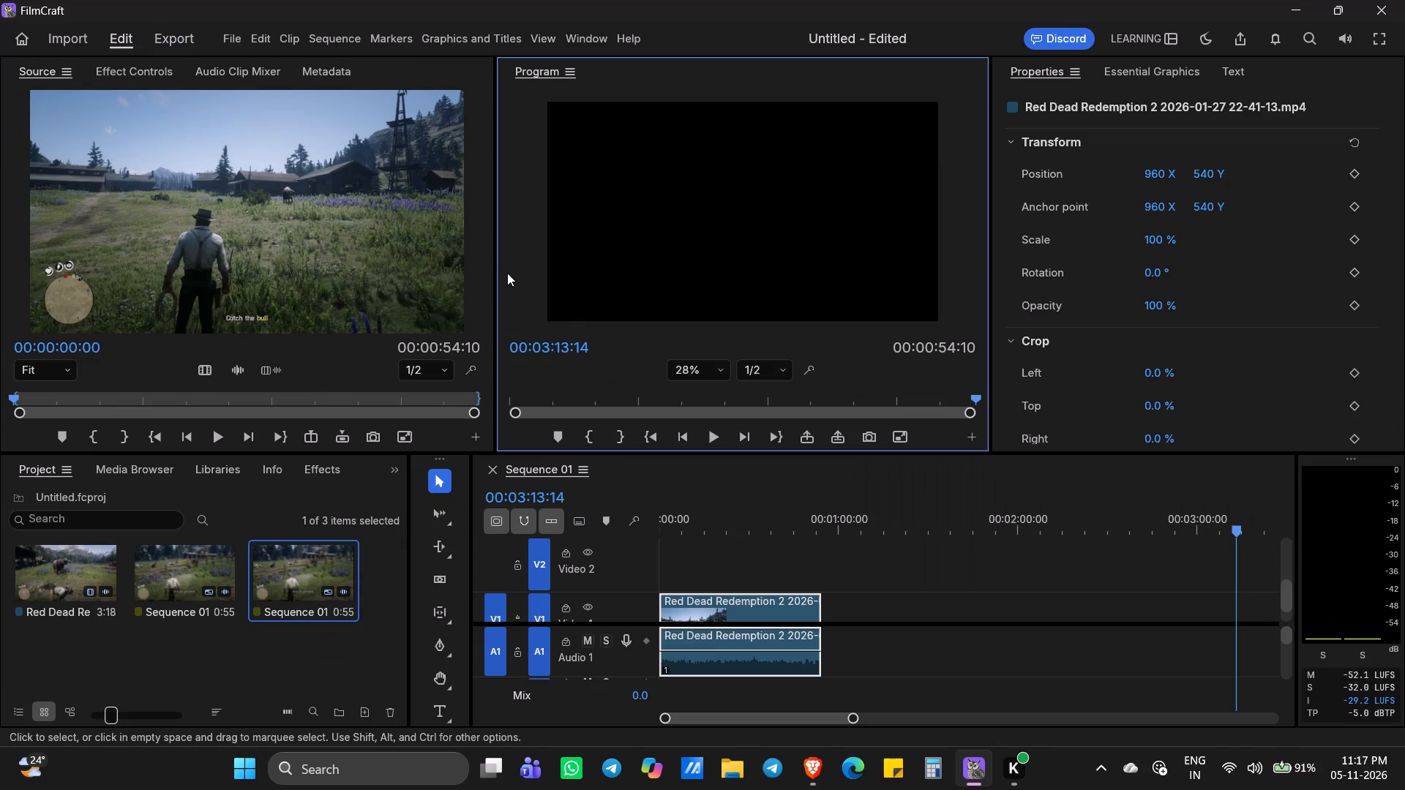
pyautogui.press('z')
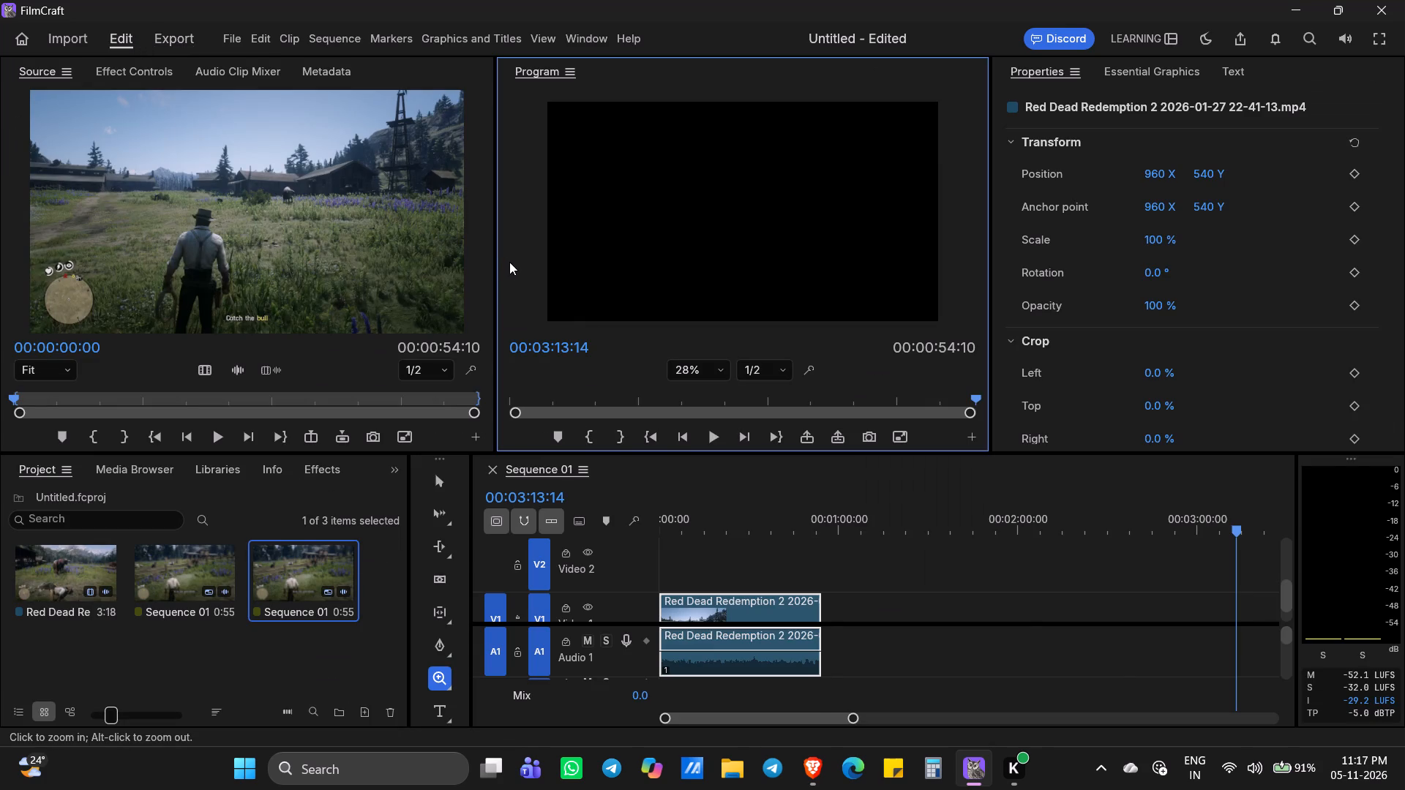
pyautogui.hotkey('ctrl', 'z')
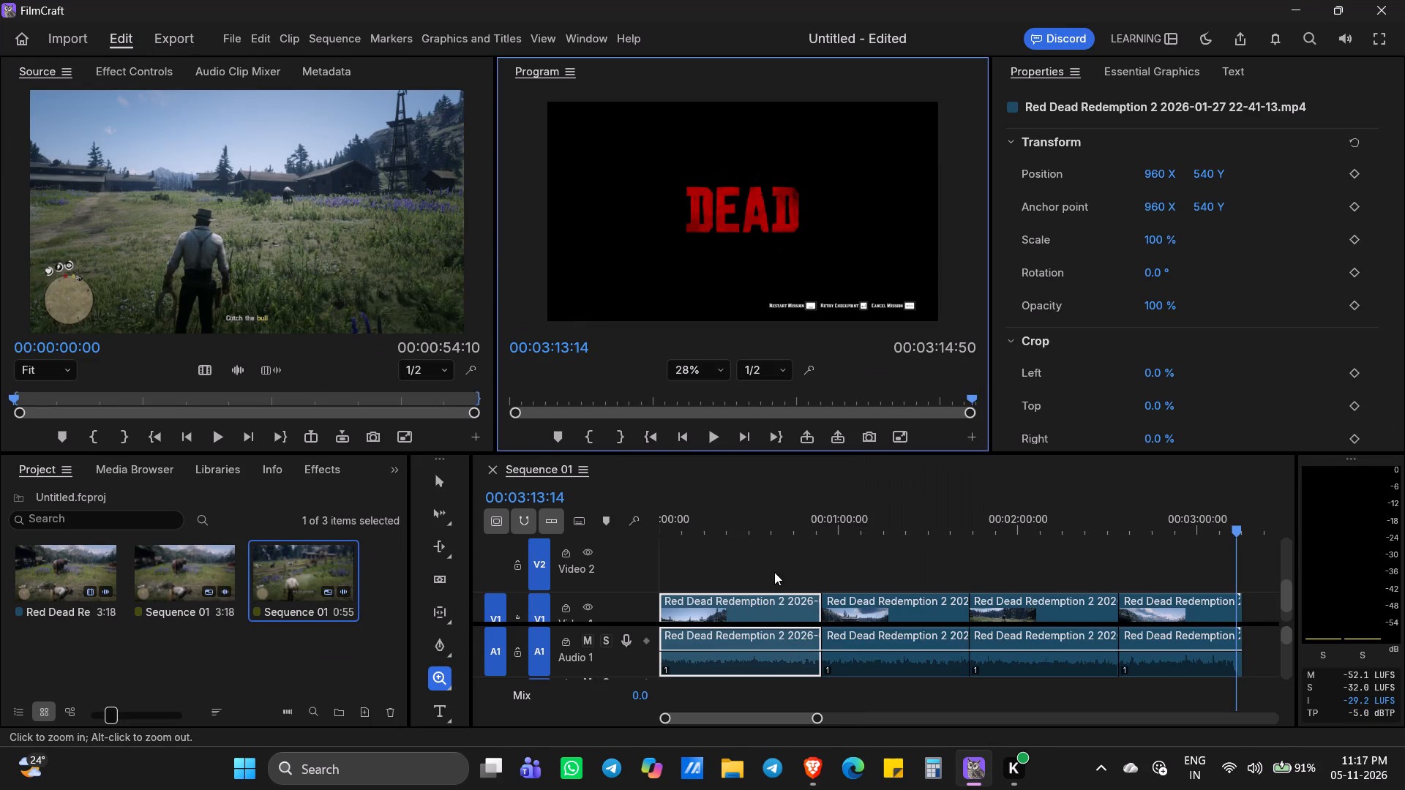
# Delete the selected subsequence from the project.
pyautogui.press('Delete')
# Clear the first segment, up to about 0:54, from the Sequence 01 timeline.
pyautogui.rightClick(776, 609)
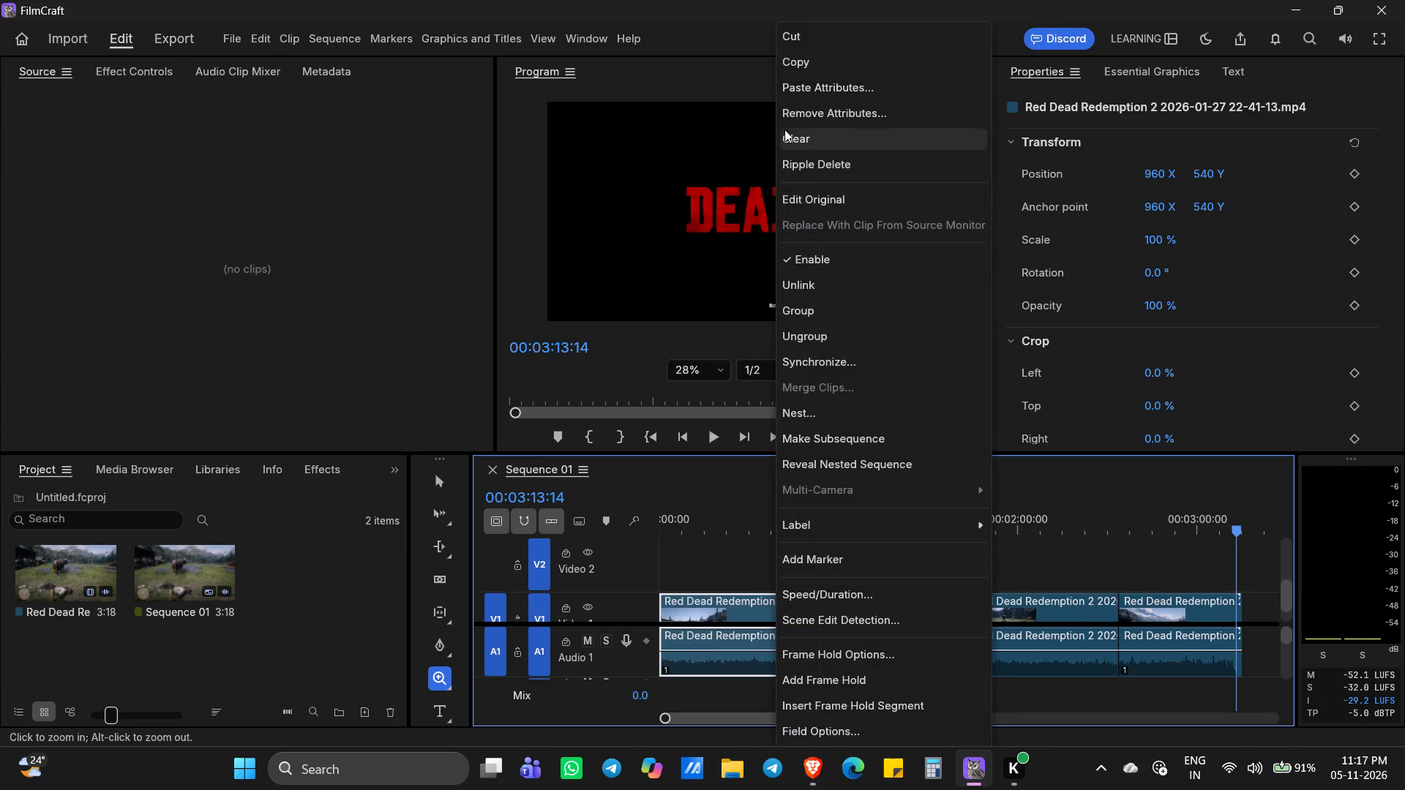
pyautogui.click(815, 134)
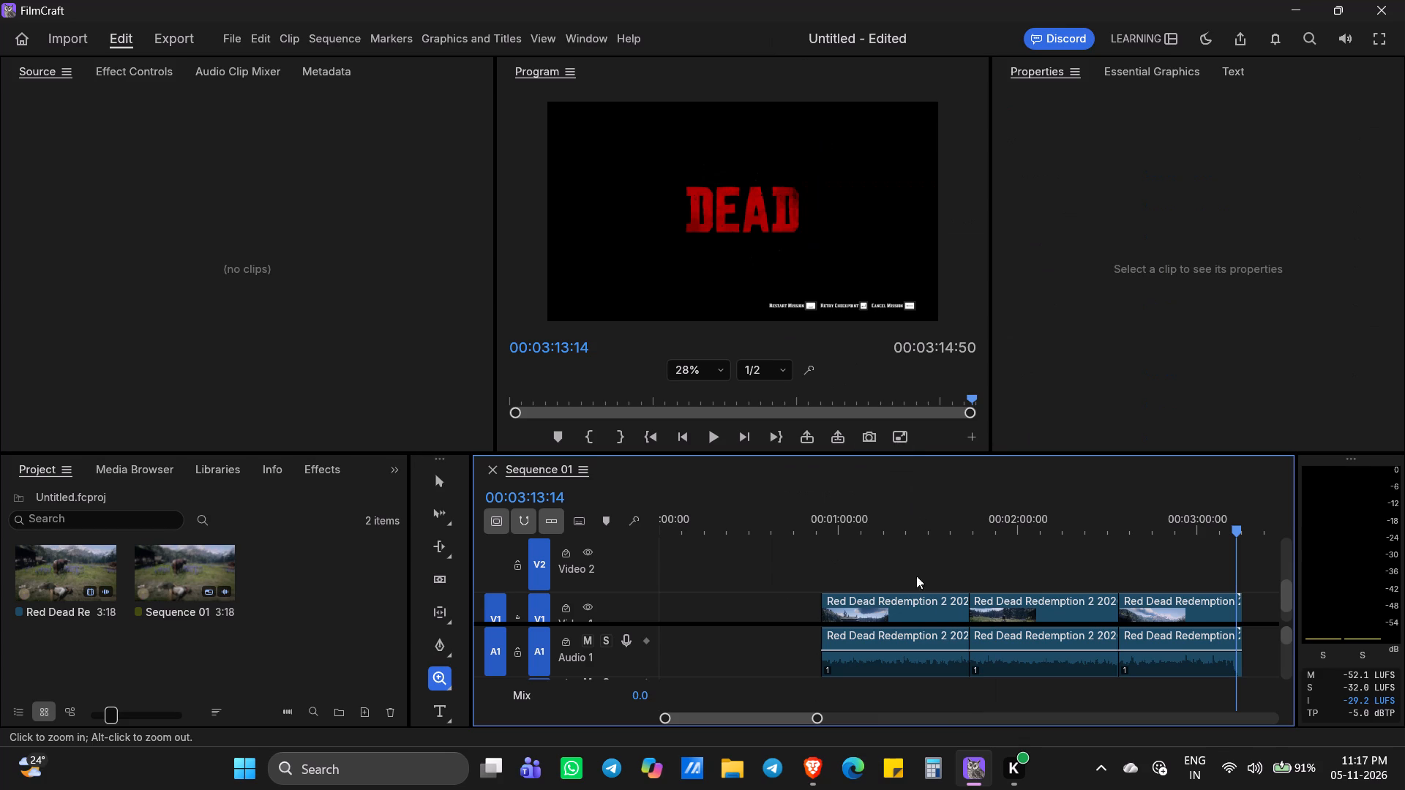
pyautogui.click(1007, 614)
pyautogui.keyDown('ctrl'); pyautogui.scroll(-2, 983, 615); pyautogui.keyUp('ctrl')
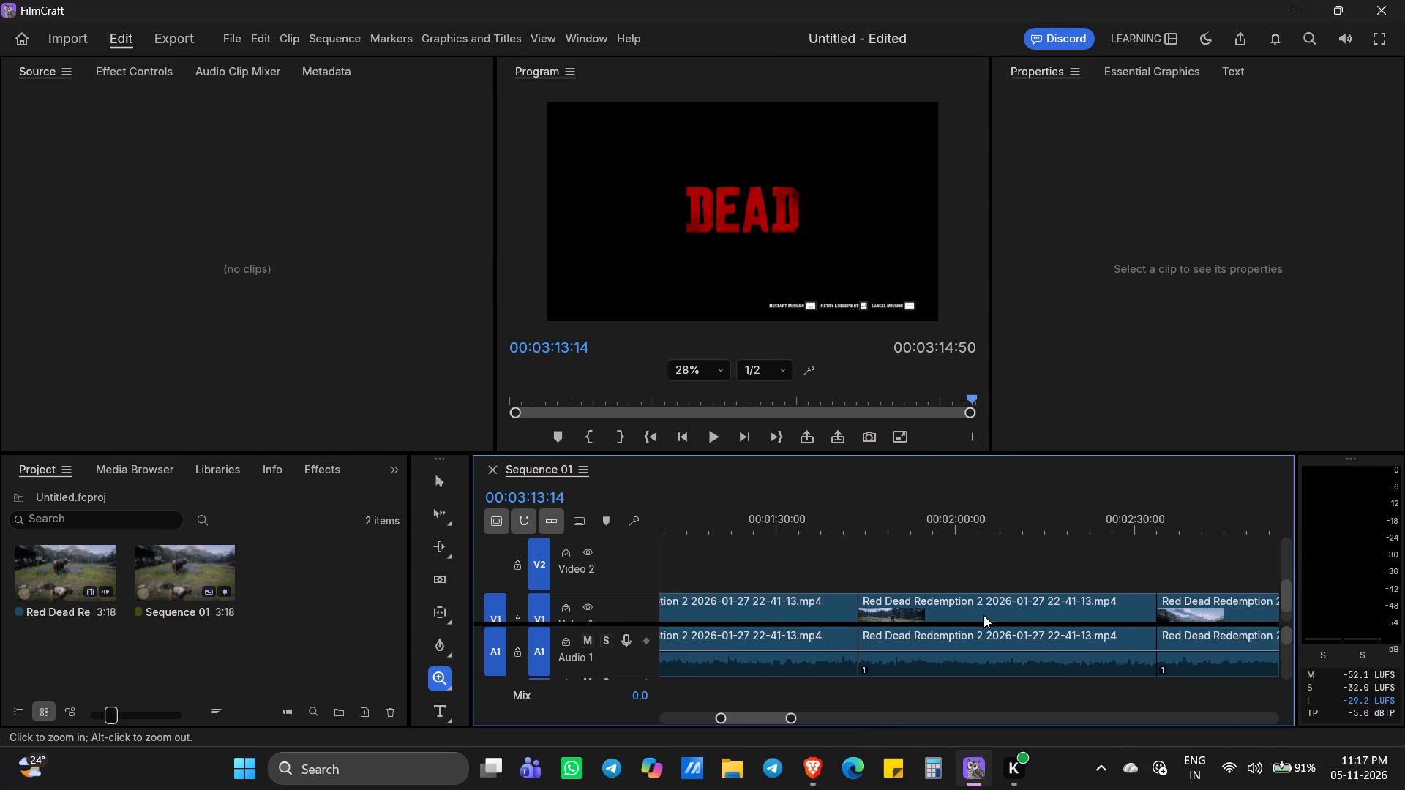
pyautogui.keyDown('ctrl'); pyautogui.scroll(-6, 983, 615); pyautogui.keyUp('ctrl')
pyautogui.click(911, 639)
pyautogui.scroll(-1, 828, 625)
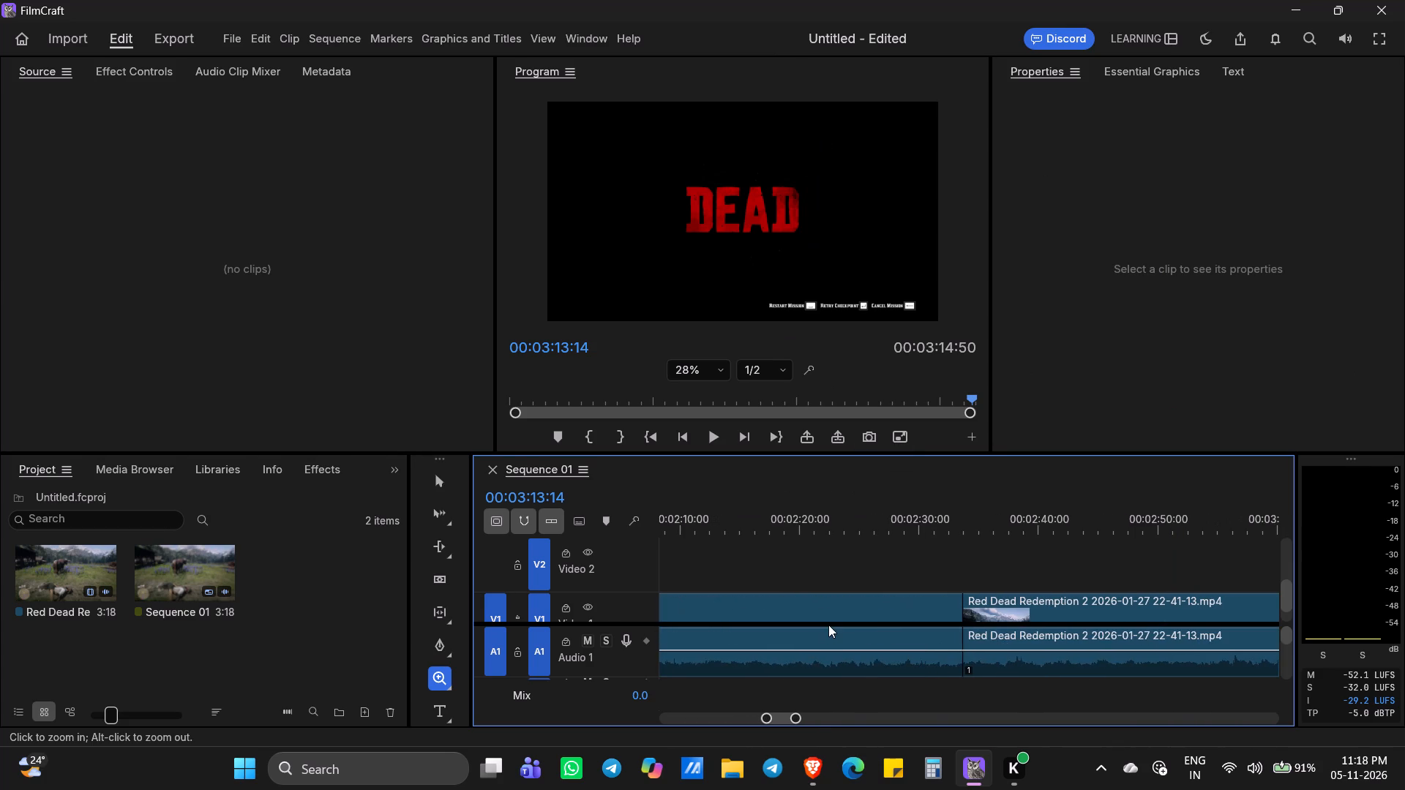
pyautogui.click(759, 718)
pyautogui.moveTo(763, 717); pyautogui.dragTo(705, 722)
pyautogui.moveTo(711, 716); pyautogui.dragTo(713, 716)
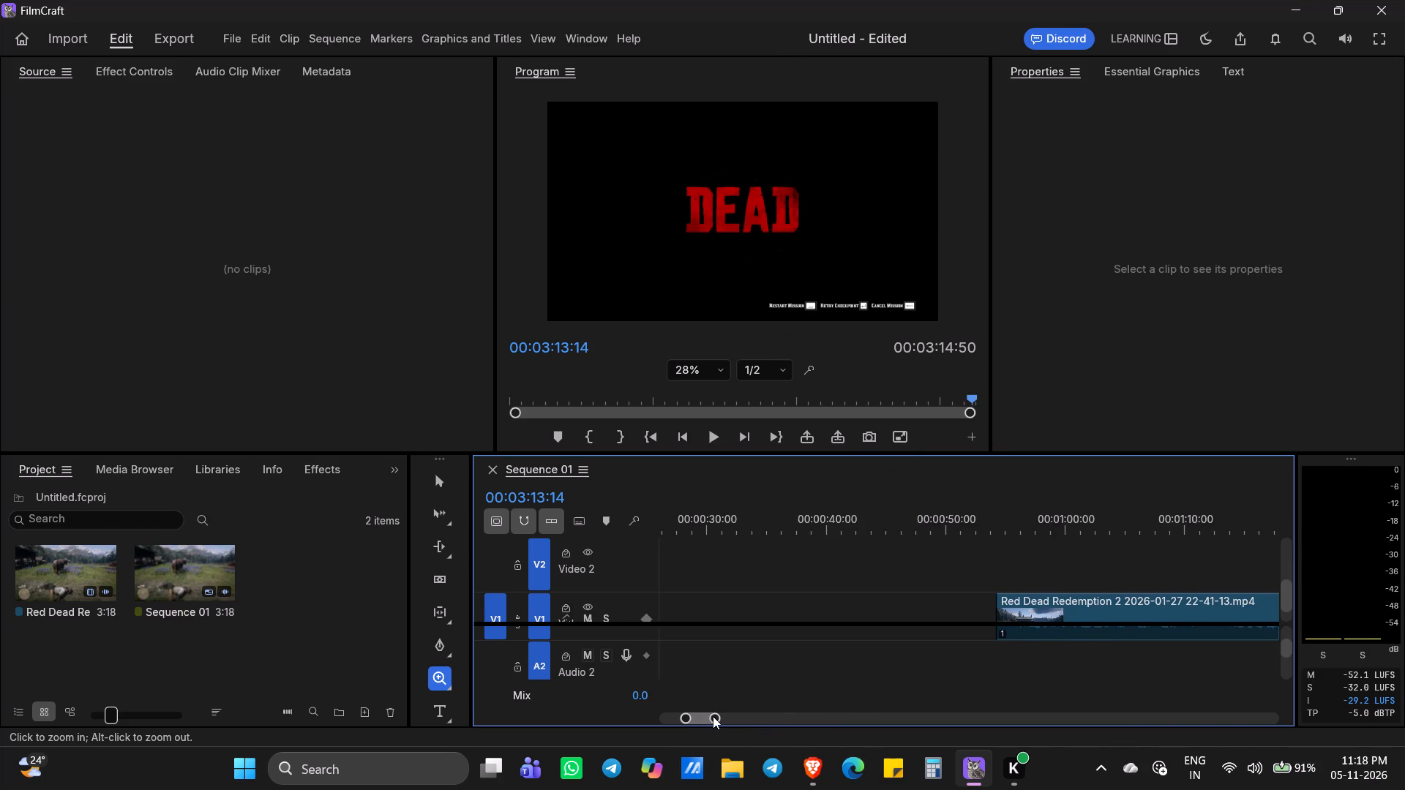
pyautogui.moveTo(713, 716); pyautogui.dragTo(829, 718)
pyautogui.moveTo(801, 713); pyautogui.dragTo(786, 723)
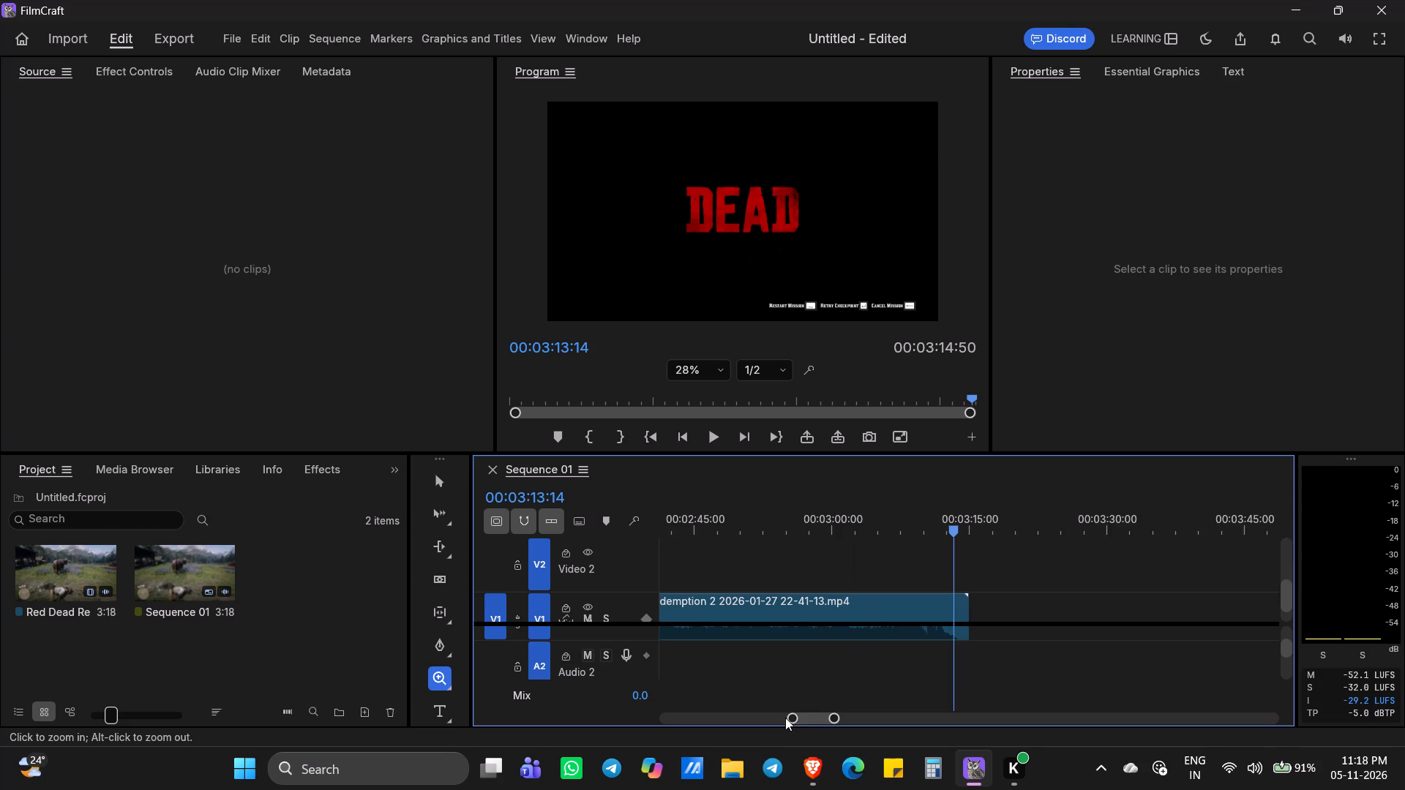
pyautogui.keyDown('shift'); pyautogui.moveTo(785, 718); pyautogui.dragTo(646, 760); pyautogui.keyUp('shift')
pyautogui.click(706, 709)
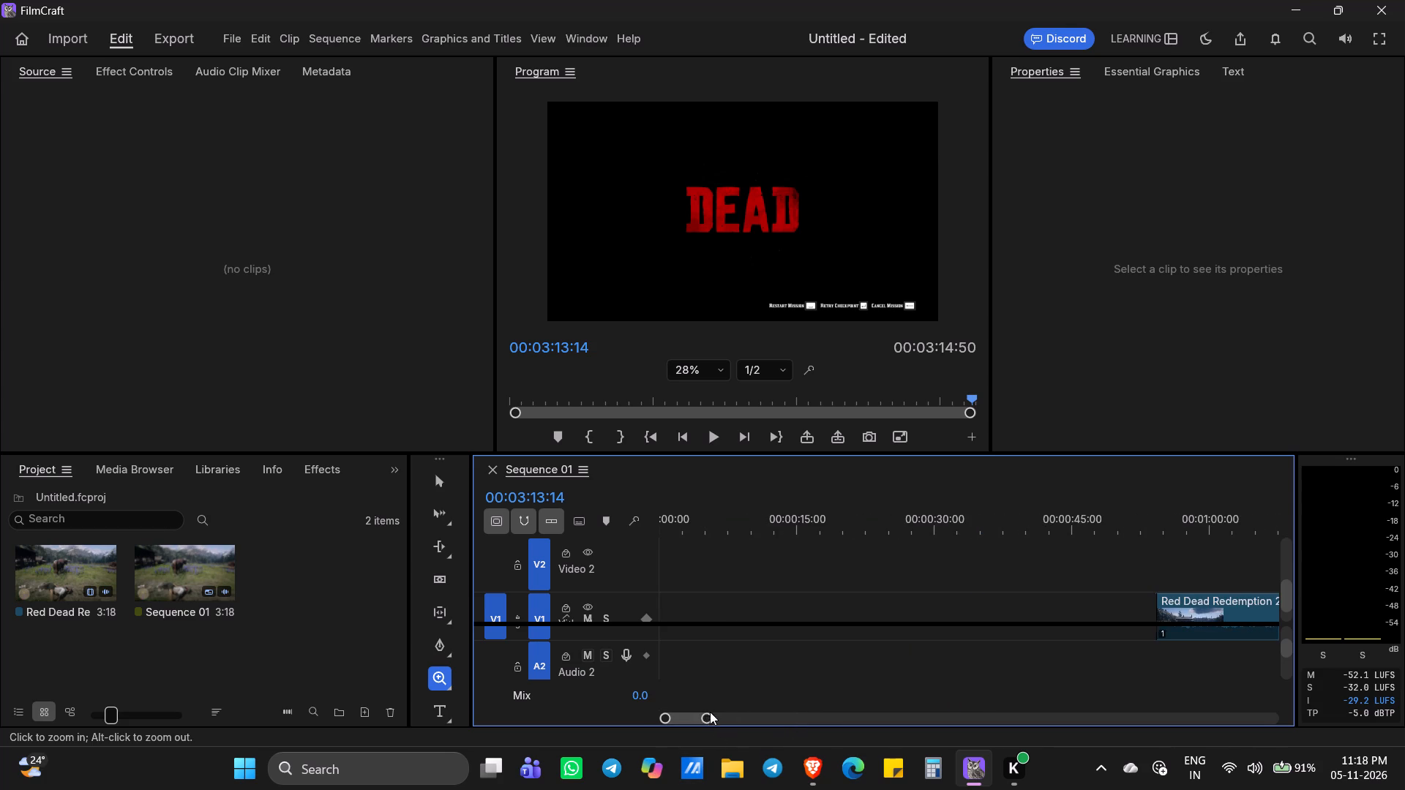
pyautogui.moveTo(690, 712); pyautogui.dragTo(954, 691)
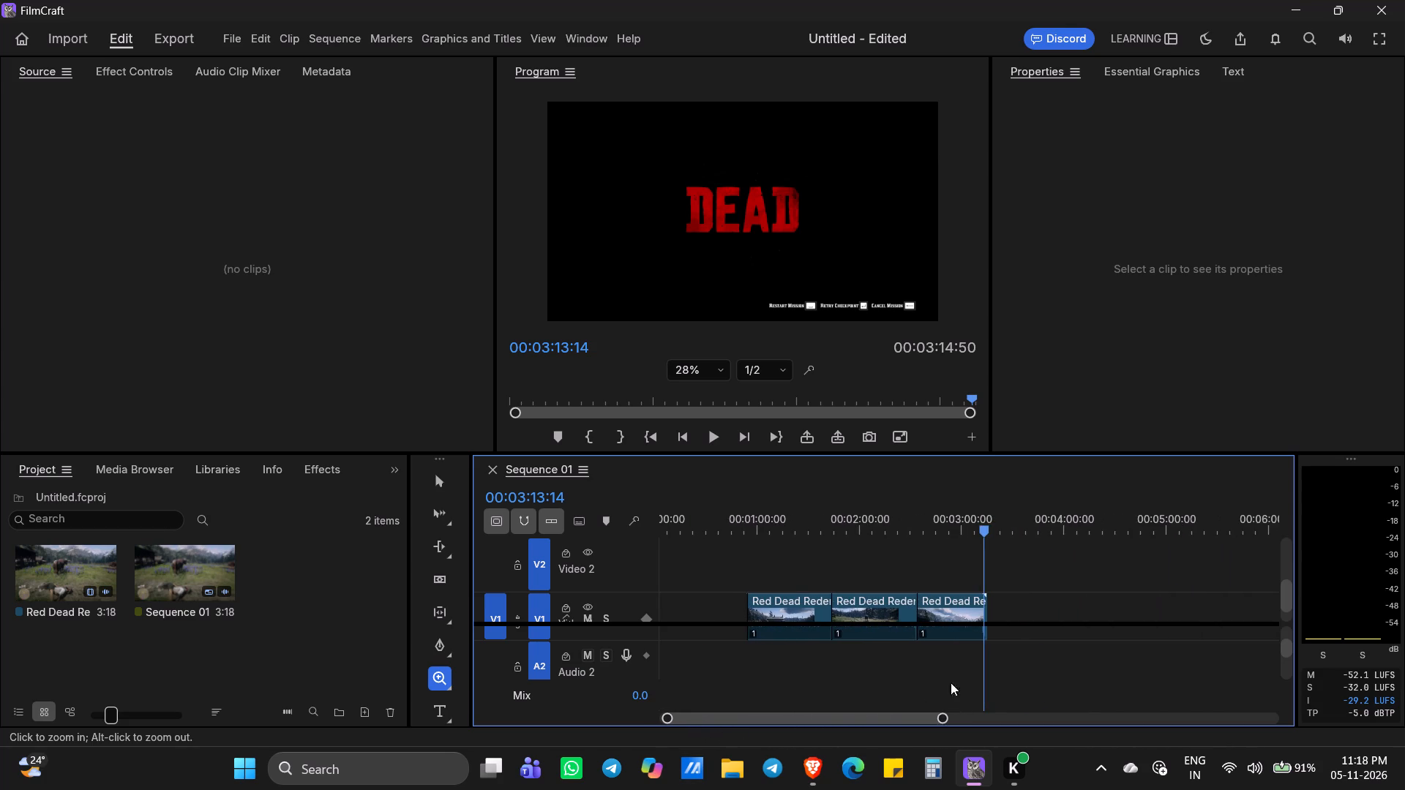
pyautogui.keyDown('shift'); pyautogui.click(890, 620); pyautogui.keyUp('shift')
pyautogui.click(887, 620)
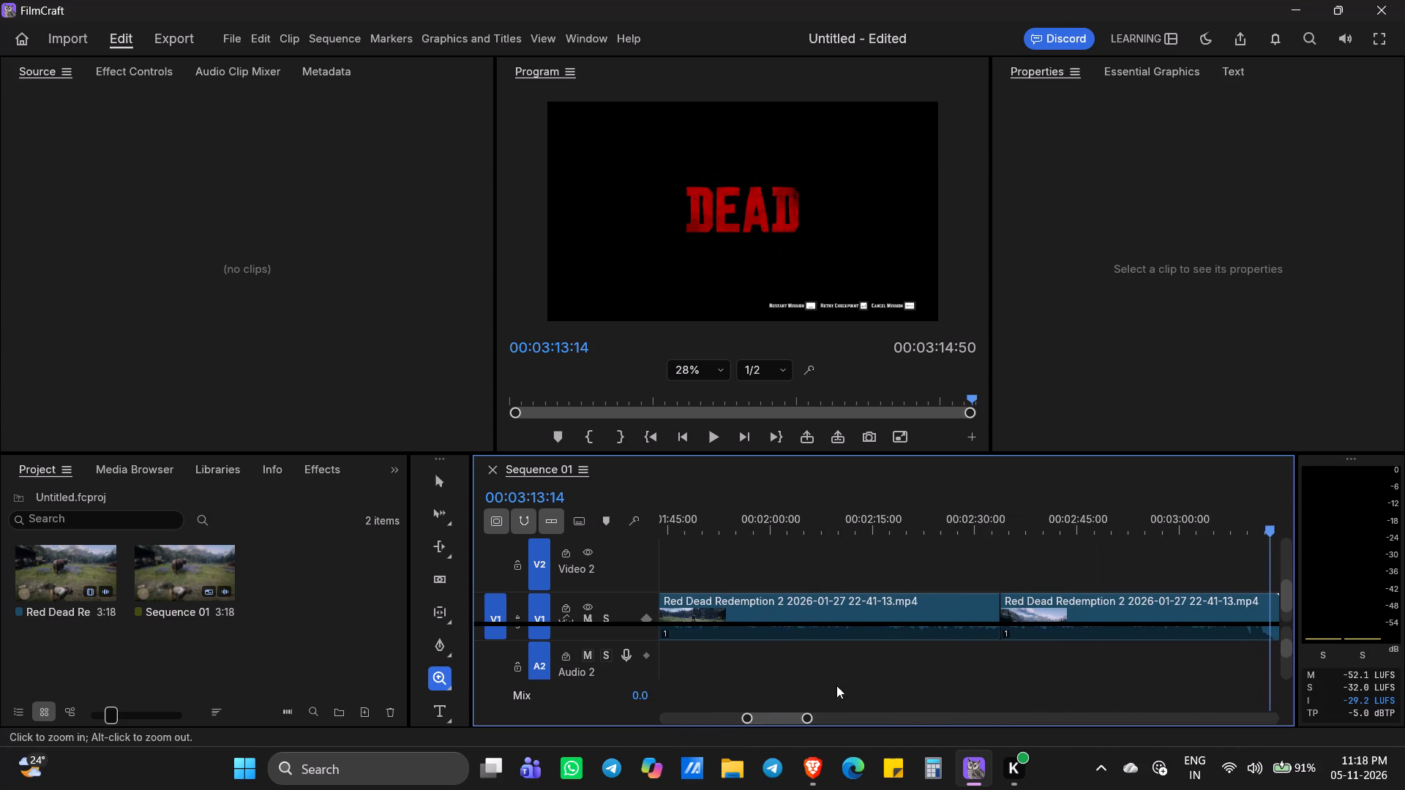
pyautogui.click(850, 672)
# Select the segment between about 1:43 and 2:34 in the timeline with the Selection tool.
pyautogui.click(449, 492)
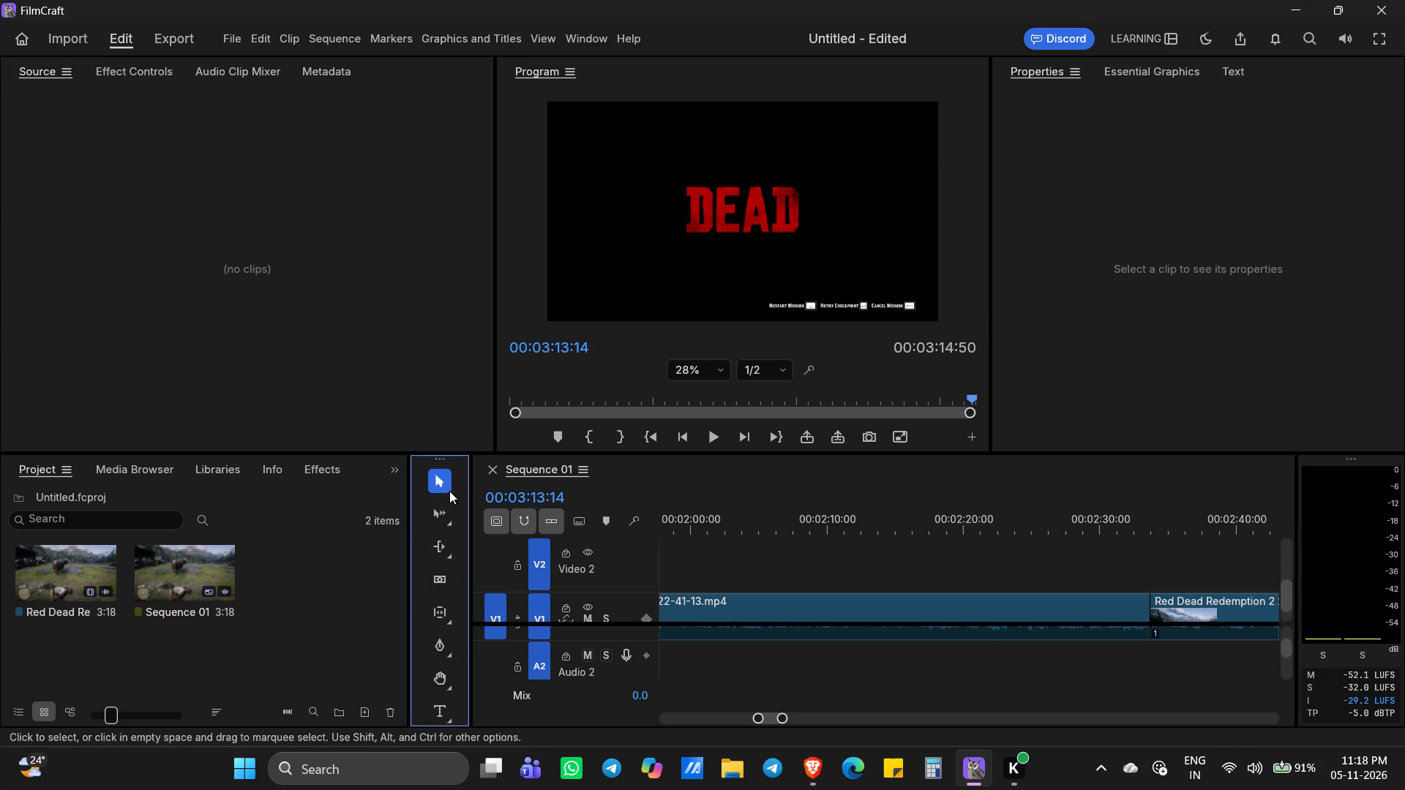
pyautogui.keyDown('ctrl'); pyautogui.scroll(-8, 888, 676); pyautogui.keyUp('ctrl')
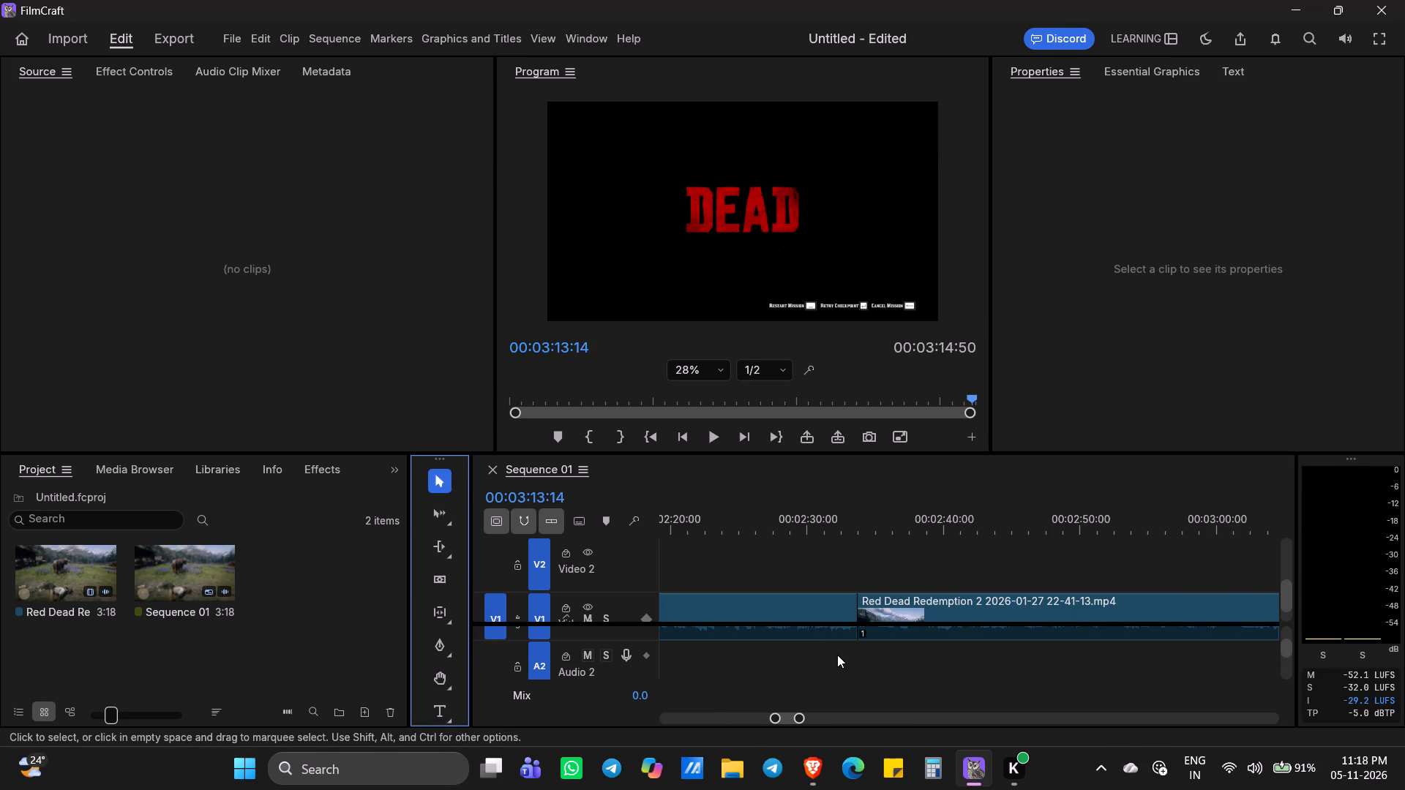
pyautogui.click(435, 684)
pyautogui.moveTo(888, 673); pyautogui.dragTo(836, 684)
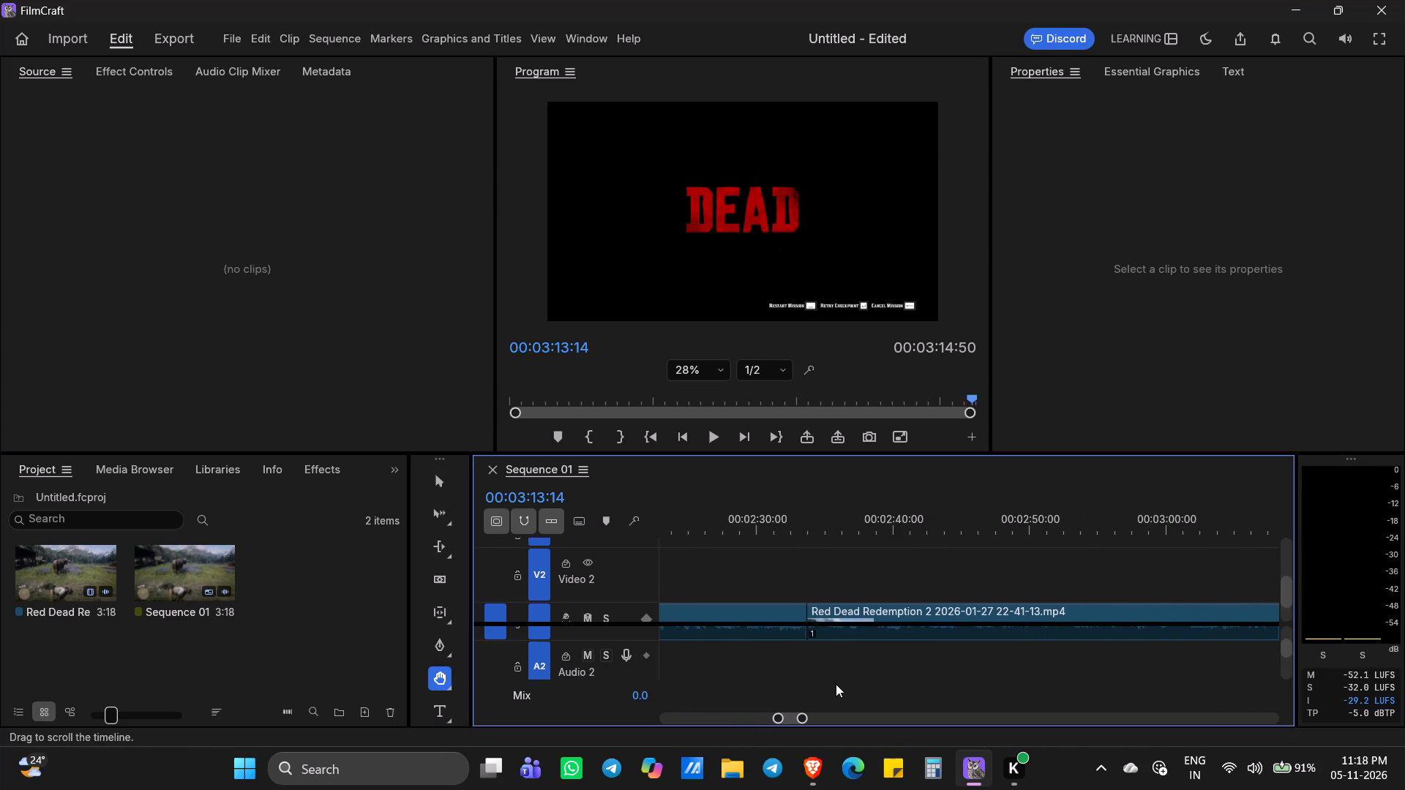
pyautogui.moveTo(836, 684); pyautogui.dragTo(989, 646)
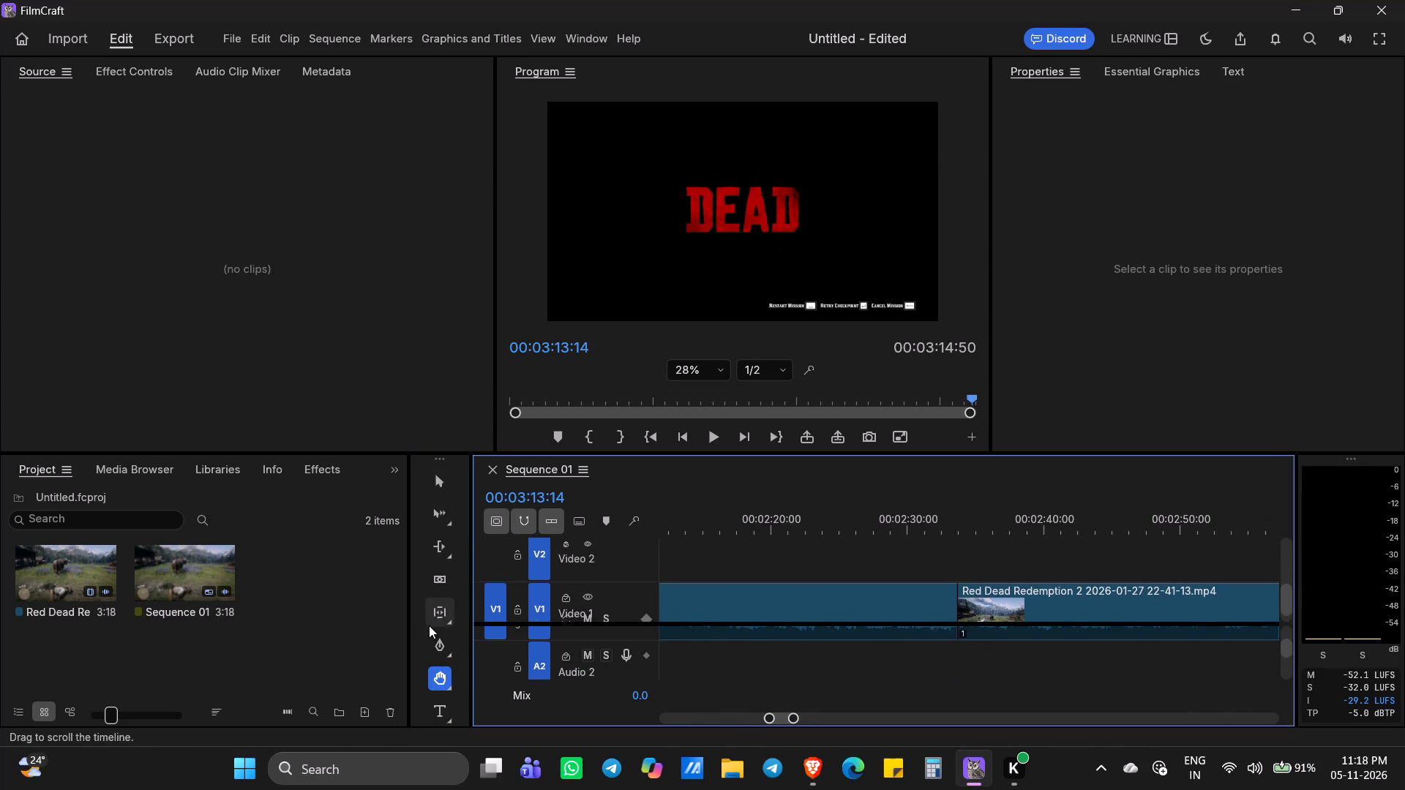
pyautogui.click(451, 490)
pyautogui.keyDown('ctrl'); pyautogui.scroll(-1, 844, 695); pyautogui.keyUp('ctrl')
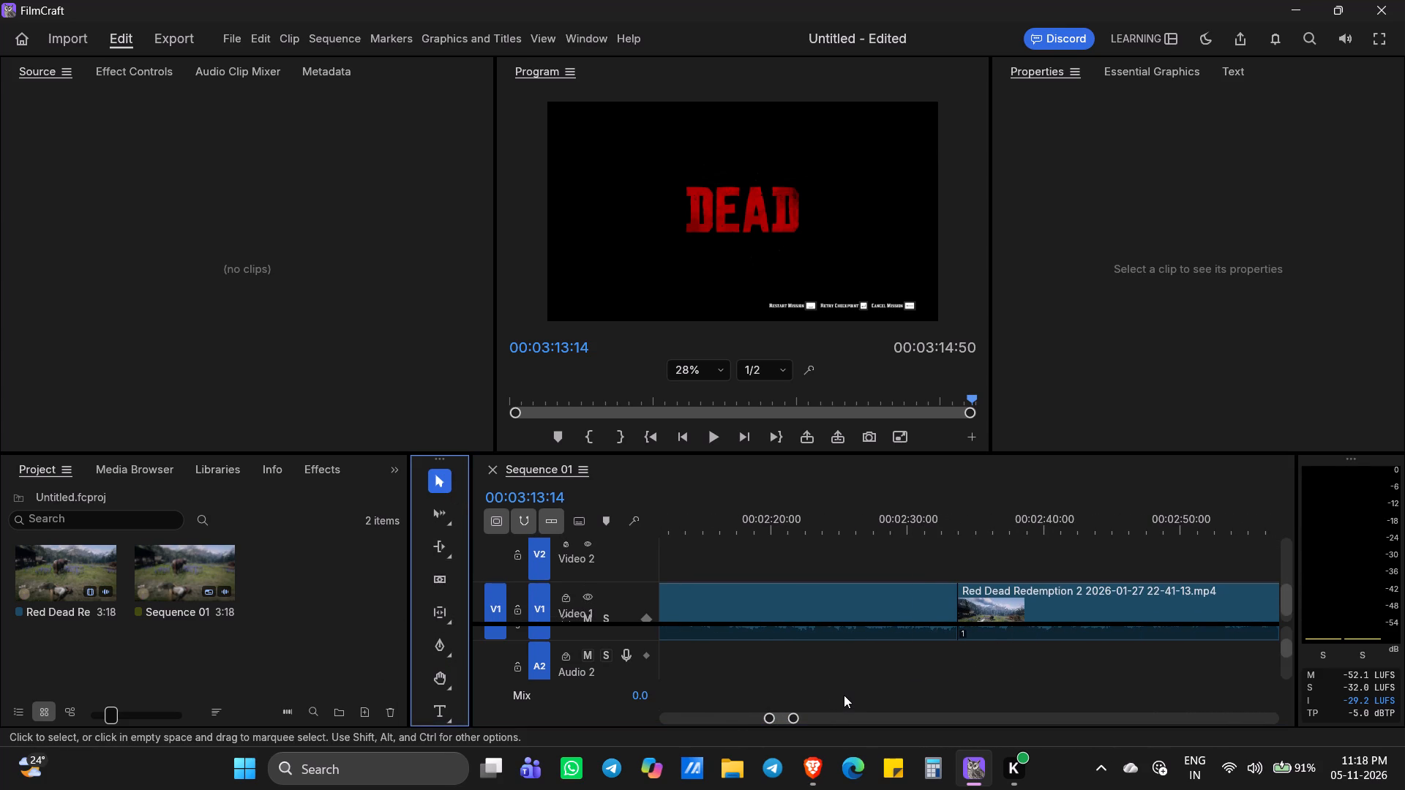
pyautogui.keyDown('ctrl'); pyautogui.scroll(-5, 844, 695); pyautogui.keyUp('ctrl')
pyautogui.moveTo(812, 718); pyautogui.dragTo(973, 717)
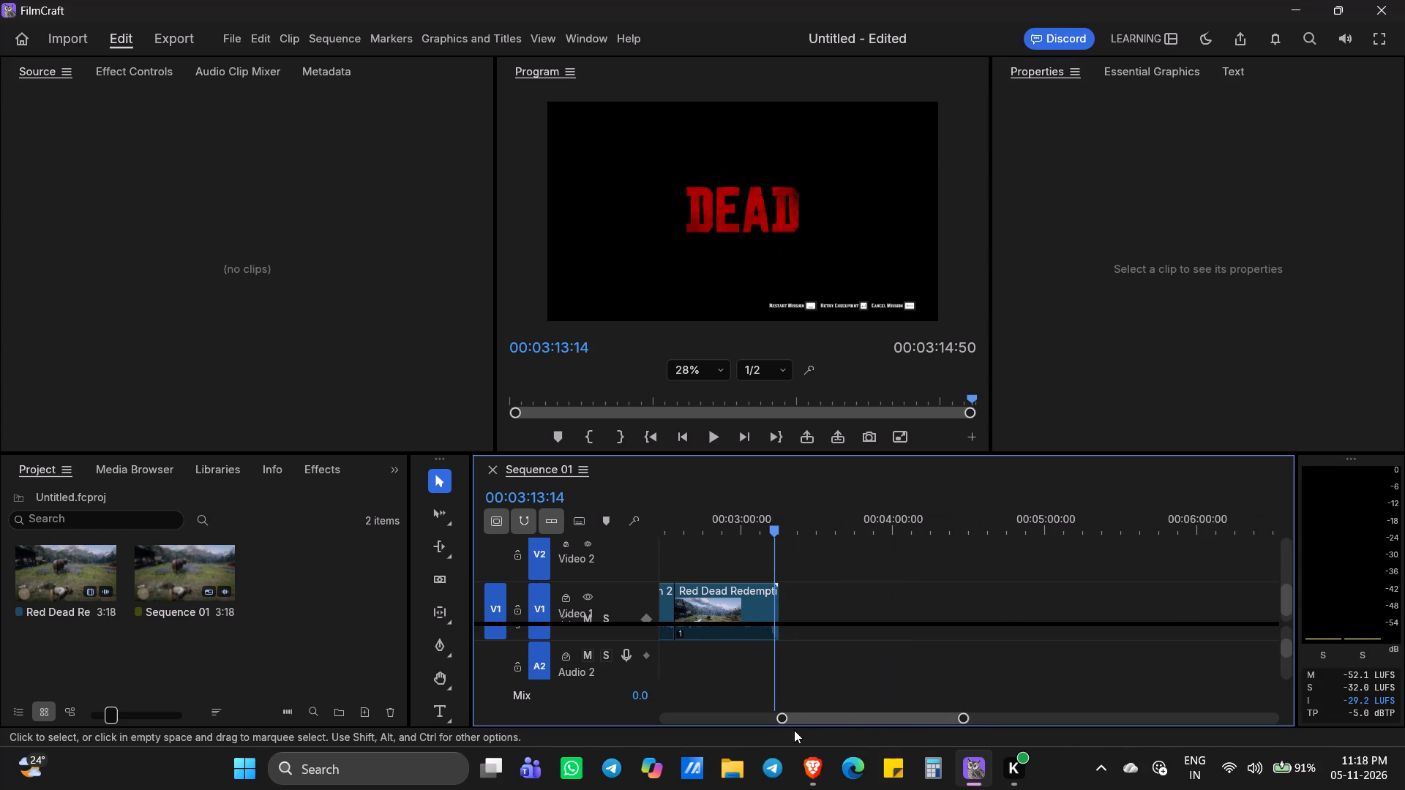
pyautogui.moveTo(787, 720); pyautogui.dragTo(661, 738)
pyautogui.click(959, 619)
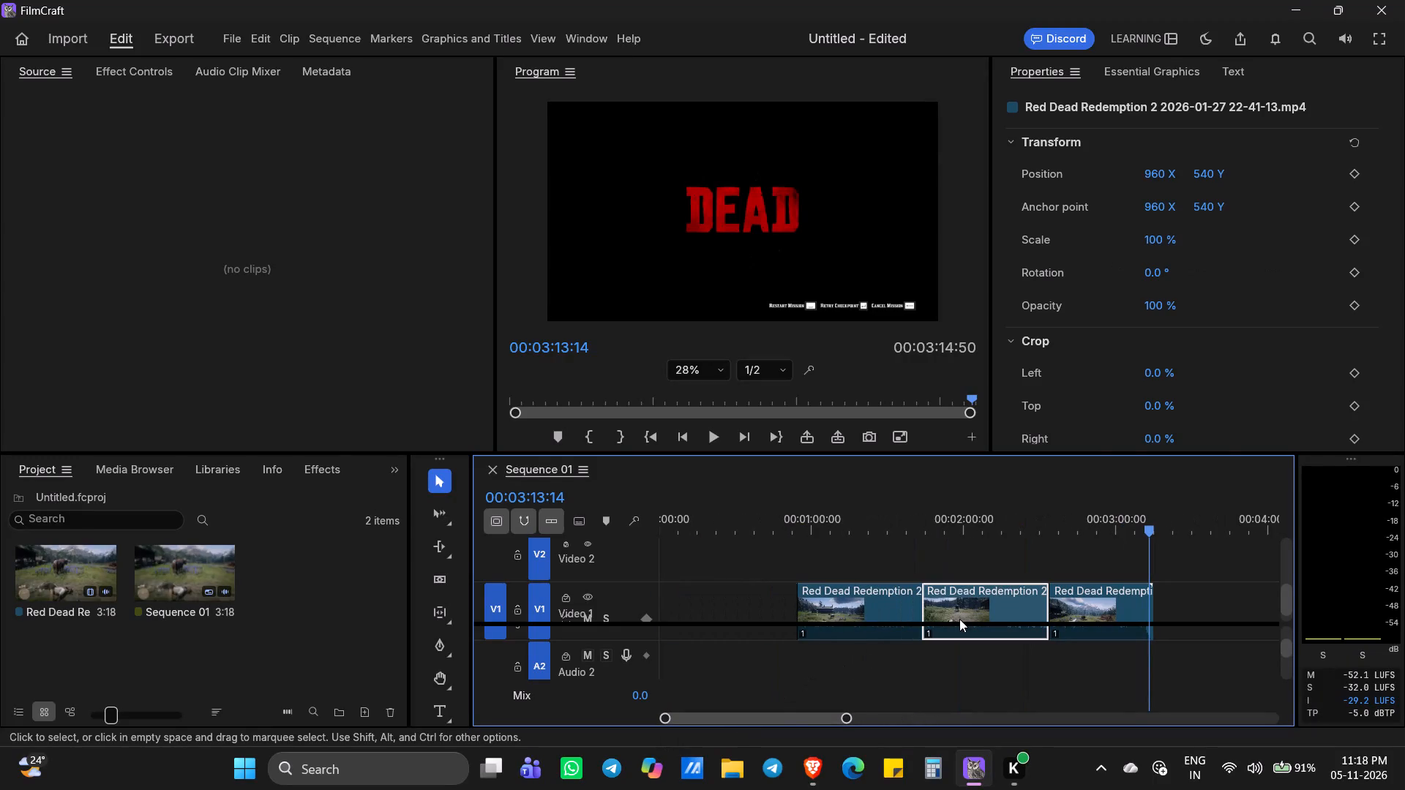
# Add the last segment to the selection and cut both segments after about 1:43 from the Sequence 01 timeline.
pyautogui.keyDown('shift'); pyautogui.click(1087, 608); pyautogui.keyUp('shift')
pyautogui.rightClick(1013, 617)
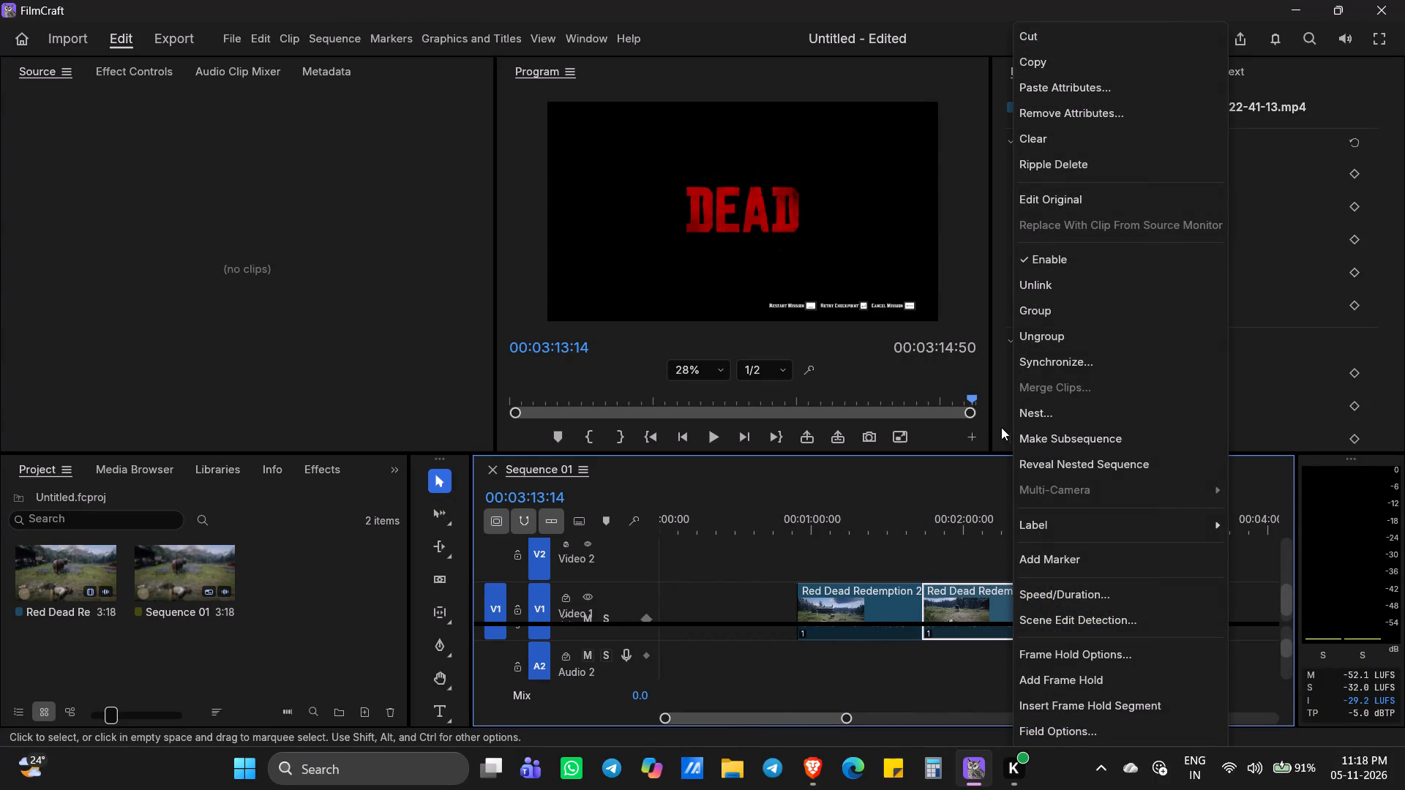
pyautogui.click(1038, 28)
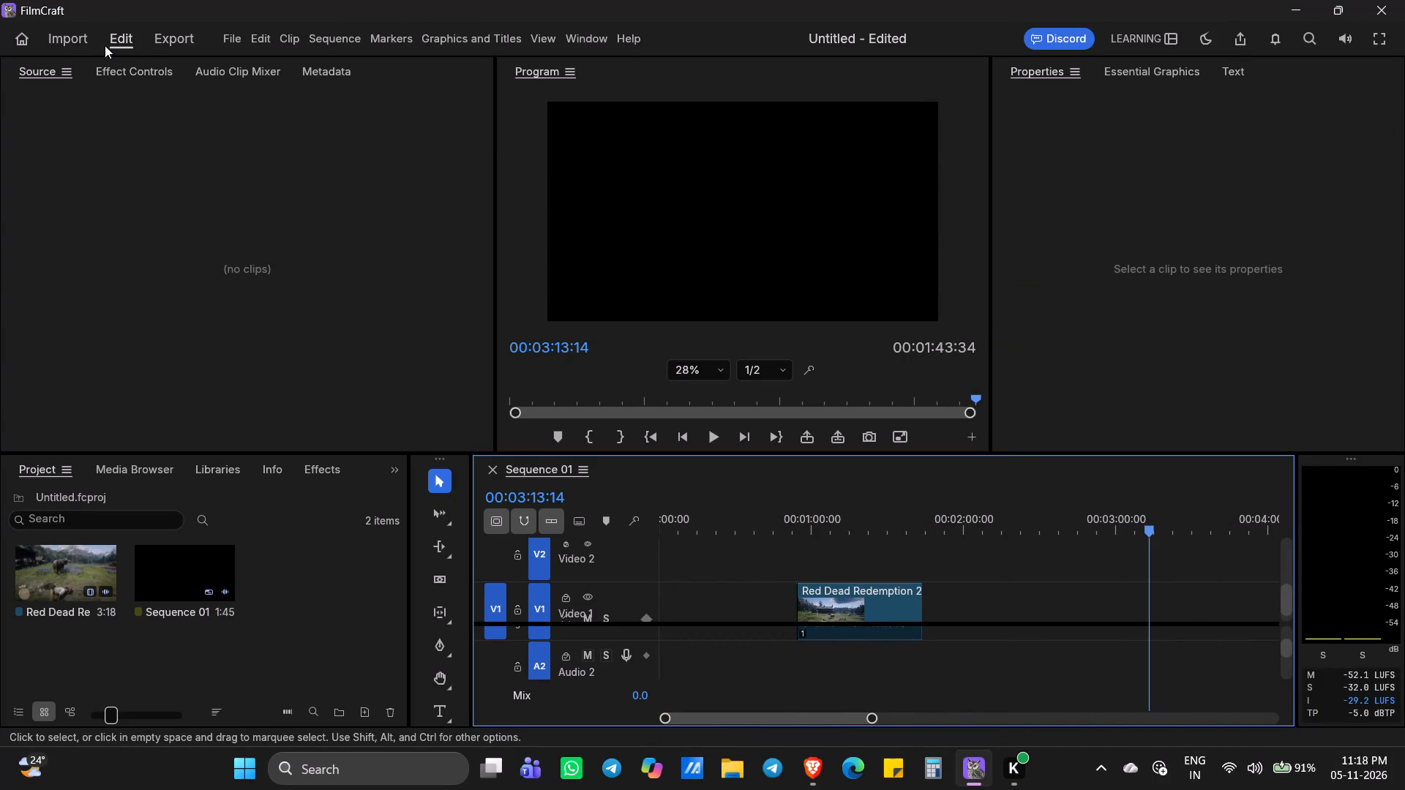
# Export the entire Sequence 01, holding only the second segment, as the H.264 file Sequence 01.mp4.
pyautogui.click(160, 38)
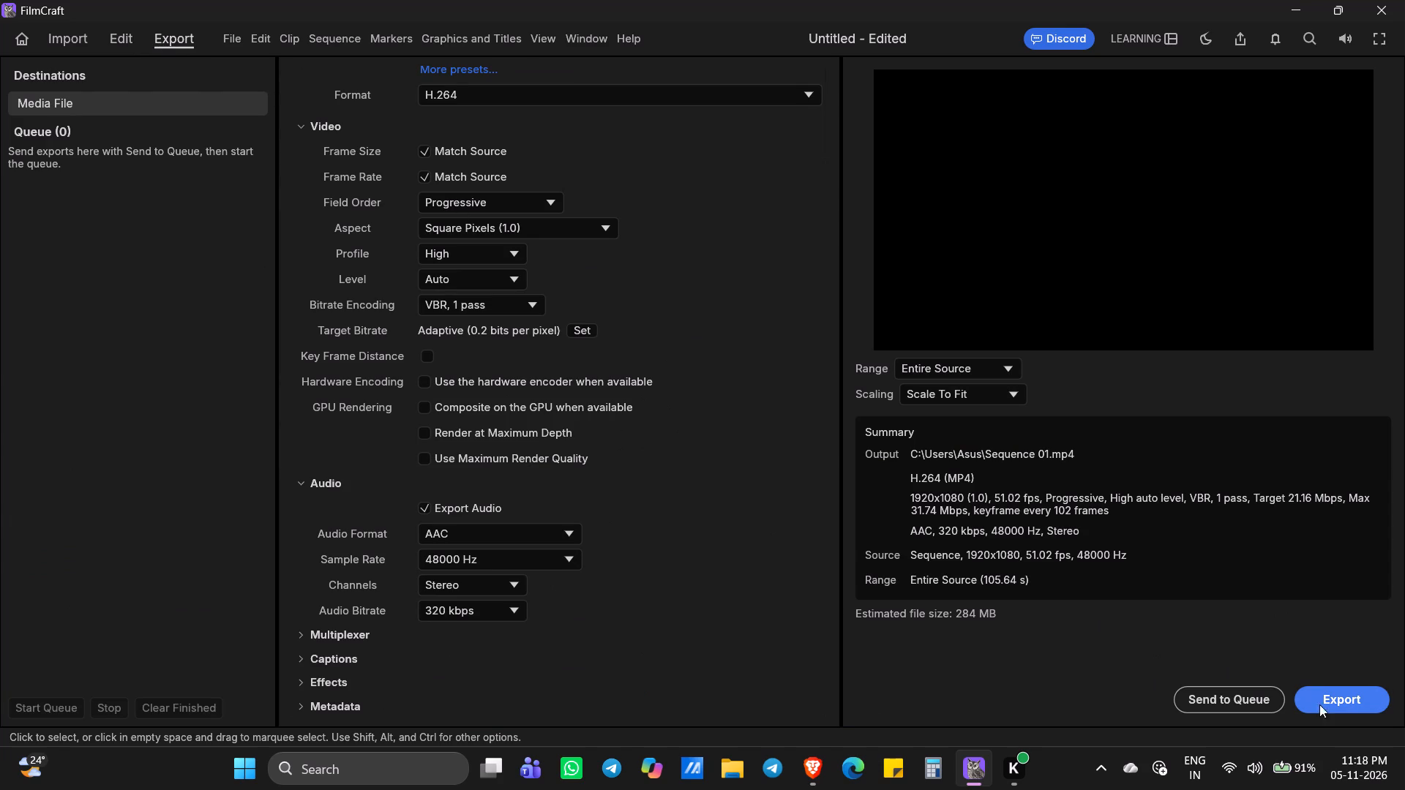
pyautogui.click(1321, 689)
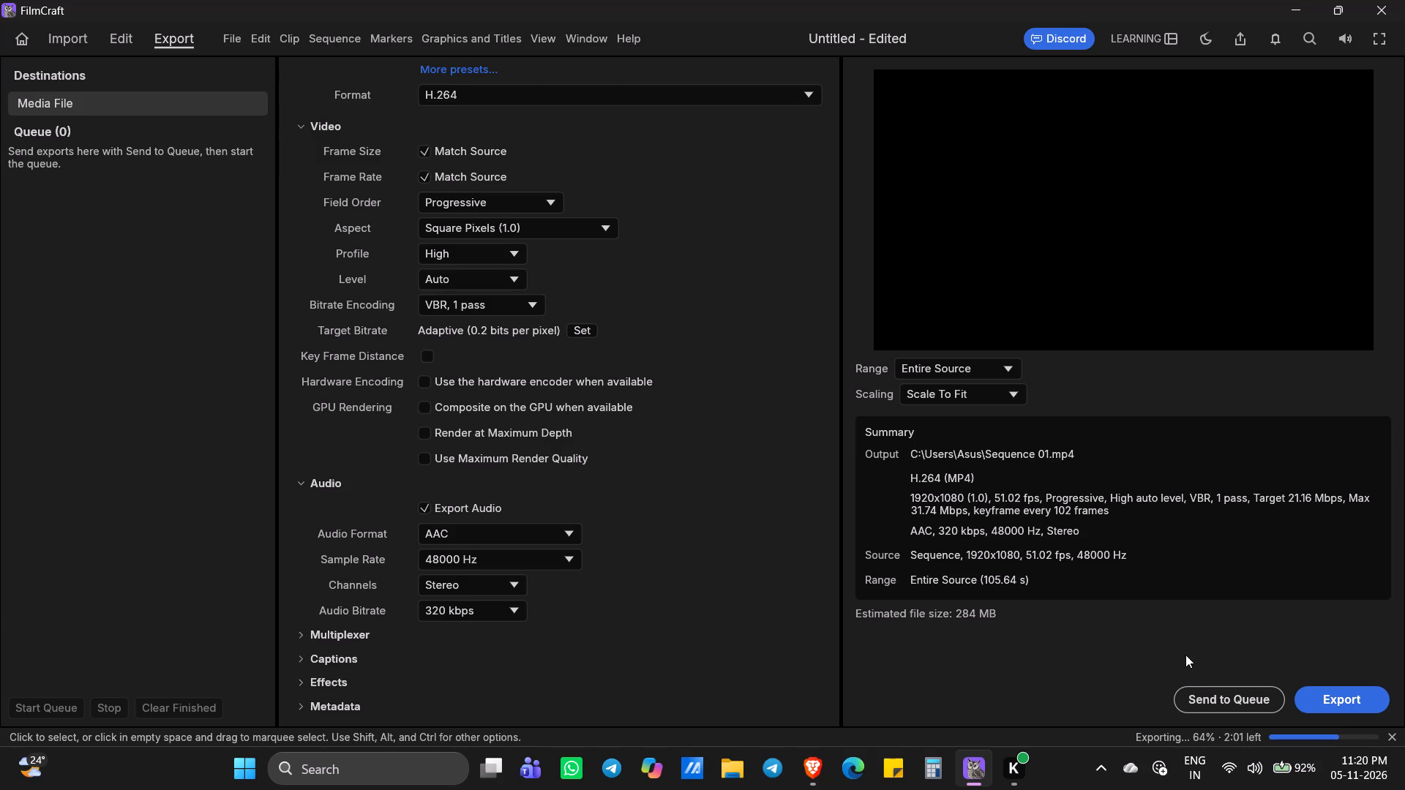
# Send the Sequence 01 export to the queue as H.264 with the entire source range.
pyautogui.scroll(-4, 1183, 661)
pyautogui.scroll(3, 1182, 658)
pyautogui.click(1193, 697)
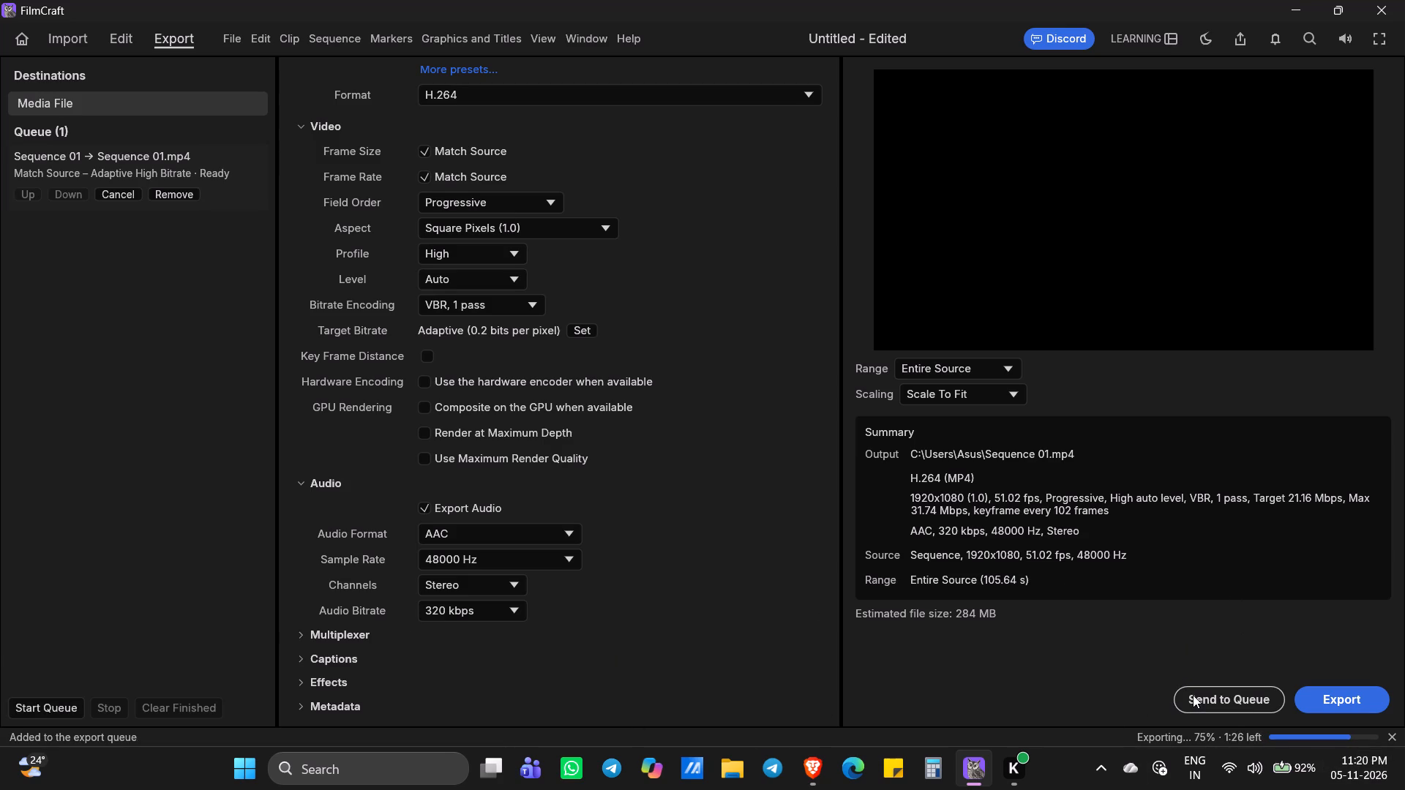
# Return to the editing workspace and undo the removal of the last two segments in Sequence 01.
pyautogui.click(138, 34)
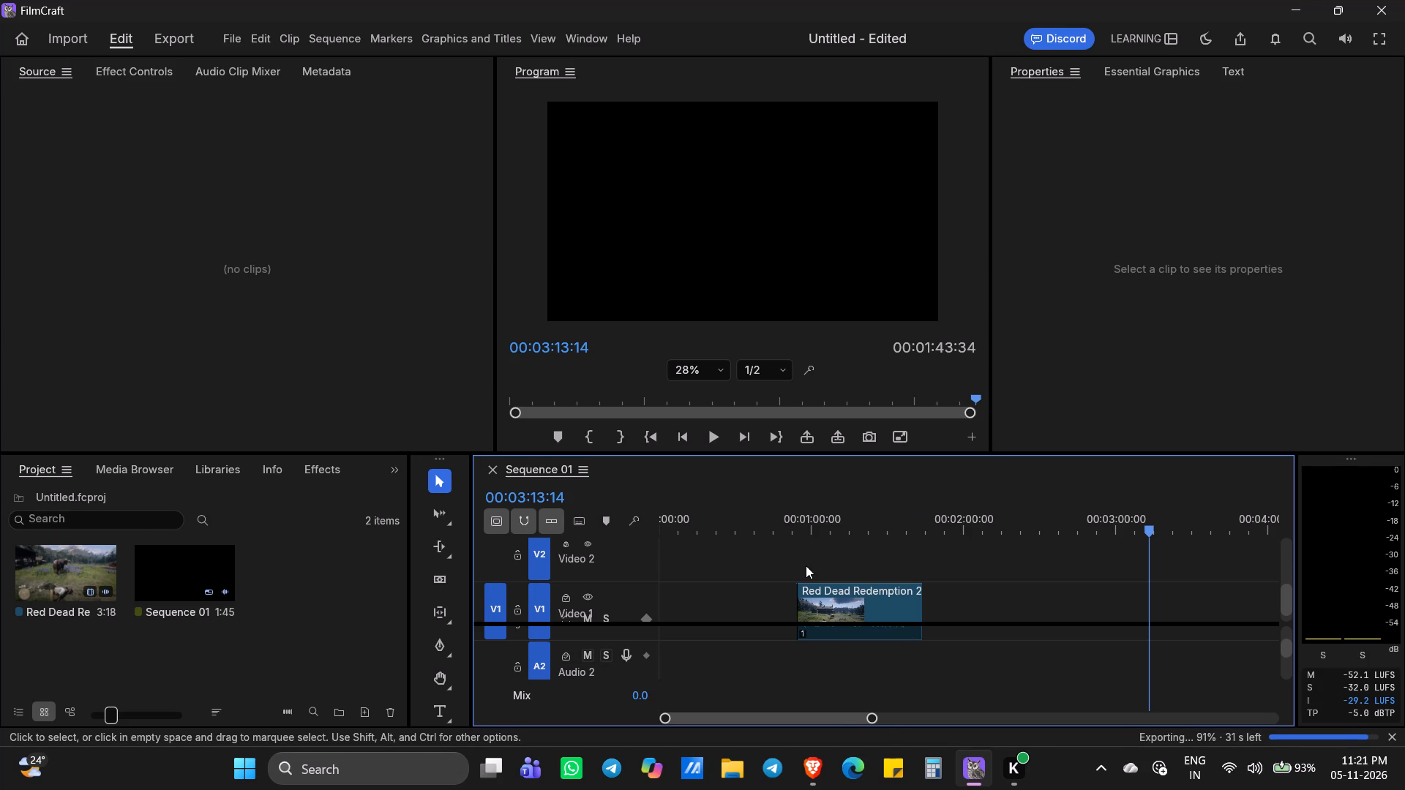
pyautogui.hotkey('ctrl', 'z')
# Clear the segment between about 0:54 and 1:43 from the timeline.
pyautogui.click(873, 628)
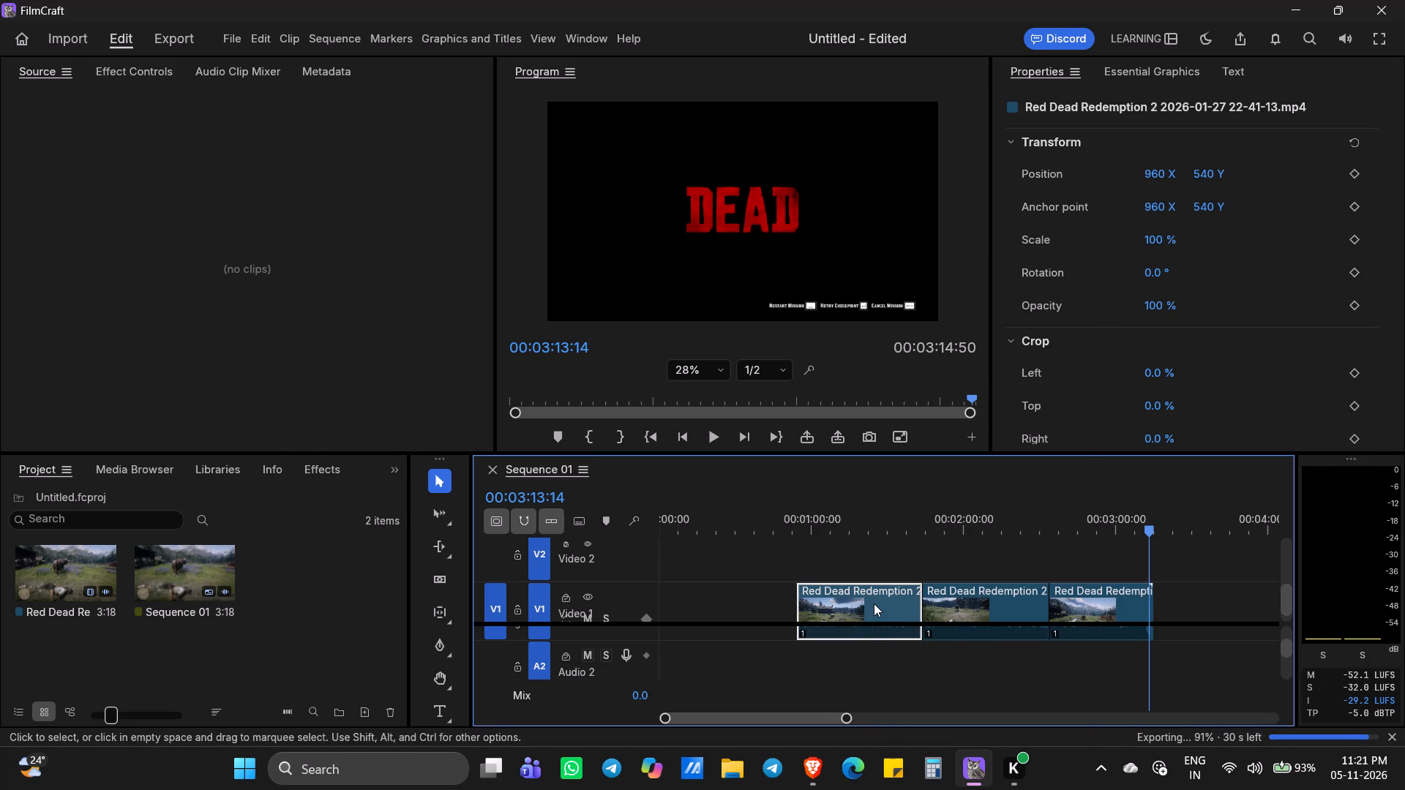
pyautogui.rightClick(874, 603)
pyautogui.click(897, 150)
# Cut the last segment, starting at about 2:34, out of the timeline.
pyautogui.click(1089, 589)
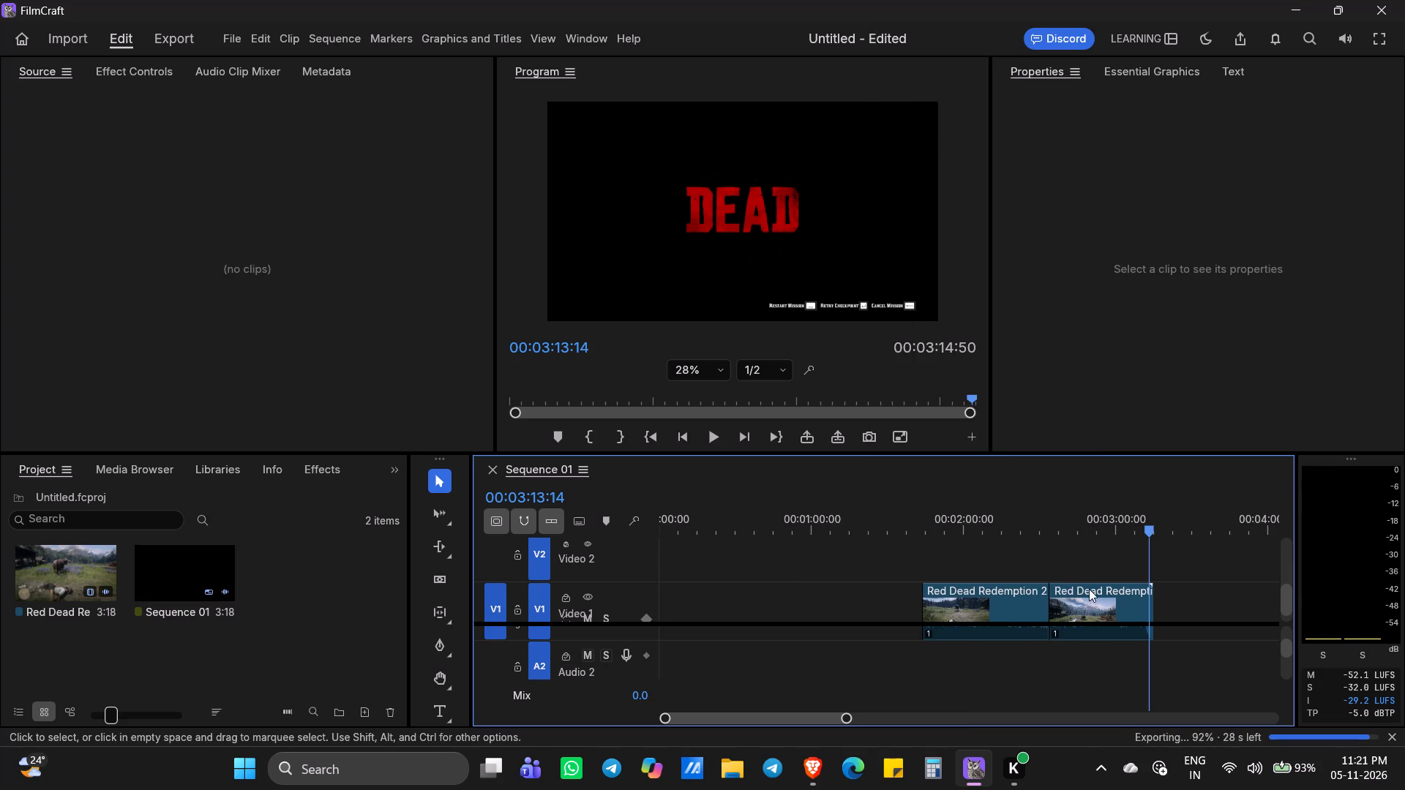
pyautogui.hotkey('ctrl', 'x')
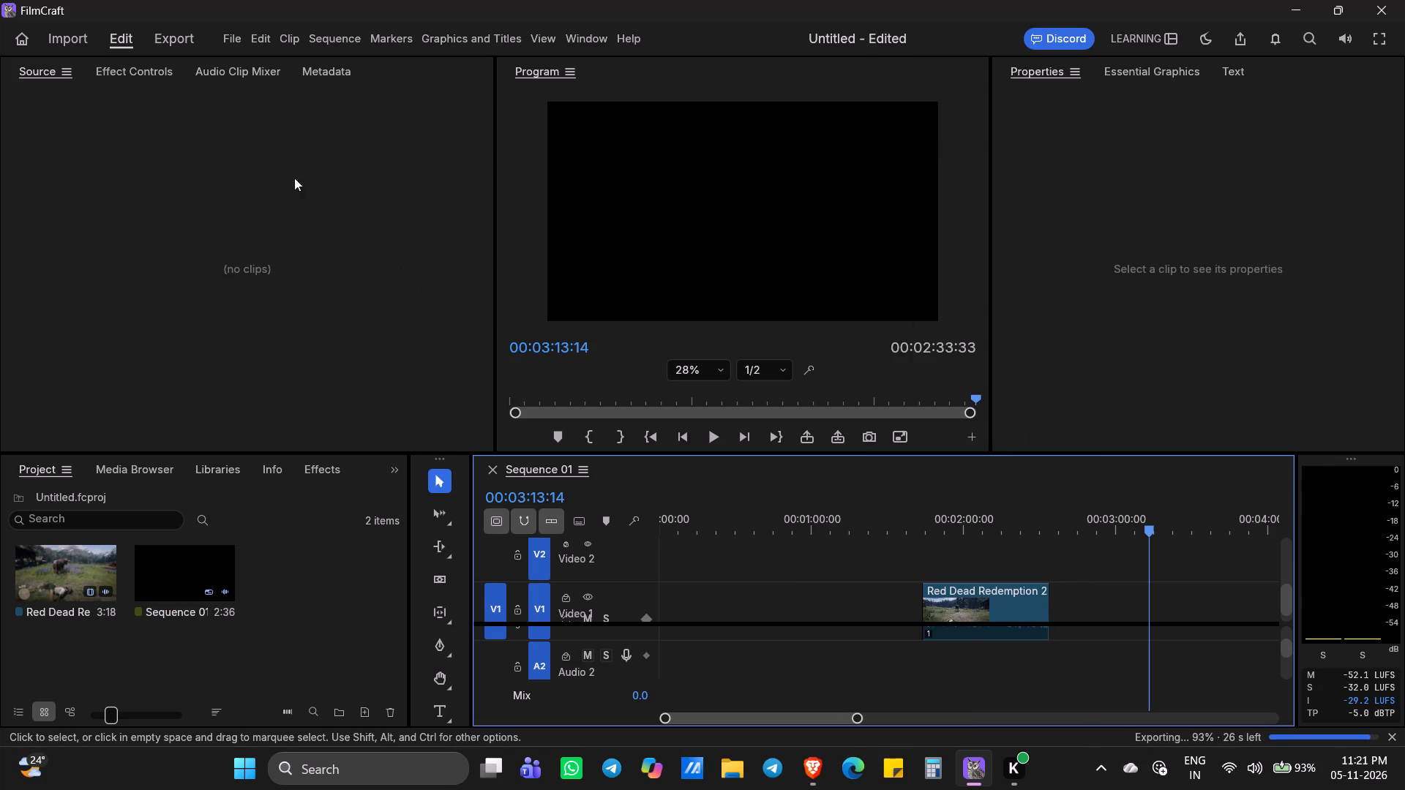
# Export Sequence 01 as an H.264 file with the entire source range and the current settings.
pyautogui.click(79, 34)
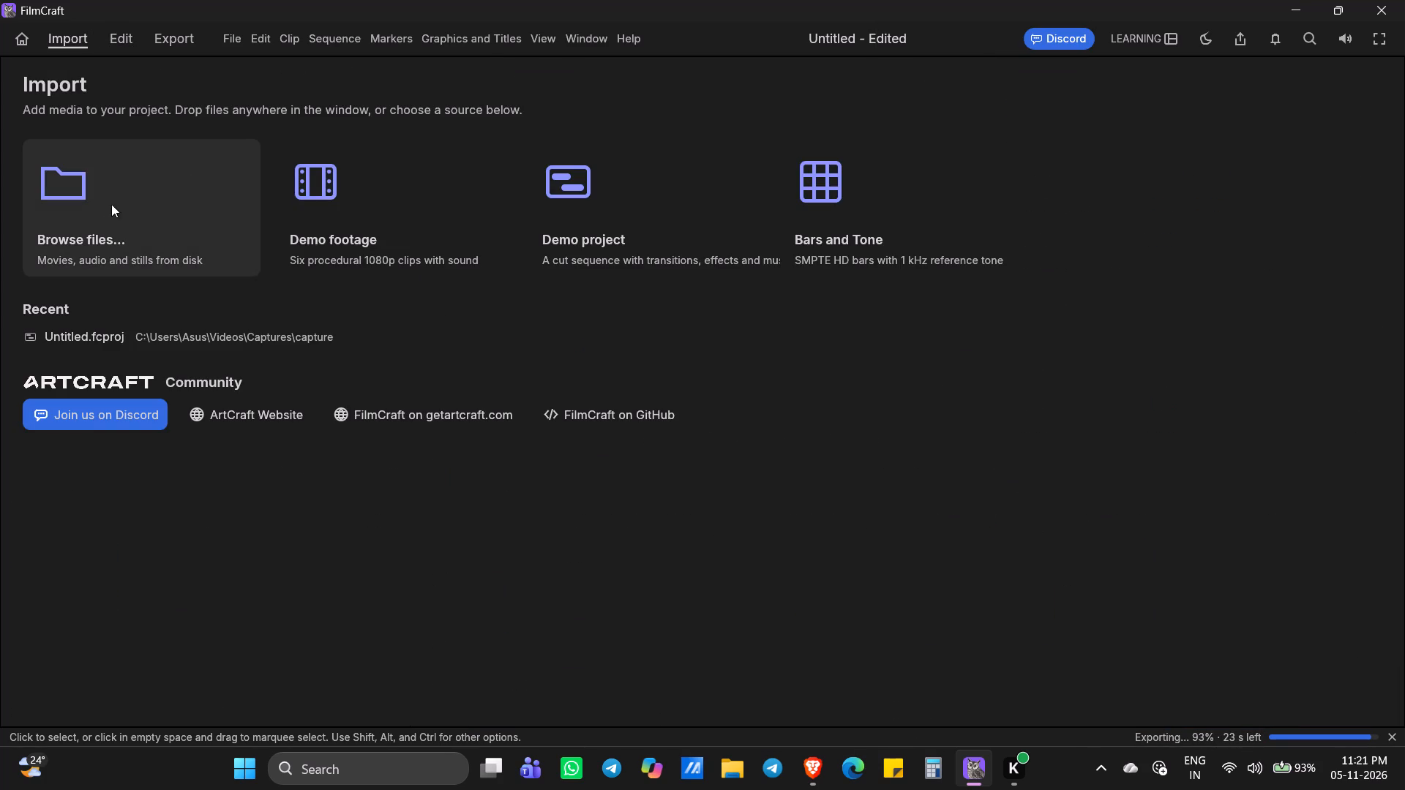
pyautogui.click(184, 37)
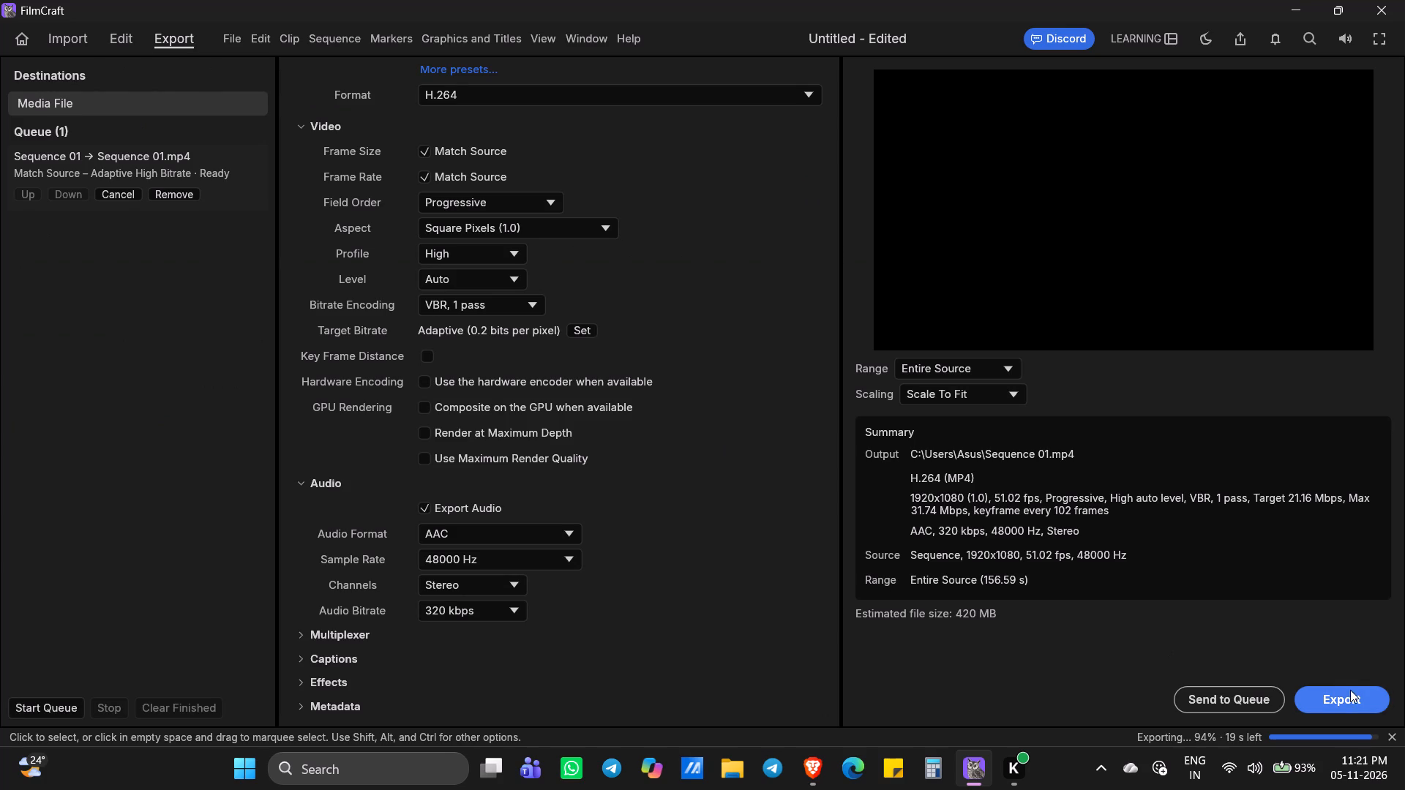
pyautogui.click(1350, 691)
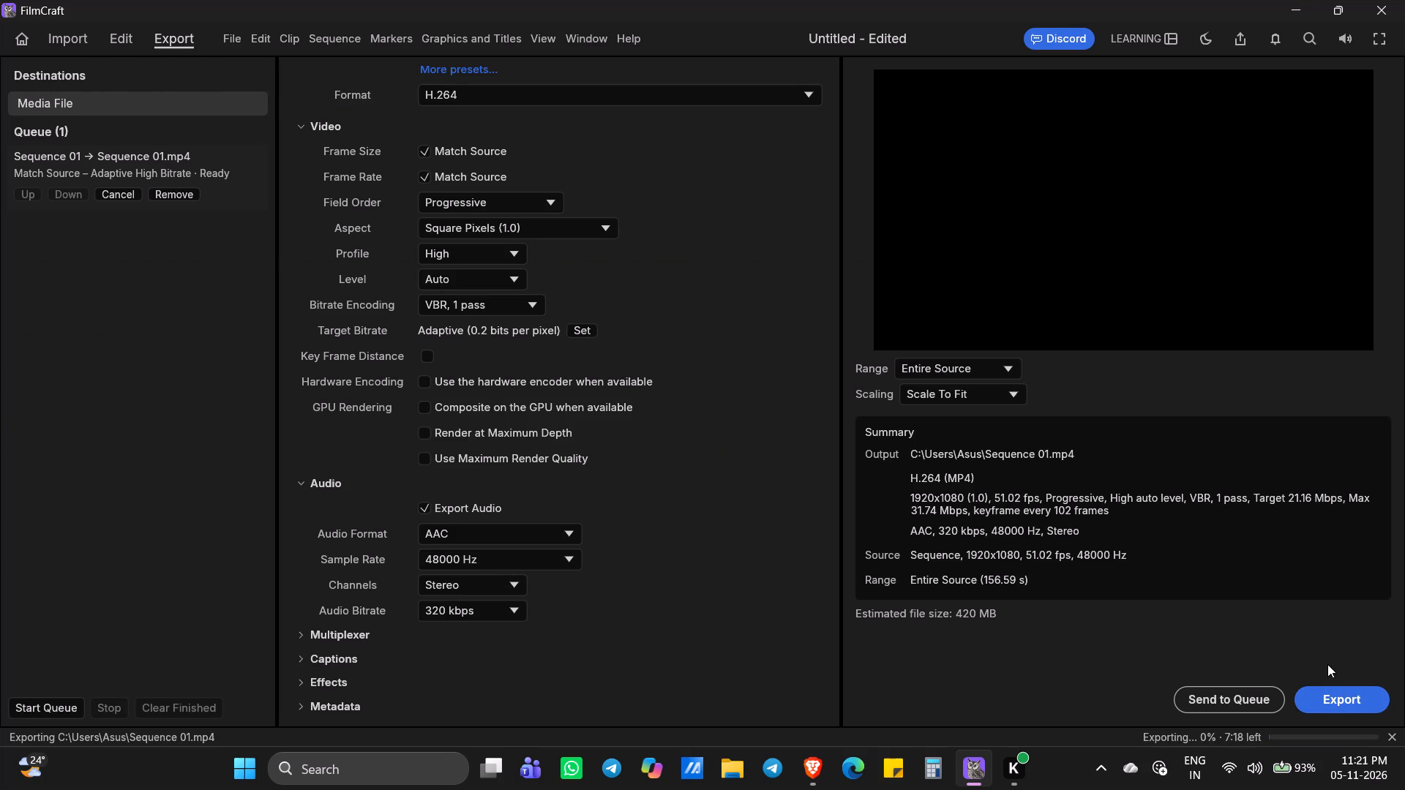
# Add Sequence 01 to the export queue as an H.264 file with the current settings.
pyautogui.click(1271, 699)
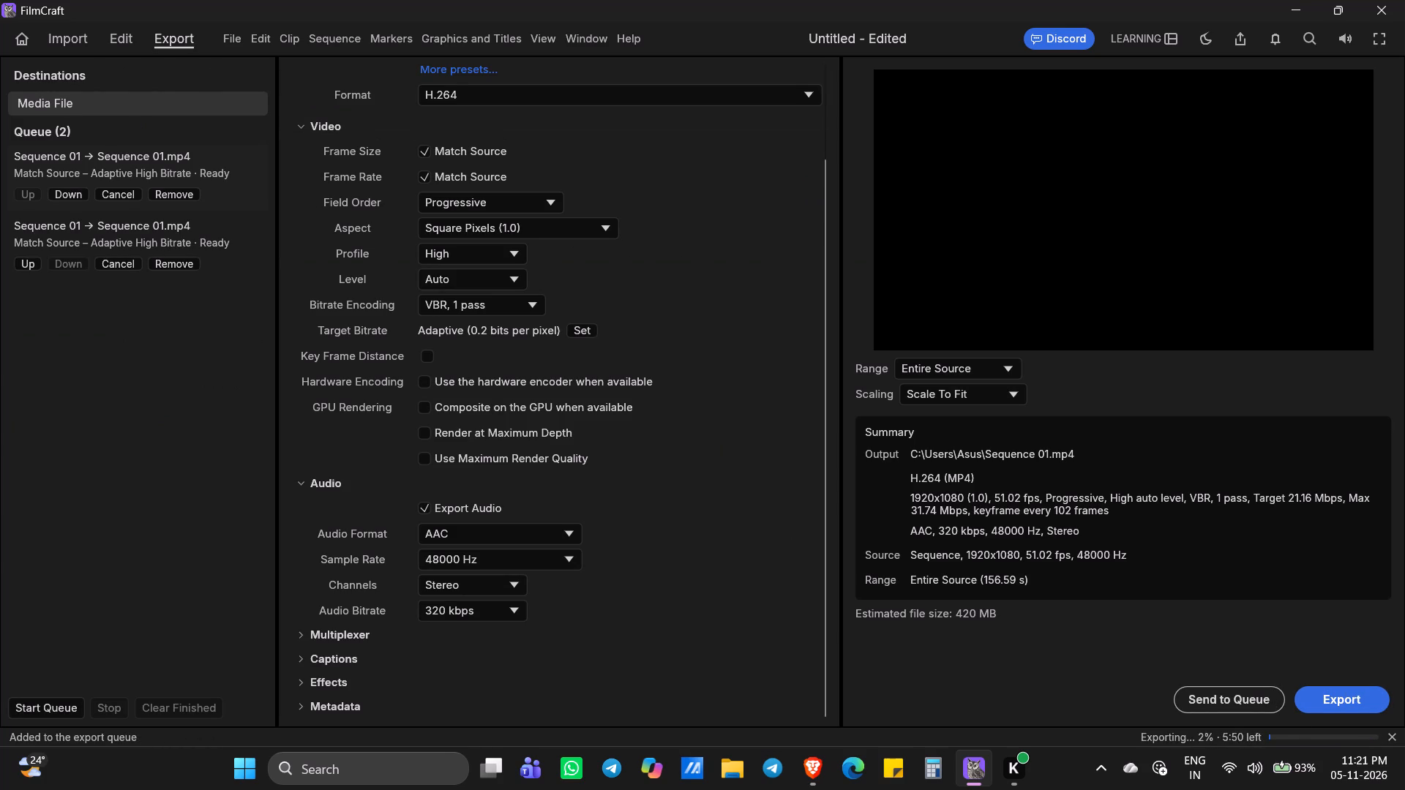
# Return to the editing workspace and undo the cut of the last segment in Sequence 01.
pyautogui.click(214, 39)
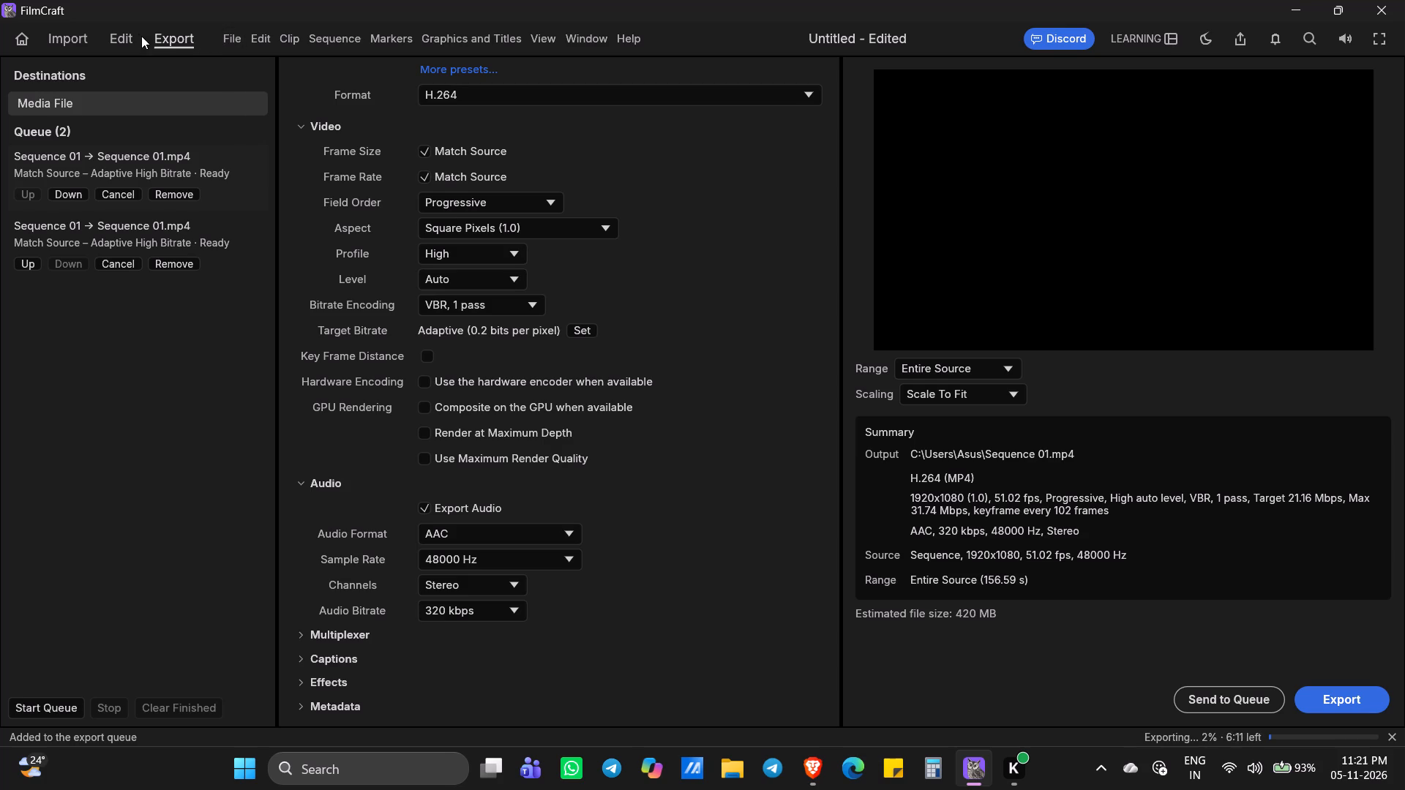
pyautogui.click(138, 34)
pyautogui.click(119, 37)
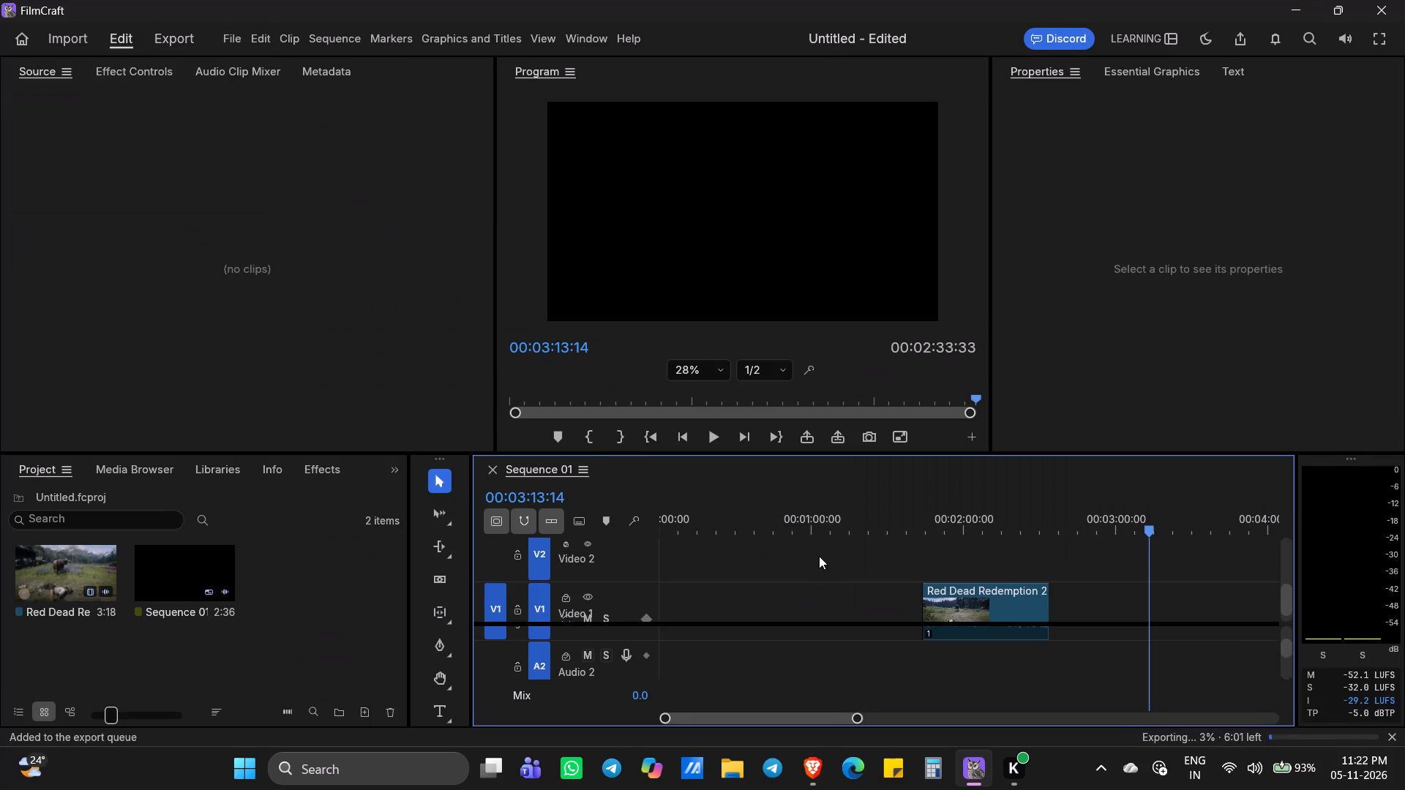
pyautogui.hotkey('ctrl', 'z')
# Delete the segment between about 1:43 and 2:34 from the timeline, keeping the last segment.
pyautogui.click(1014, 622)
pyautogui.rightClick(1008, 613)
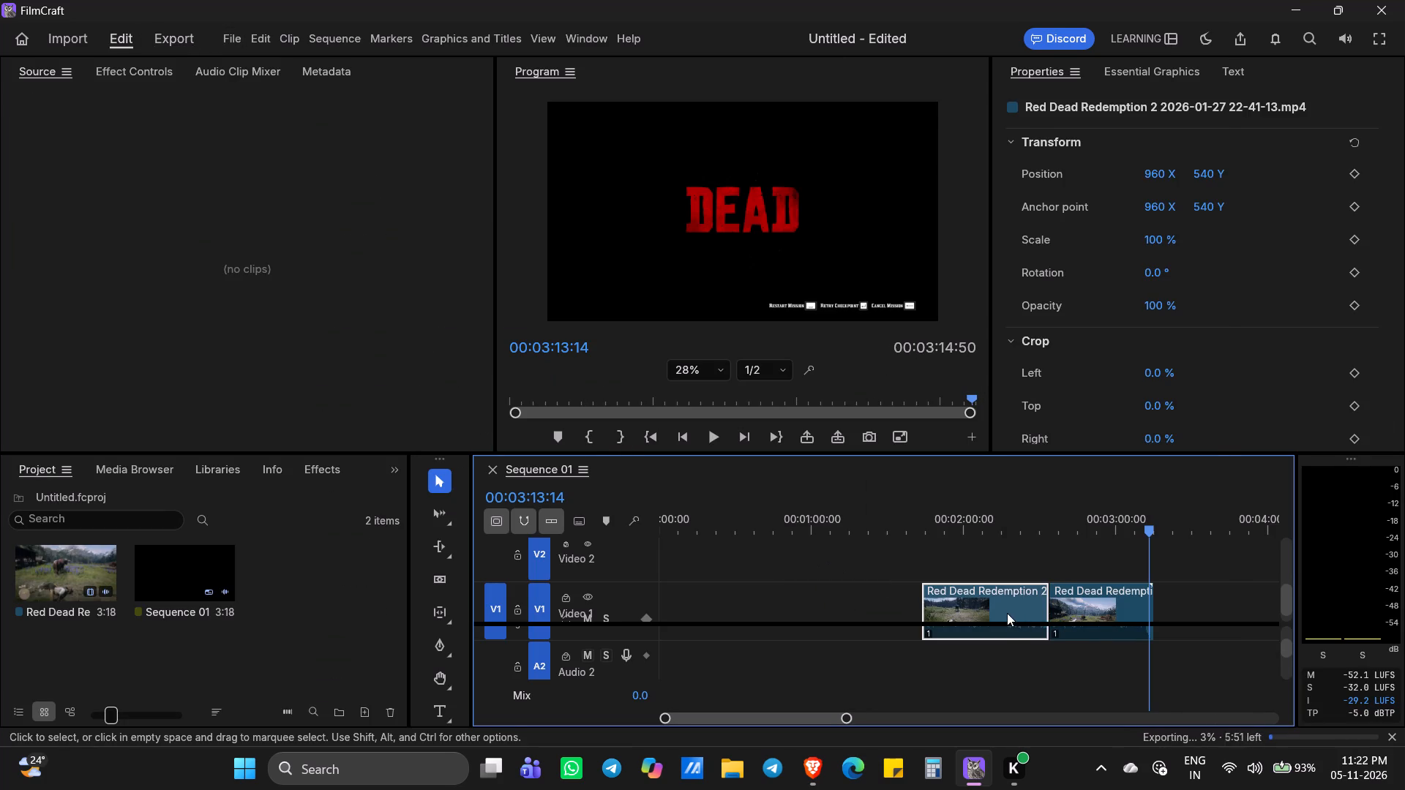
pyautogui.press('Delete')
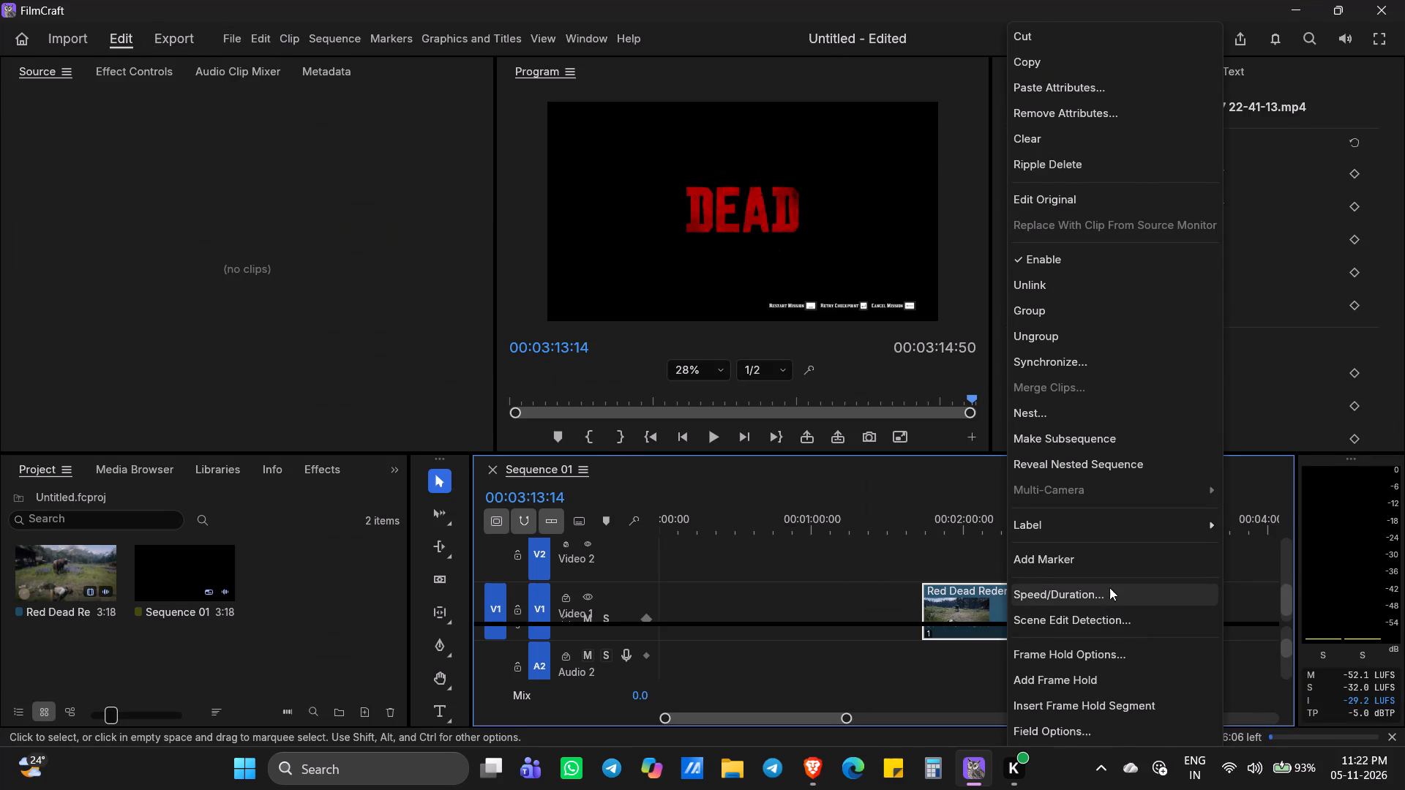
pyautogui.click(946, 643)
pyautogui.click(1065, 614)
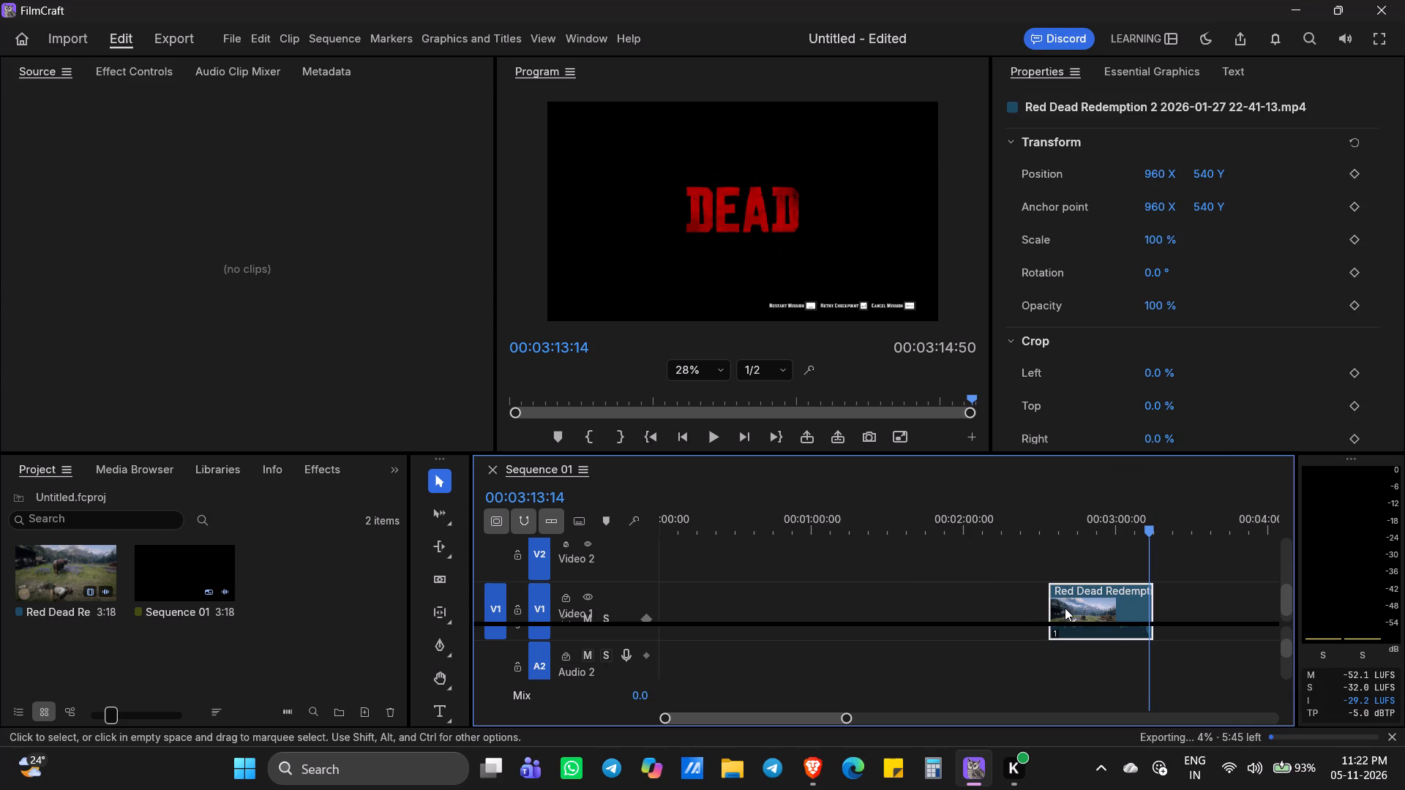
# Export Sequence 01 as an H.264 file with the entire source range, and also add it to the export queue.
pyautogui.click(190, 28)
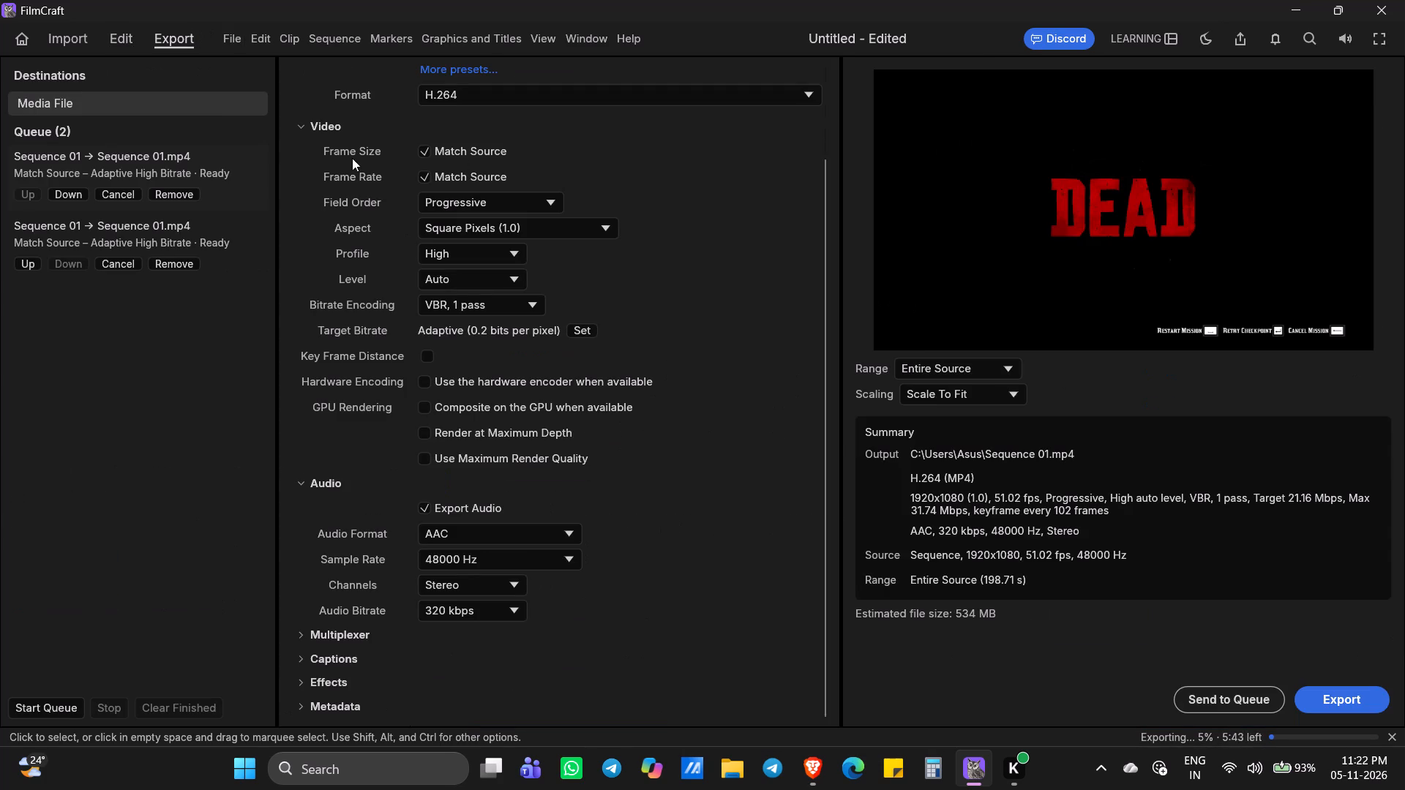
pyautogui.click(1331, 699)
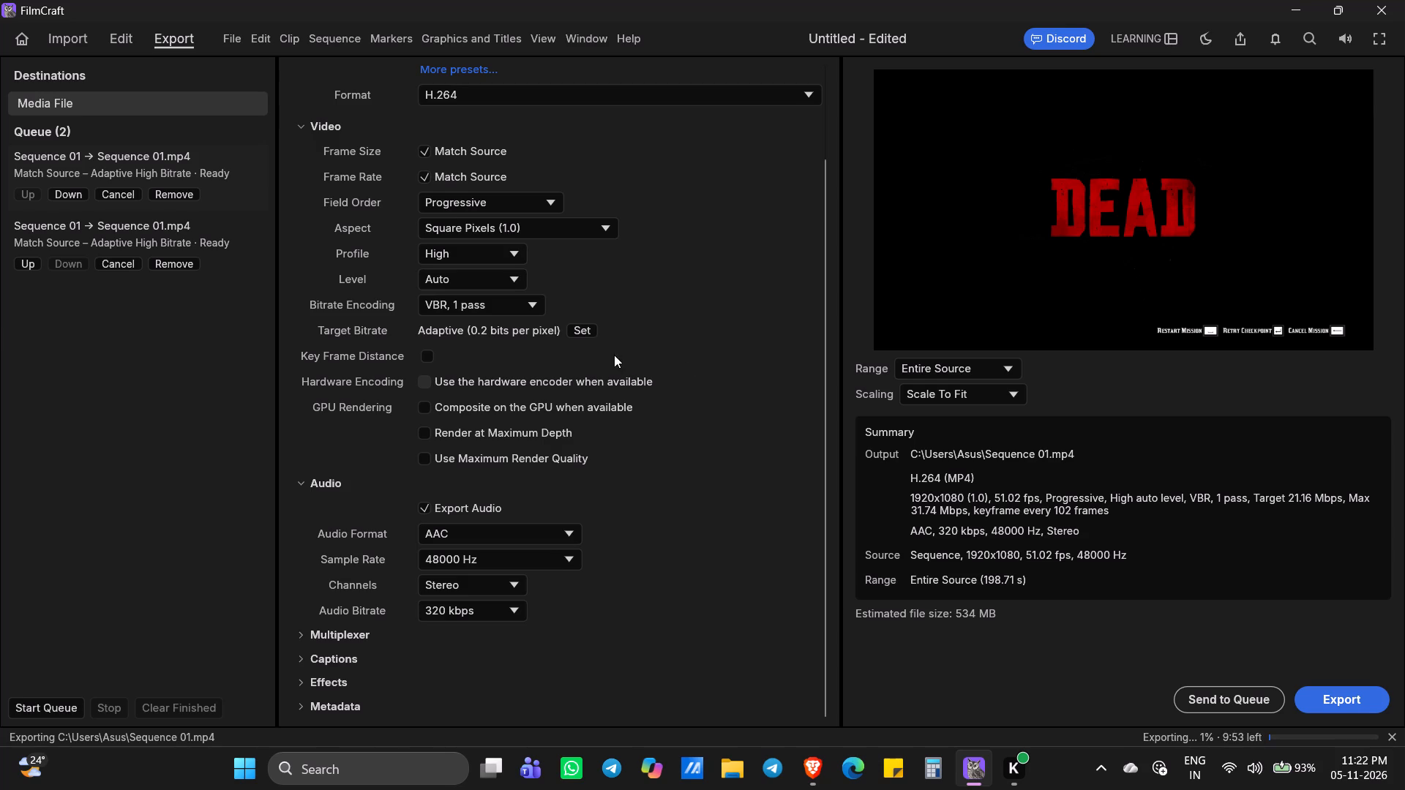
pyautogui.click(1219, 690)
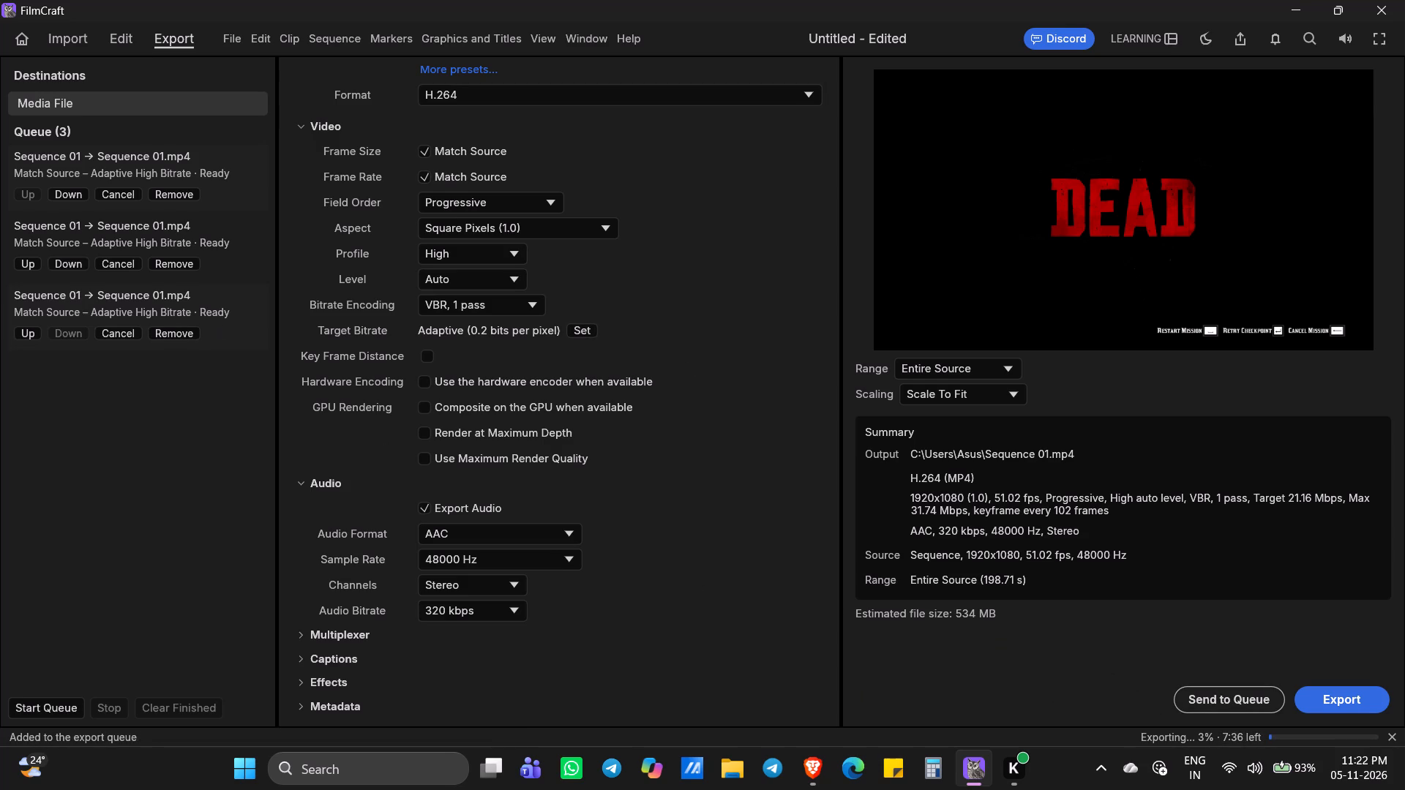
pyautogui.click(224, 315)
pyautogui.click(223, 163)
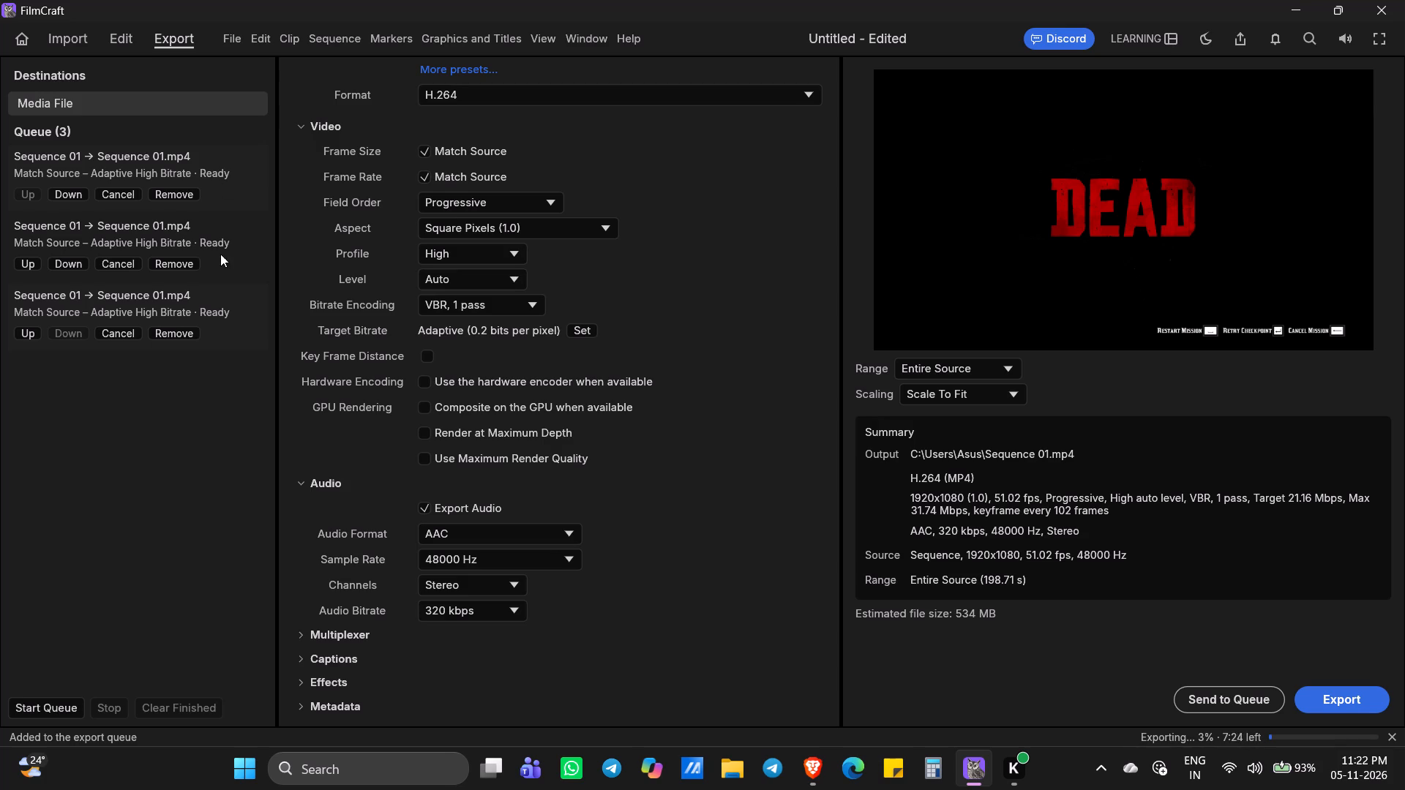
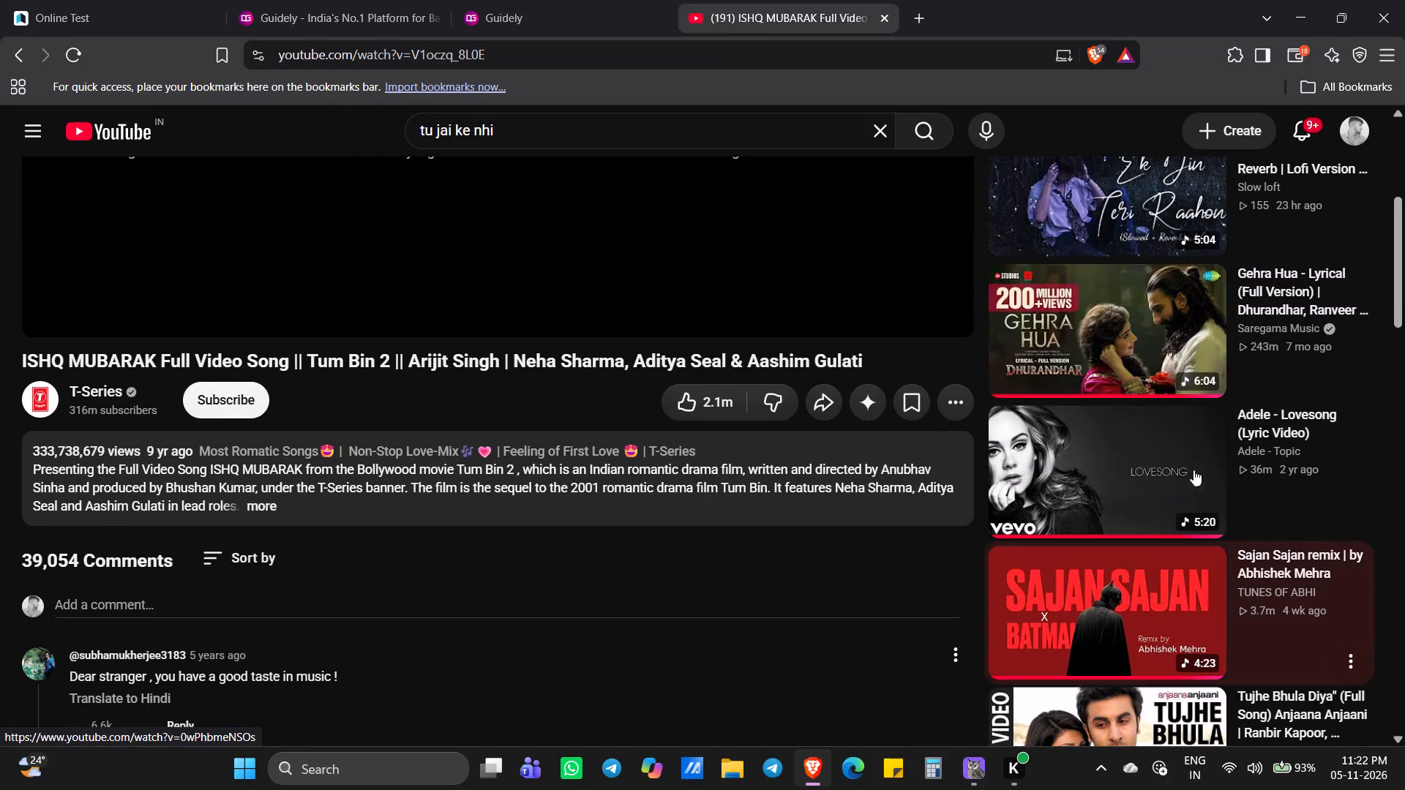
# Play the Sajan Sajan remix from the suggested YouTube videos.
pyautogui.scroll(-1, 1240, 418)
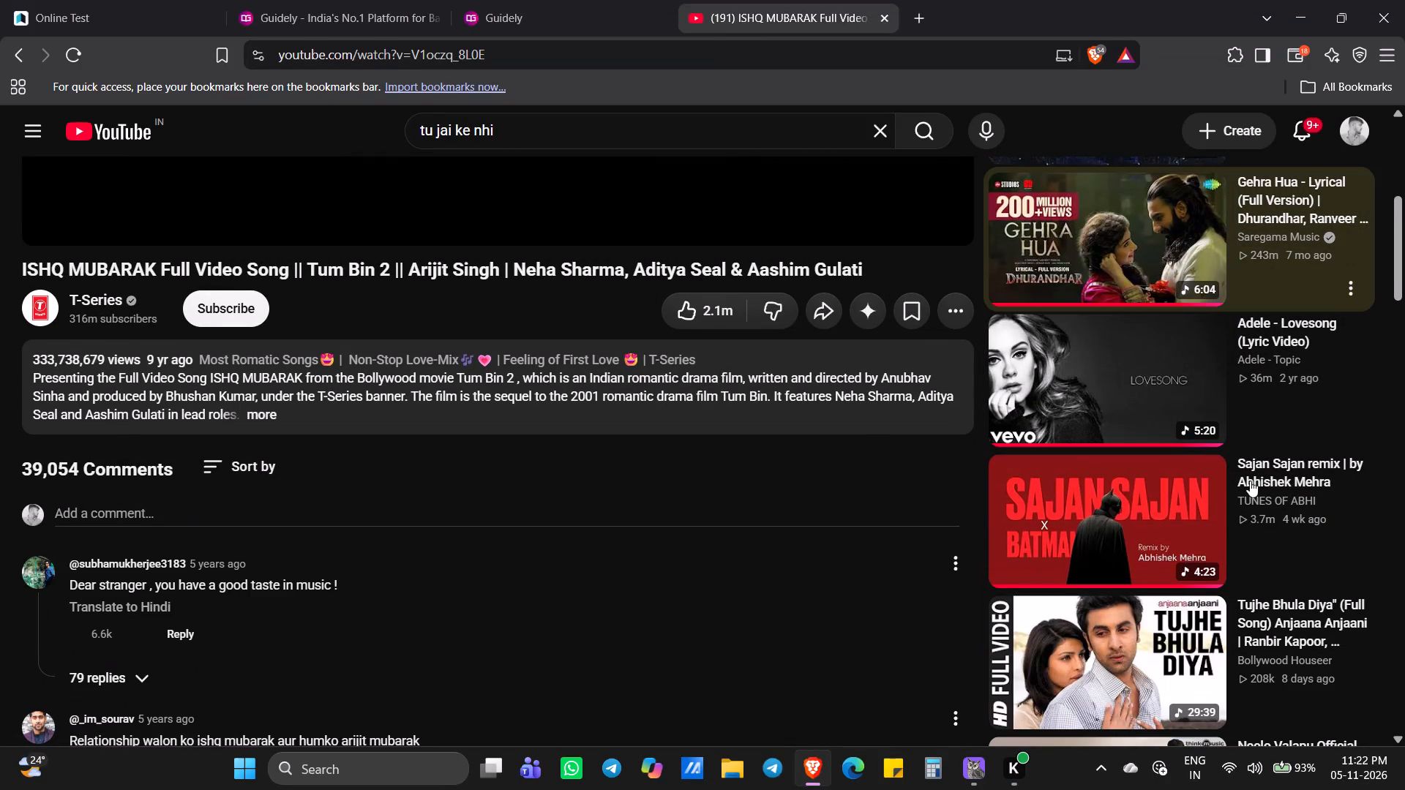
pyautogui.click(1231, 487)
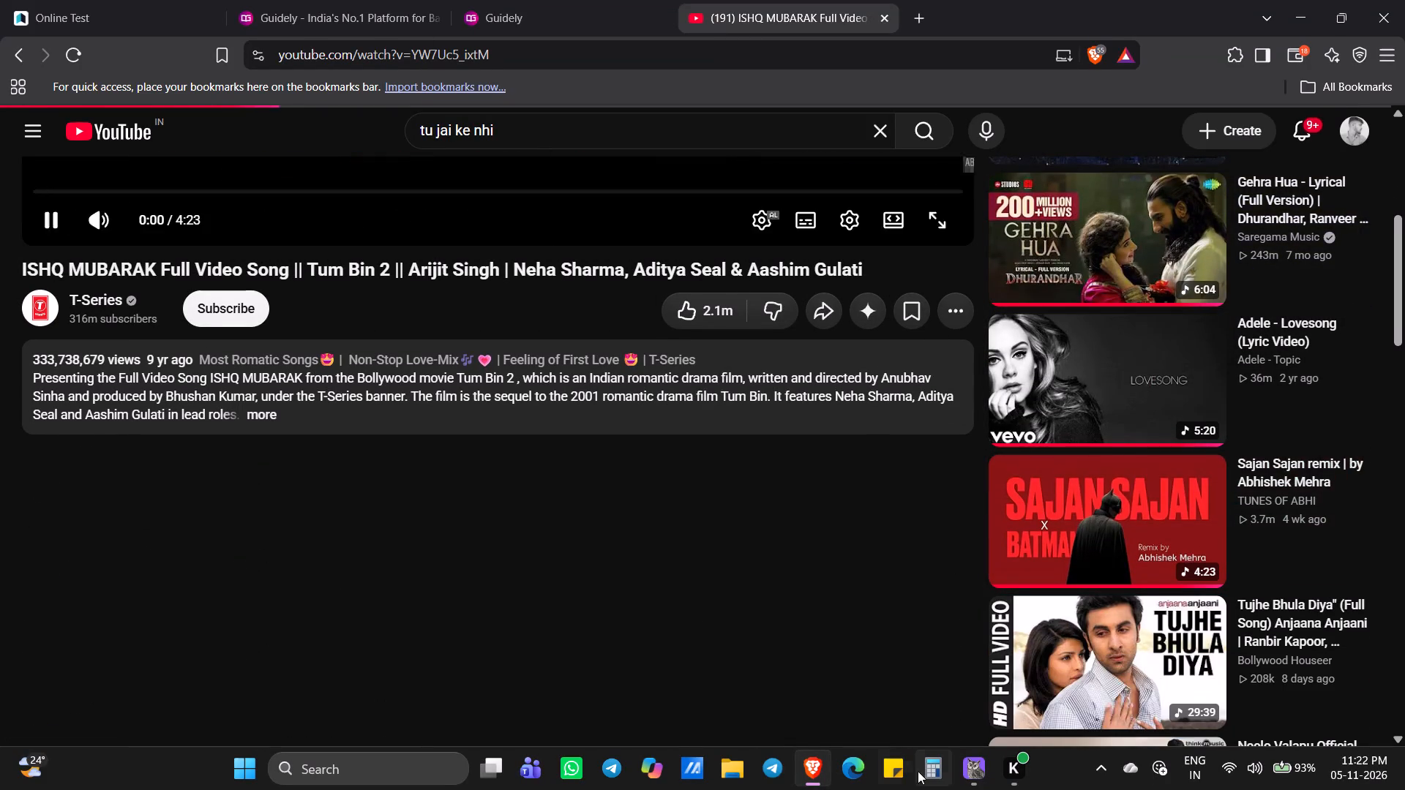
# Switch to FilmCraft, check the export page, and tile its window side by side with the browser.
pyautogui.click(962, 773)
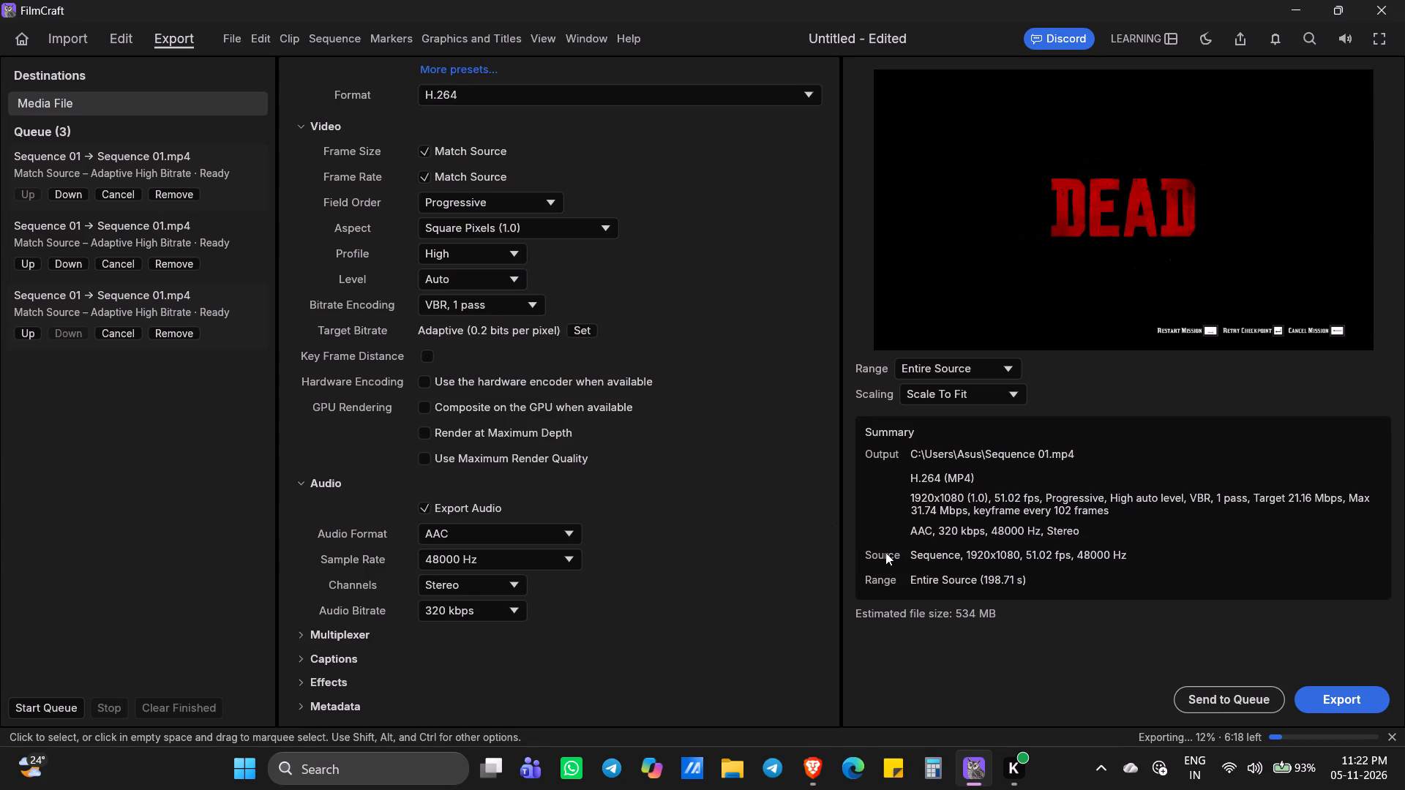
pyautogui.scroll(5, 913, 568)
pyautogui.scroll(-2, 1024, 601)
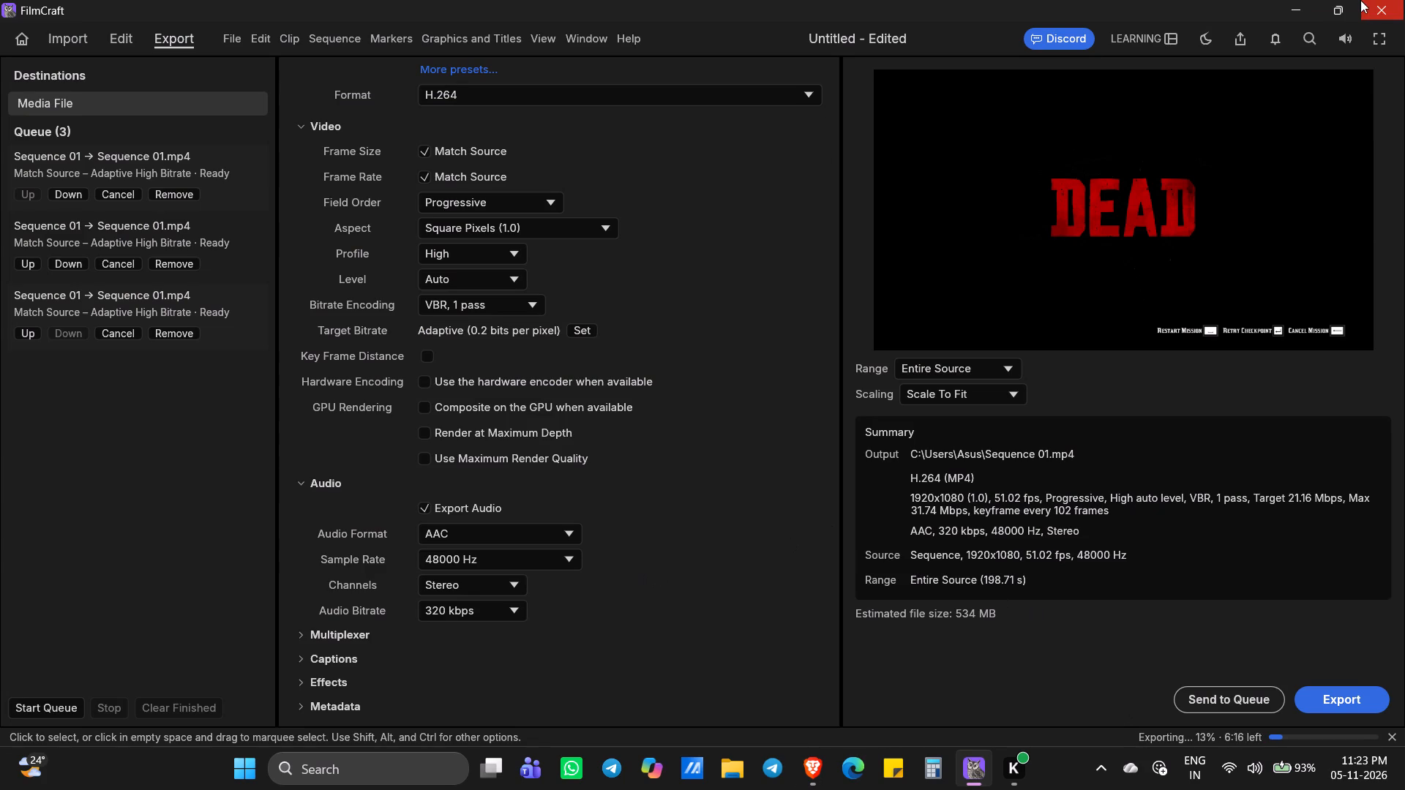
pyautogui.click(1349, 5)
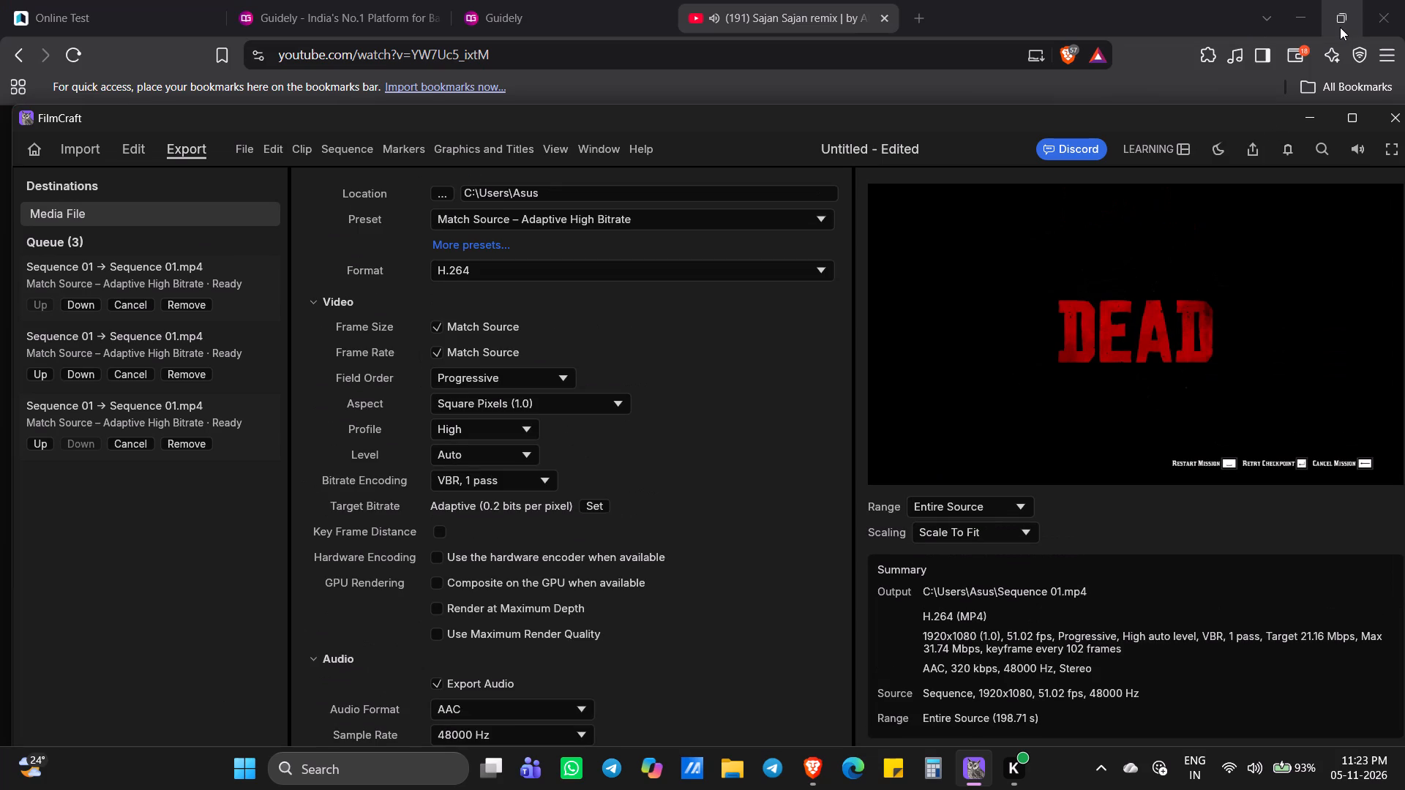
pyautogui.click(1265, 78)
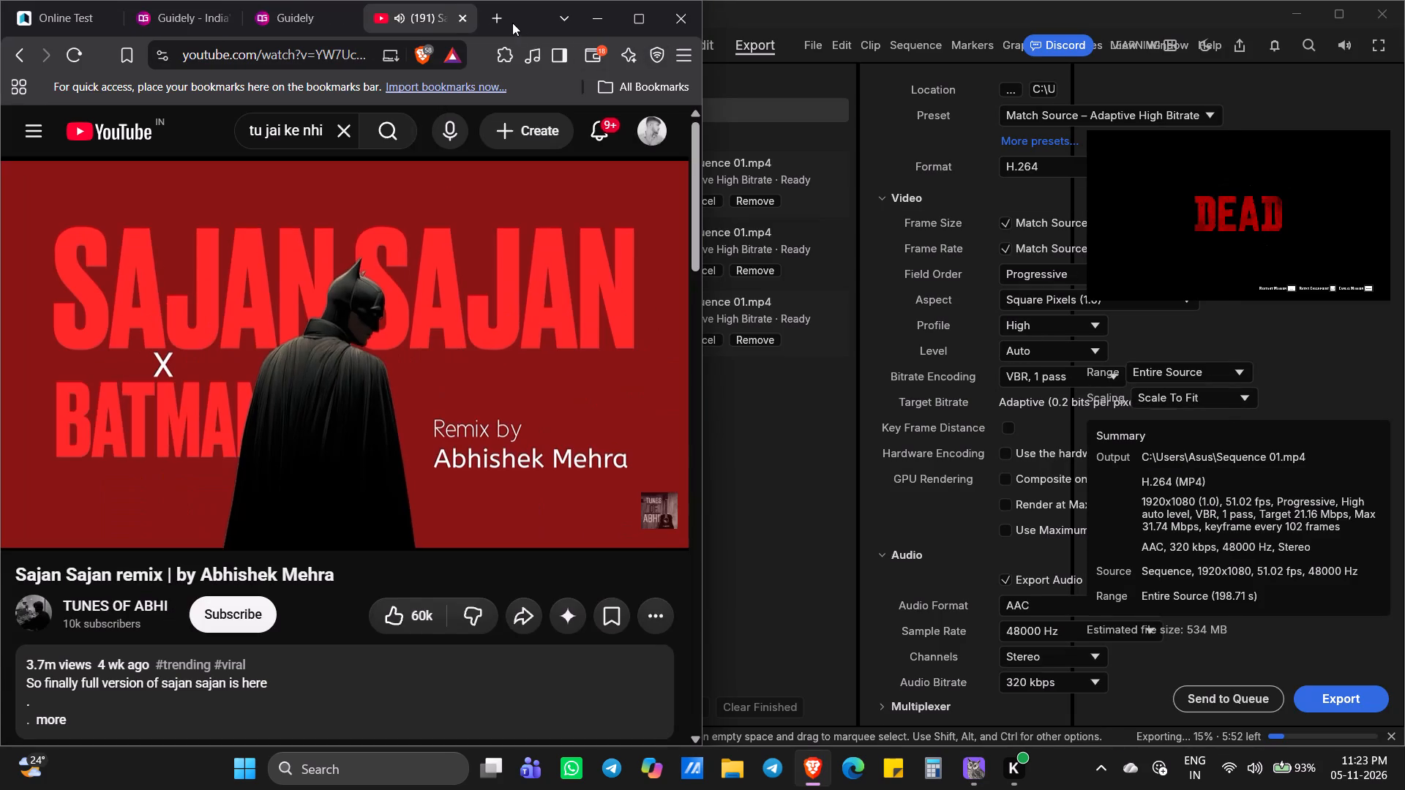
# Open a new browser tab for a web search.
pyautogui.click(507, 19)
pyautogui.click(381, 44)
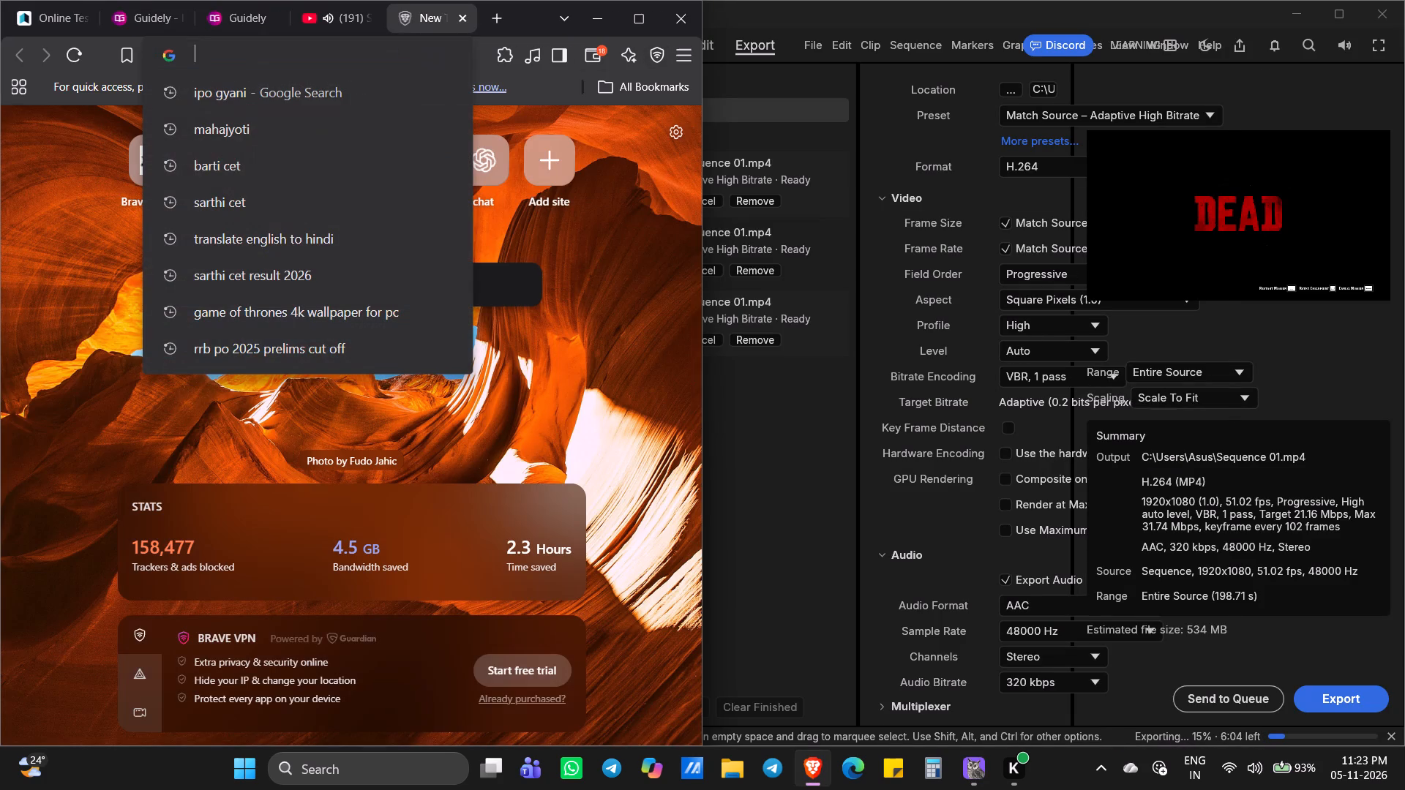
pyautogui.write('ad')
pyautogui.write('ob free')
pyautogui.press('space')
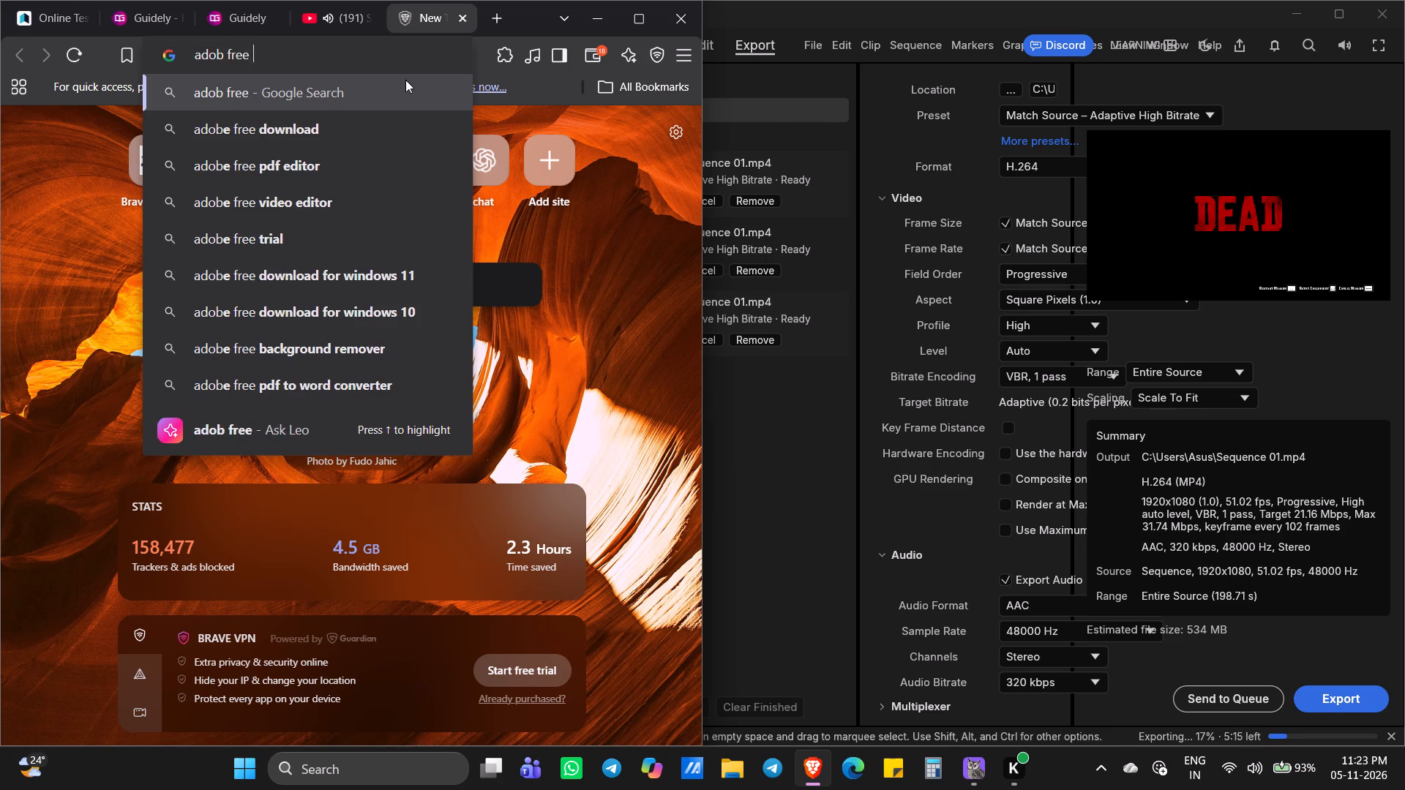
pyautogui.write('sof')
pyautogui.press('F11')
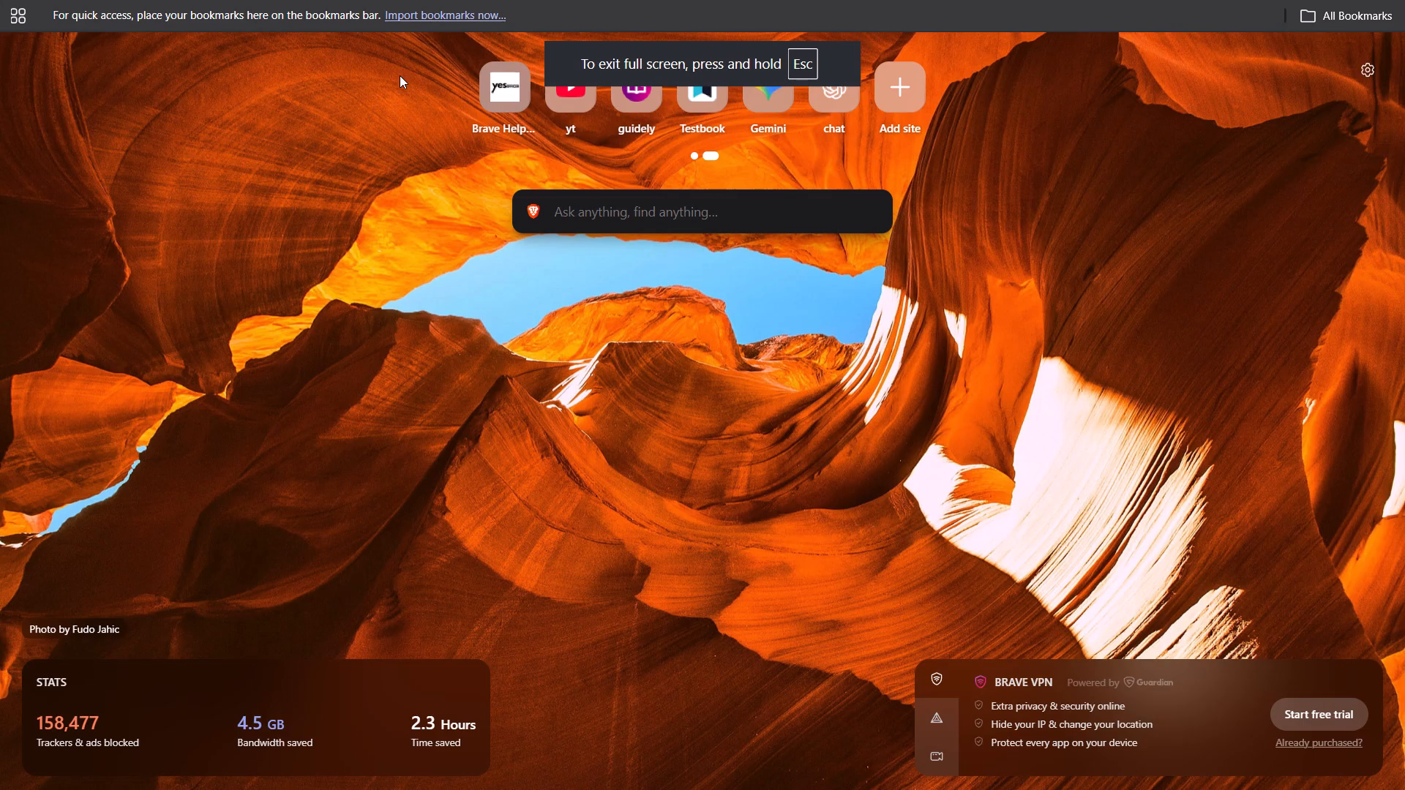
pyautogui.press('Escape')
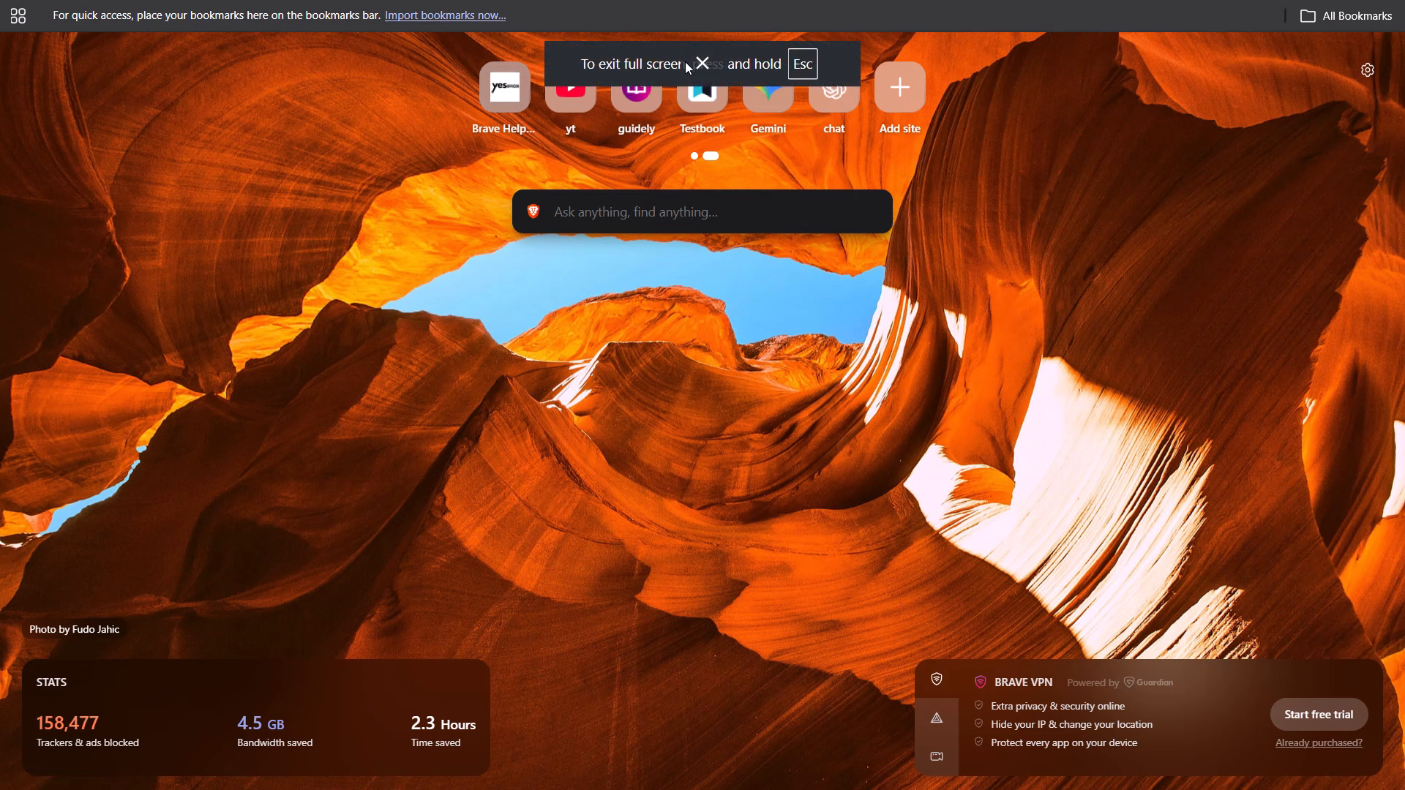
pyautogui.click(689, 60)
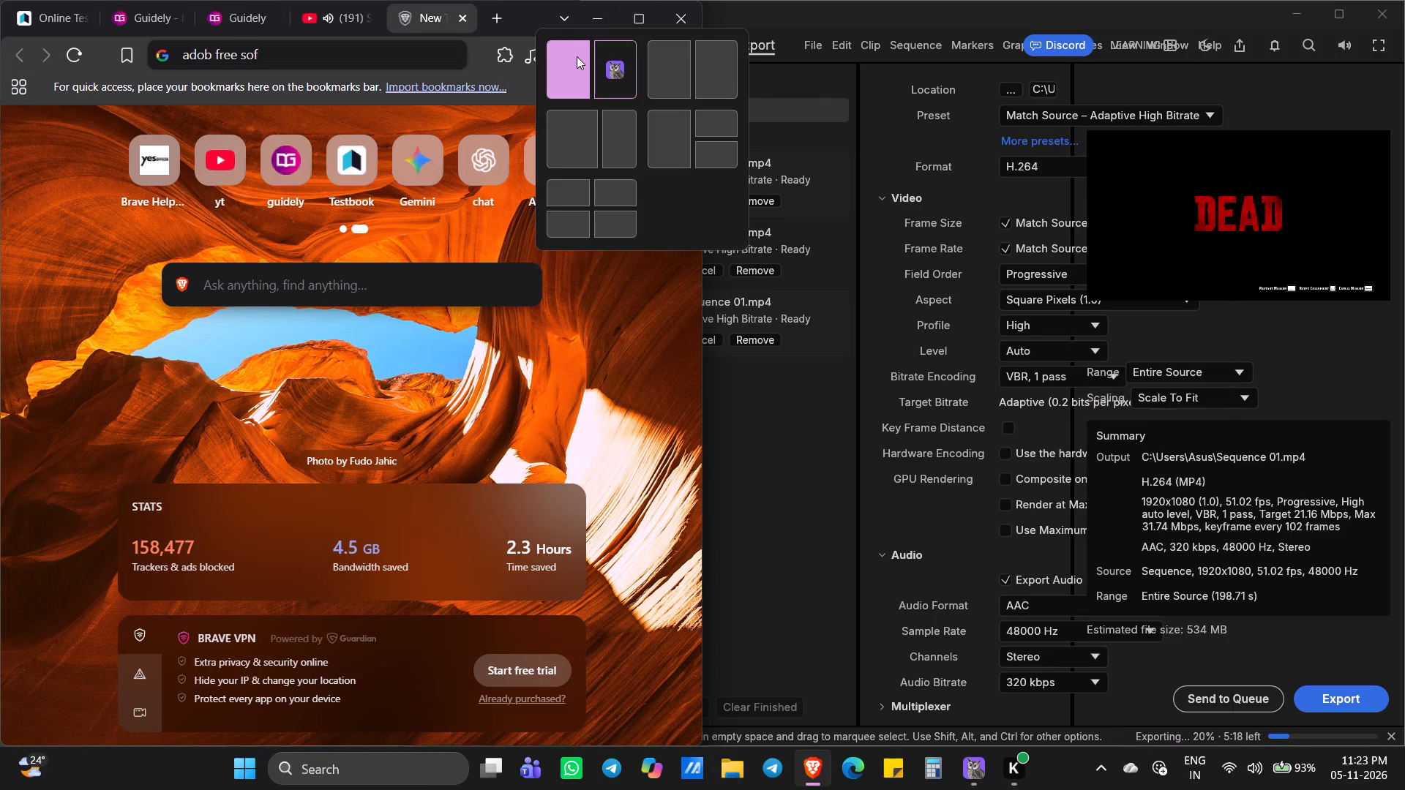
# Rearrange the tiled windows so FilmCraft fills the left half of the display and the browser the right half.
pyautogui.click(577, 57)
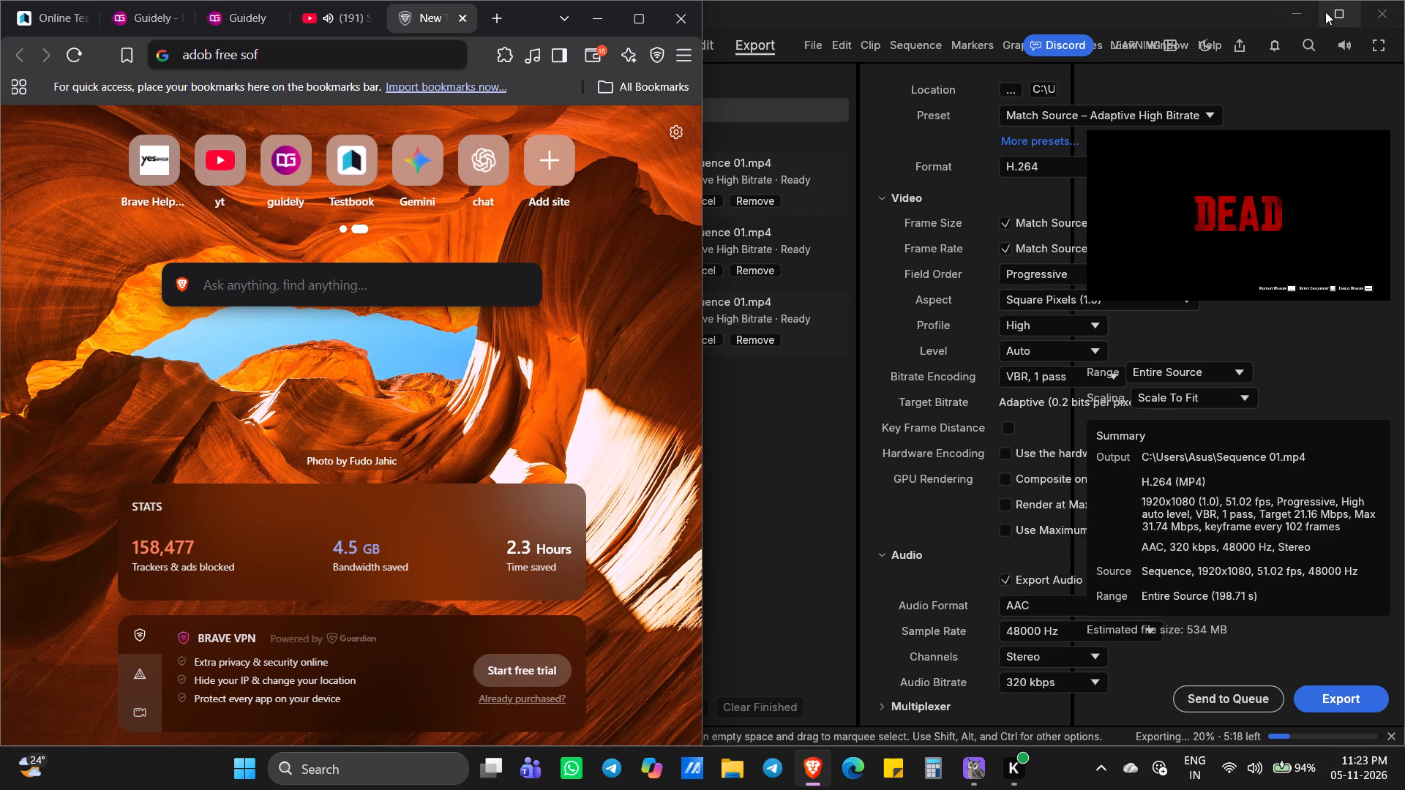
pyautogui.click(1278, 61)
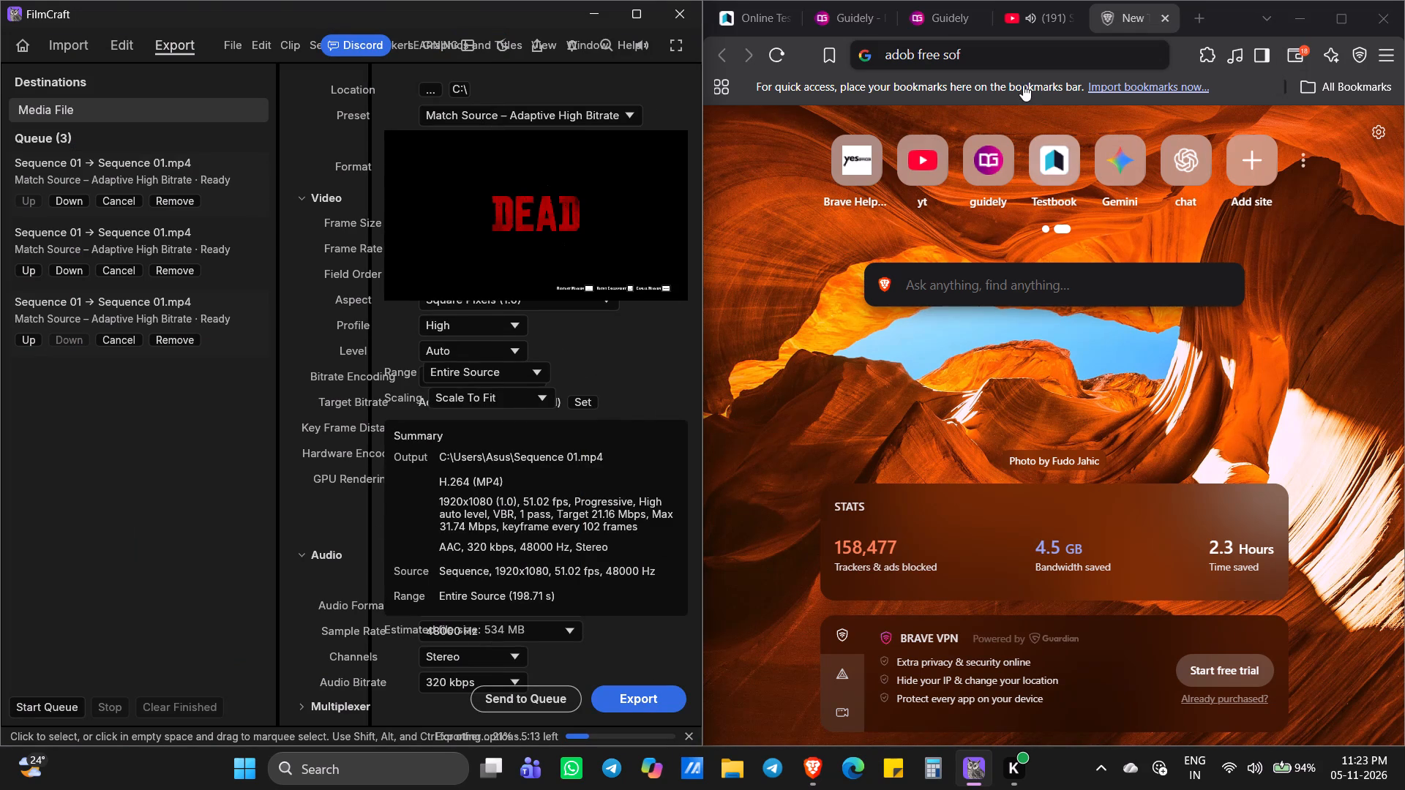
# Replace the unfinished query in the new browser tab and search the web for "microsoft video editor".
pyautogui.click(988, 61)
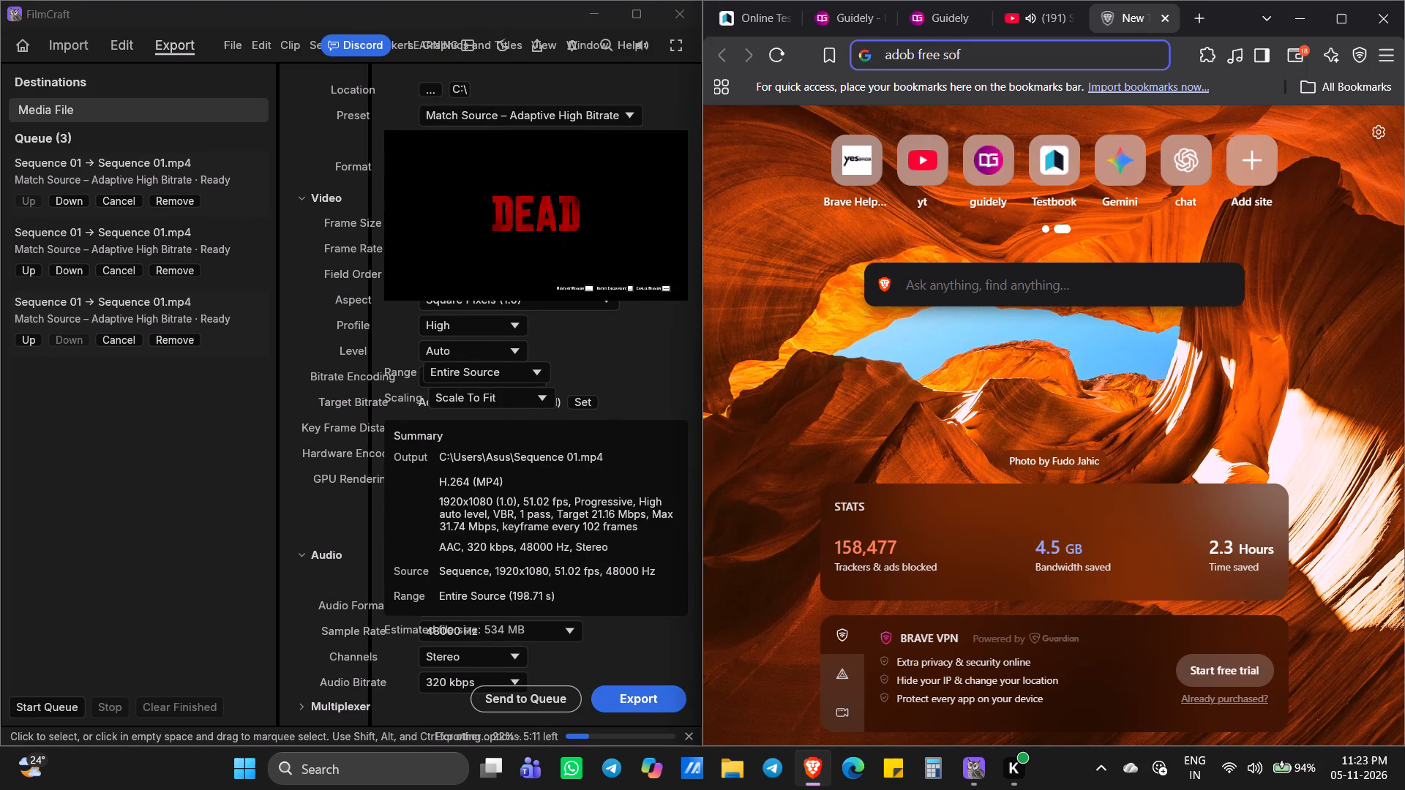
pyautogui.press('BackSpace')
pyautogui.press('BackSpace')
pyautogui.press('BackSpace')
pyautogui.press('BackSpace')
pyautogui.press('BackSpace')
pyautogui.press('BackSpace')
pyautogui.press('BackSpace')
pyautogui.press('BackSpace')
pyautogui.press('BackSpace')
pyautogui.press('BackSpace')
pyautogui.press('BackSpace')
pyautogui.press('BackSpace')
pyautogui.press('BackSpace')
pyautogui.press('BackSpace')
pyautogui.press('BackSpace')
pyautogui.press('BackSpace')
pyautogui.press('BackSpace')
pyautogui.press('BackSpace')
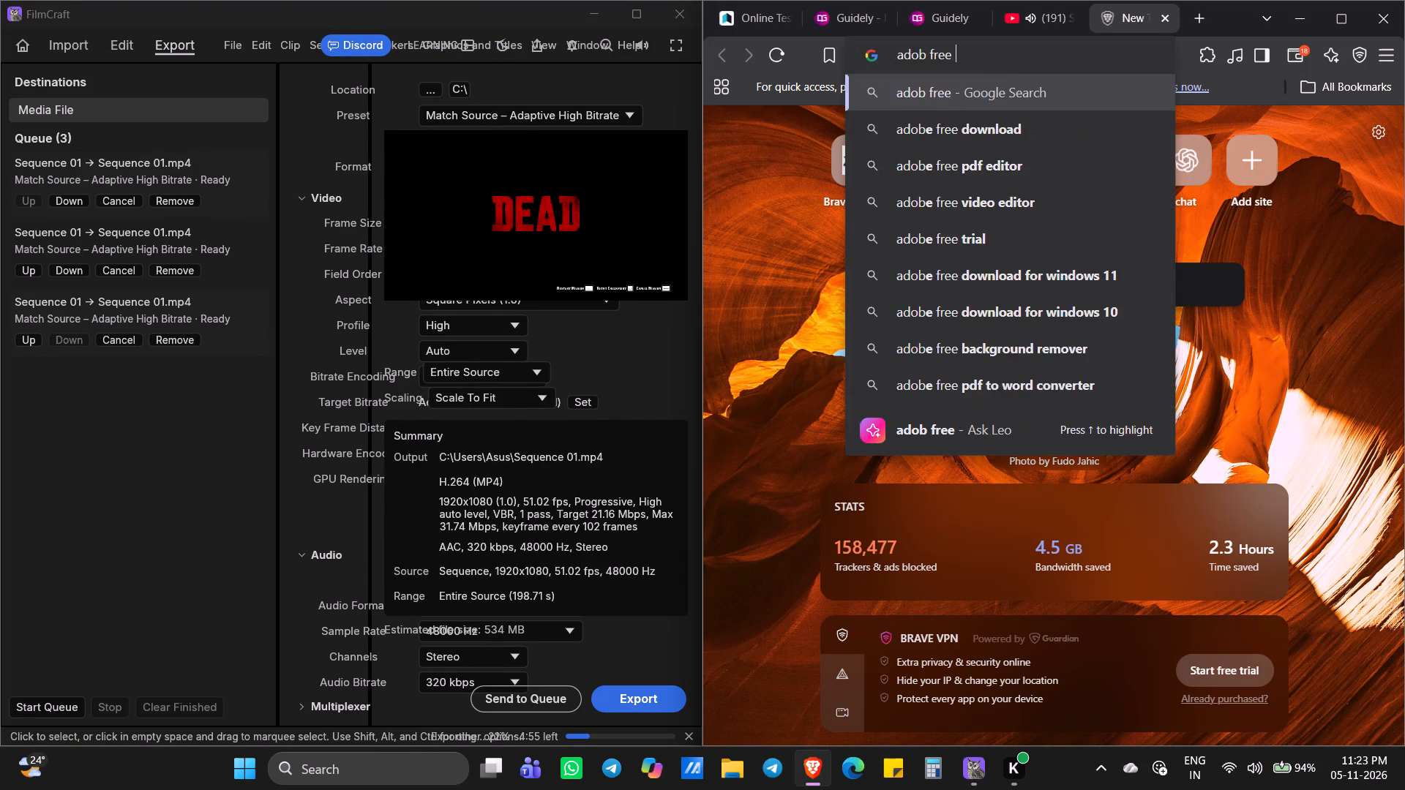
pyautogui.write('micro')
pyautogui.press('d')
pyautogui.press('F11')
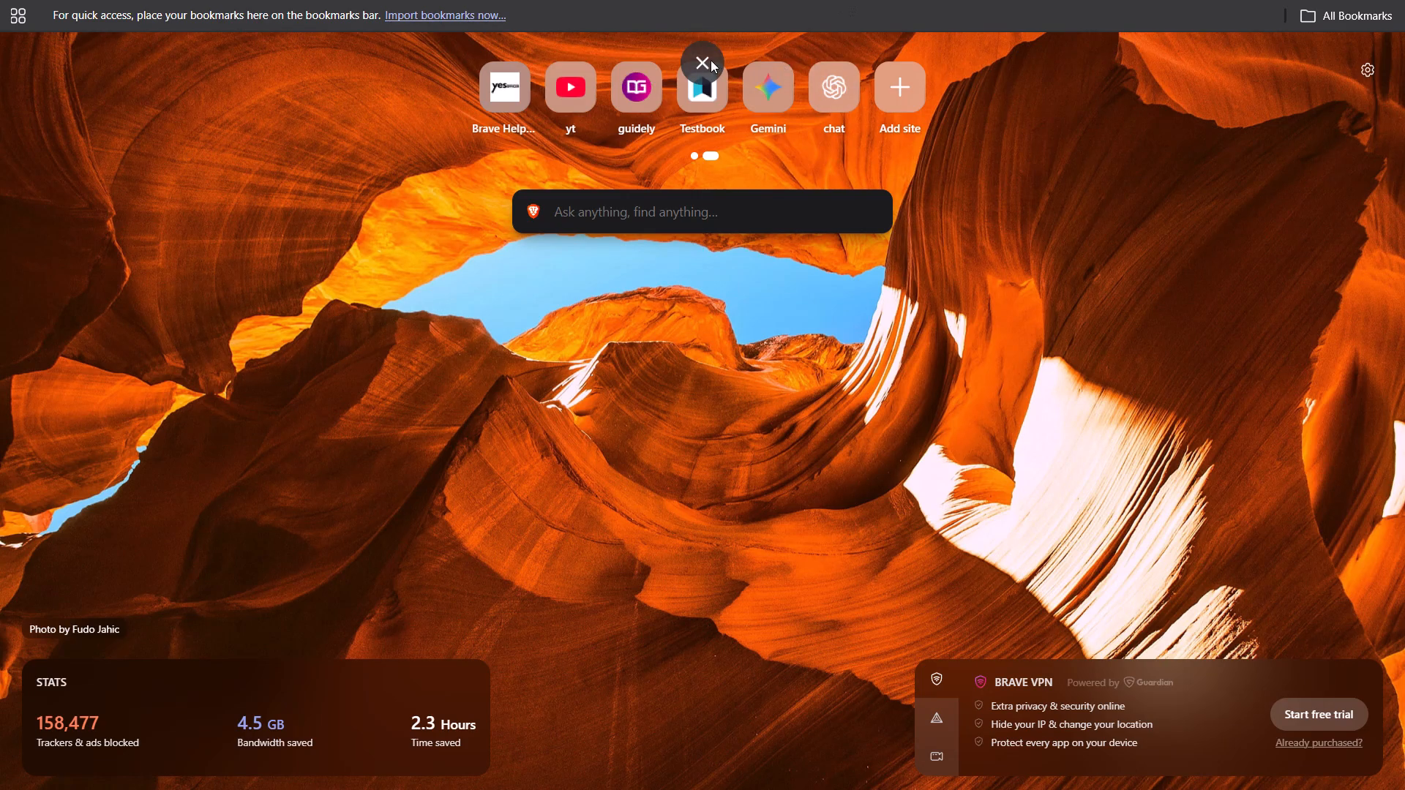
pyautogui.click(711, 60)
pyautogui.click(983, 59)
pyautogui.click(981, 59)
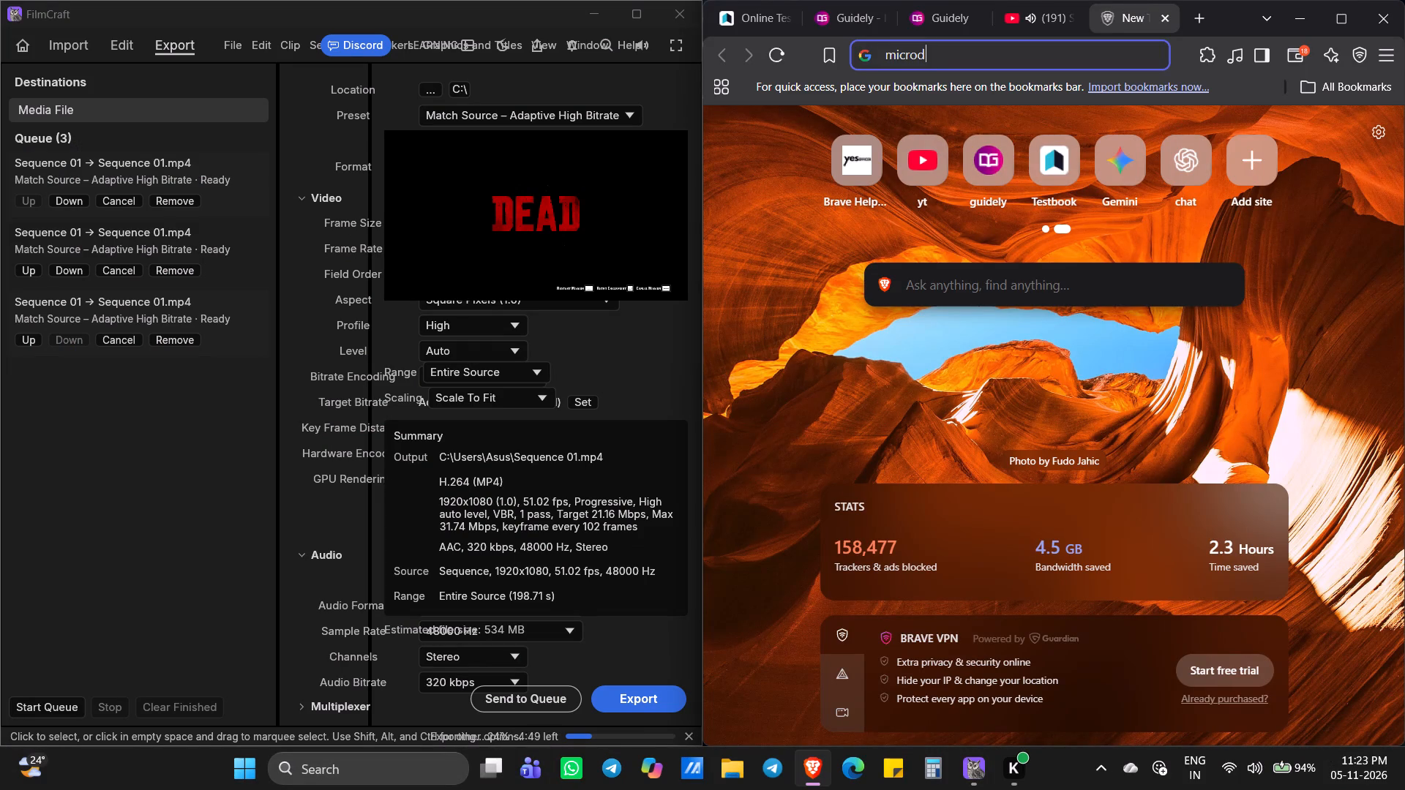
pyautogui.press('BackSpace')
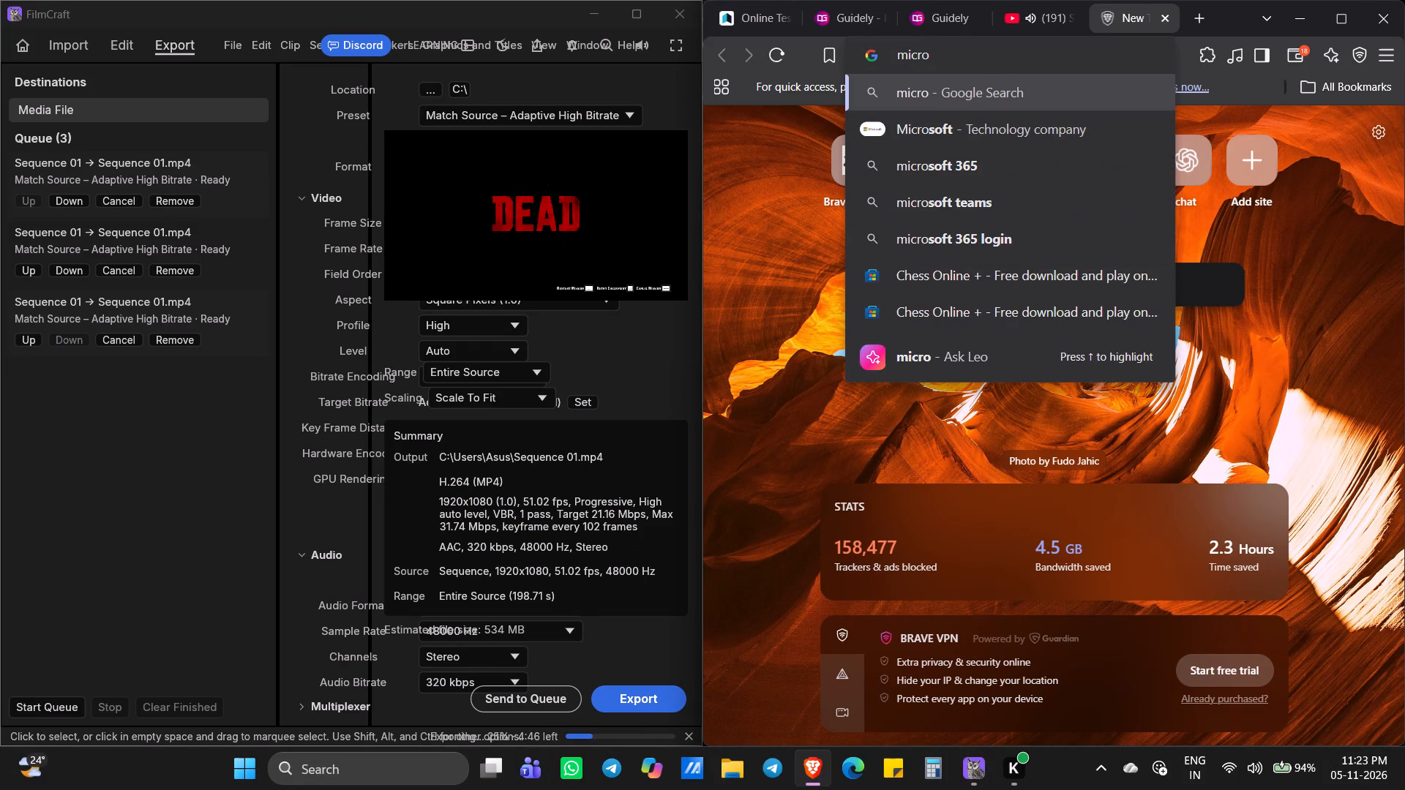
pyautogui.write('soft')
pyautogui.press('space')
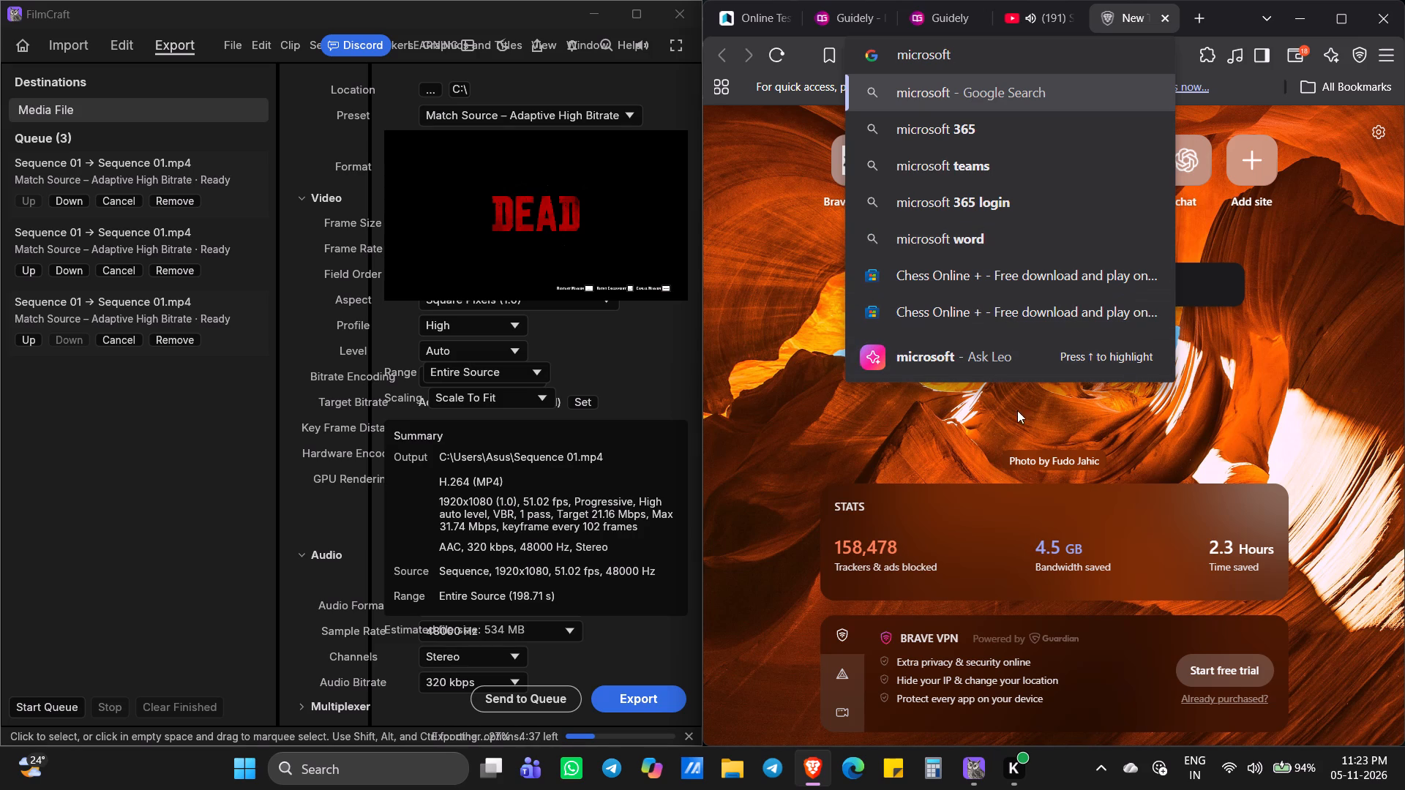
pyautogui.write('vi')
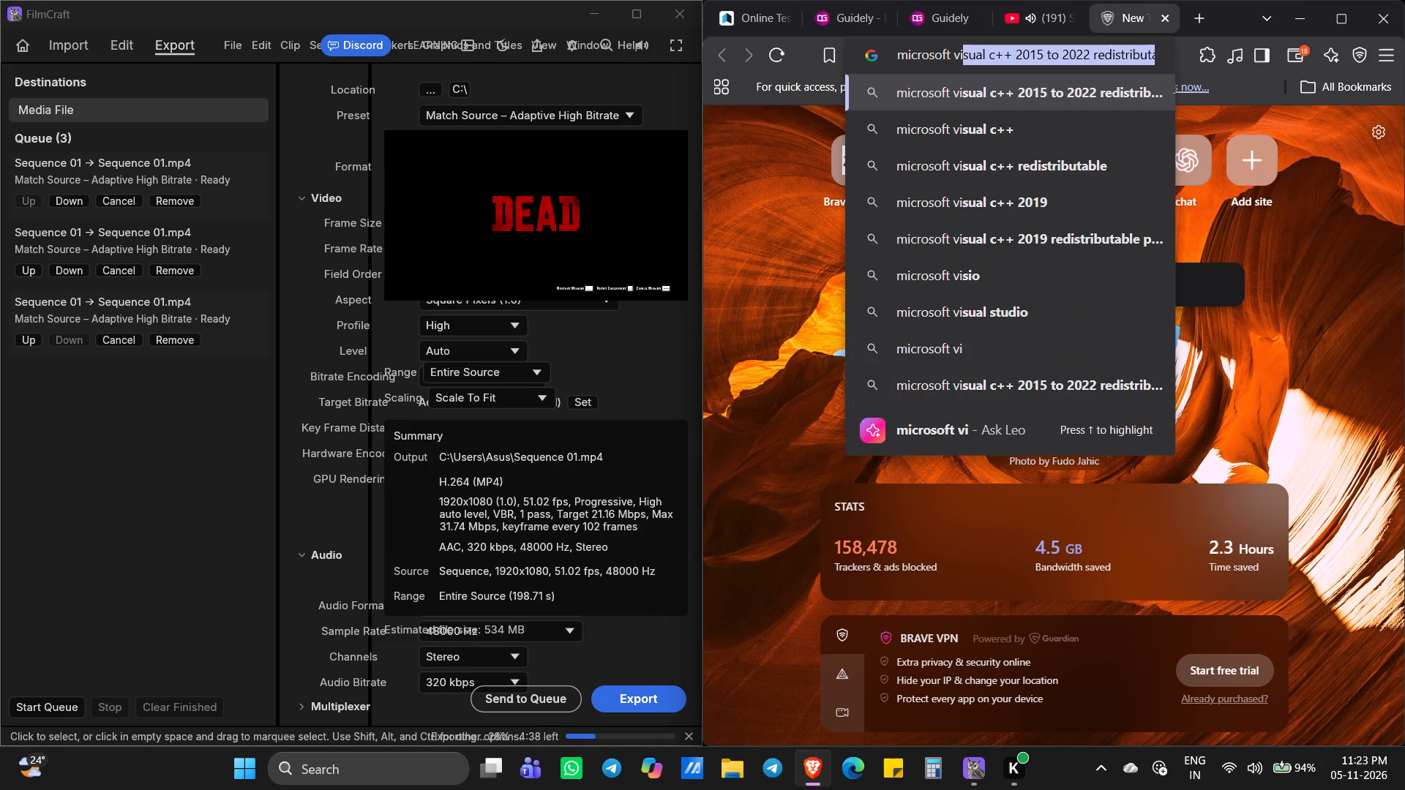
pyautogui.write('der')
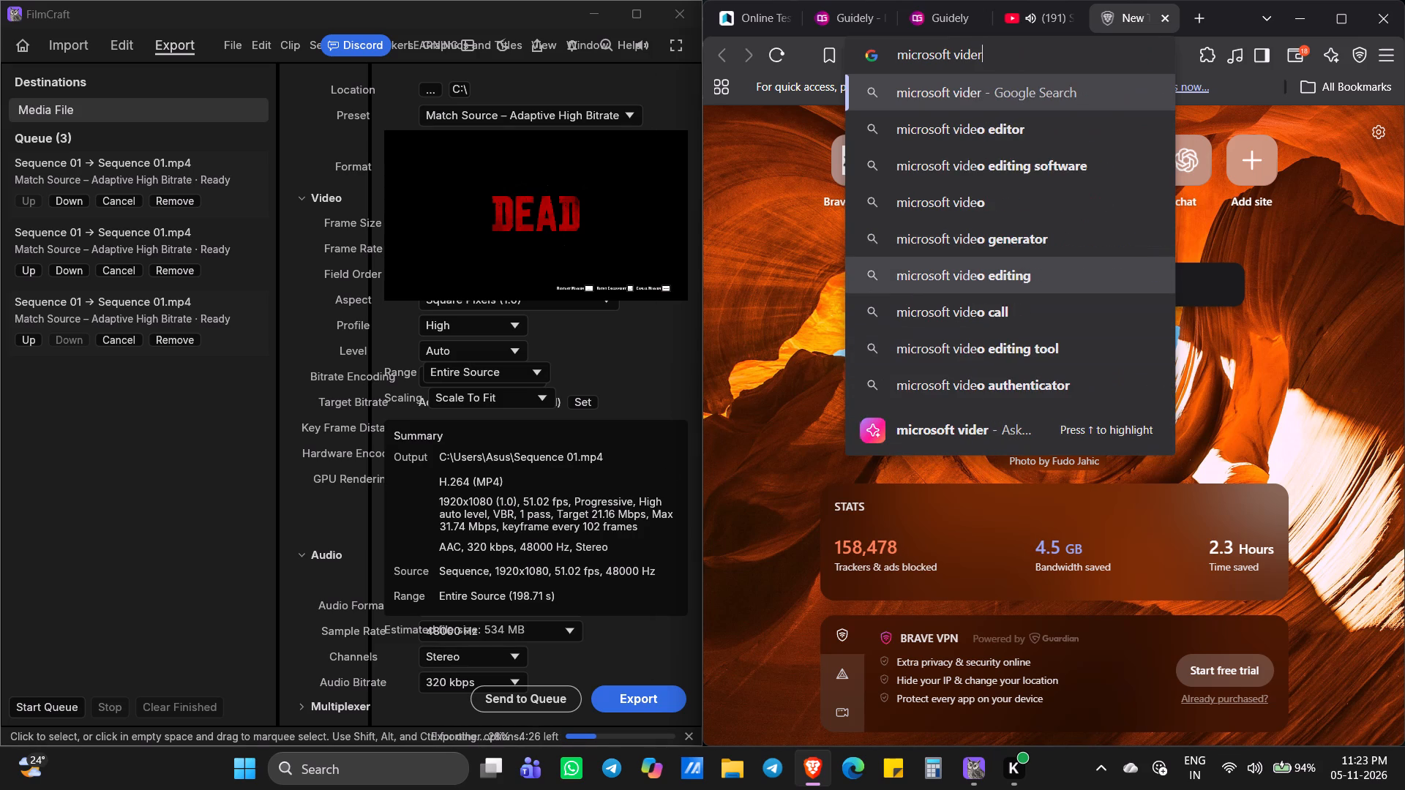
pyautogui.click(1011, 138)
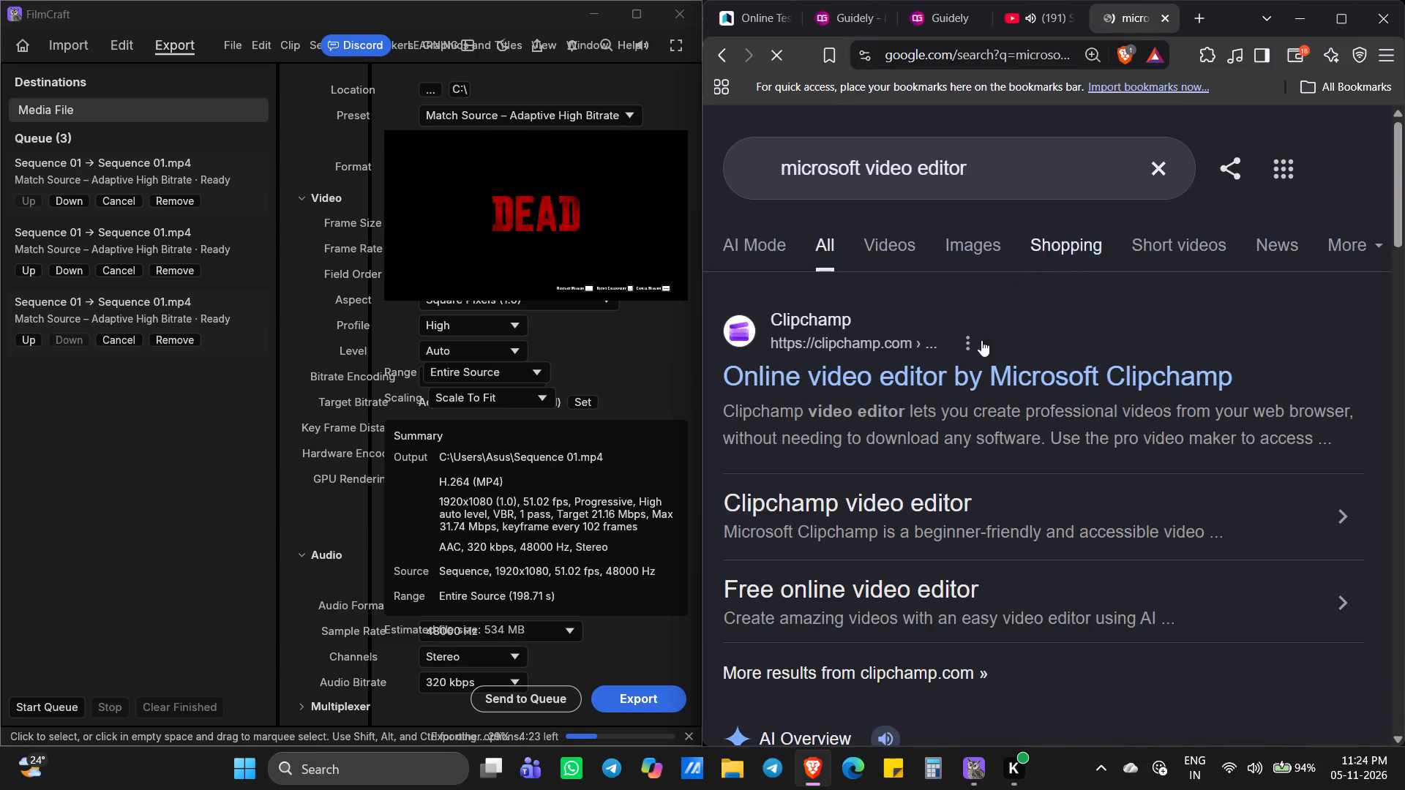
# Look through the Microsoft video editor search results for suitable editing software.
pyautogui.scroll(-5, 926, 384)
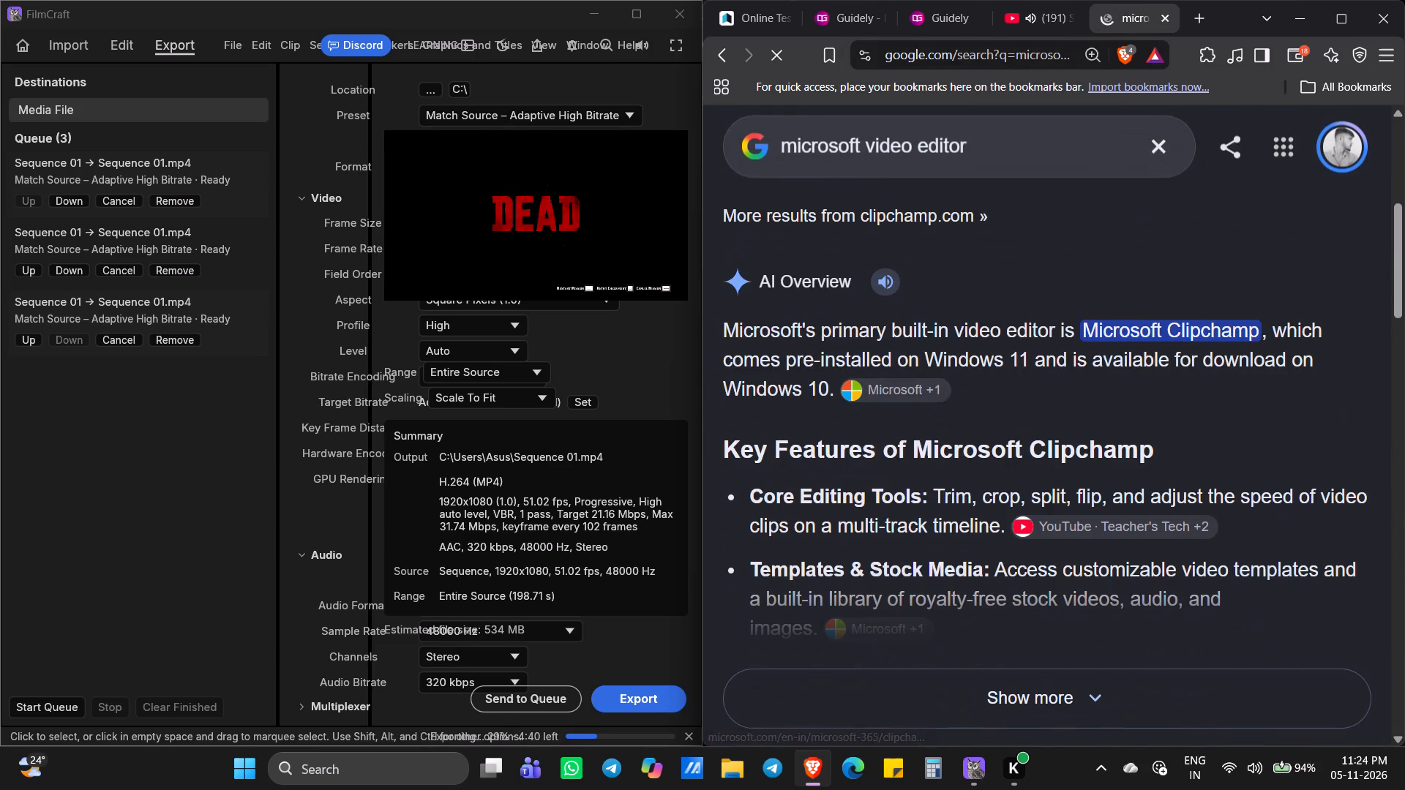
pyautogui.scroll(-12, 1084, 369)
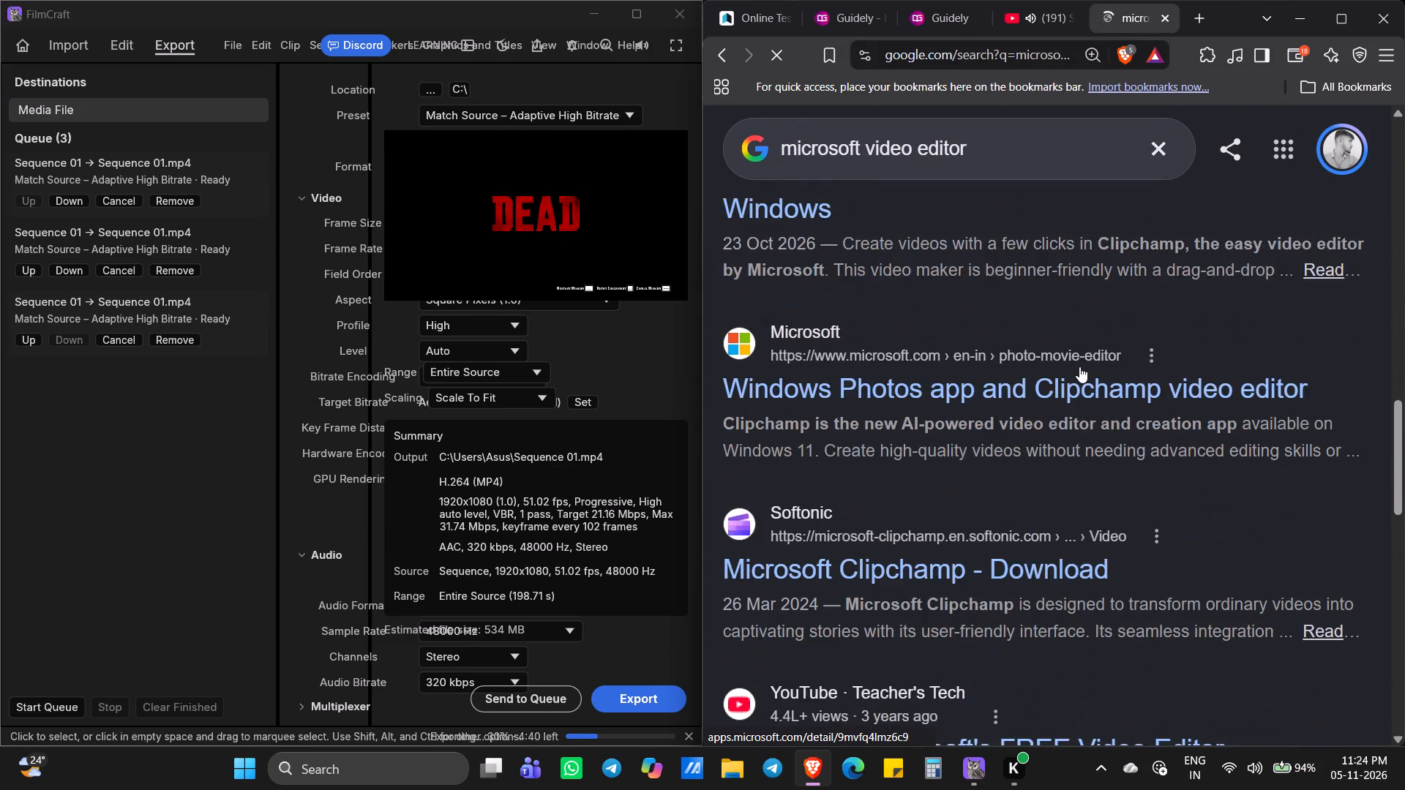
pyautogui.scroll(-6, 1079, 366)
pyautogui.scroll(1, 1076, 369)
pyautogui.scroll(-9, 1075, 375)
pyautogui.scroll(8, 1074, 372)
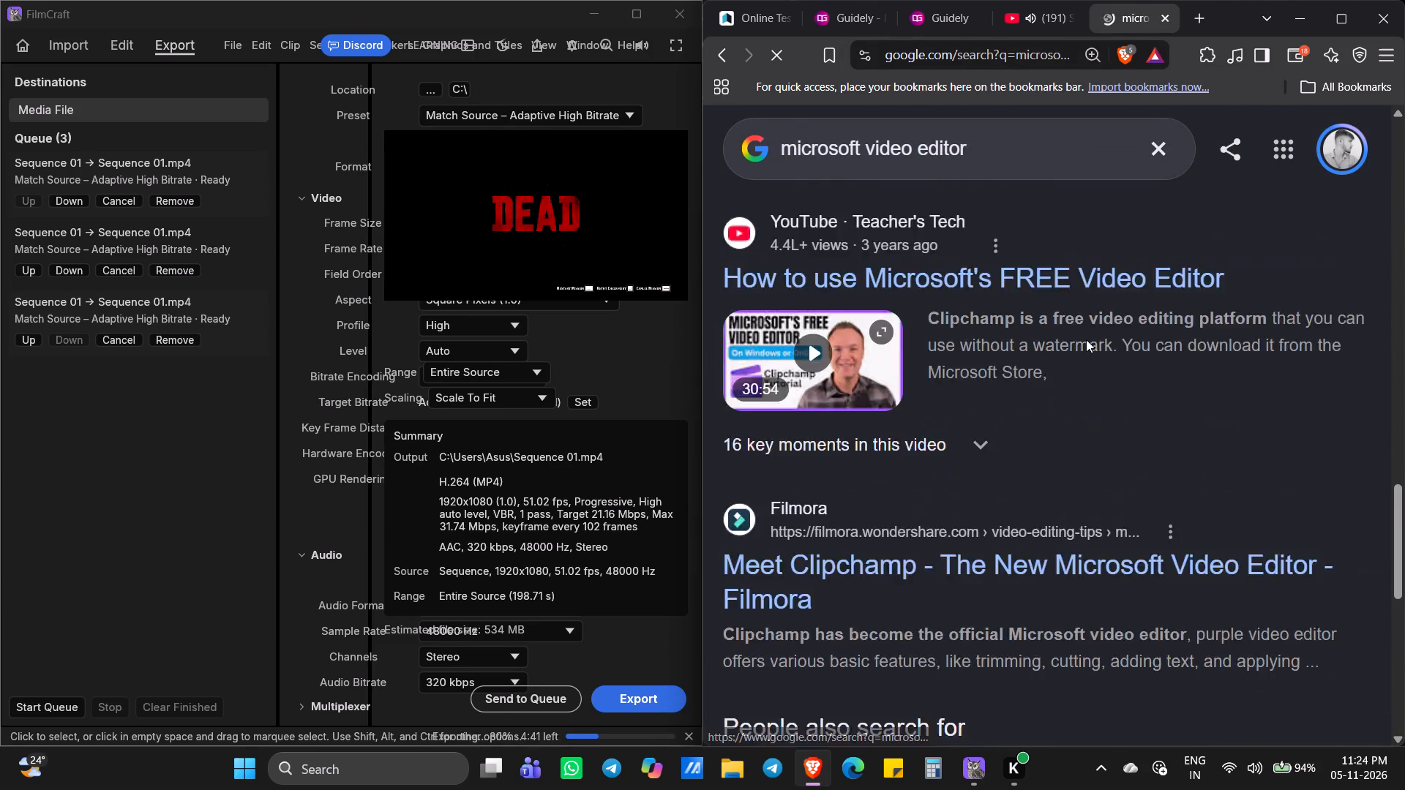
pyautogui.scroll(13, 1086, 339)
pyautogui.scroll(3, 1150, 151)
# Search the web for "adobe premiere pro".
pyautogui.click(1150, 151)
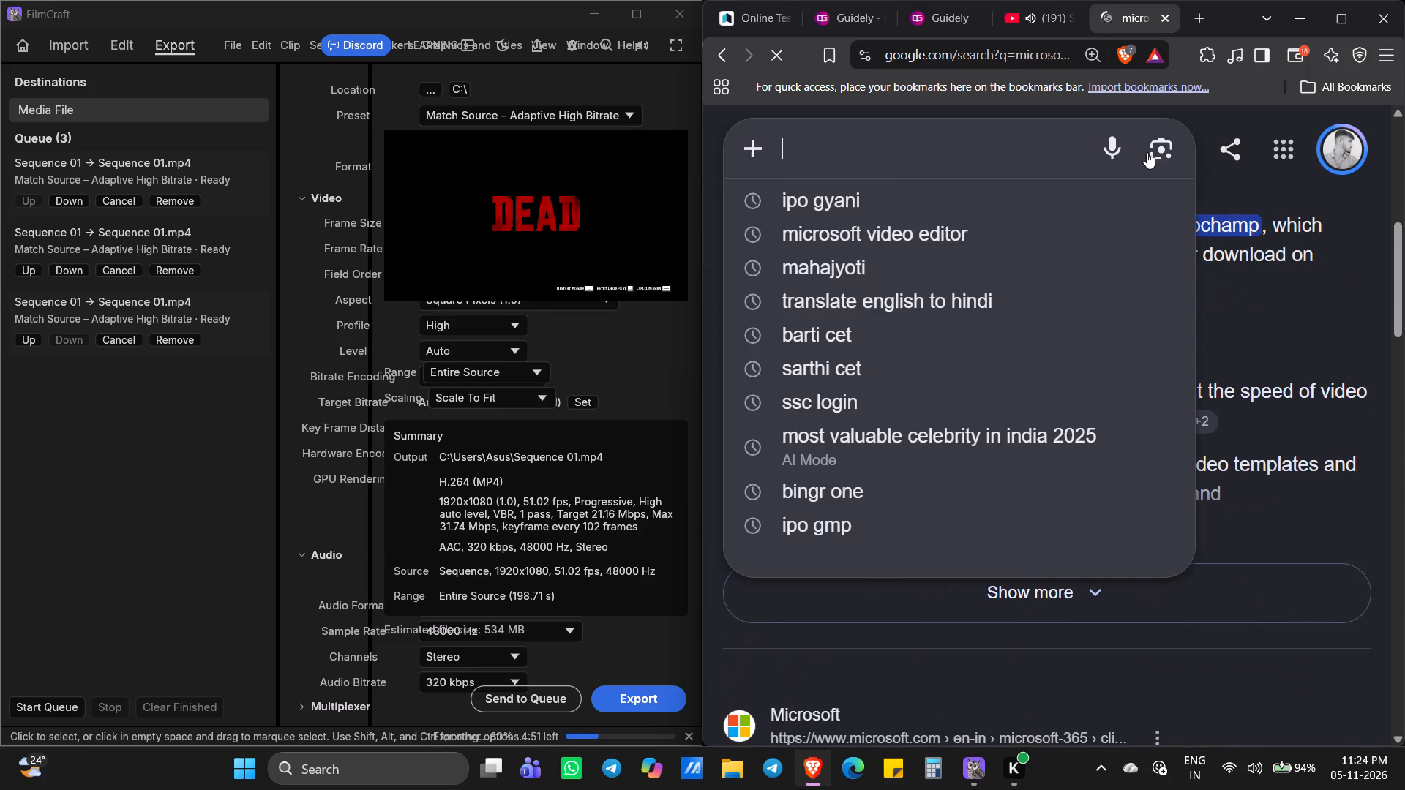
pyautogui.write('ad')
pyautogui.press('o')
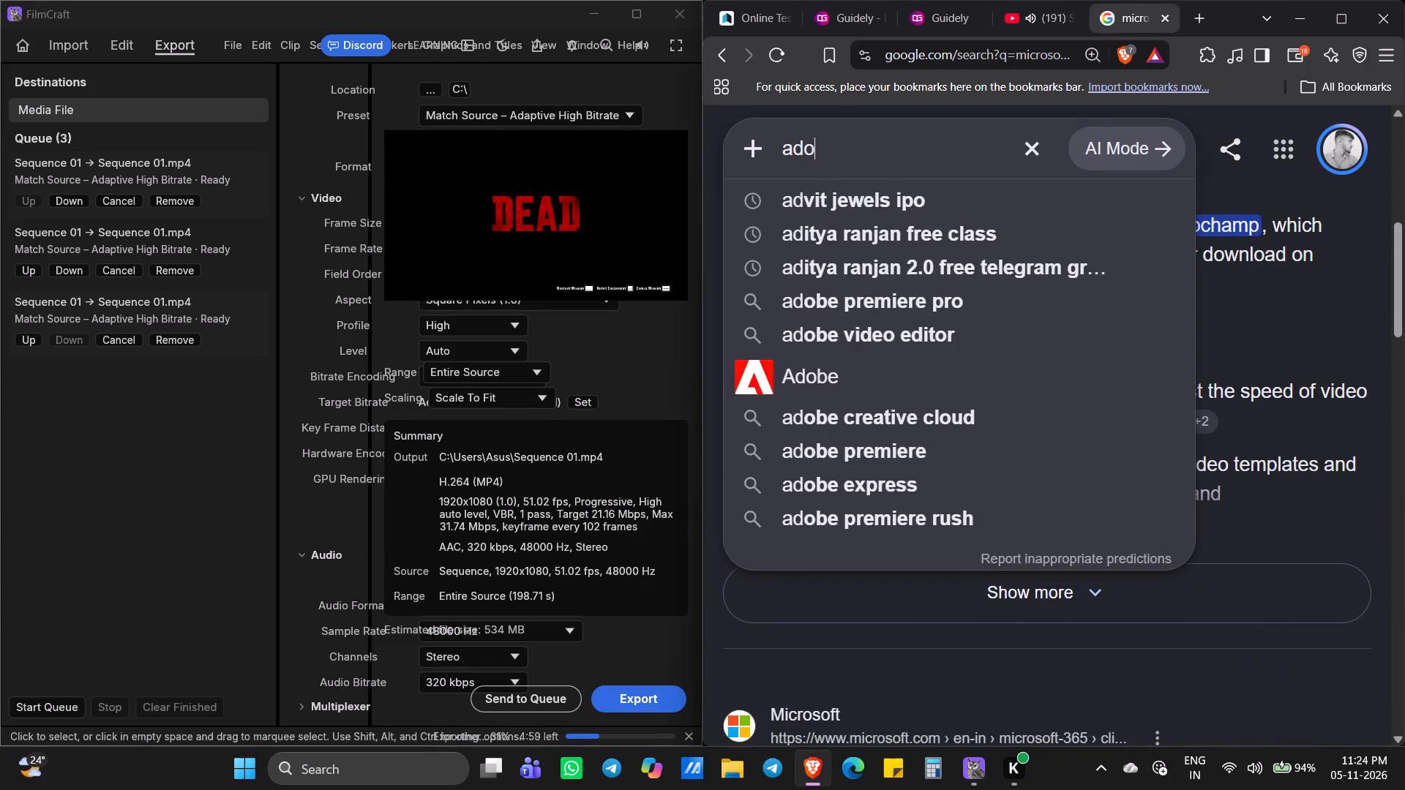
pyautogui.press('b')
pyautogui.press('space')
pyautogui.click(931, 233)
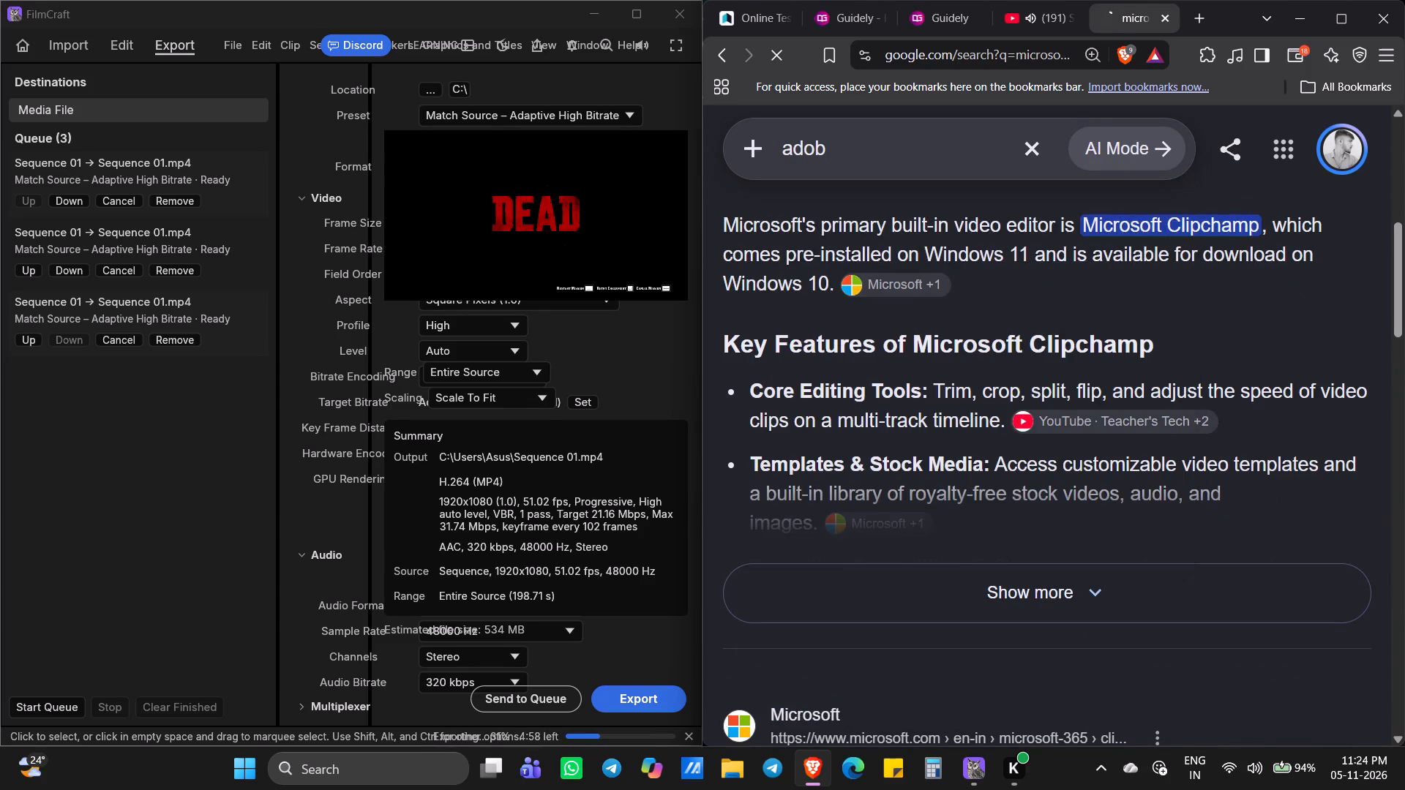
# Look through the Adobe Premiere Pro web results and image results, and return to all results.
pyautogui.scroll(-1, 962, 399)
pyautogui.scroll(4, 967, 383)
pyautogui.scroll(-9, 970, 379)
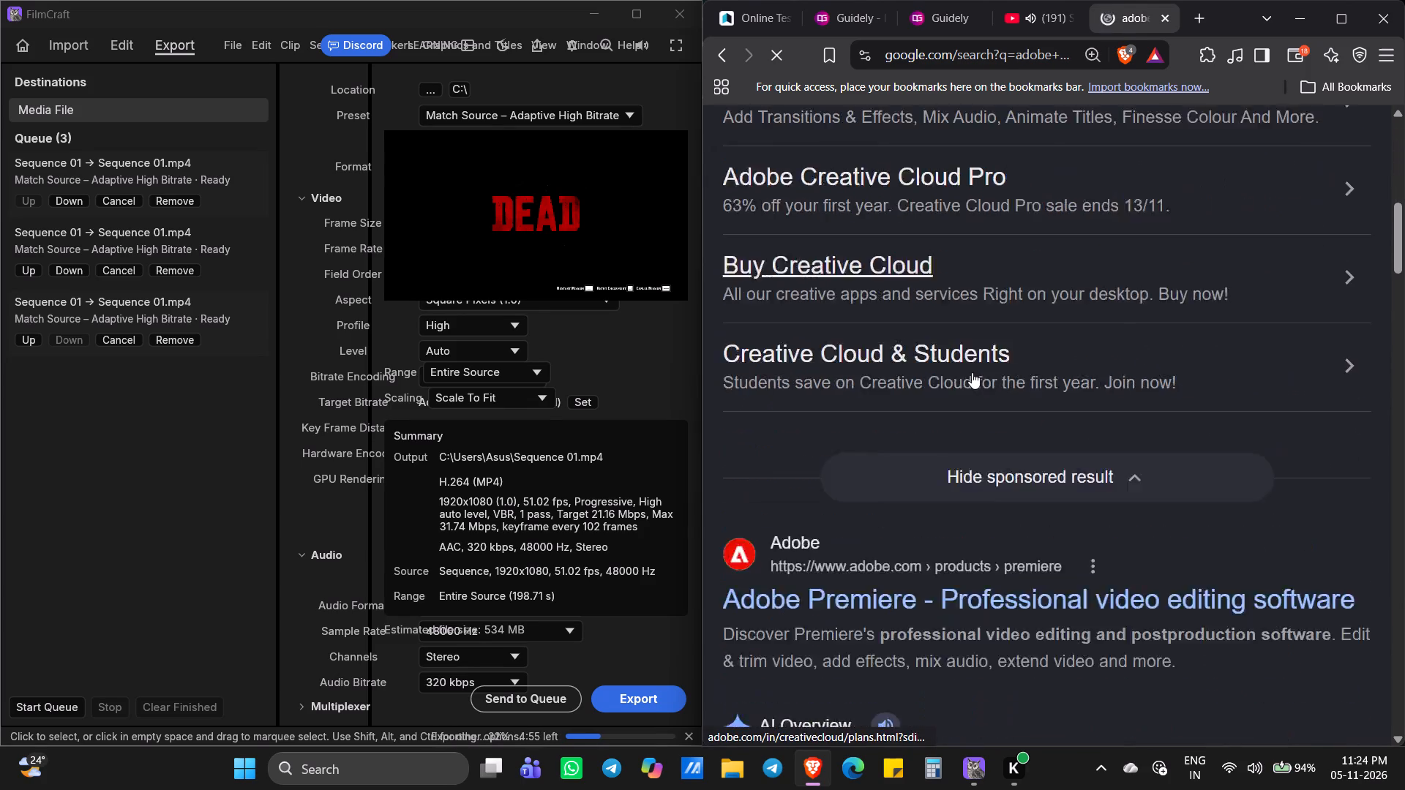
pyautogui.scroll(-4, 972, 372)
pyautogui.scroll(14, 972, 372)
pyautogui.click(891, 241)
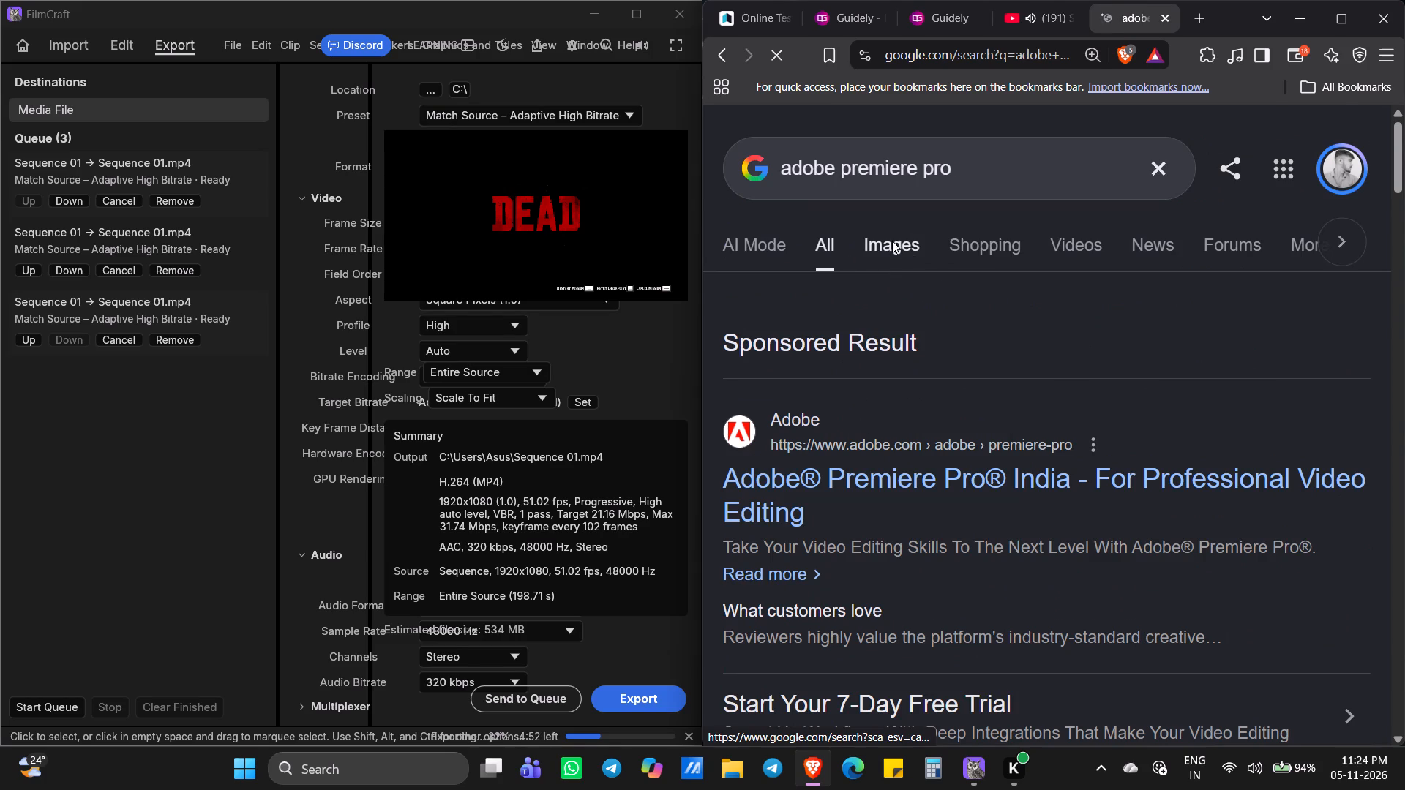
pyautogui.scroll(-6, 953, 366)
pyautogui.scroll(6, 967, 369)
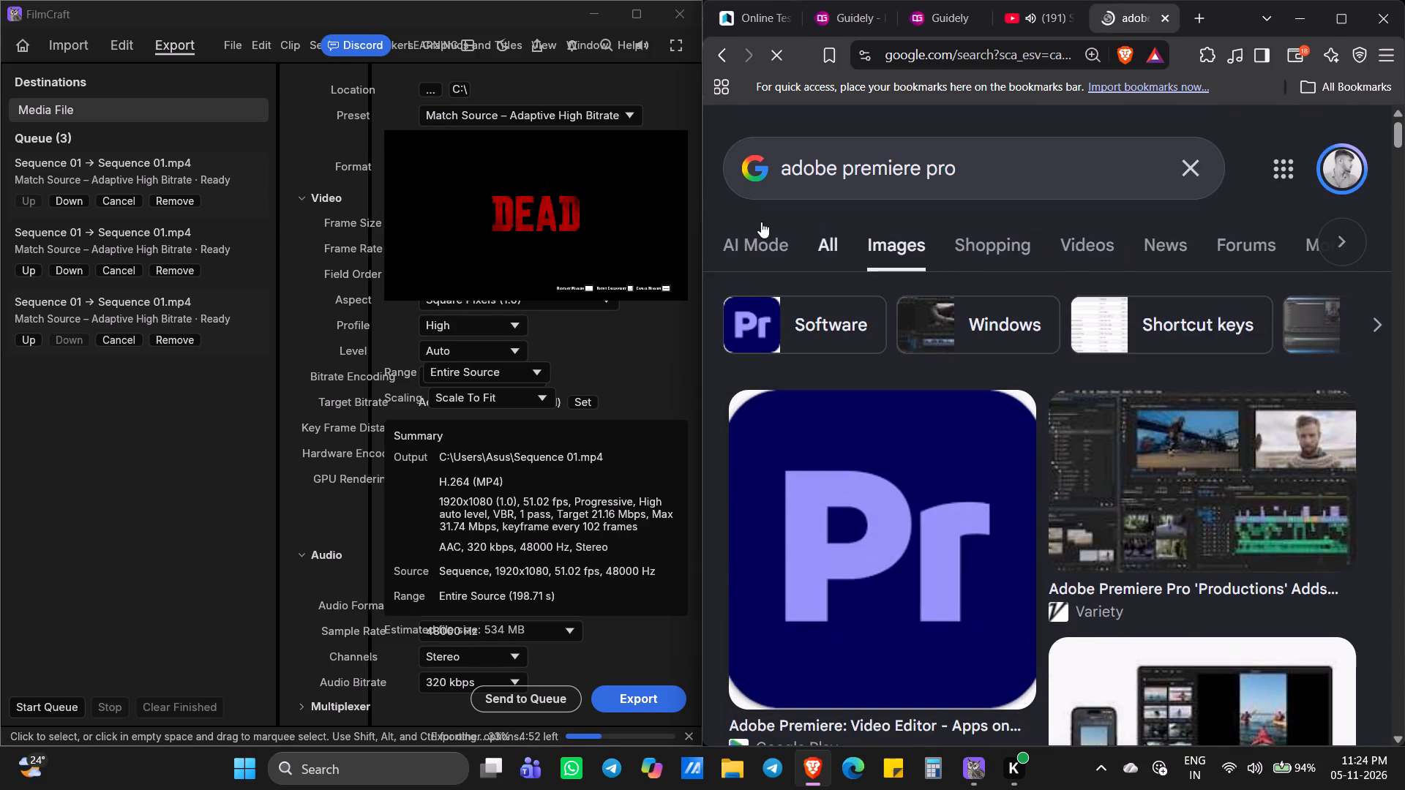
pyautogui.click(820, 238)
# Extend the query and search the web for "adobe premiere pro free dowlod", glancing over the results.
pyautogui.click(995, 177)
pyautogui.press('space')
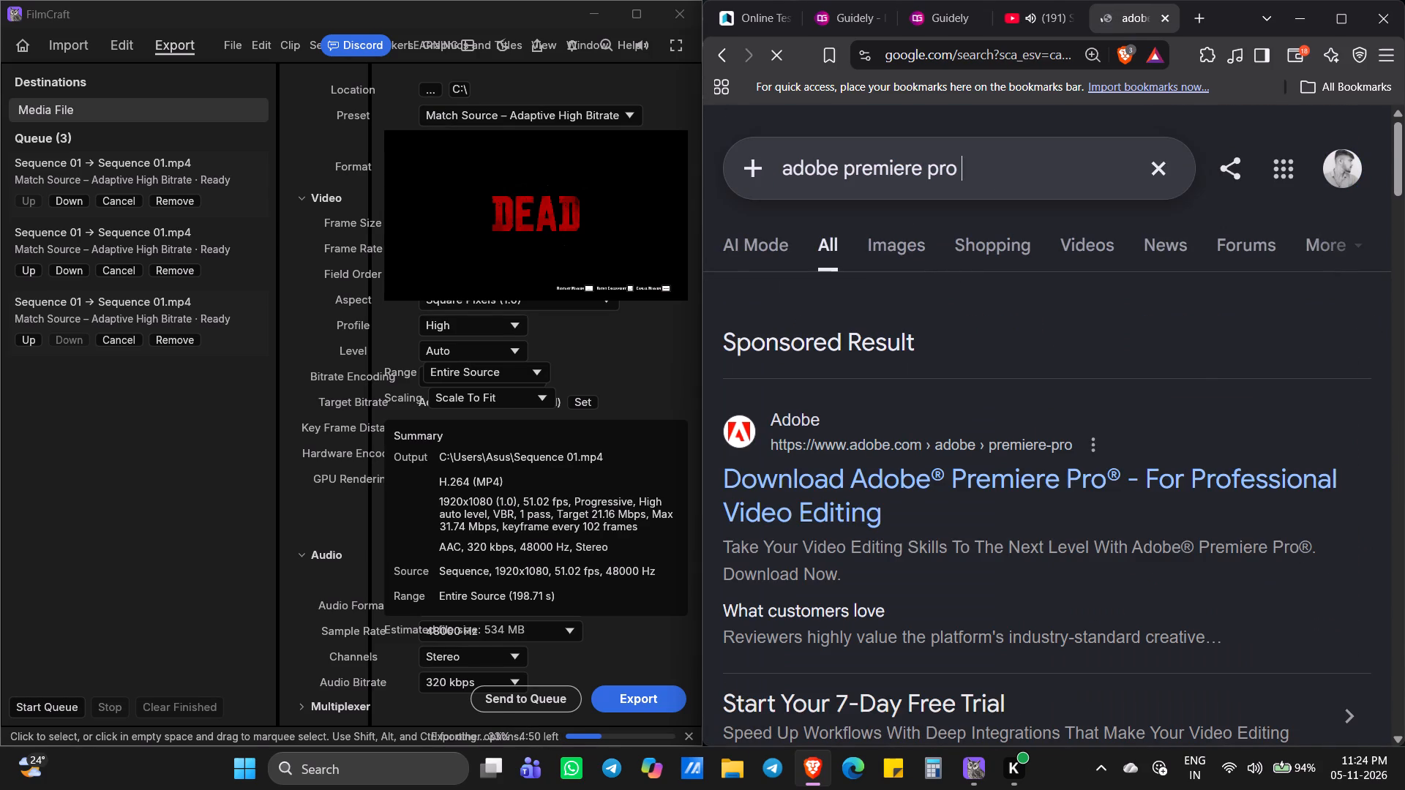
pyautogui.write('fr')
pyautogui.write('ee')
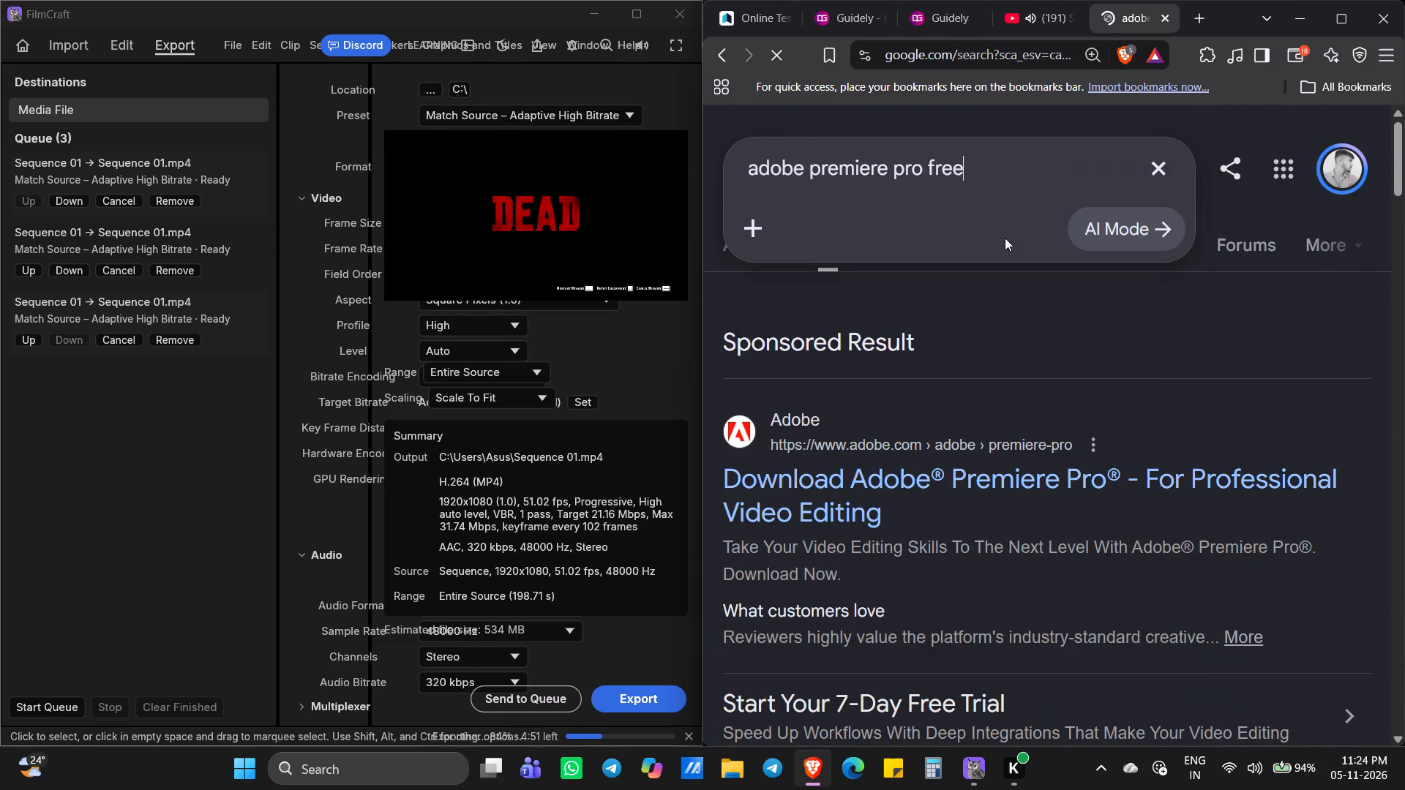
pyautogui.press('c')
pyautogui.press('BackSpace')
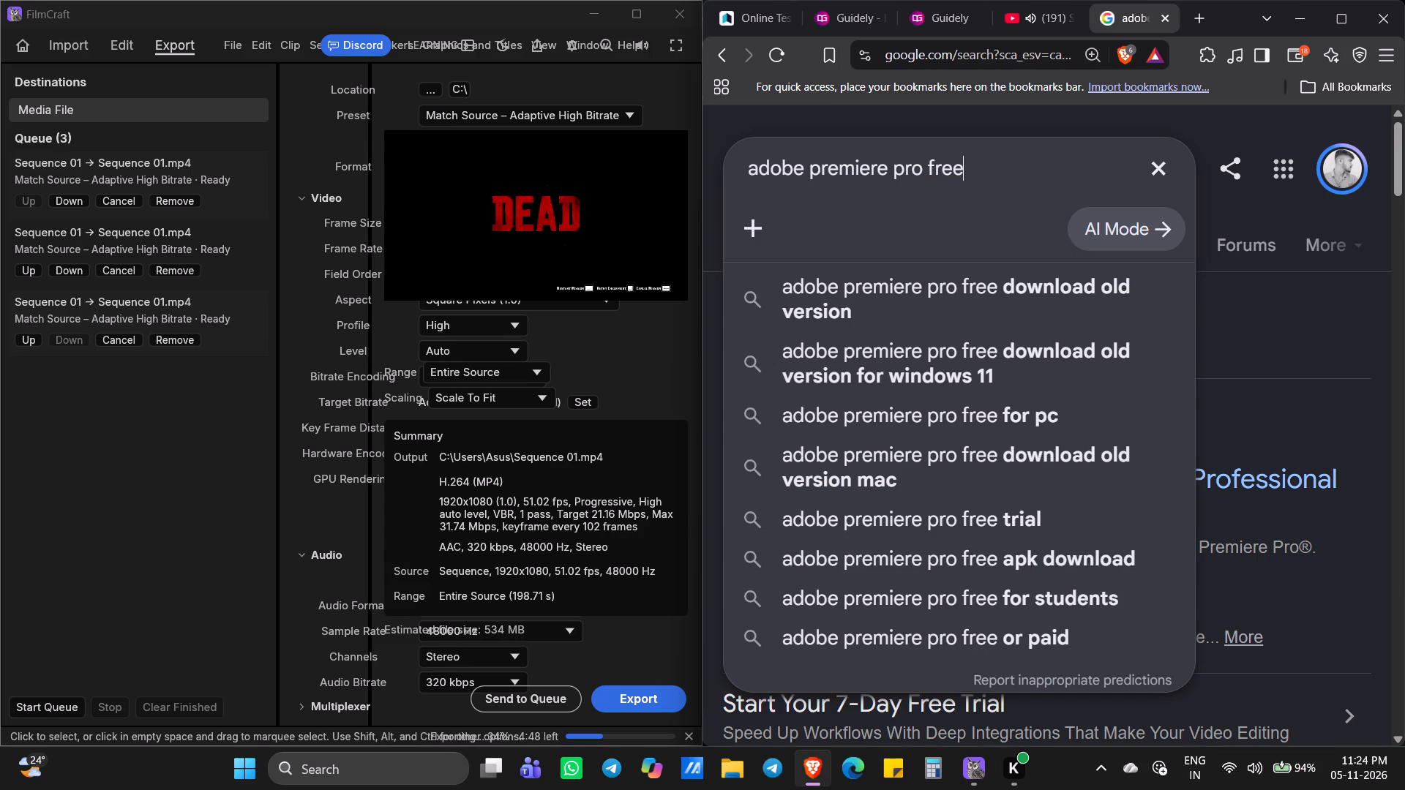
pyautogui.press('space')
pyautogui.write('do')
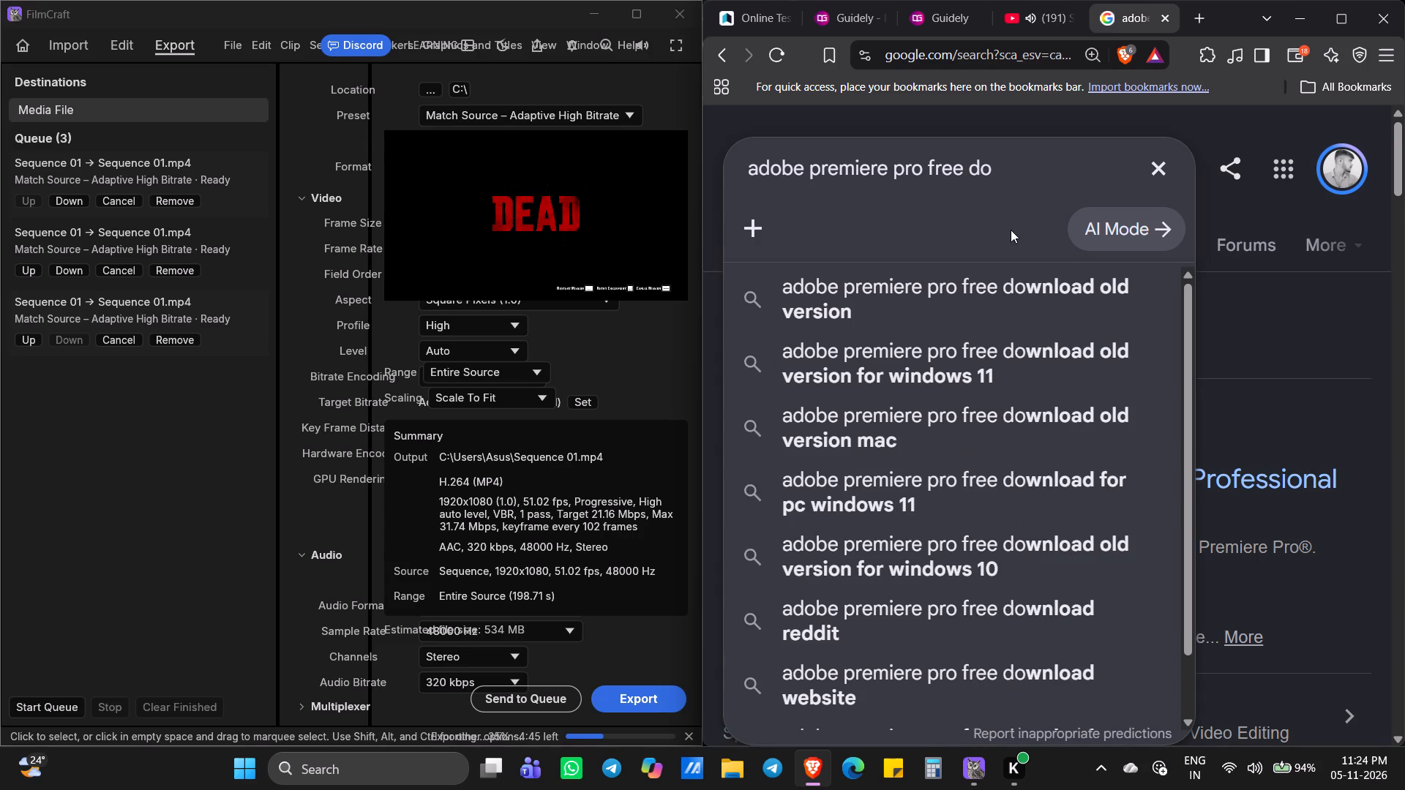
pyautogui.press('w')
pyautogui.press('l')
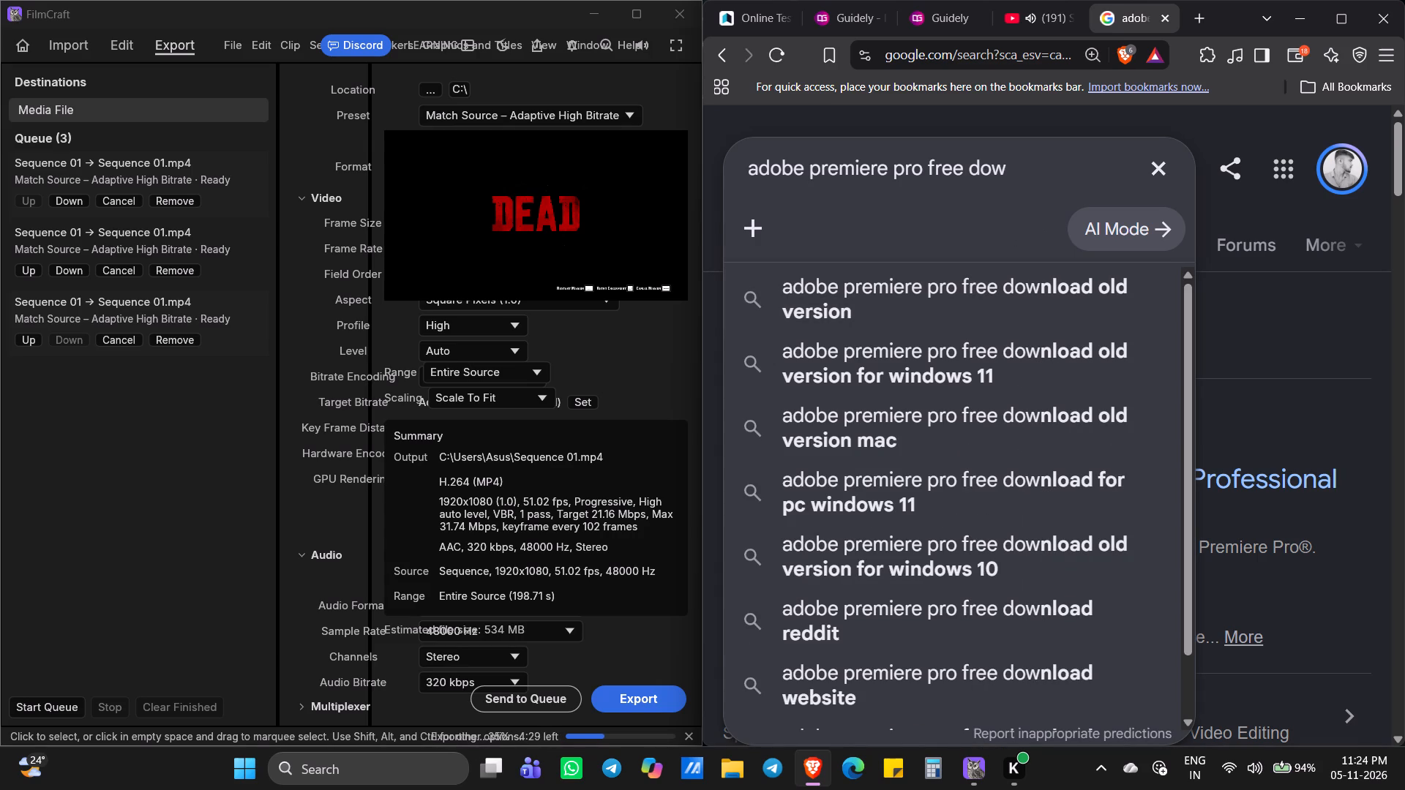
pyautogui.press('o')
pyautogui.press('d')
pyautogui.press('Return')
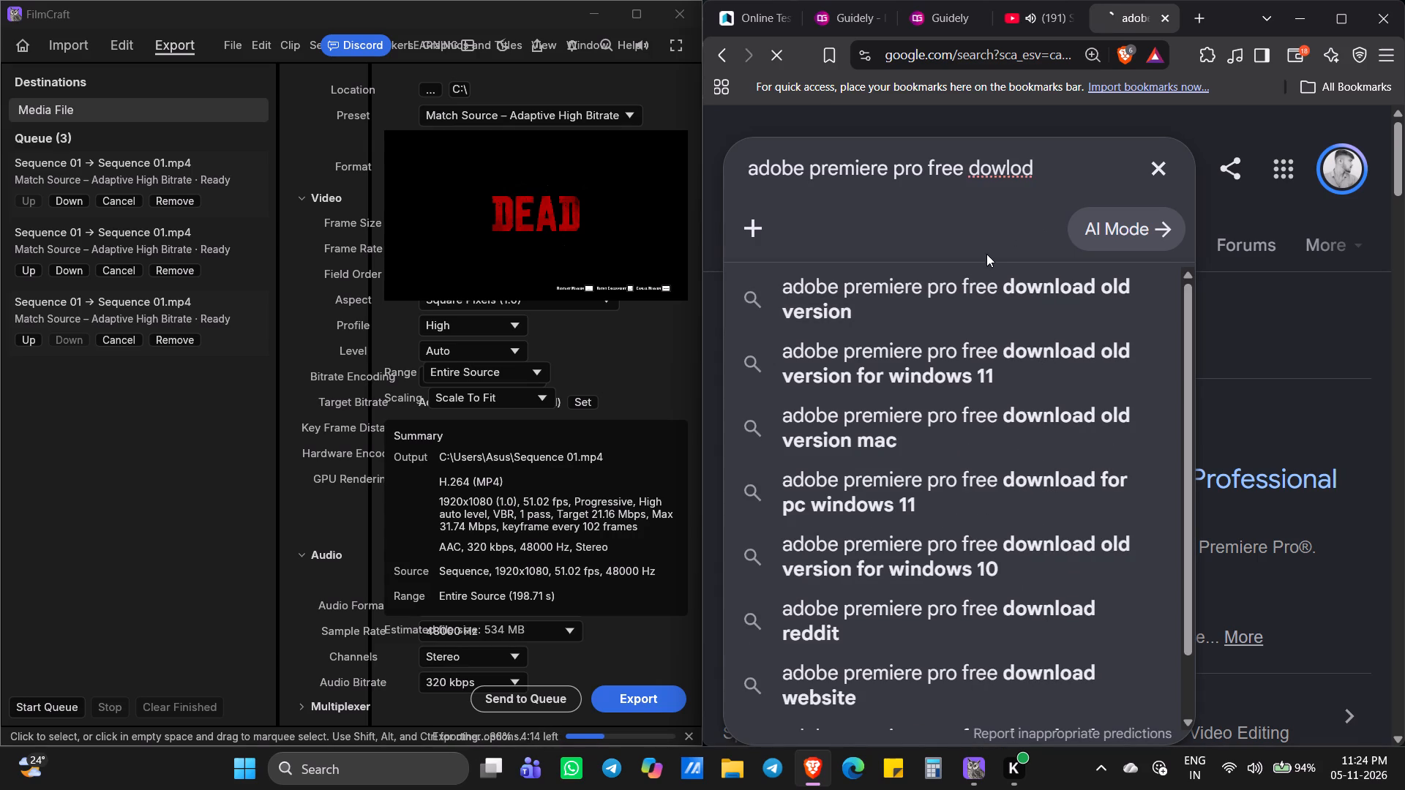
pyautogui.scroll(-4, 971, 365)
pyautogui.scroll(2, 974, 364)
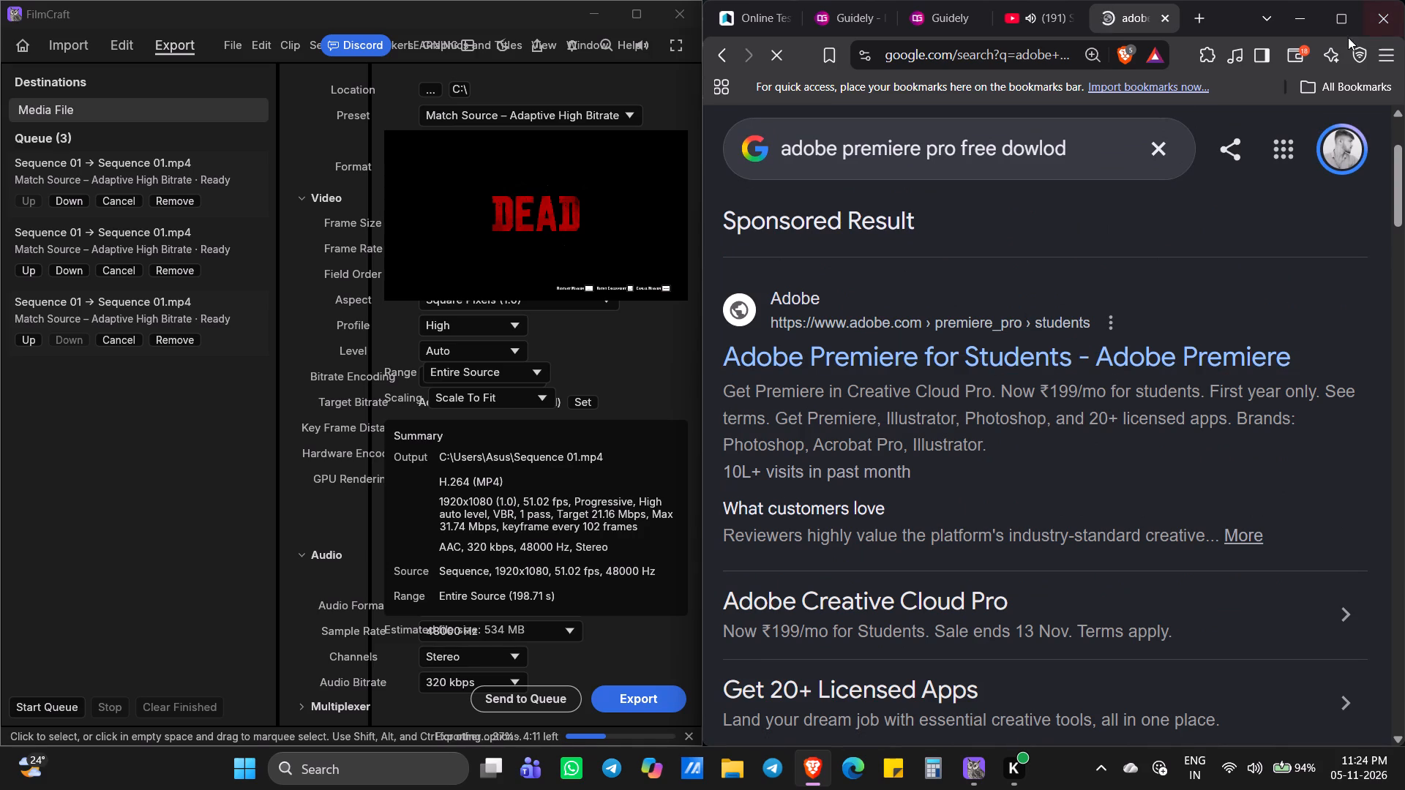
# Switch back to FilmCraft, maximize its window and create a new empty project while the export runs.
pyautogui.click(1296, 22)
pyautogui.click(626, 12)
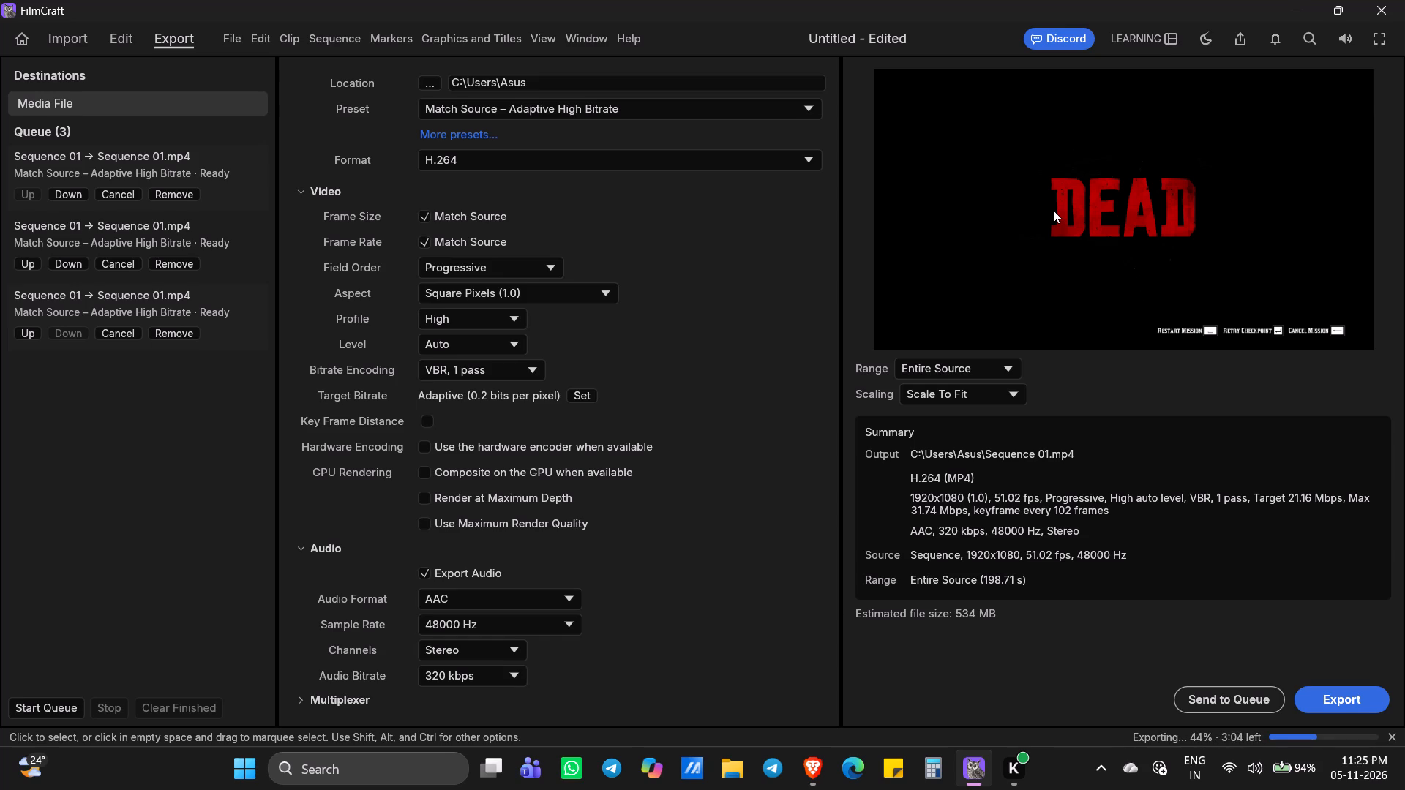
pyautogui.click(240, 29)
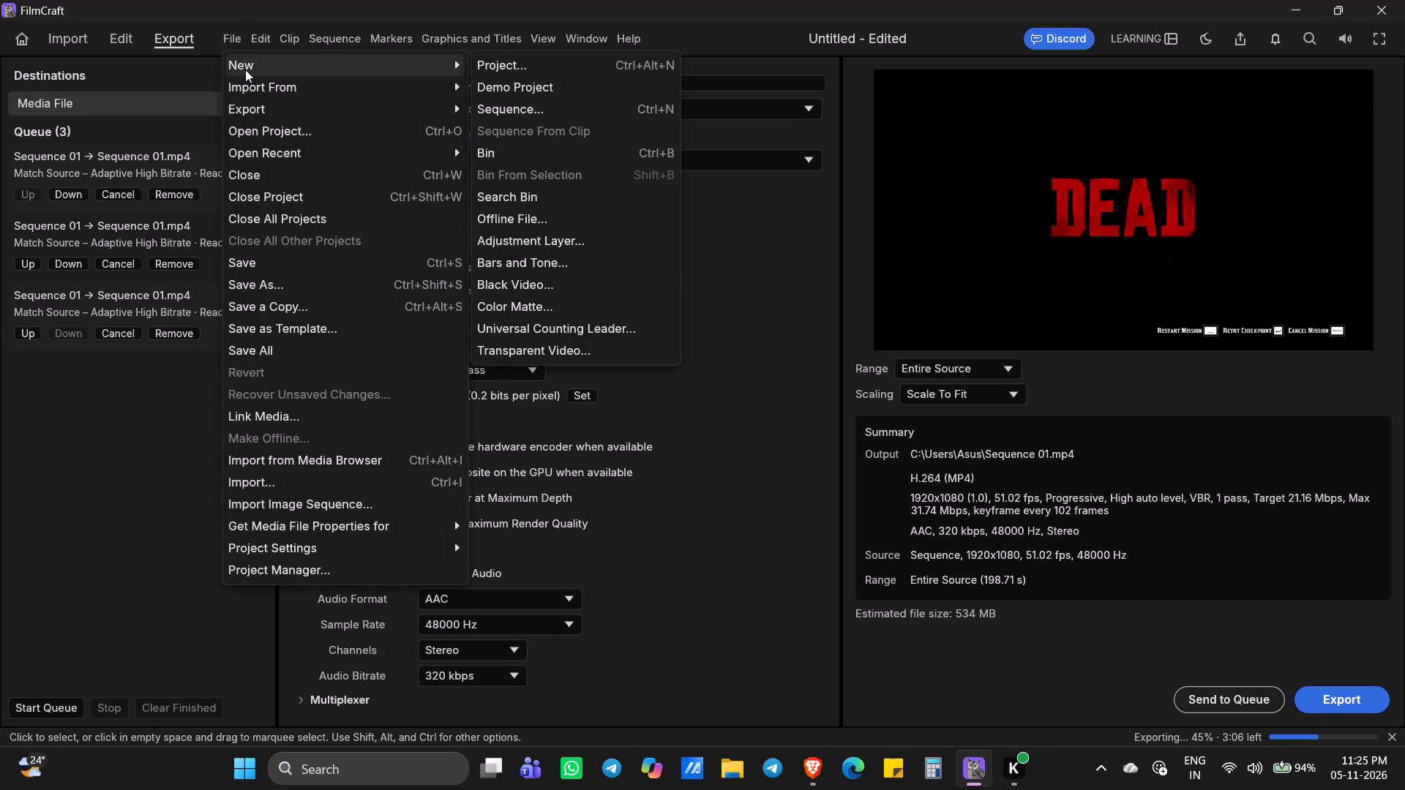
pyautogui.click(259, 65)
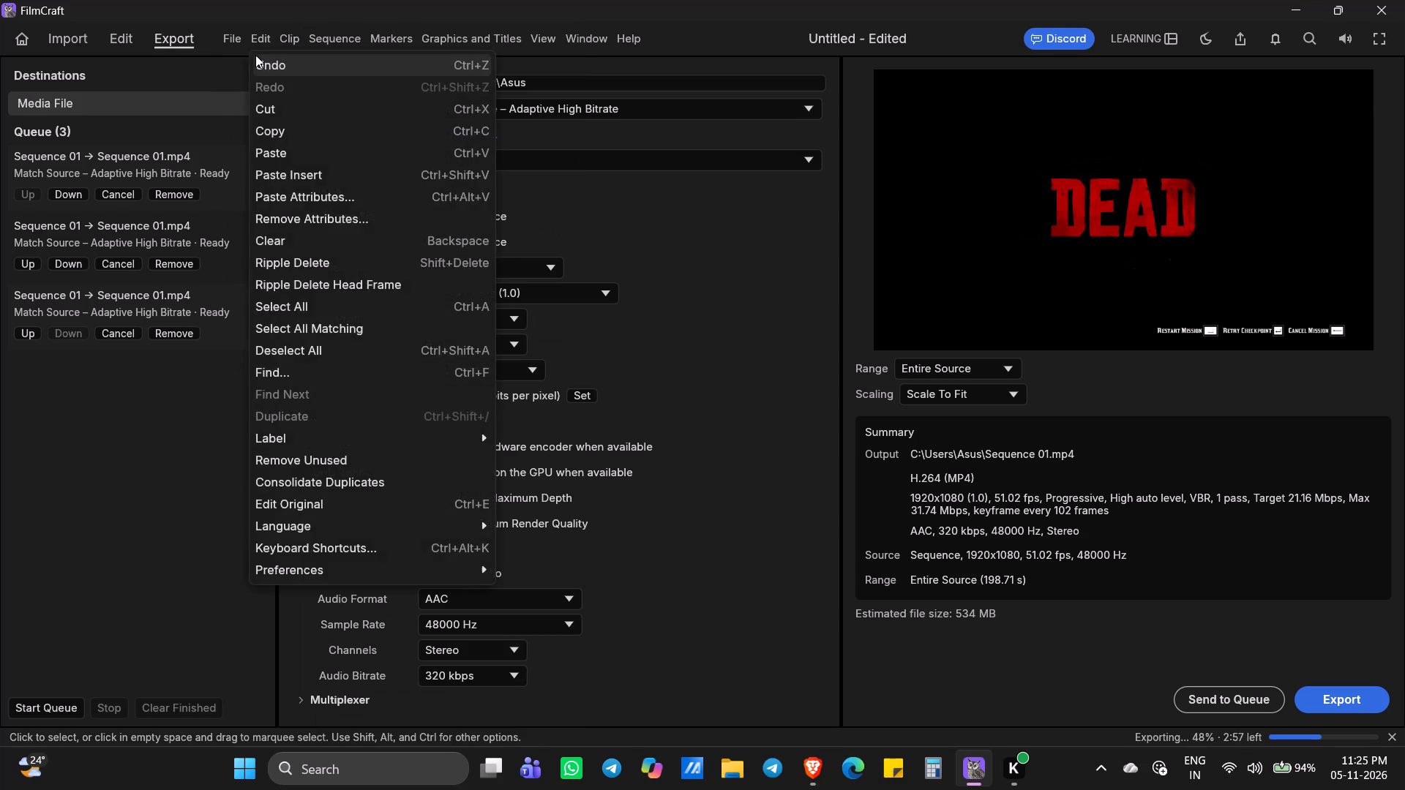
pyautogui.click(250, 69)
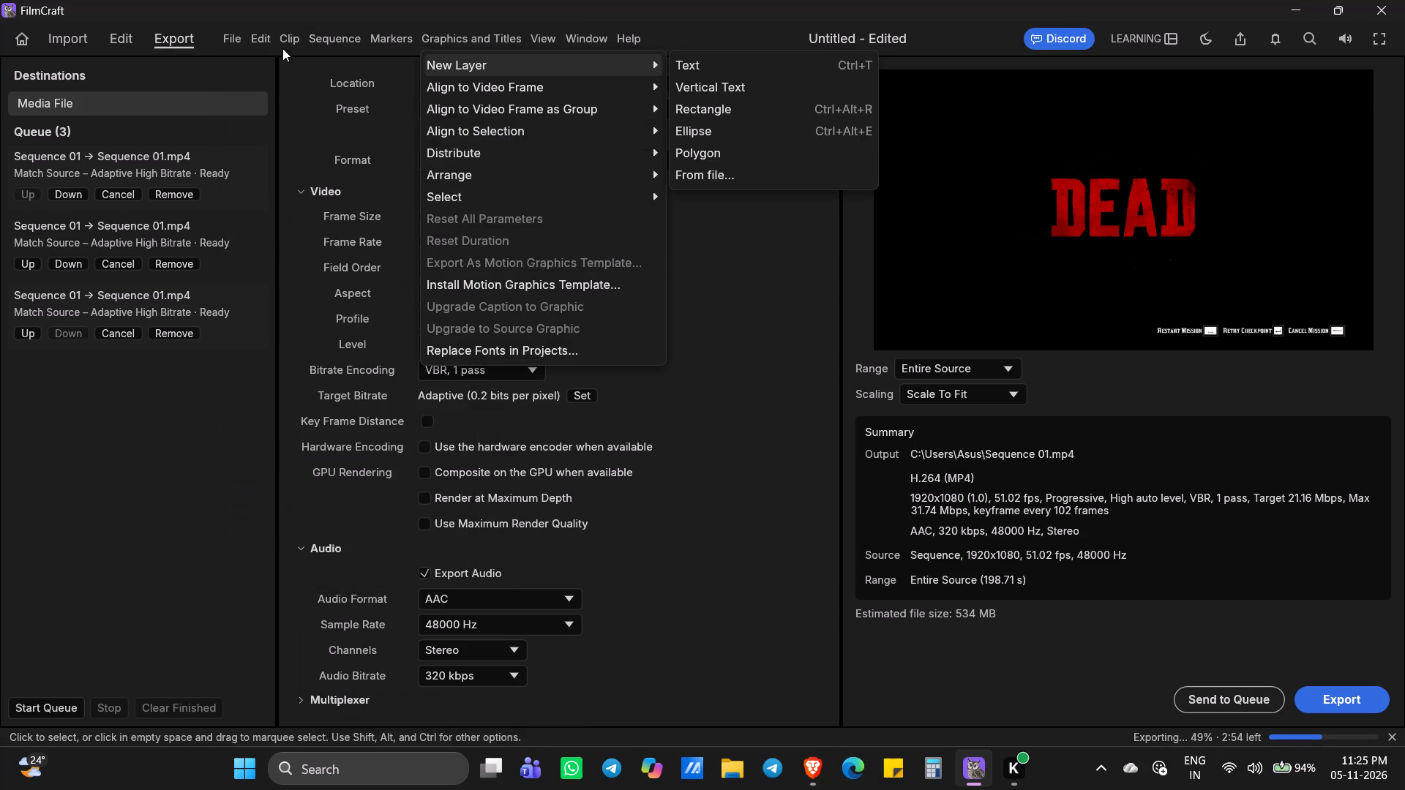
pyautogui.click(501, 63)
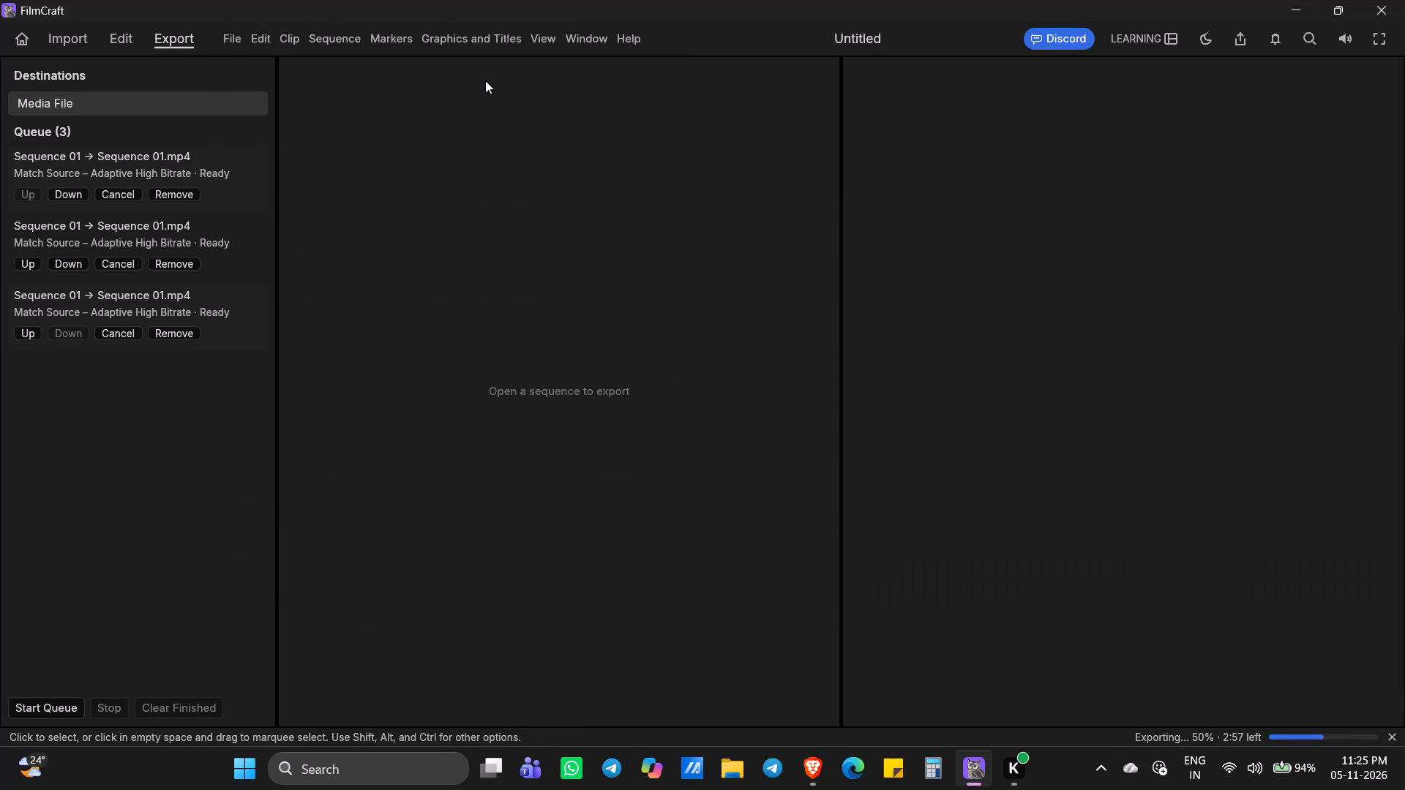
pyautogui.click(236, 45)
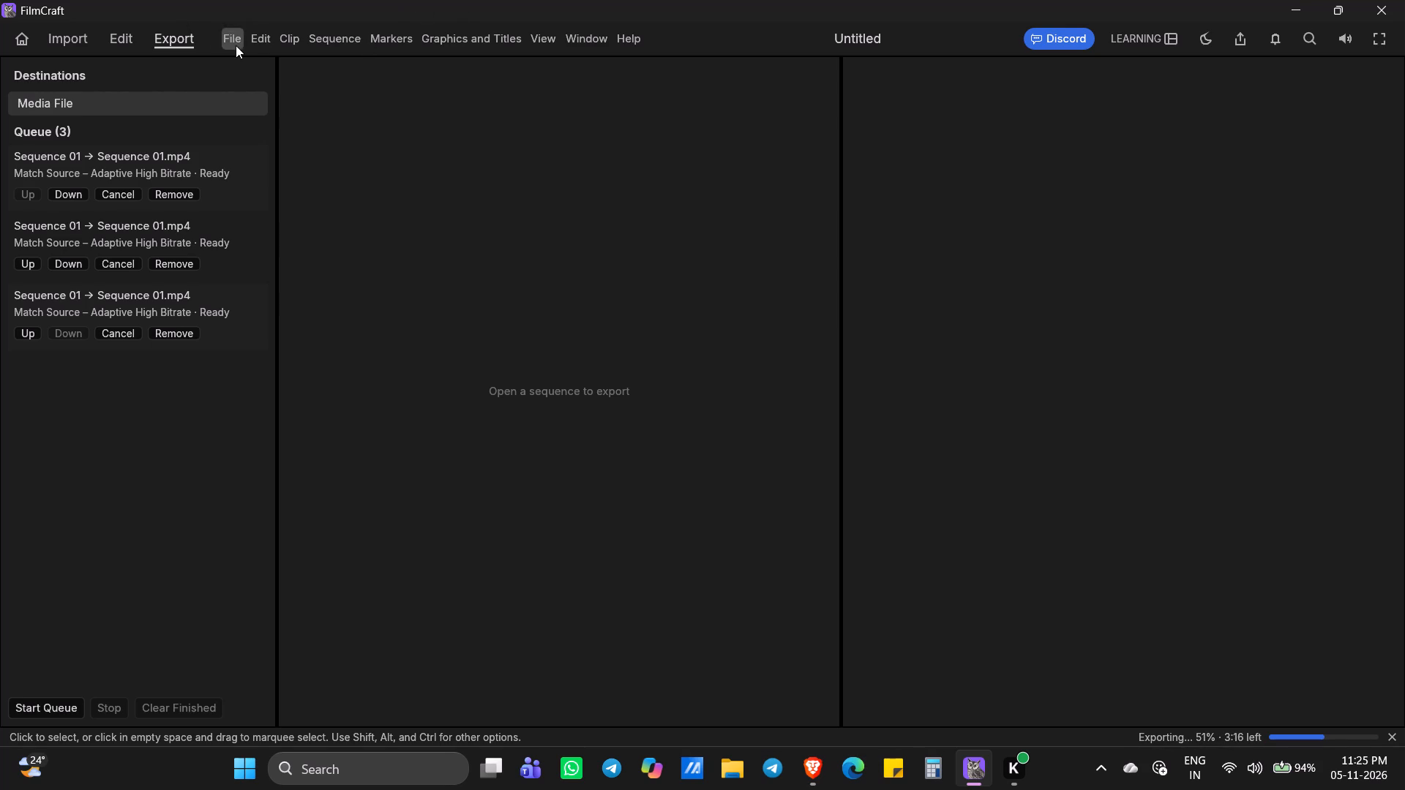
pyautogui.click(267, 68)
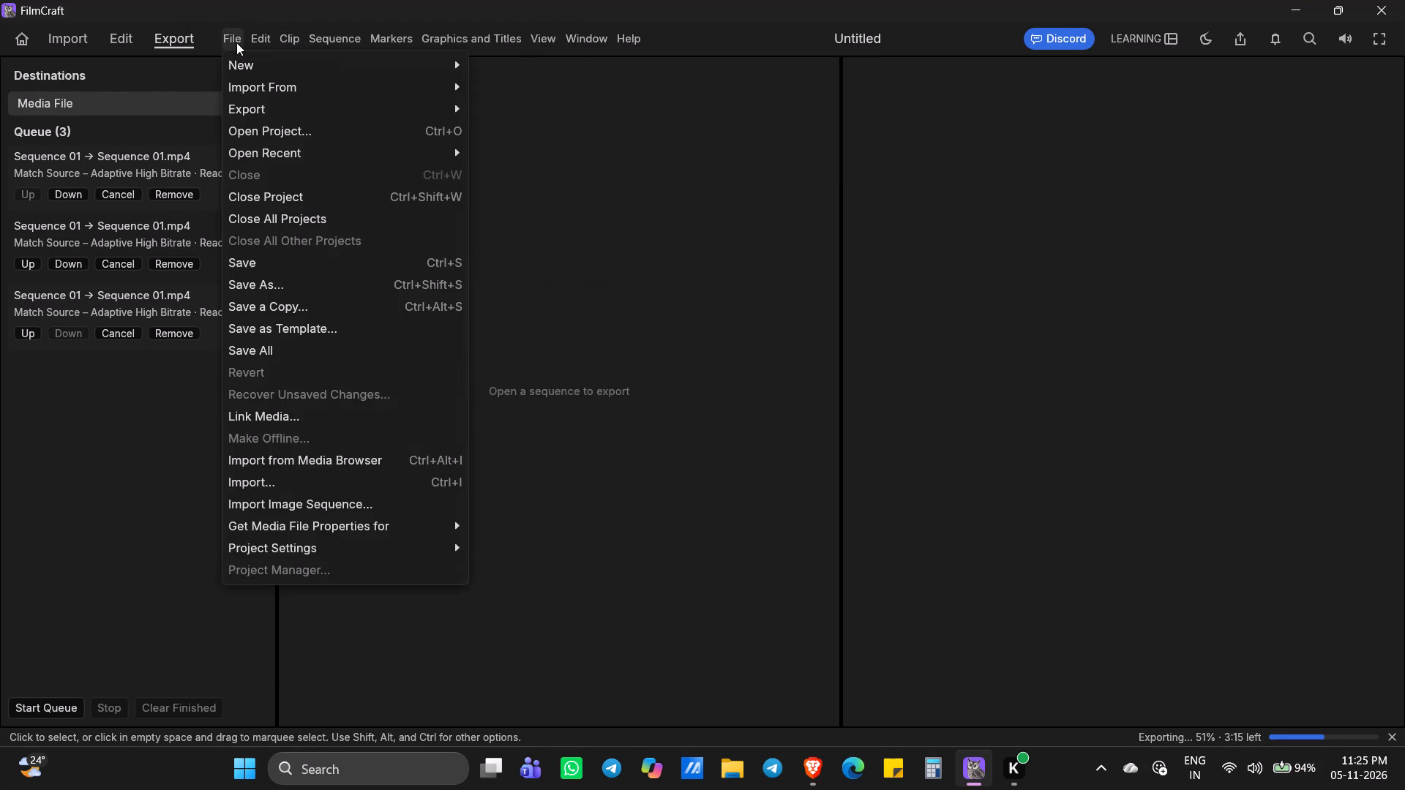
pyautogui.click(543, 71)
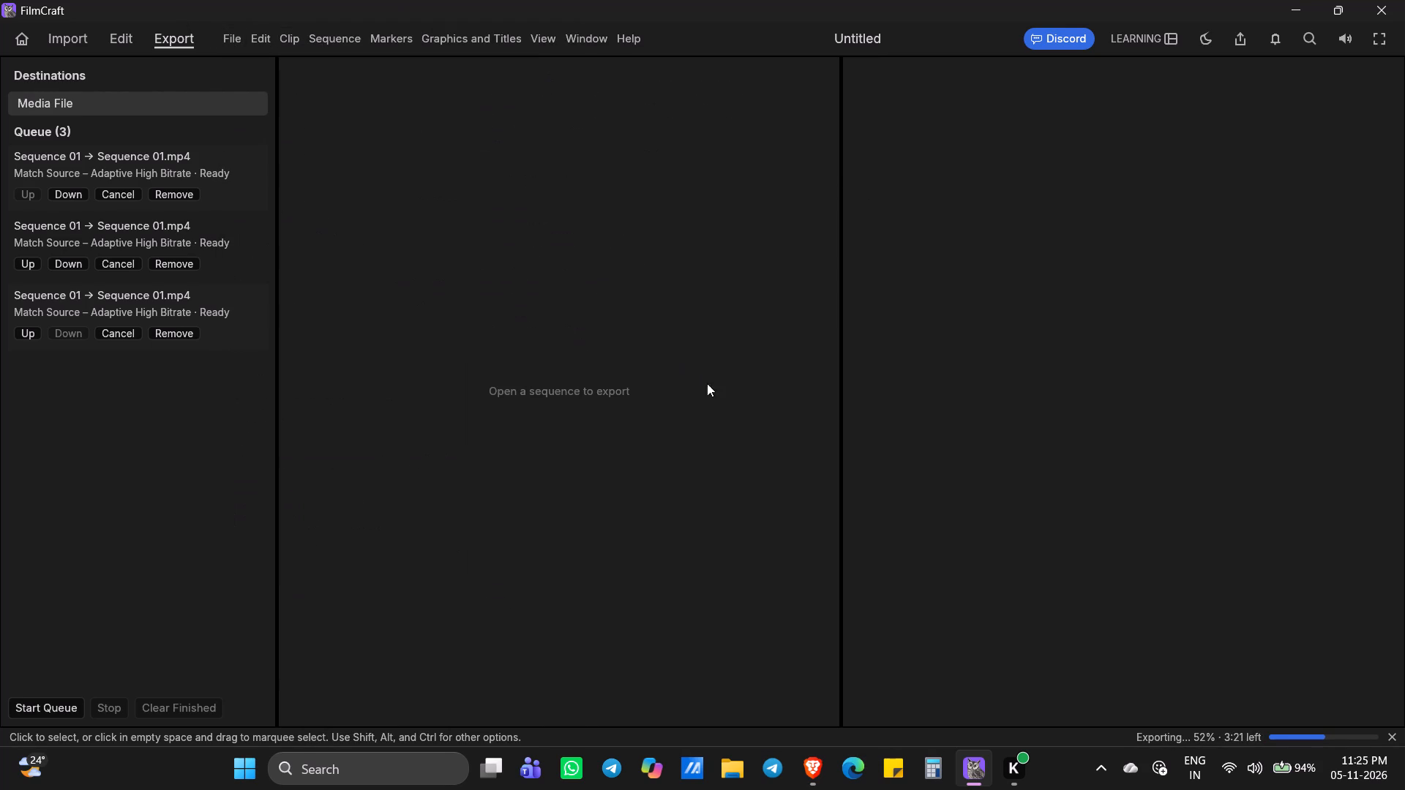
# Switch to the editing workspace and add a new bin to the empty project.
pyautogui.scroll(-1, 934, 426)
pyautogui.press('space')
pyautogui.click(131, 26)
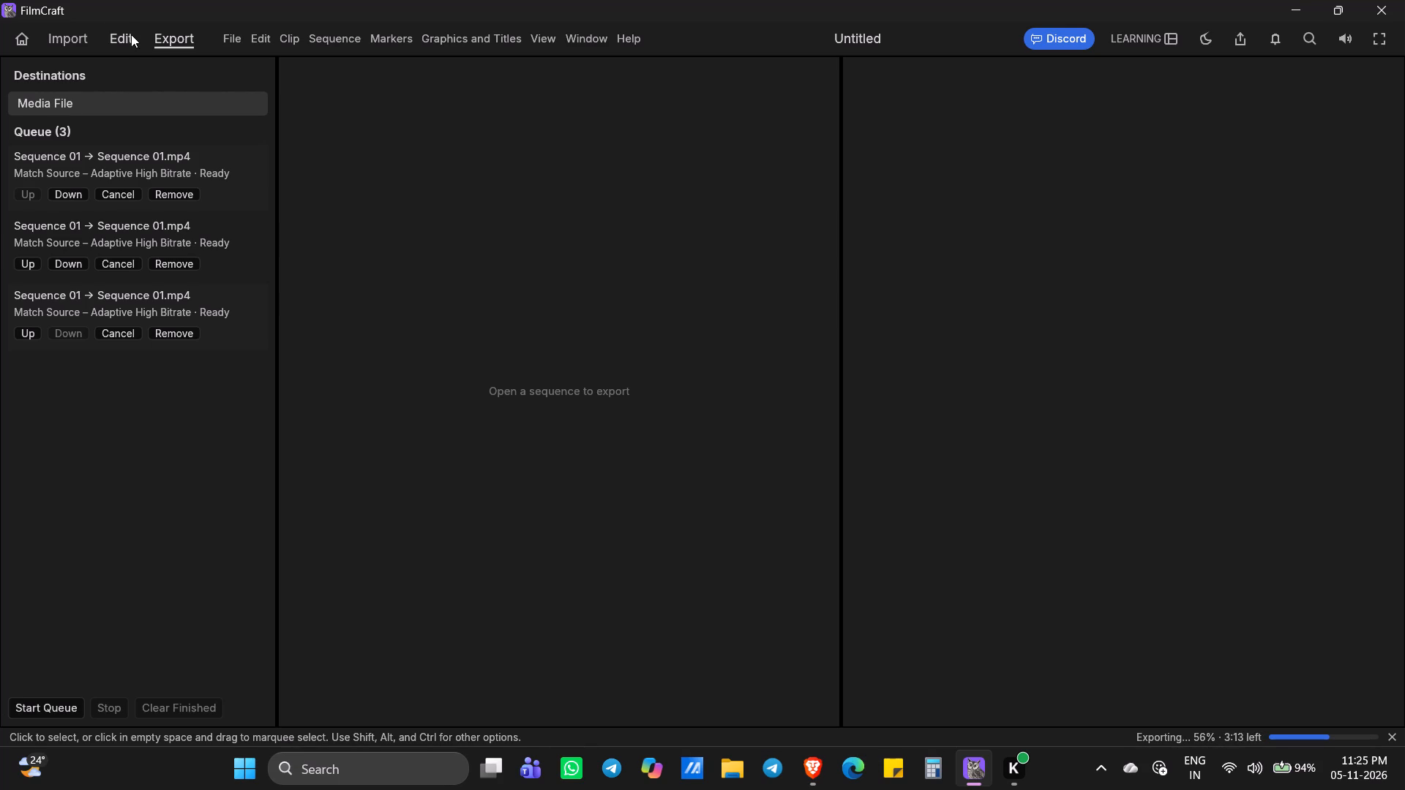
pyautogui.click(131, 37)
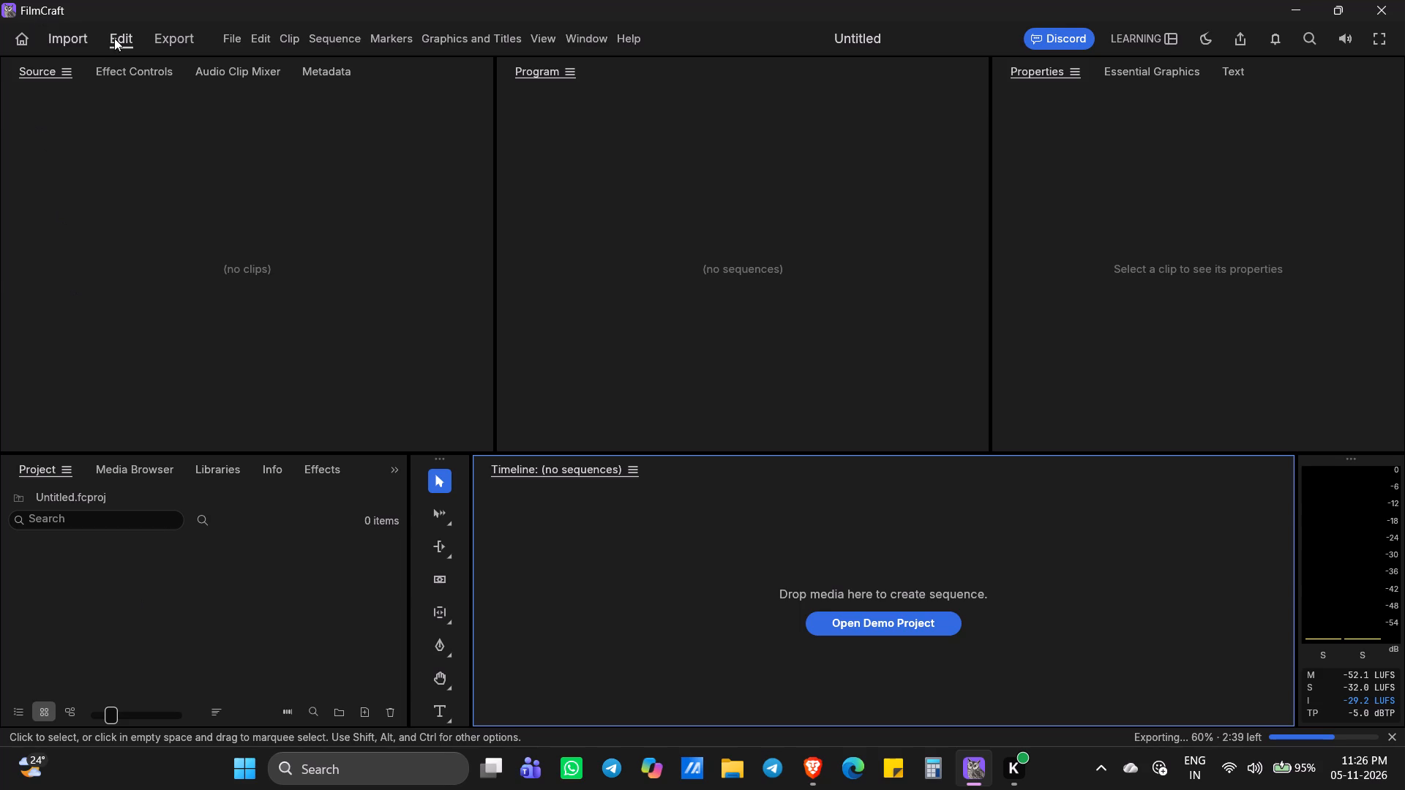
pyautogui.rightClick(210, 539)
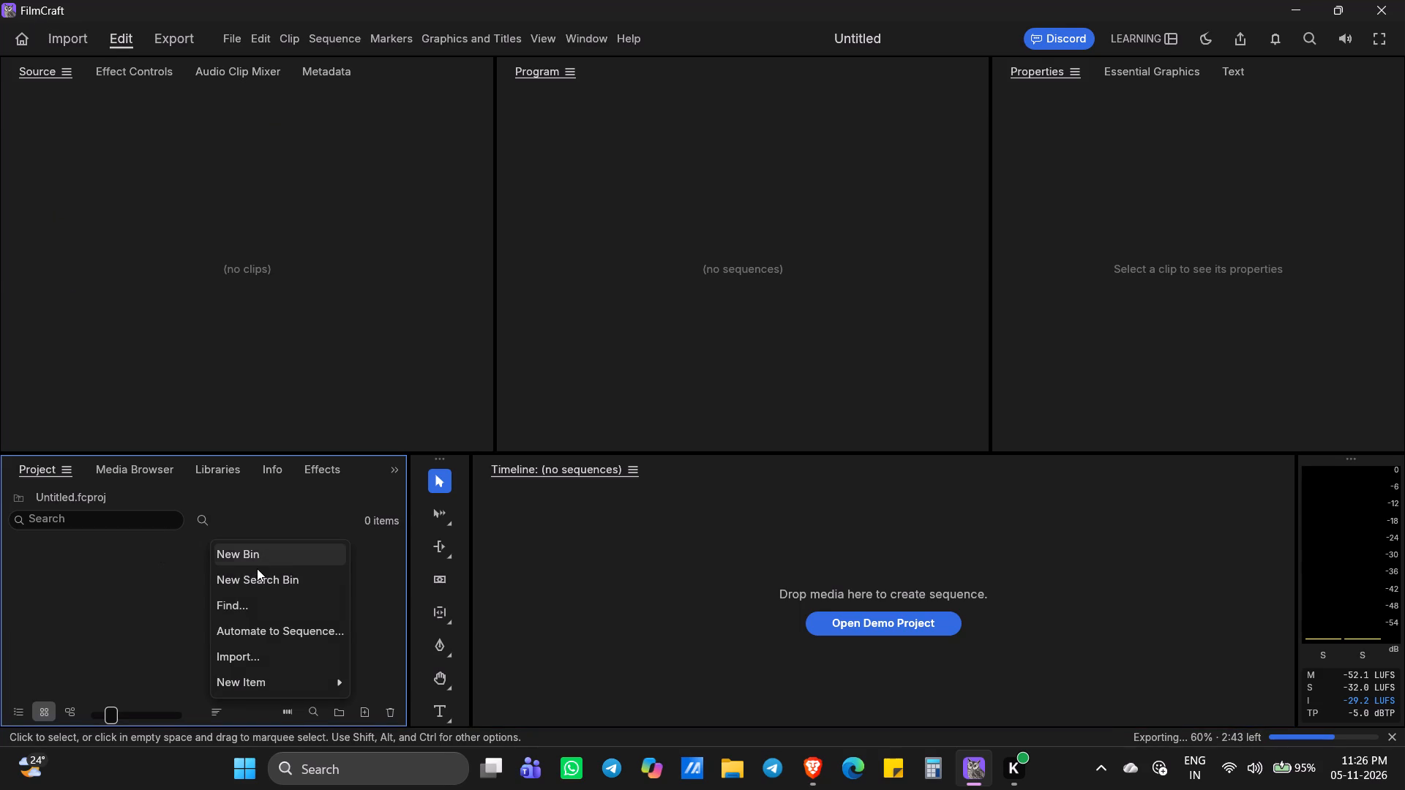
pyautogui.click(269, 565)
pyautogui.click(78, 592)
pyautogui.doubleClick(92, 579)
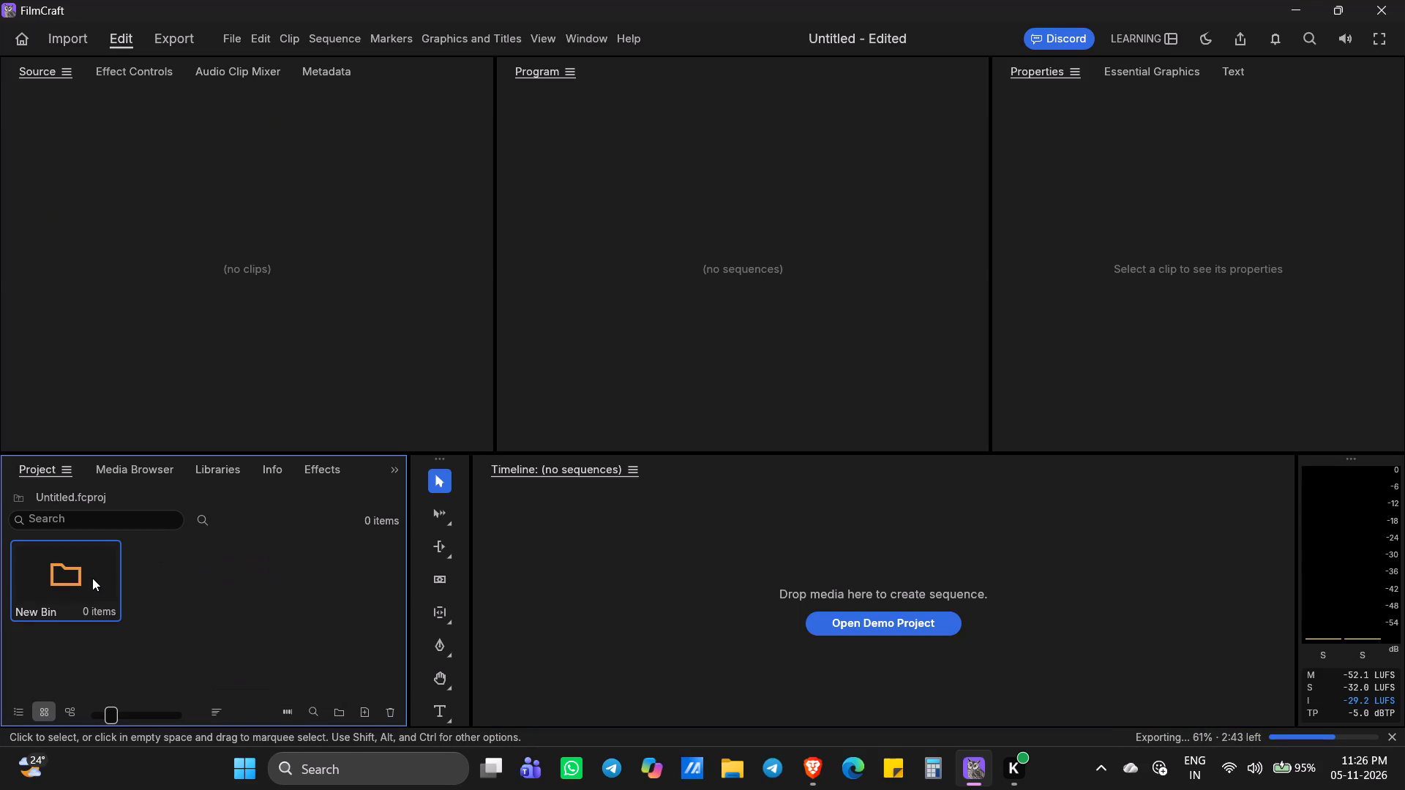
# Browse the C: drive folders inside FilmCraft for media to import.
pyautogui.click(81, 472)
pyautogui.click(109, 467)
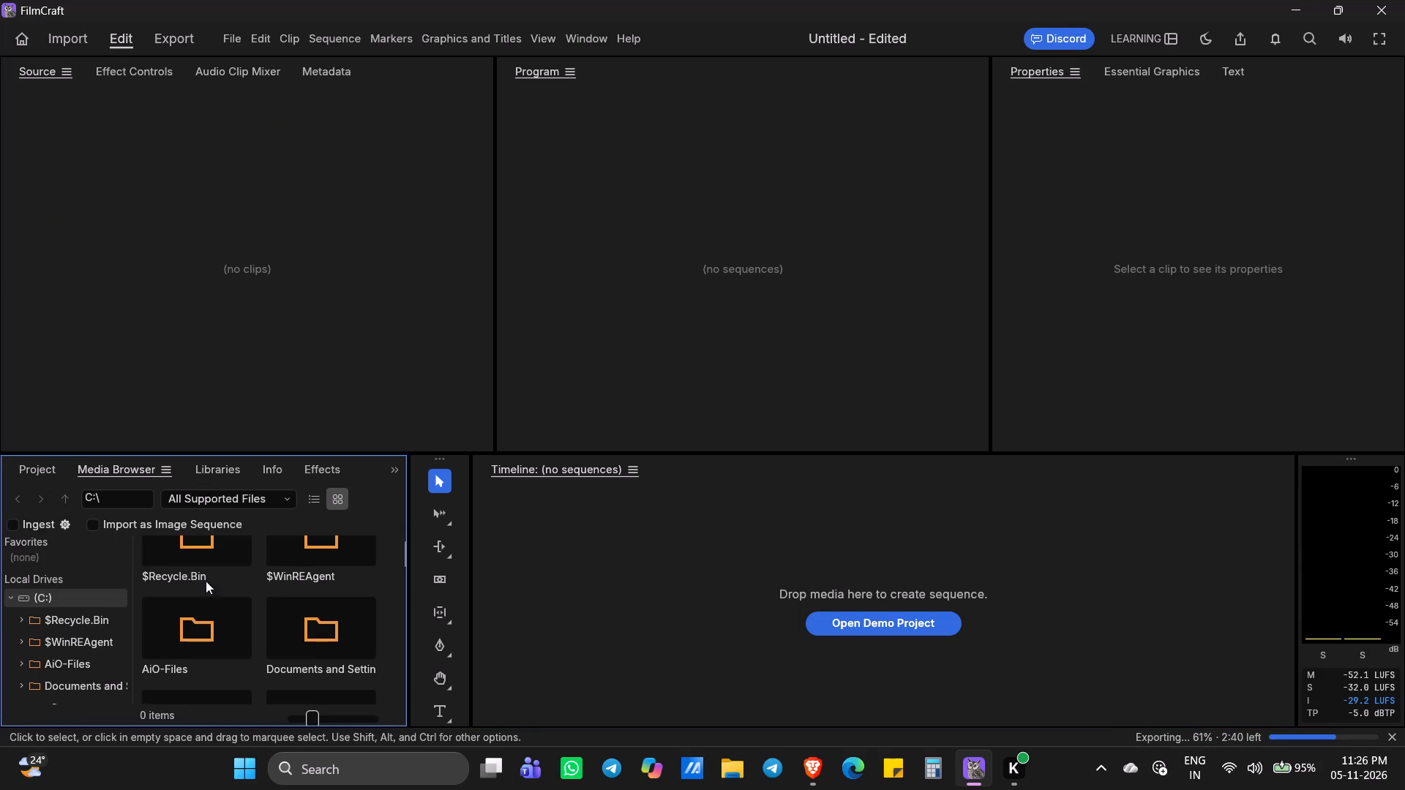
pyautogui.scroll(3, 92, 636)
pyautogui.scroll(4, 217, 546)
pyautogui.scroll(6, 274, 563)
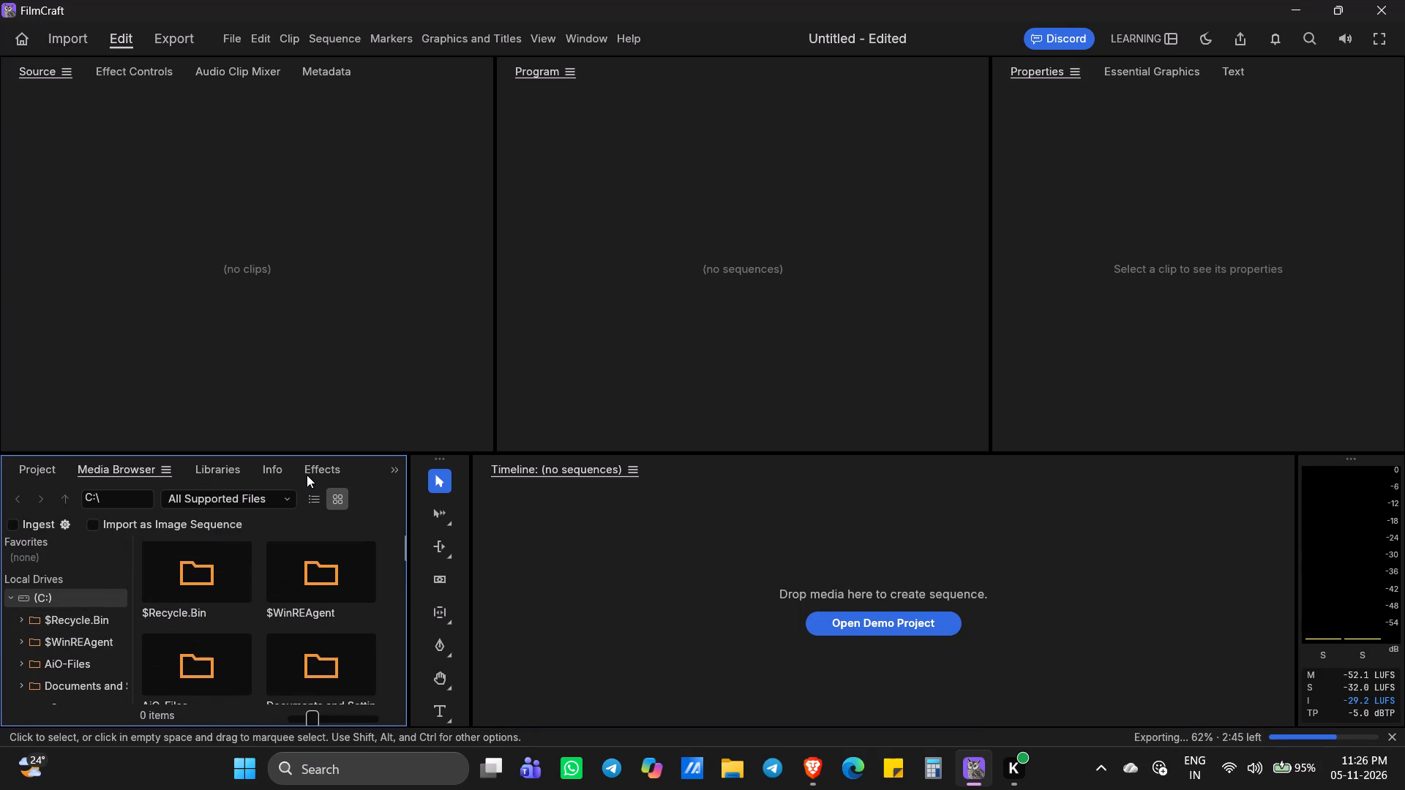
pyautogui.click(211, 481)
pyautogui.click(67, 478)
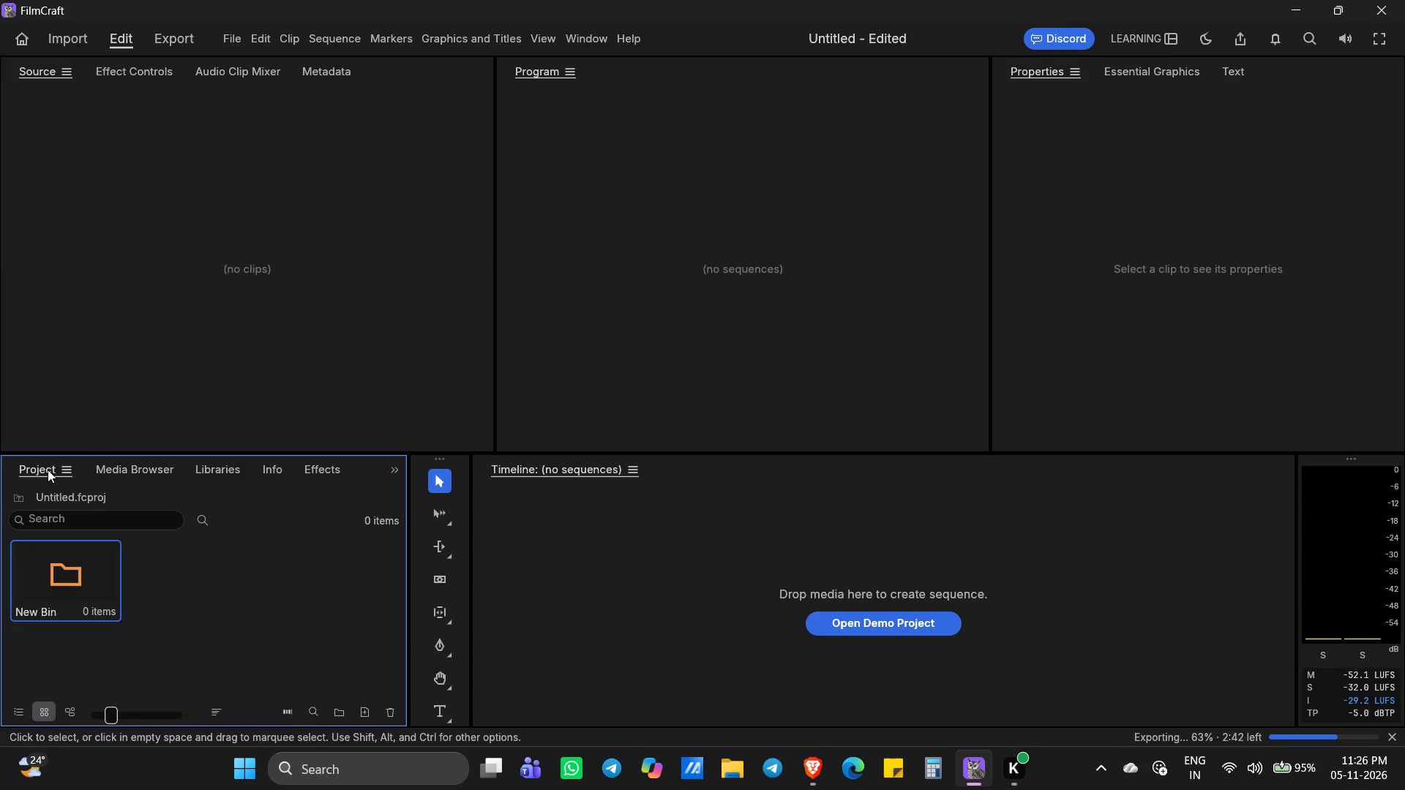
pyautogui.click(53, 469)
pyautogui.click(78, 466)
pyautogui.click(122, 464)
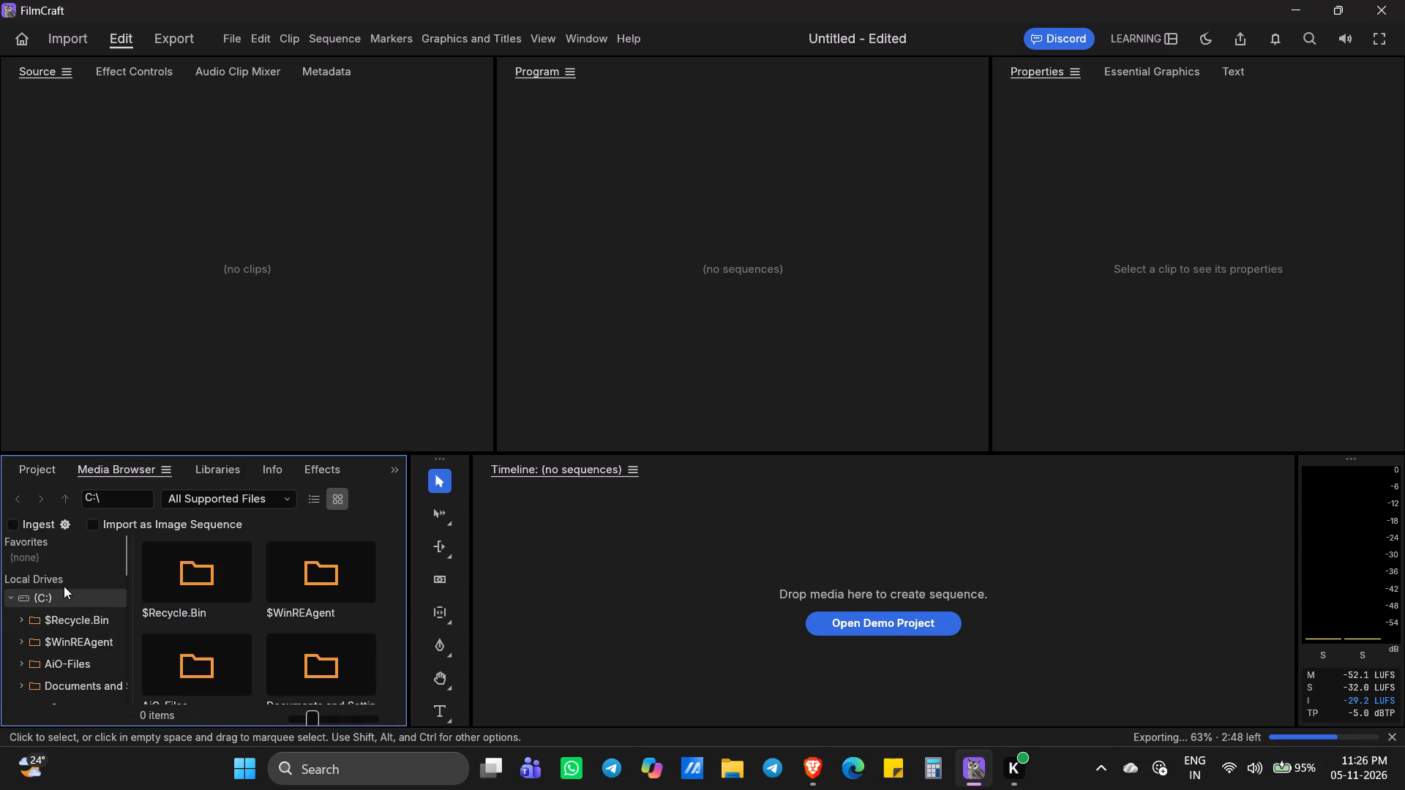
pyautogui.scroll(5, 51, 547)
pyautogui.scroll(-5, 176, 543)
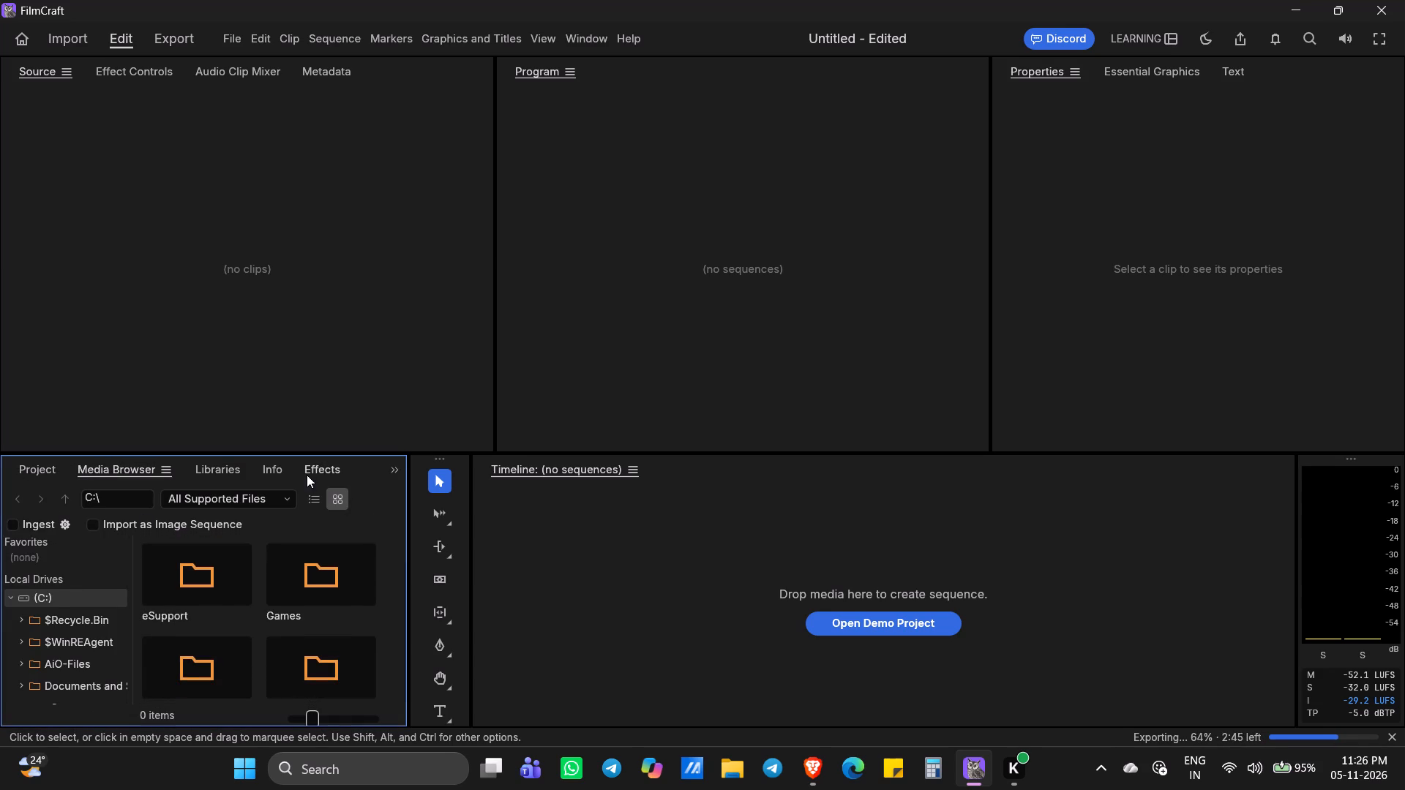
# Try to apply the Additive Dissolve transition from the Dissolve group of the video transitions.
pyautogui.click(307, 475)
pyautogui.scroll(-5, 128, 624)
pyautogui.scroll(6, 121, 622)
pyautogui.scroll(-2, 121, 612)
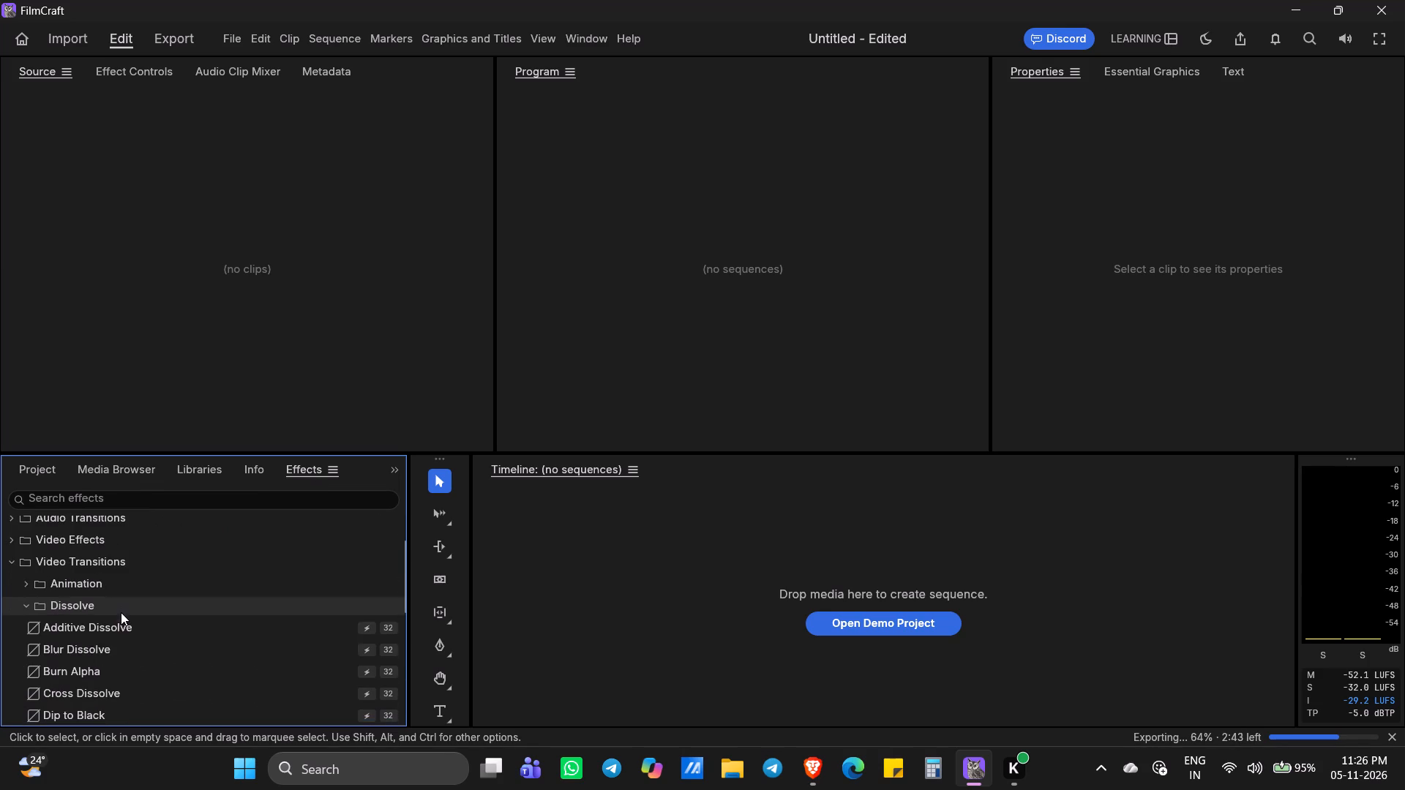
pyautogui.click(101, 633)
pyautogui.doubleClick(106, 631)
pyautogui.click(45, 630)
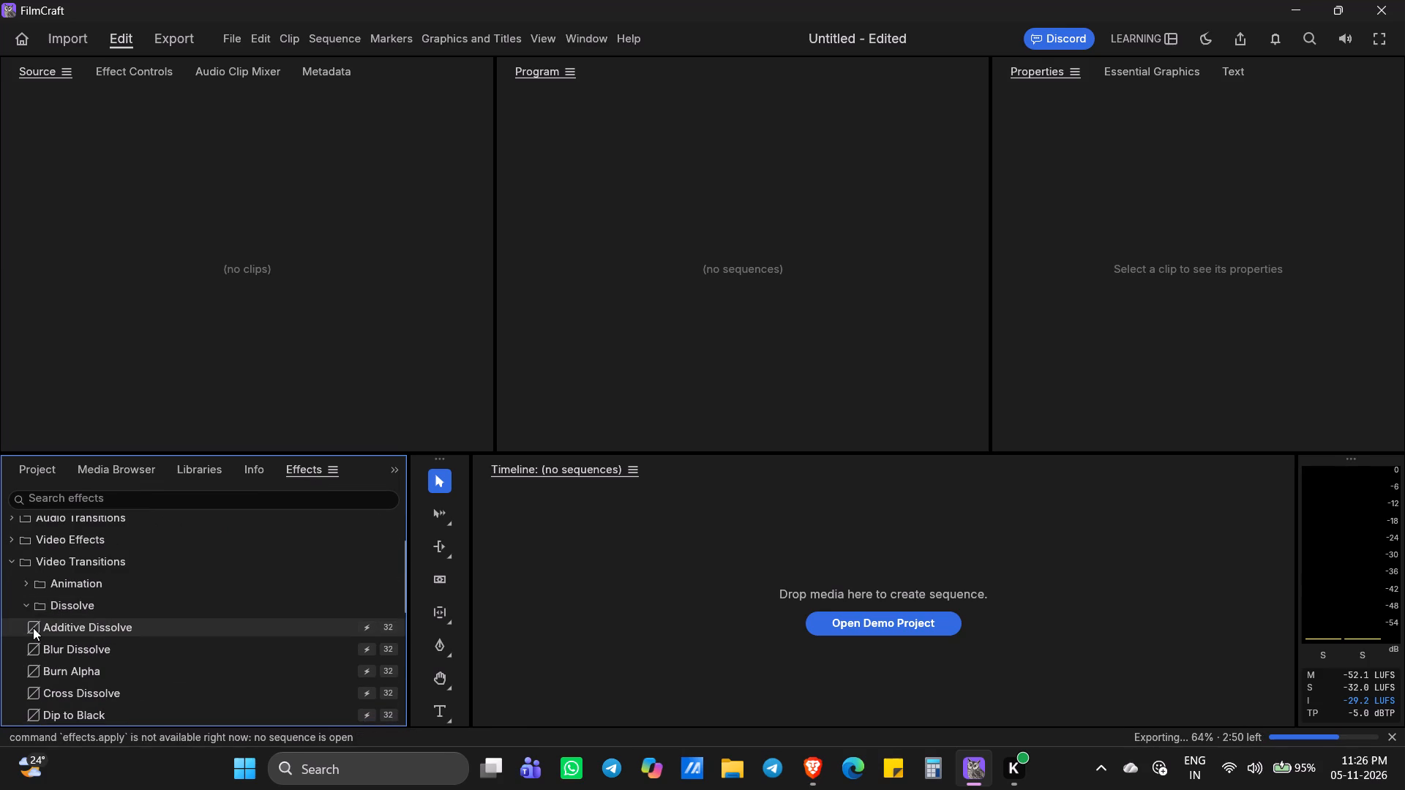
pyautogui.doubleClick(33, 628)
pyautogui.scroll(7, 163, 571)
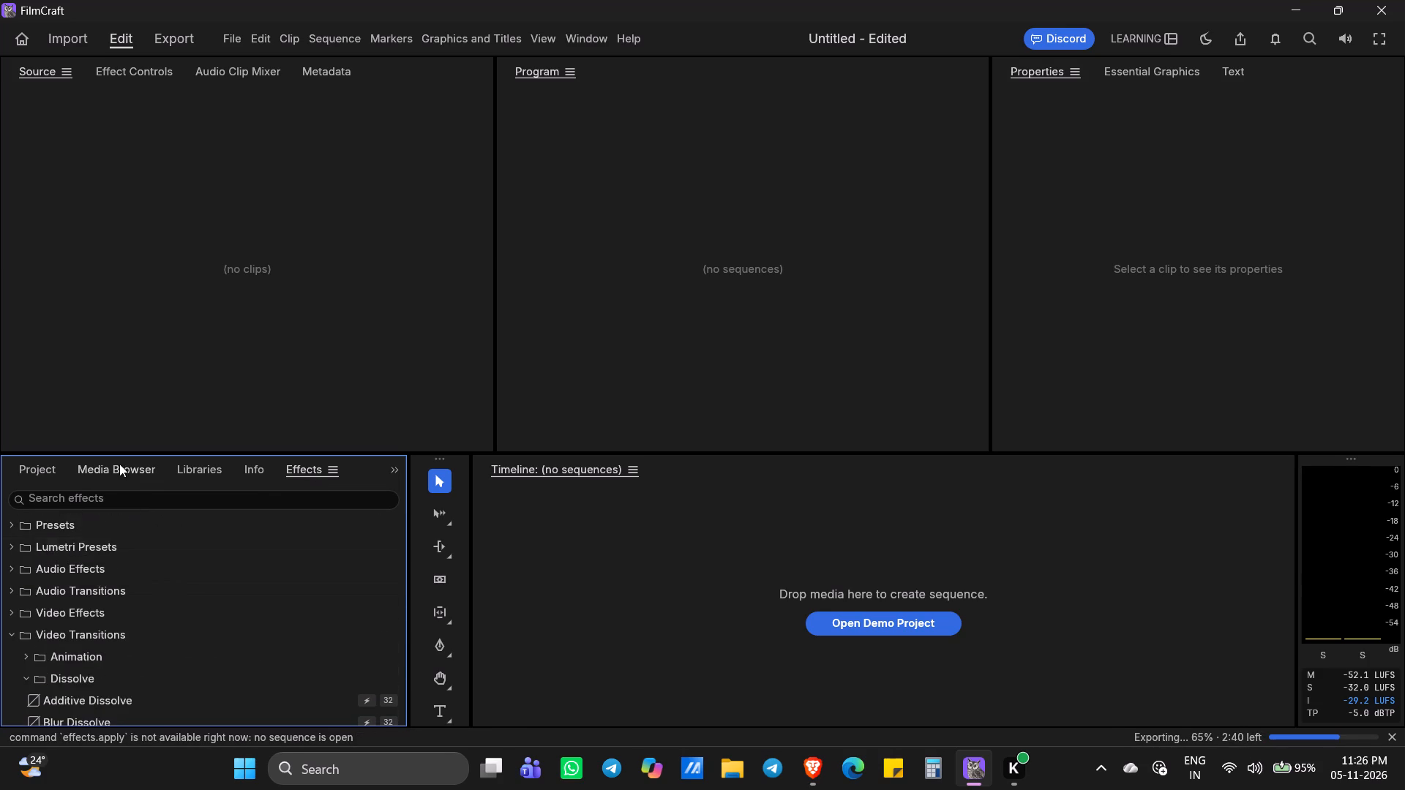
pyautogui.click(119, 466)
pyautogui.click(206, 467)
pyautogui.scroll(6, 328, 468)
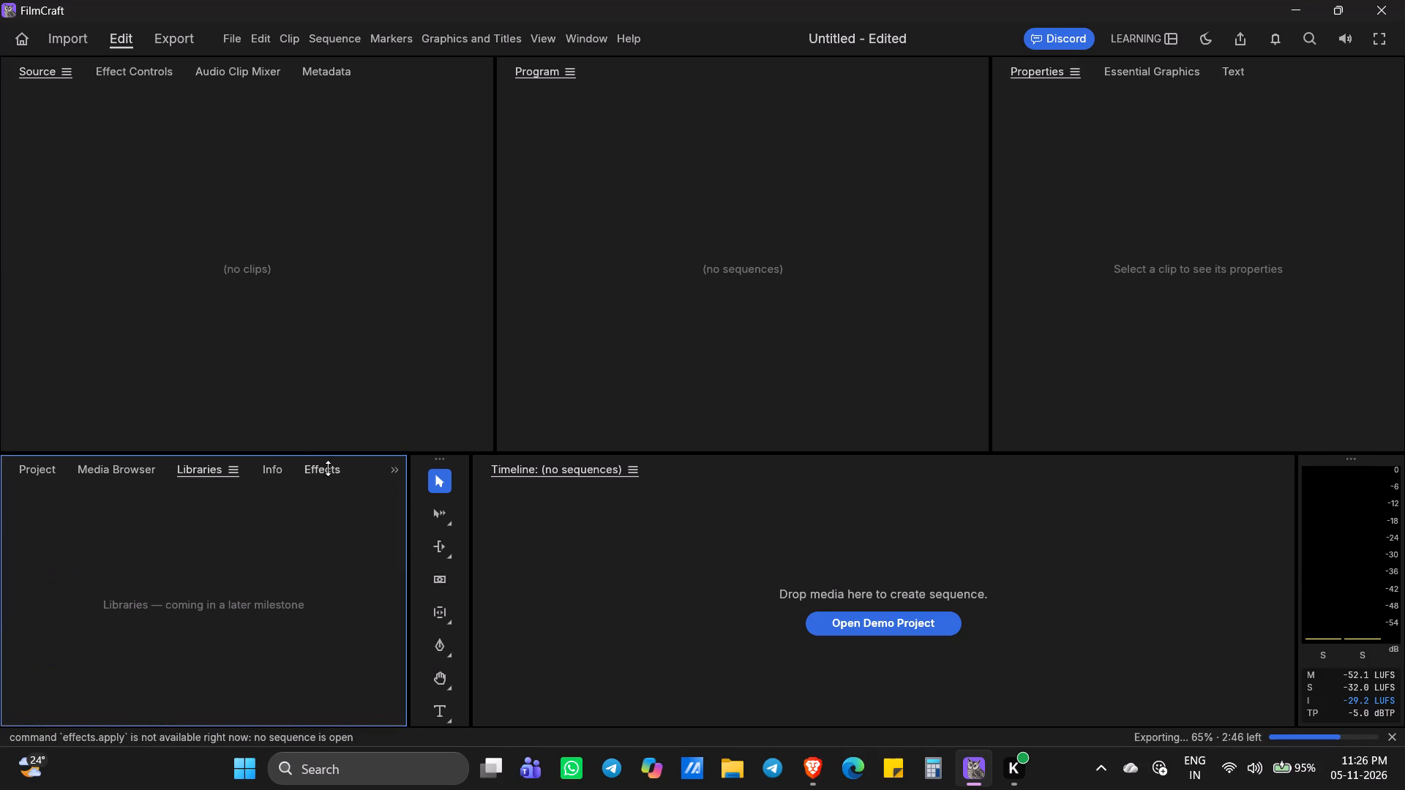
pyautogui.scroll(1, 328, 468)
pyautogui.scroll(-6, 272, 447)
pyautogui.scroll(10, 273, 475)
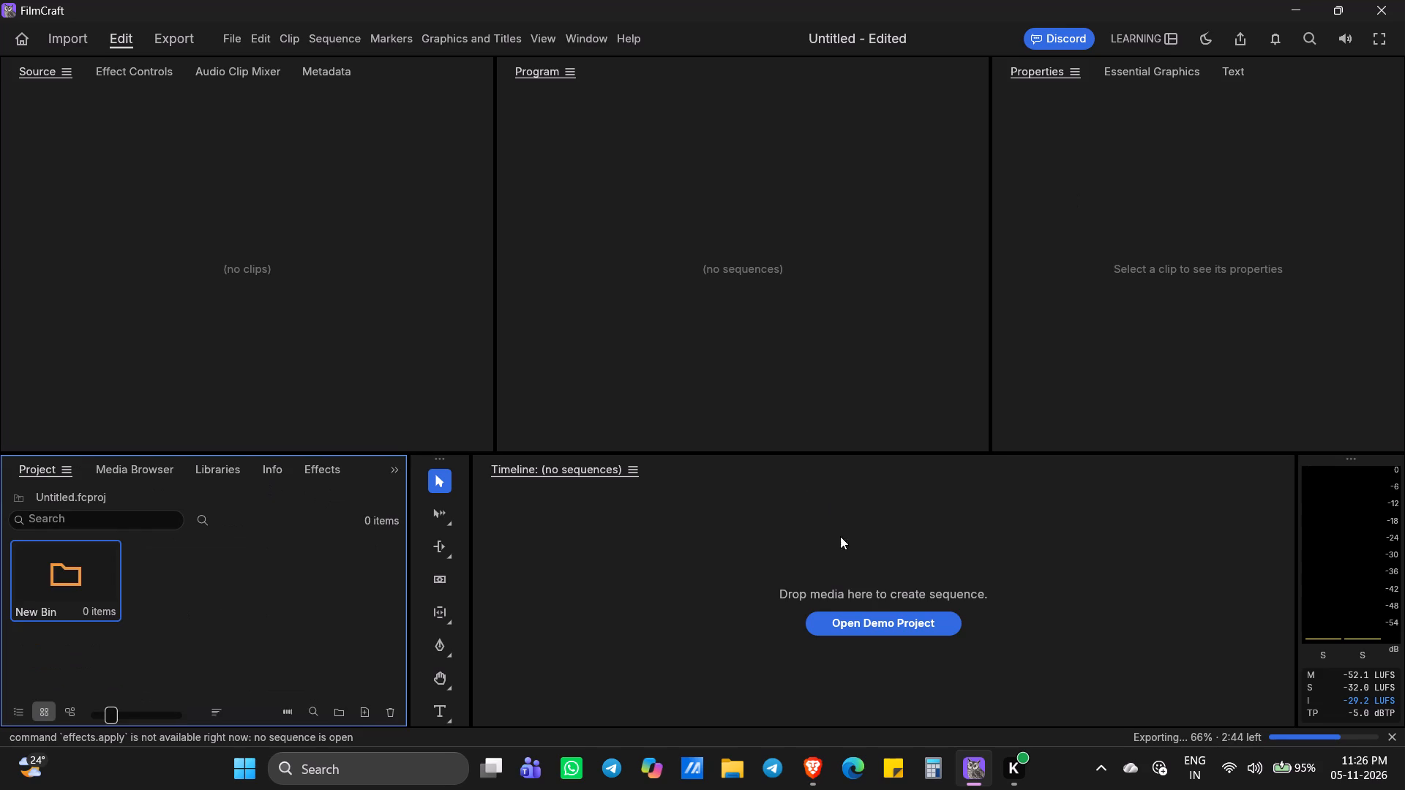
# Open the FilmCraft demo project and close its Main Edit sequence.
pyautogui.click(868, 615)
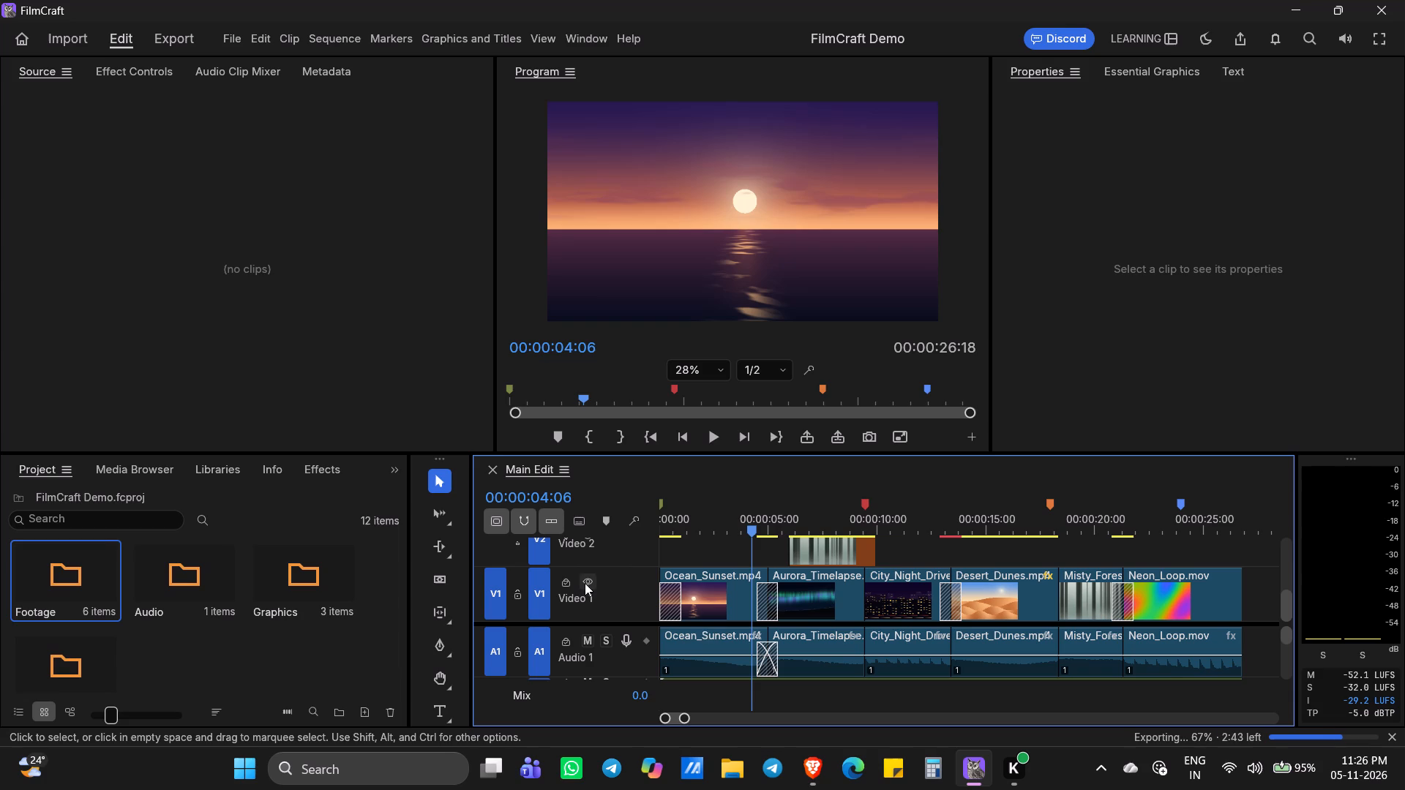
pyautogui.click(494, 471)
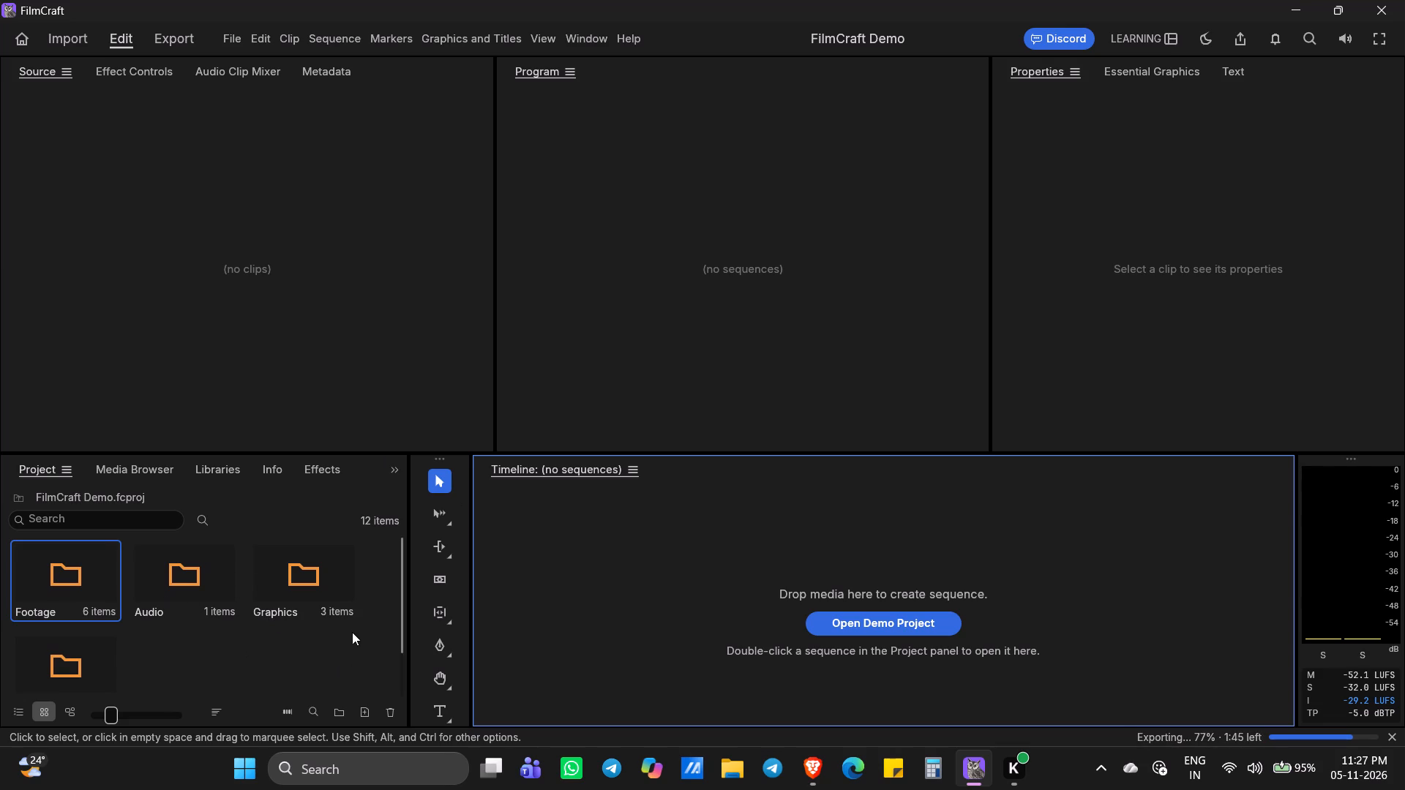
pyautogui.click(248, 580)
pyautogui.click(131, 461)
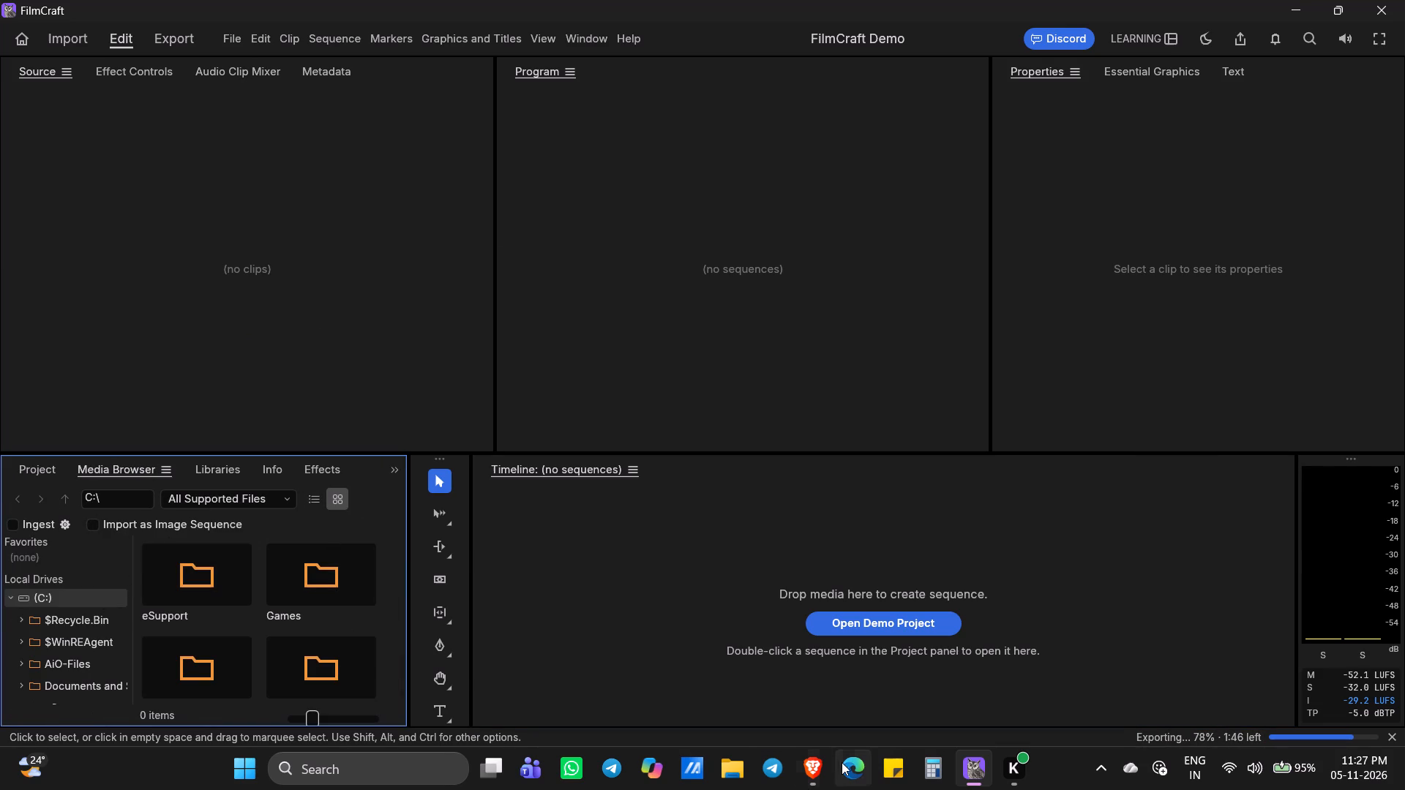
pyautogui.click(741, 775)
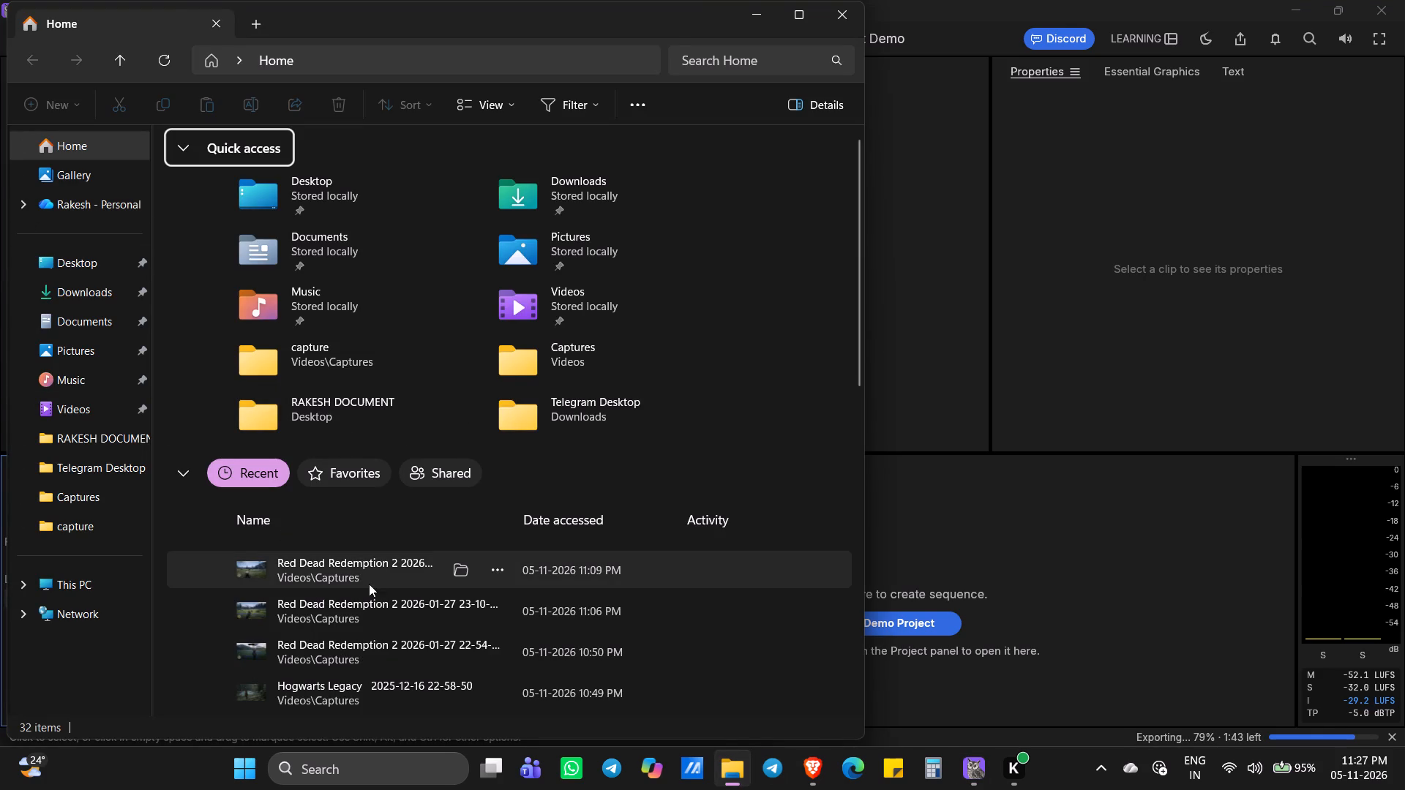
pyautogui.scroll(-4, 329, 606)
pyautogui.scroll(3, 78, 467)
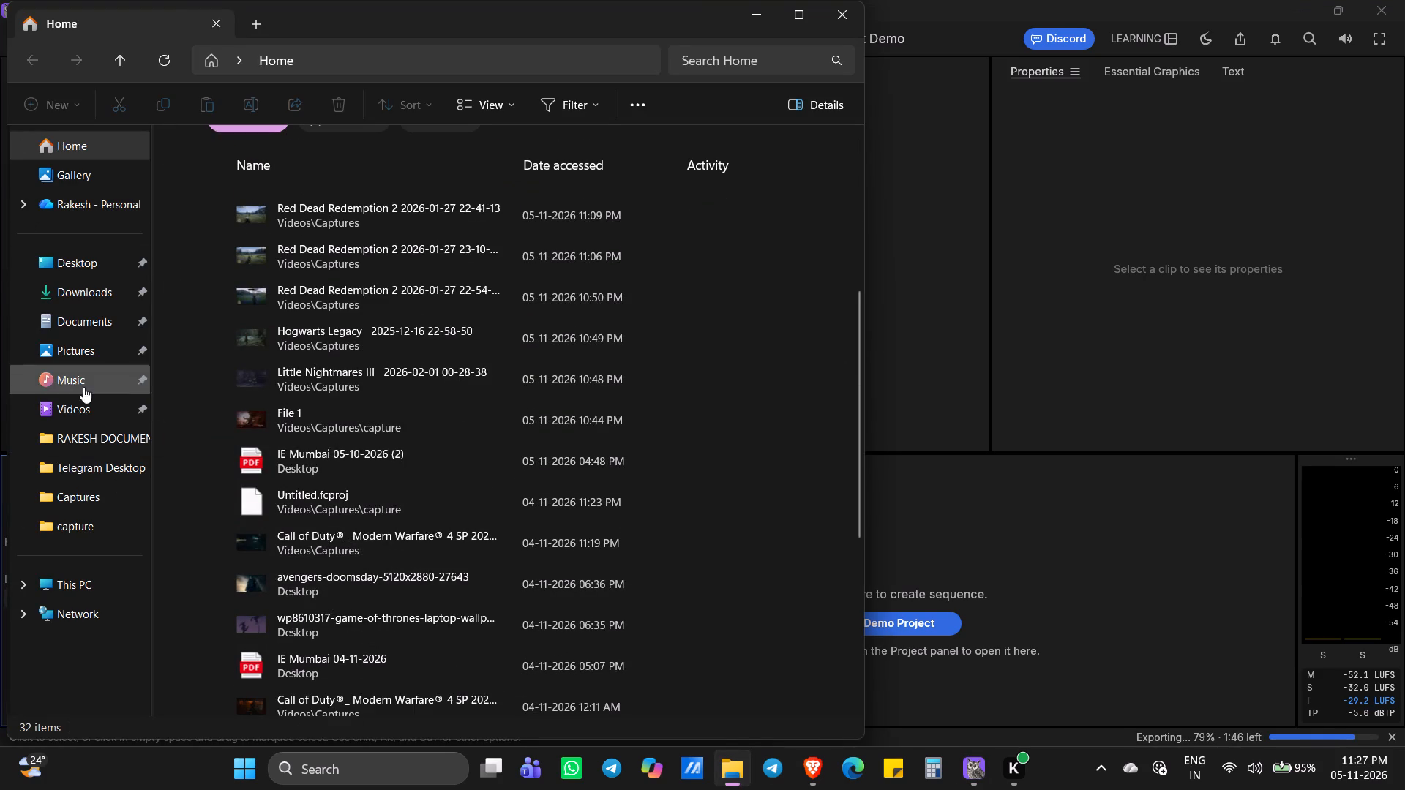
pyautogui.click(91, 267)
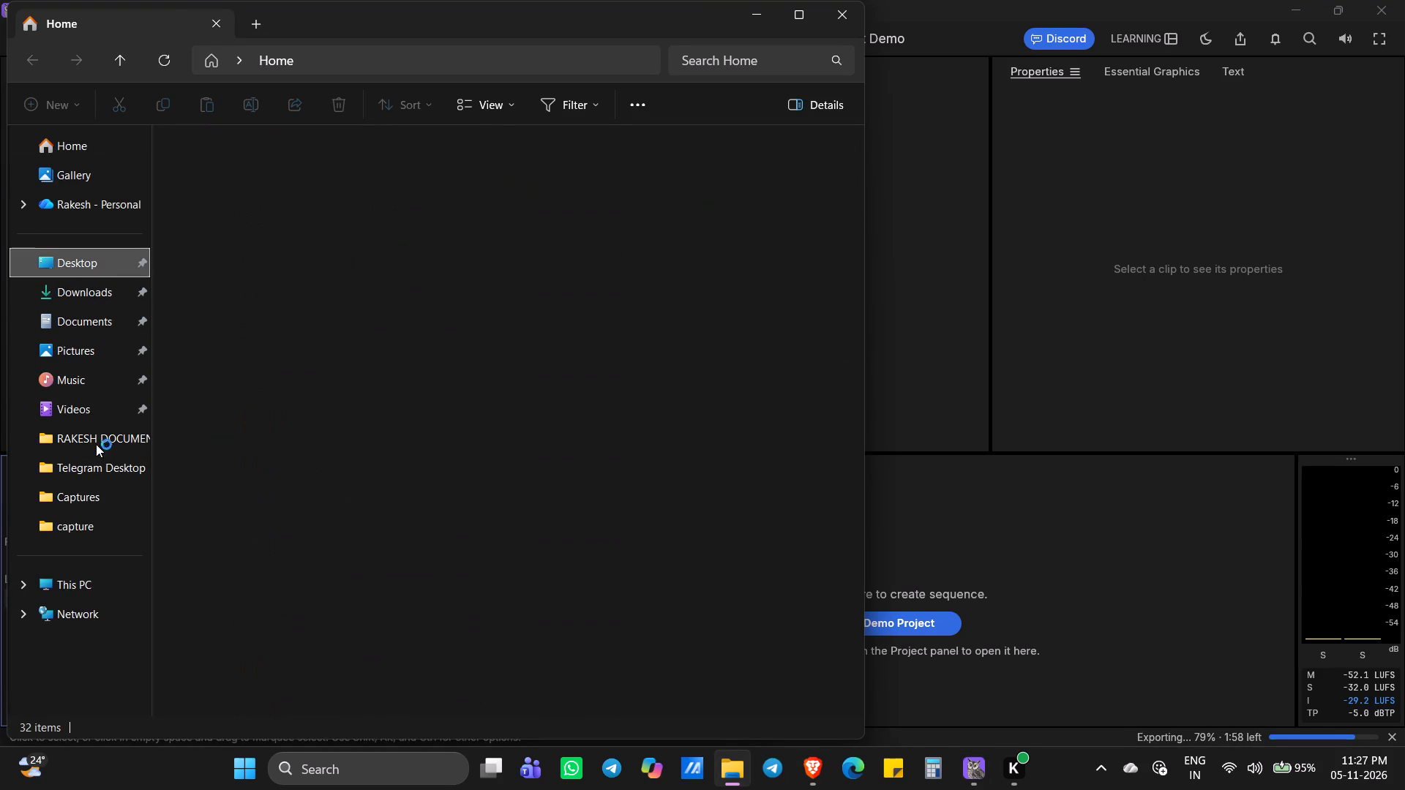
pyautogui.click(76, 408)
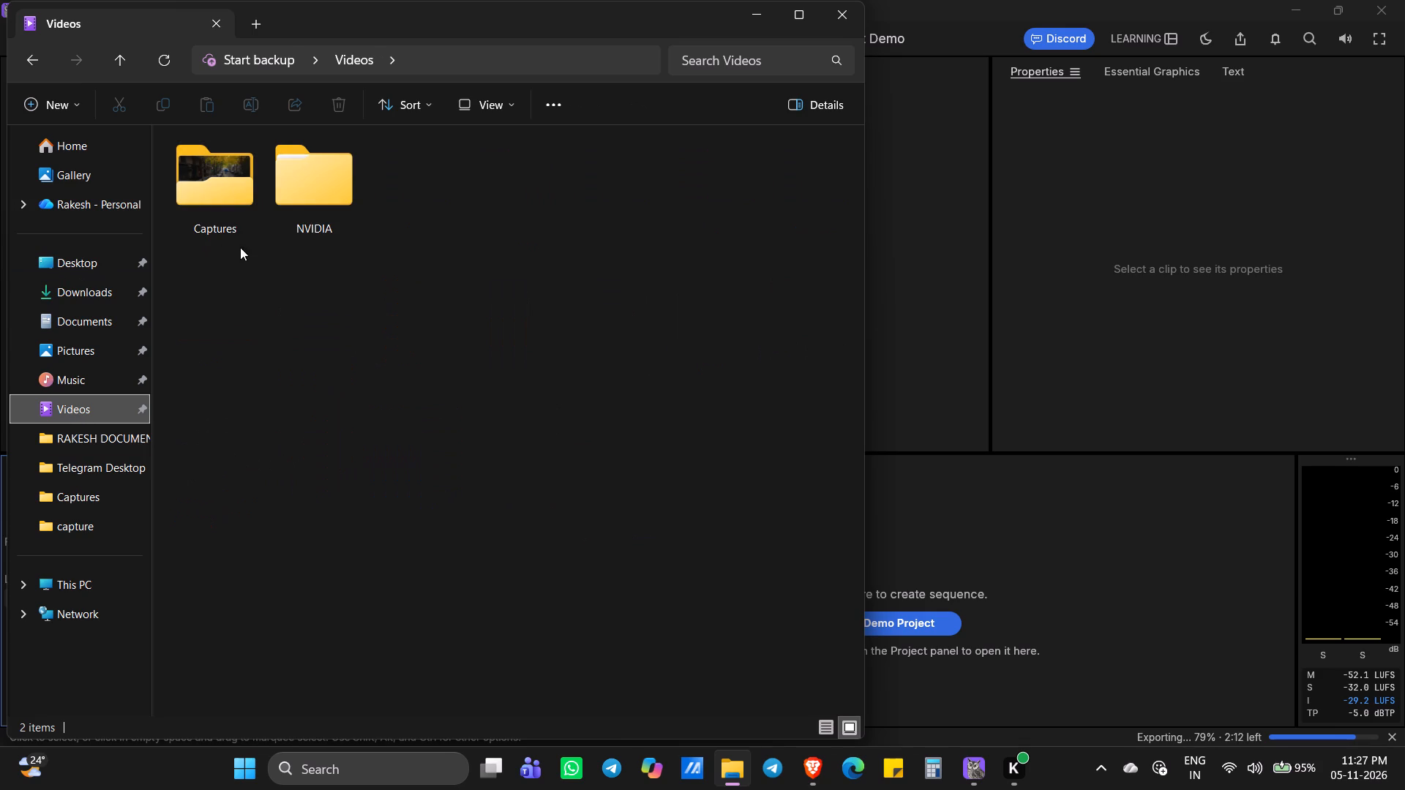
pyautogui.click(285, 225)
pyautogui.doubleClick(220, 231)
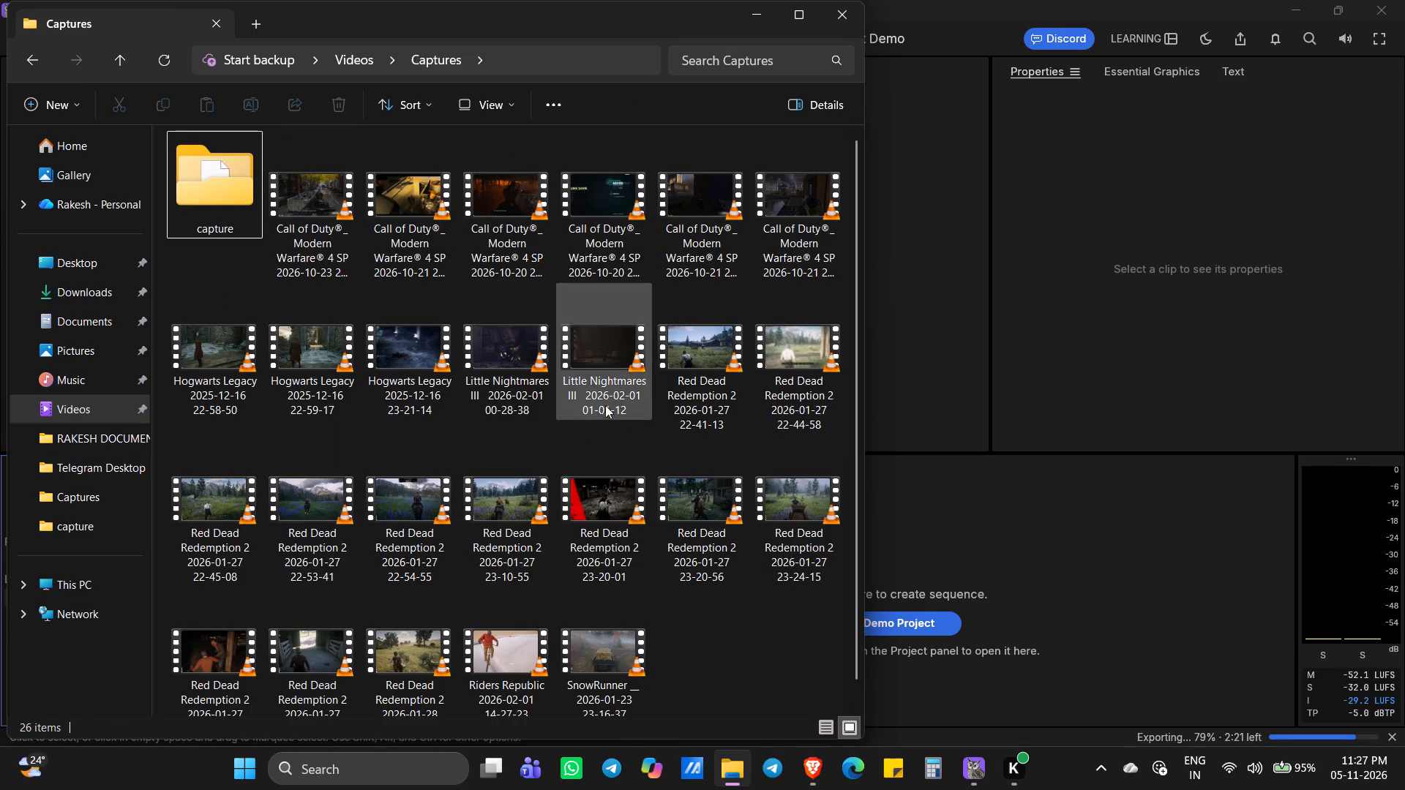
pyautogui.scroll(-1, 770, 414)
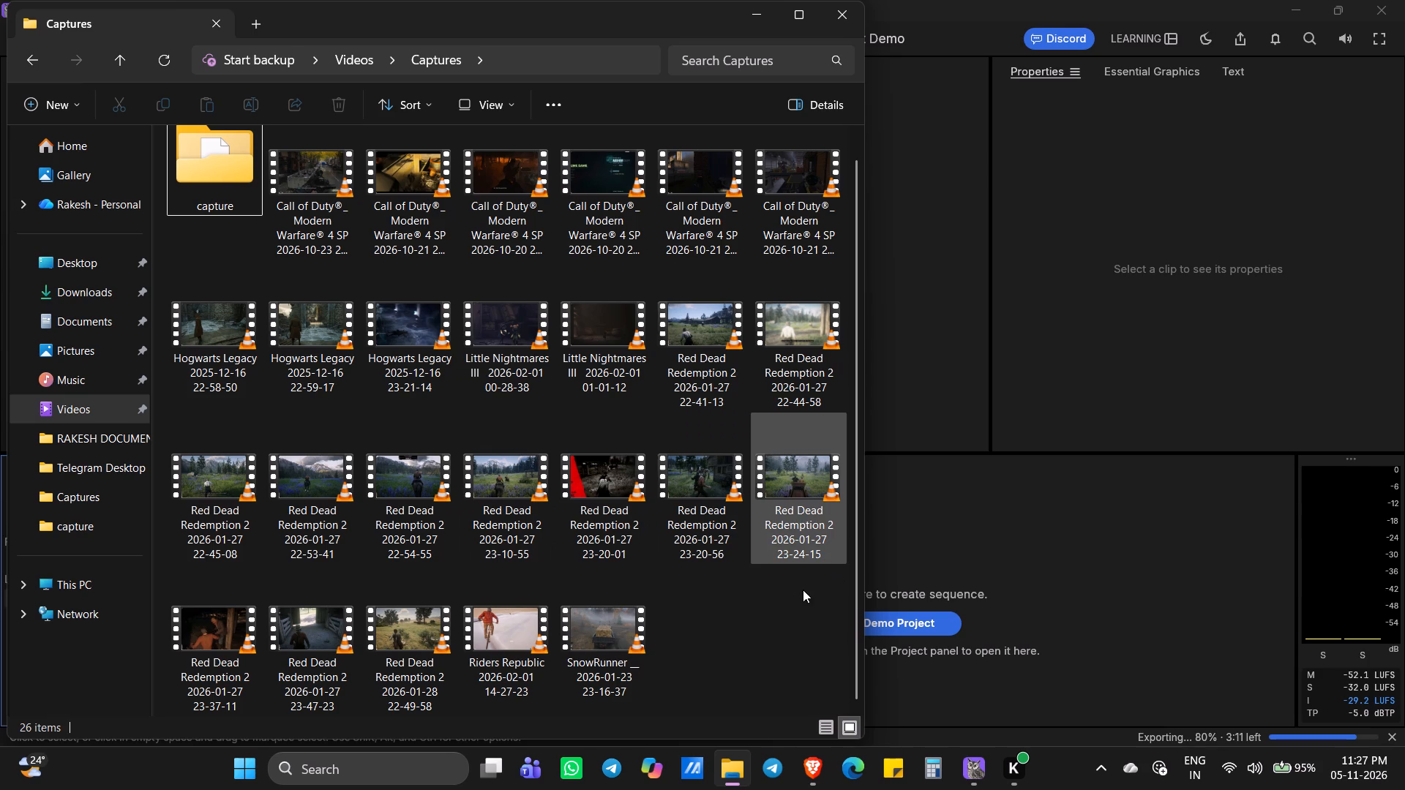
pyautogui.moveTo(697, 486); pyautogui.dragTo(938, 561)
pyautogui.click(764, 26)
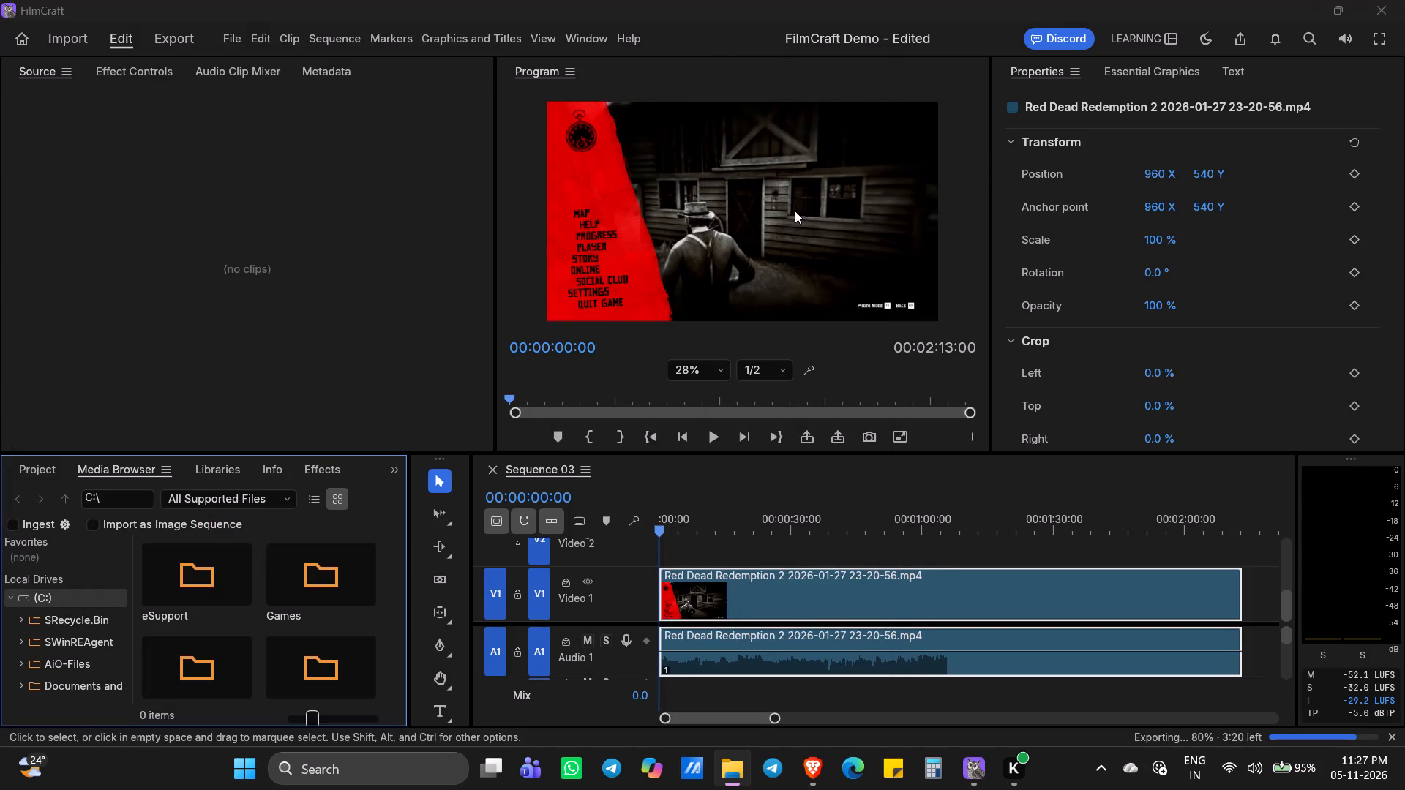
# Preview the new sequence's footage, skipping ahead to about 10 seconds, and stop playback.
pyautogui.click(705, 437)
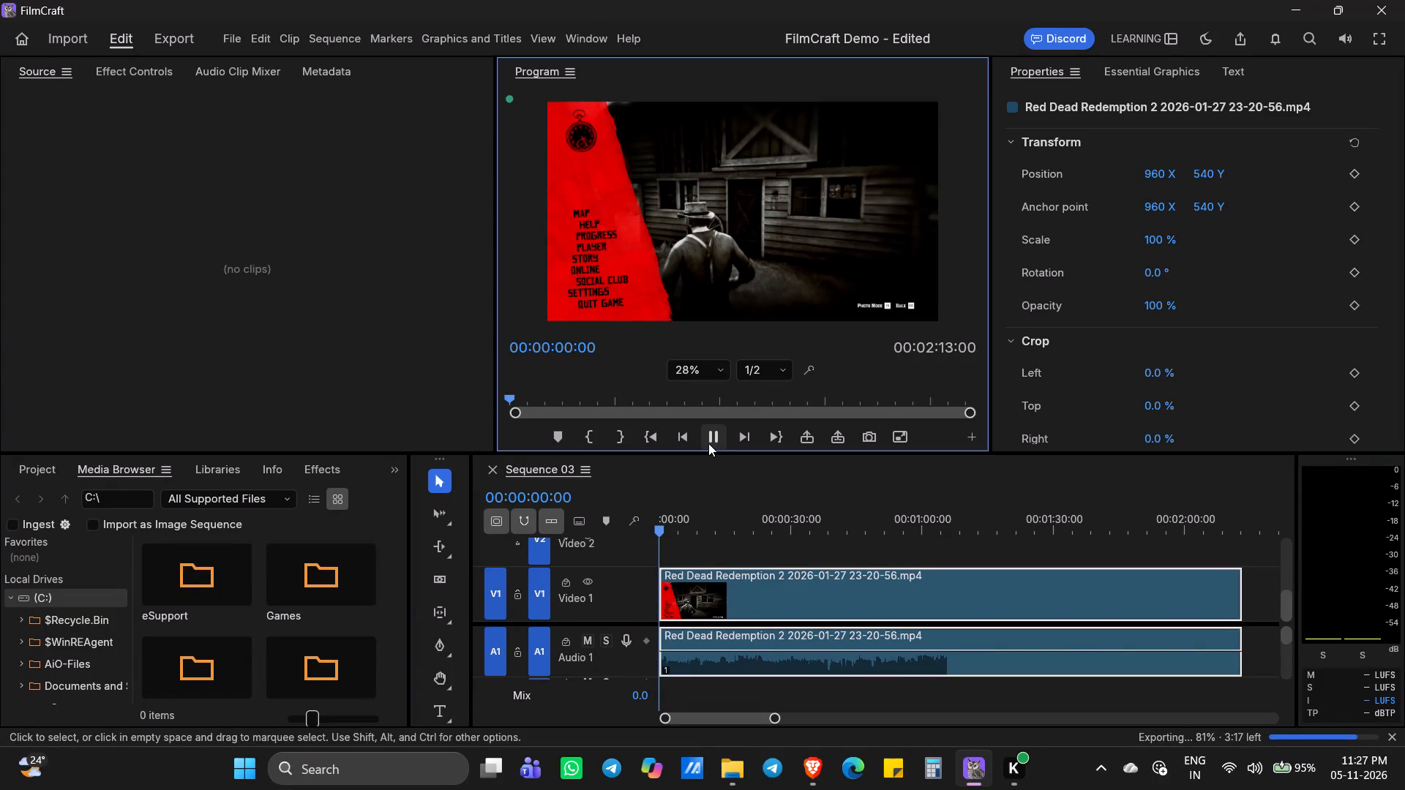
pyautogui.click(545, 415)
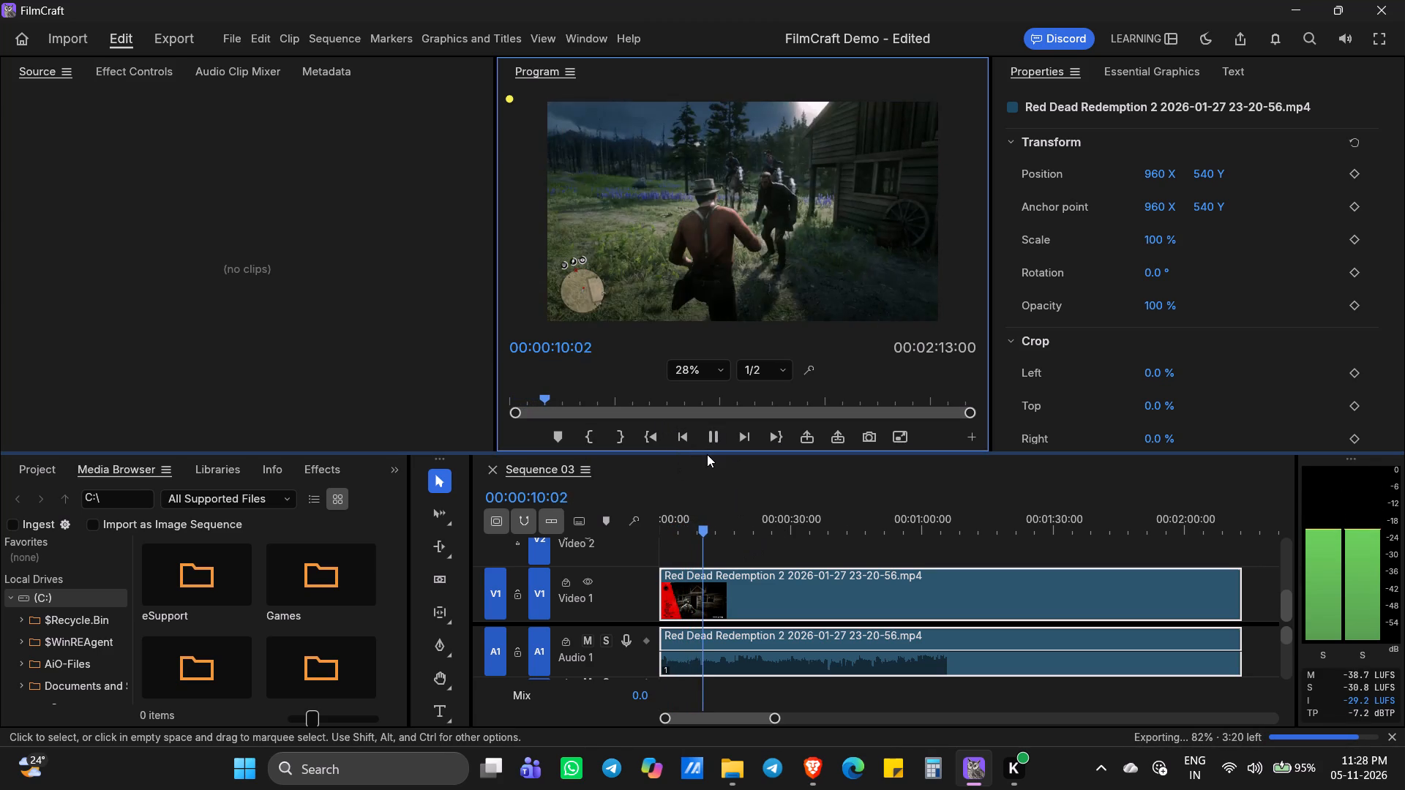
pyautogui.click(719, 437)
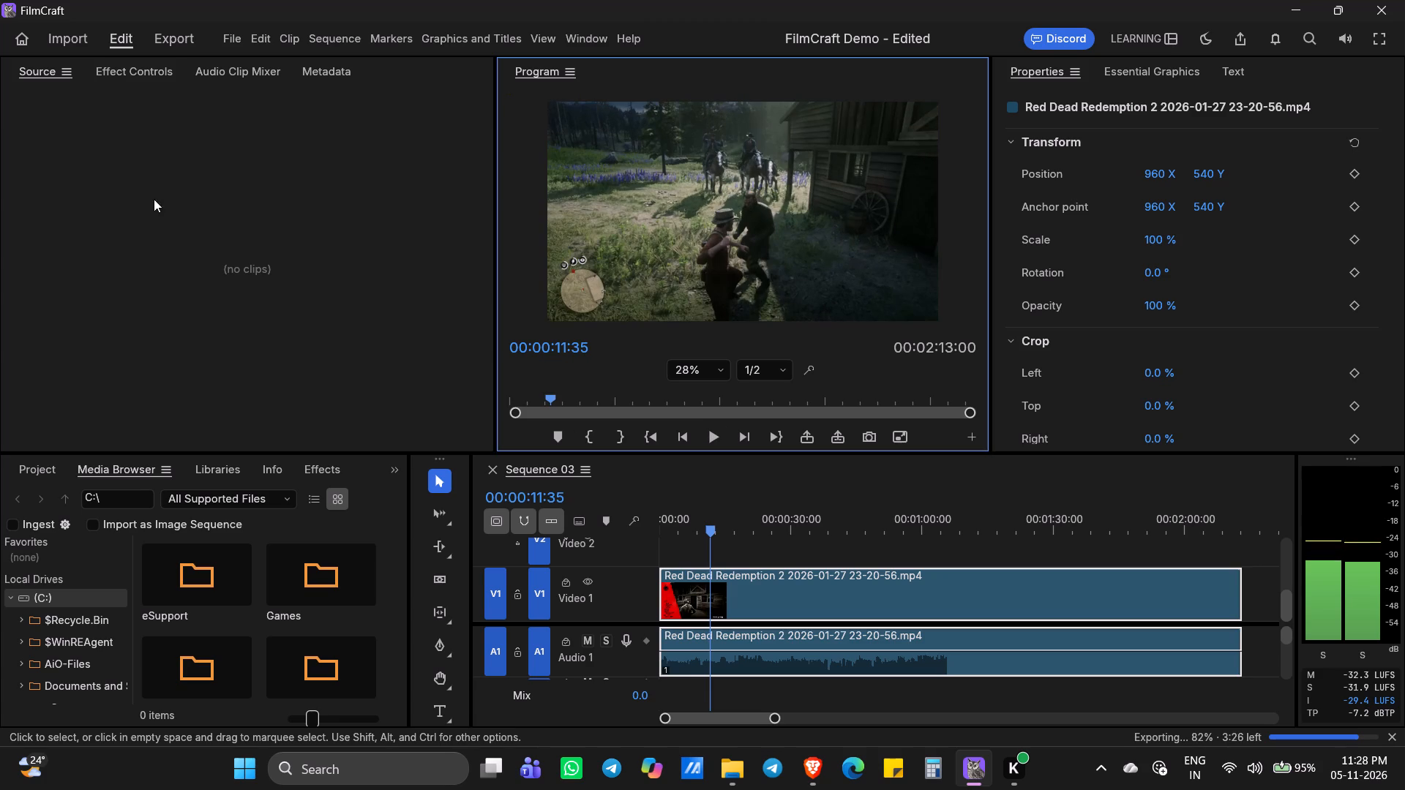
# Examine the export settings, preview and output summary for Sequence 03.
pyautogui.click(182, 33)
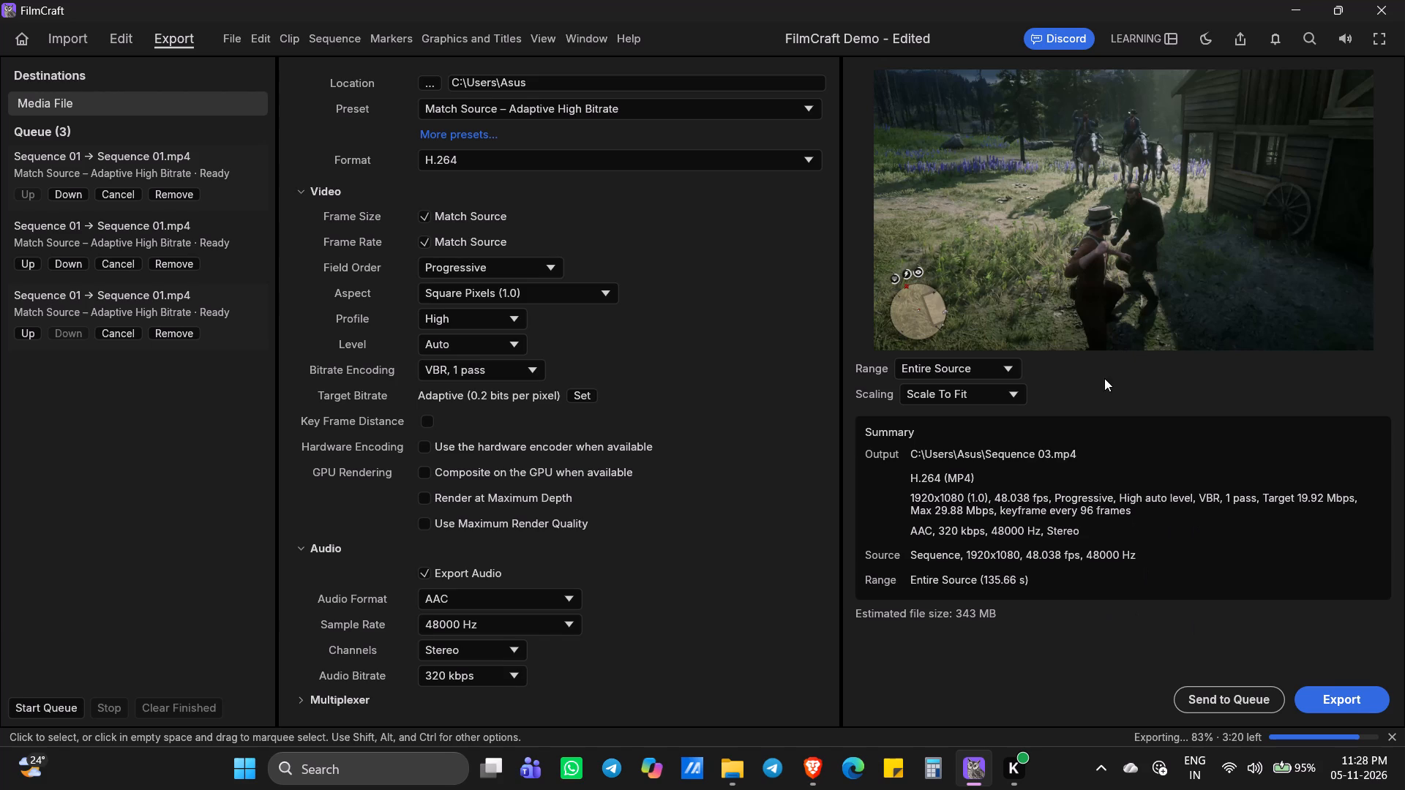
pyautogui.click(1151, 279)
pyautogui.click(128, 53)
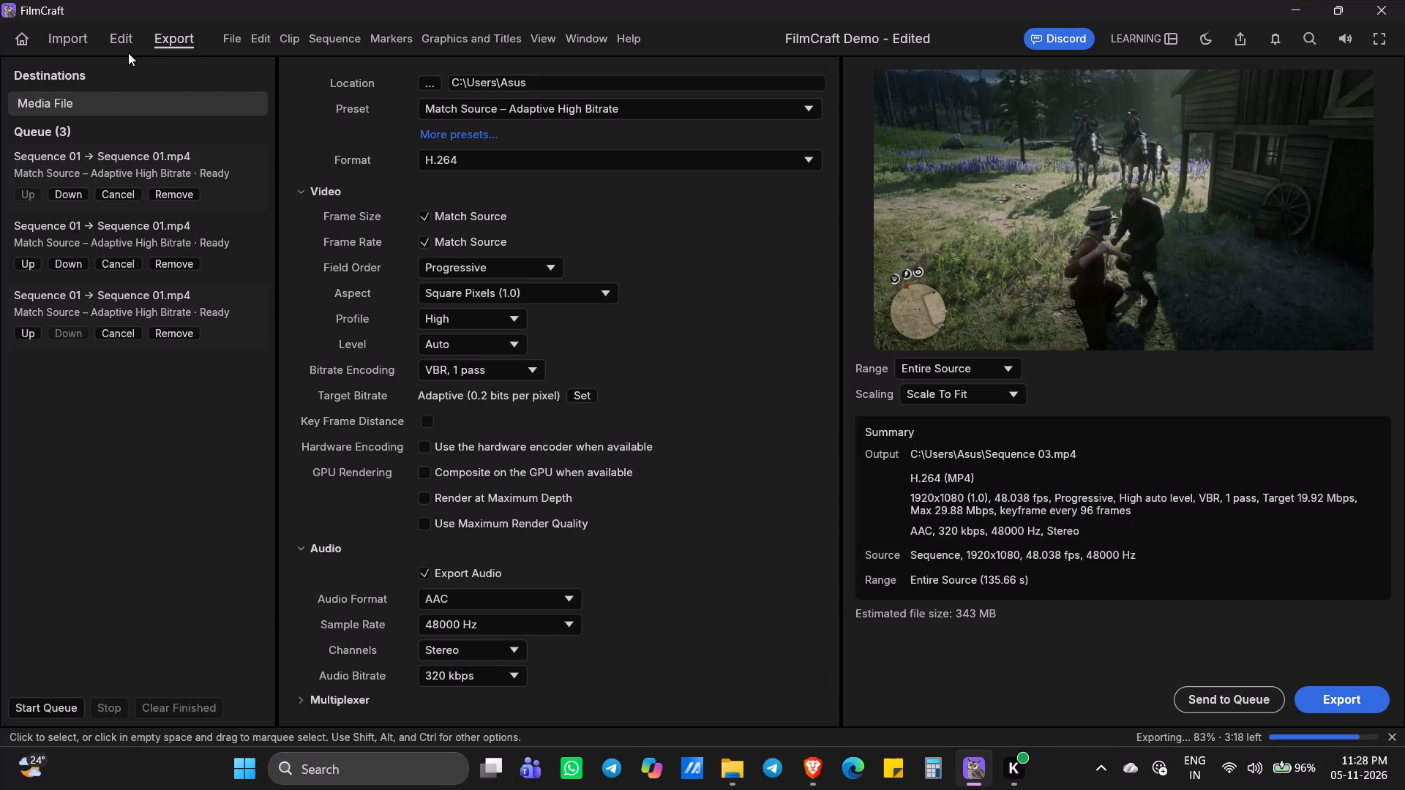
pyautogui.click(127, 50)
pyautogui.click(76, 35)
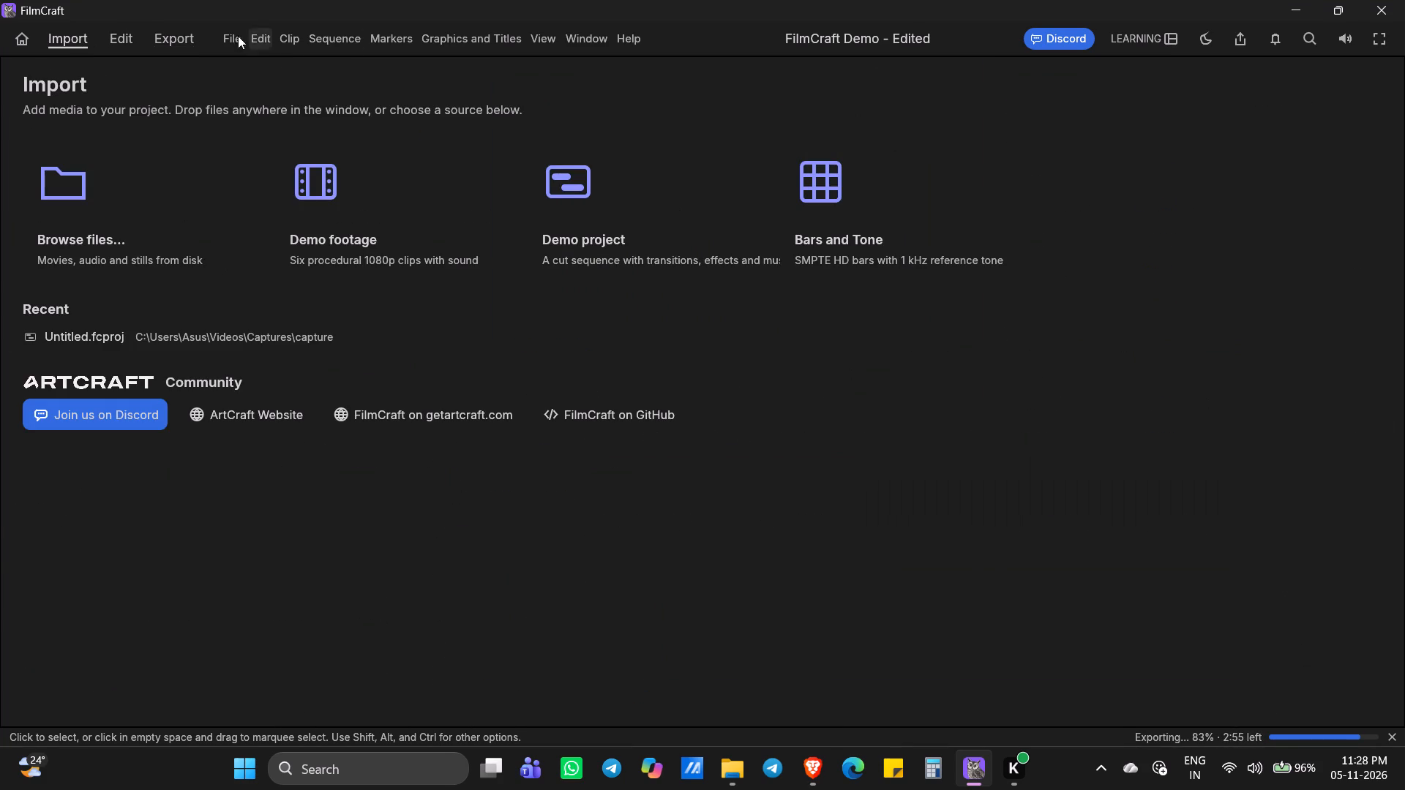
pyautogui.click(127, 40)
pyautogui.click(195, 21)
pyautogui.click(192, 29)
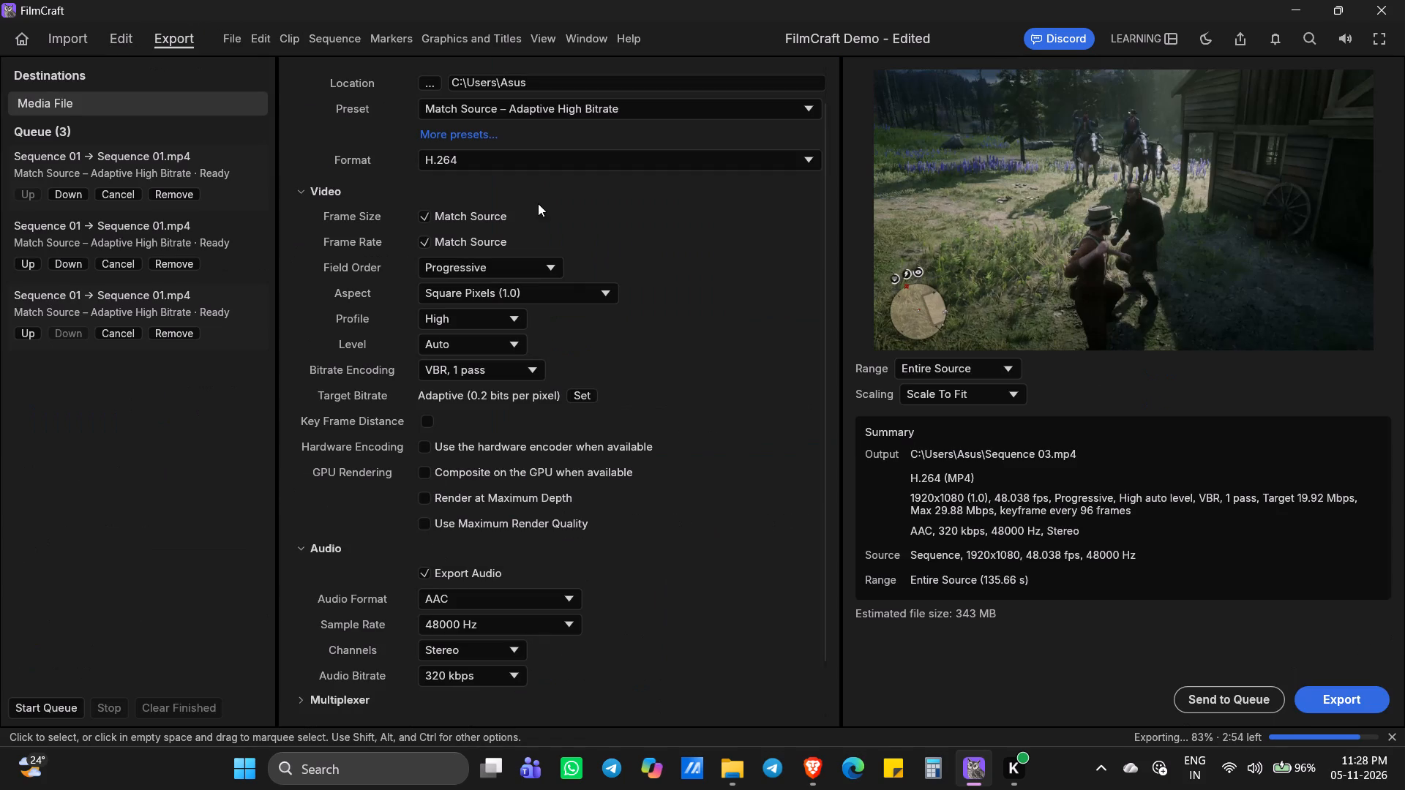
pyautogui.scroll(-3, 1074, 322)
pyautogui.scroll(-2, 1195, 500)
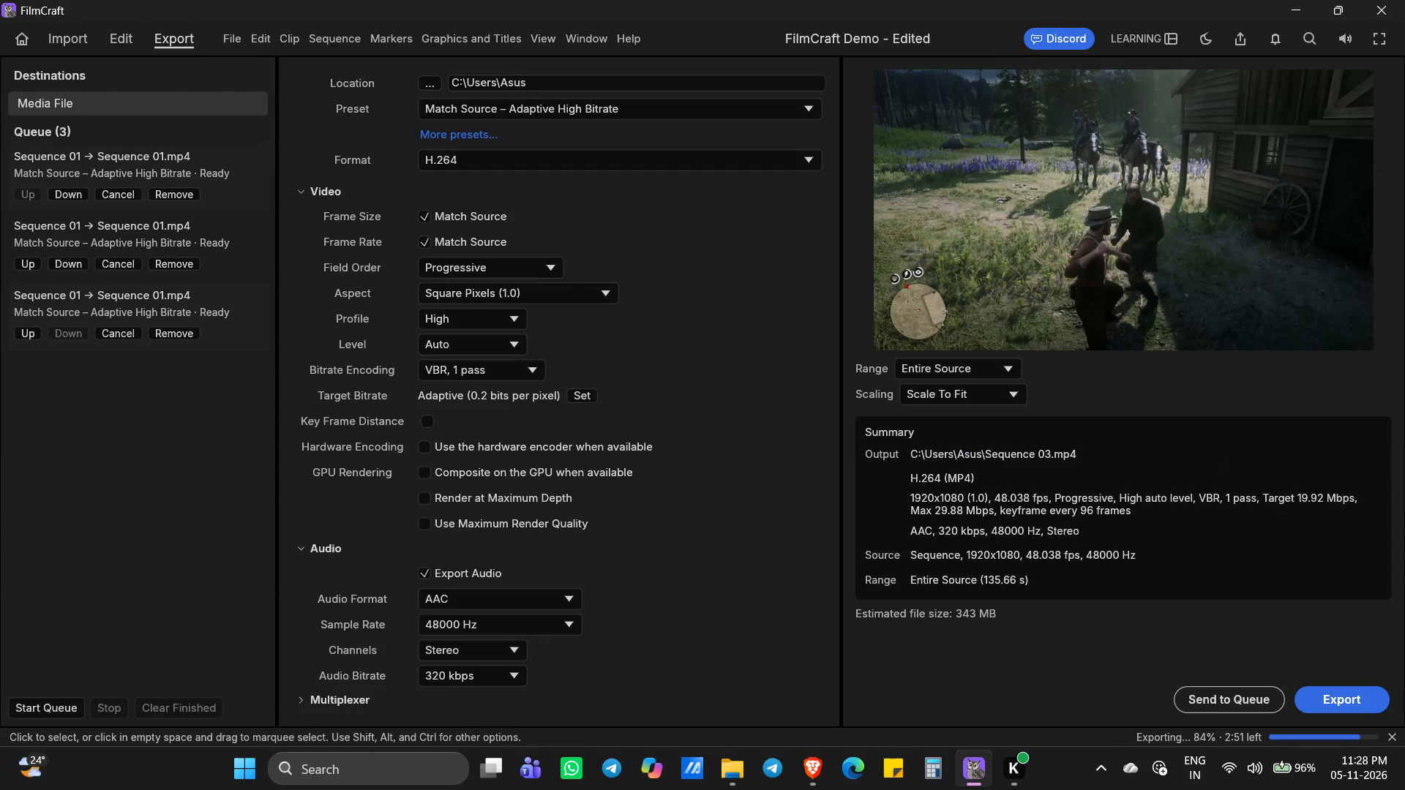
pyautogui.click(1024, 535)
pyautogui.click(1110, 533)
pyautogui.click(1027, 538)
pyautogui.scroll(-2, 1074, 594)
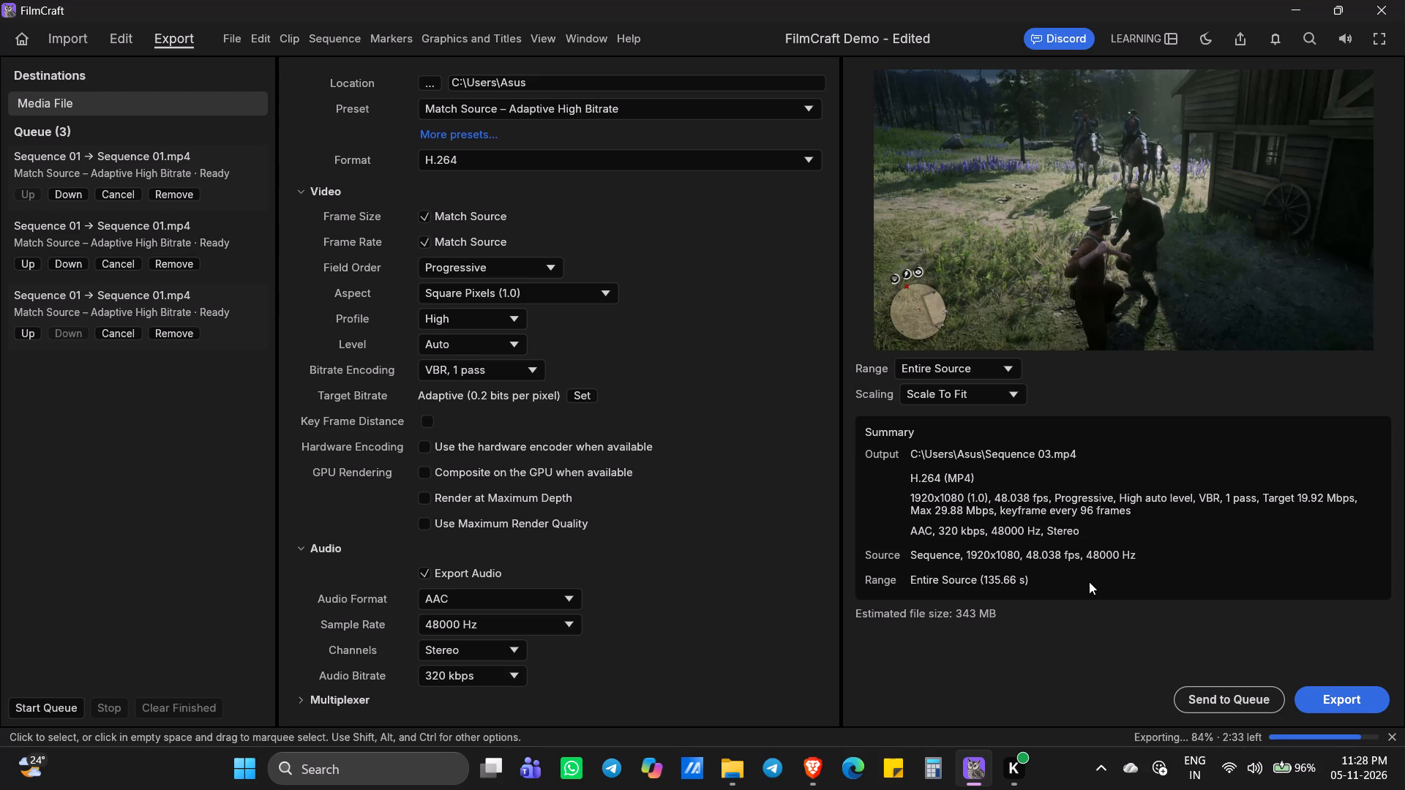
pyautogui.scroll(-4, 1124, 612)
pyautogui.scroll(-2, 874, 543)
pyautogui.scroll(-4, 1153, 556)
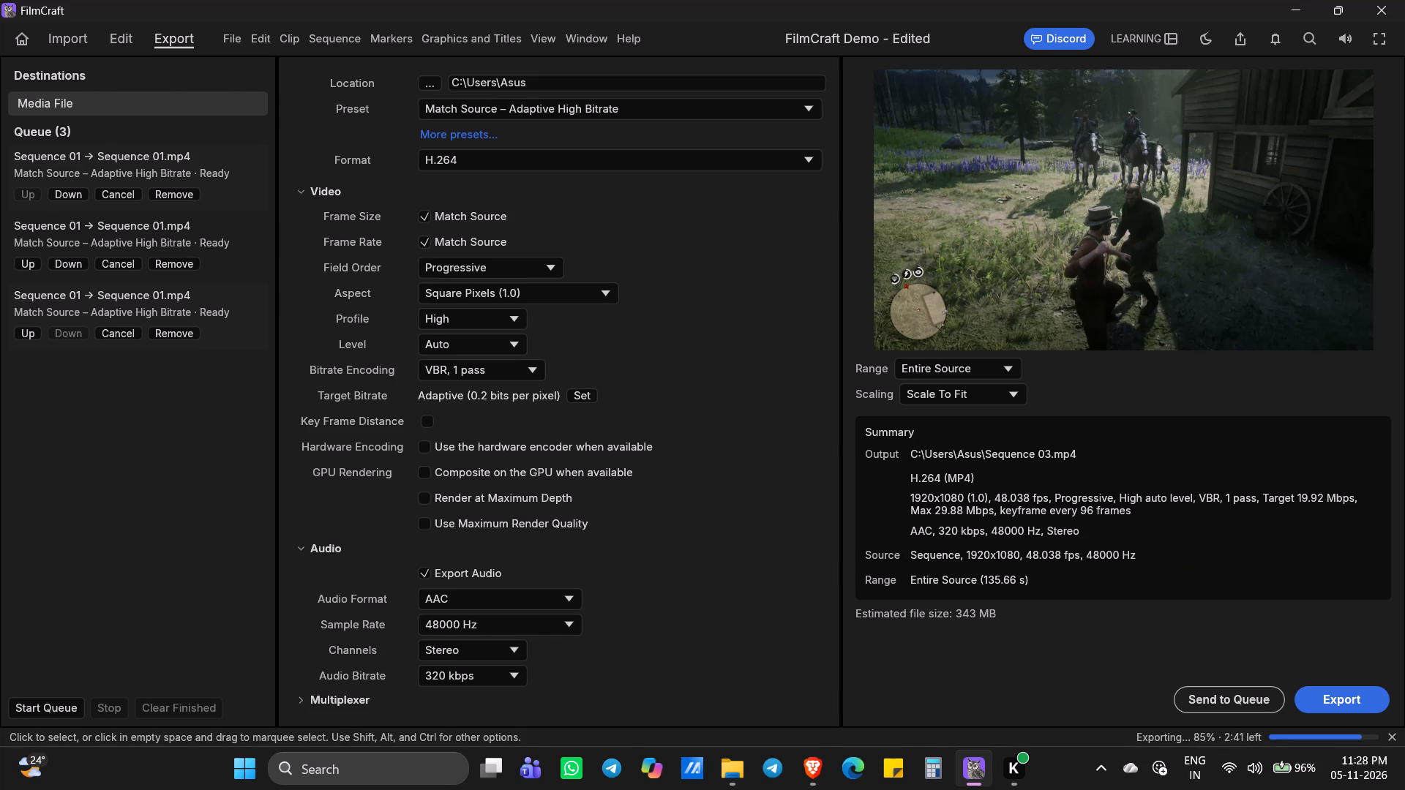
pyautogui.click(992, 585)
pyautogui.click(1033, 582)
pyautogui.scroll(-4, 1125, 610)
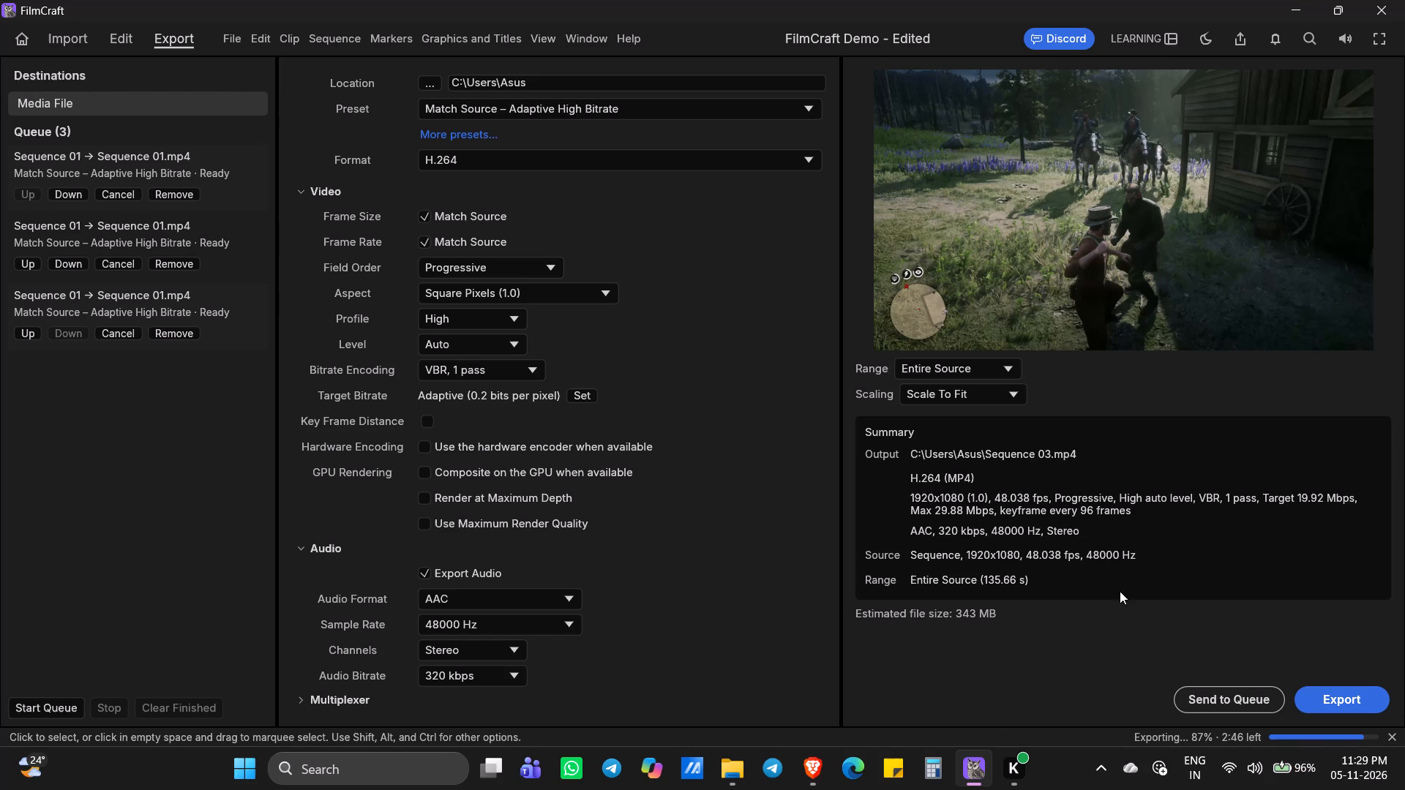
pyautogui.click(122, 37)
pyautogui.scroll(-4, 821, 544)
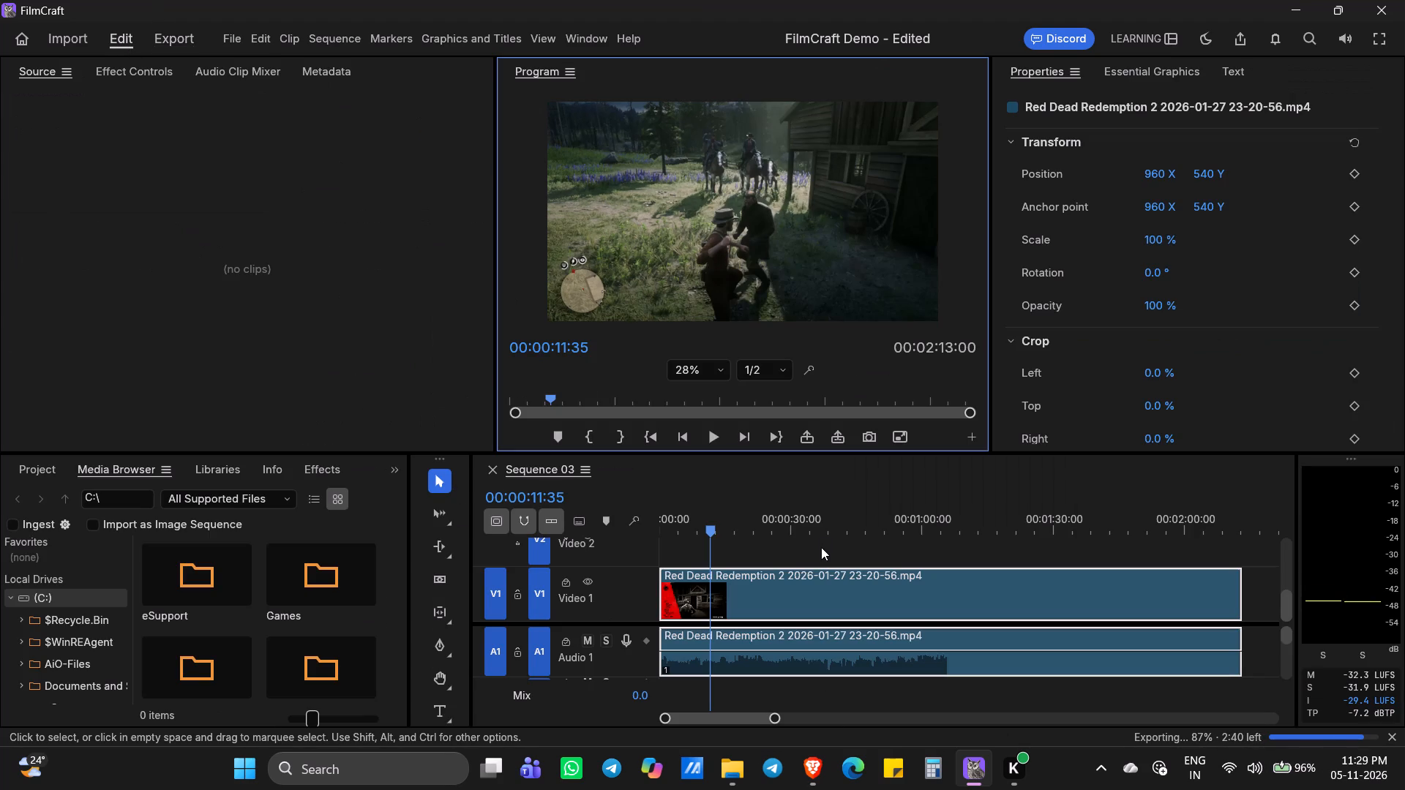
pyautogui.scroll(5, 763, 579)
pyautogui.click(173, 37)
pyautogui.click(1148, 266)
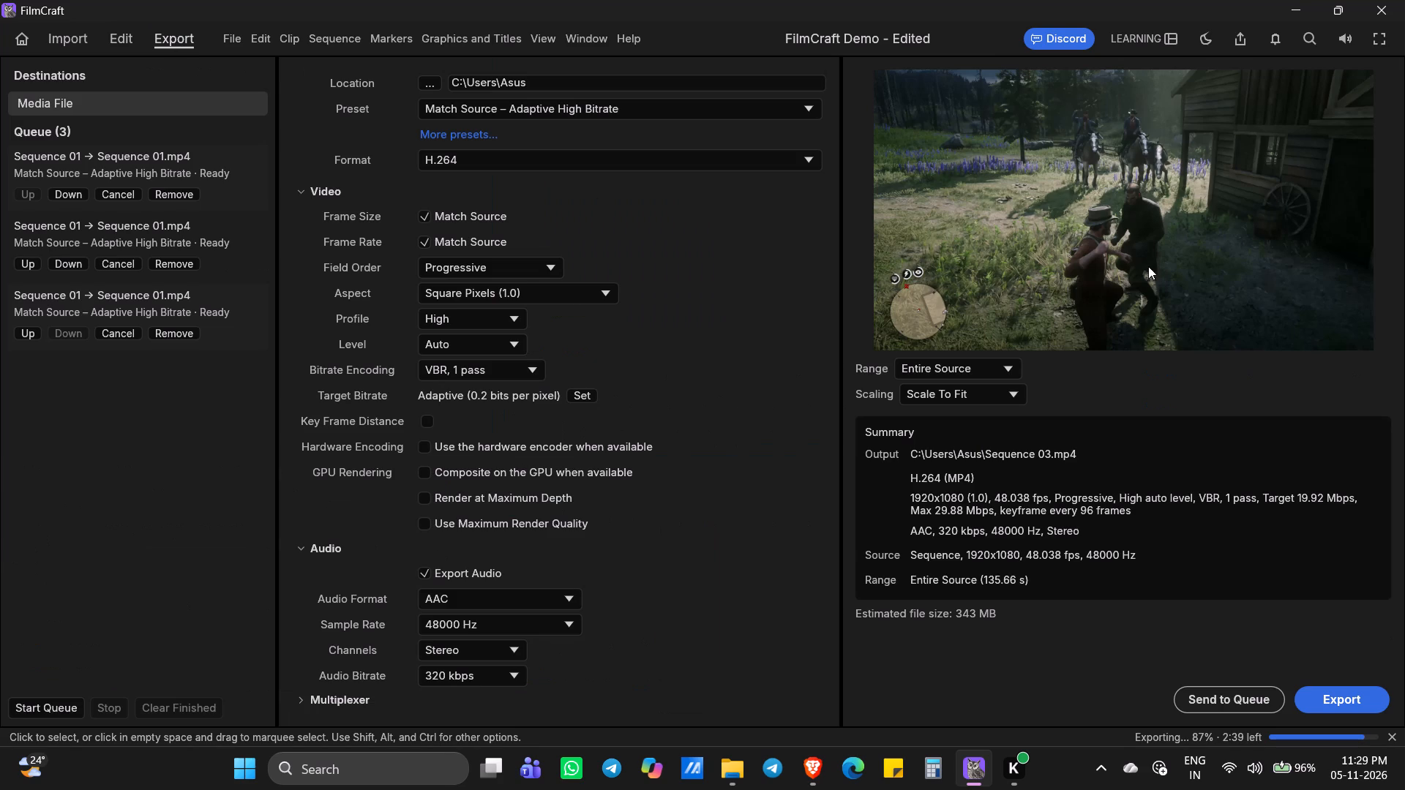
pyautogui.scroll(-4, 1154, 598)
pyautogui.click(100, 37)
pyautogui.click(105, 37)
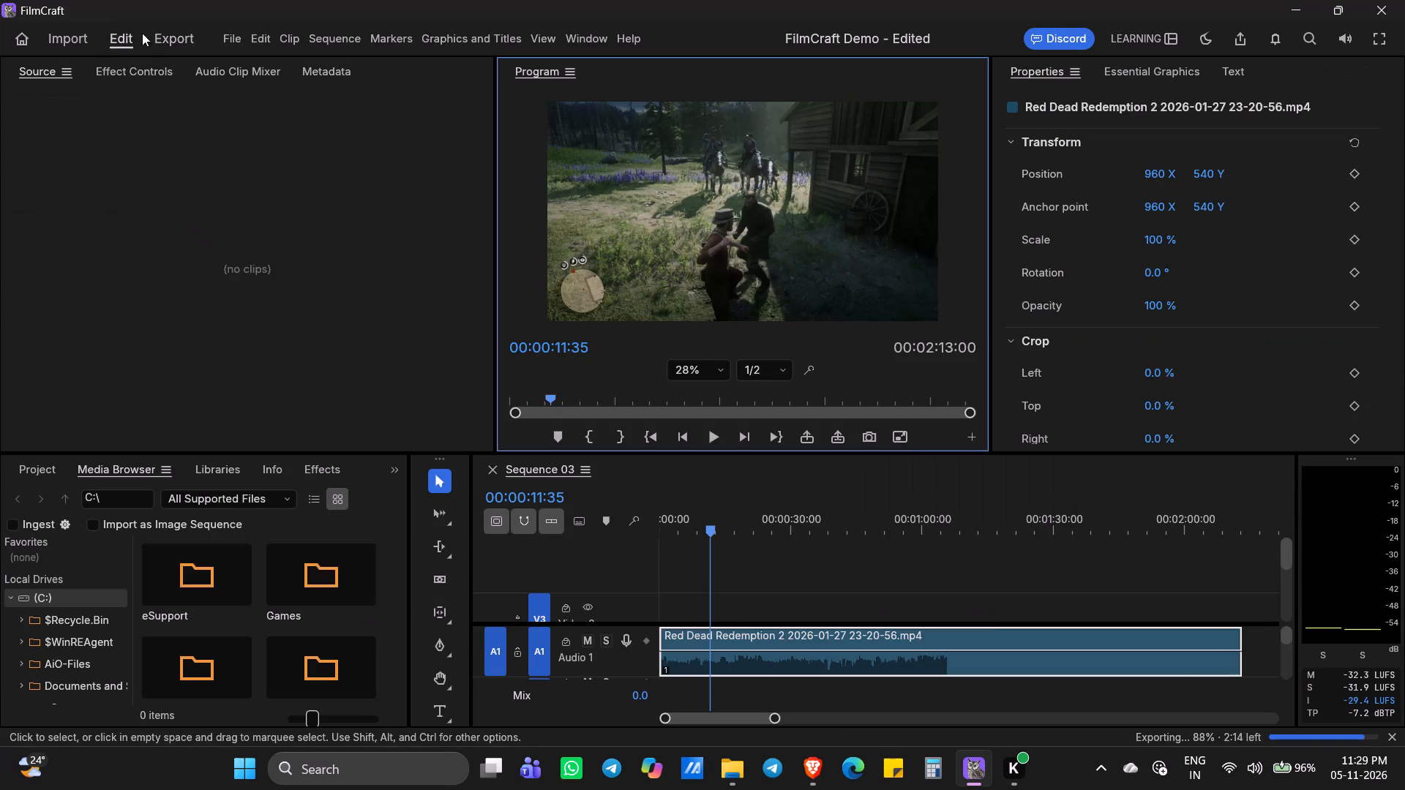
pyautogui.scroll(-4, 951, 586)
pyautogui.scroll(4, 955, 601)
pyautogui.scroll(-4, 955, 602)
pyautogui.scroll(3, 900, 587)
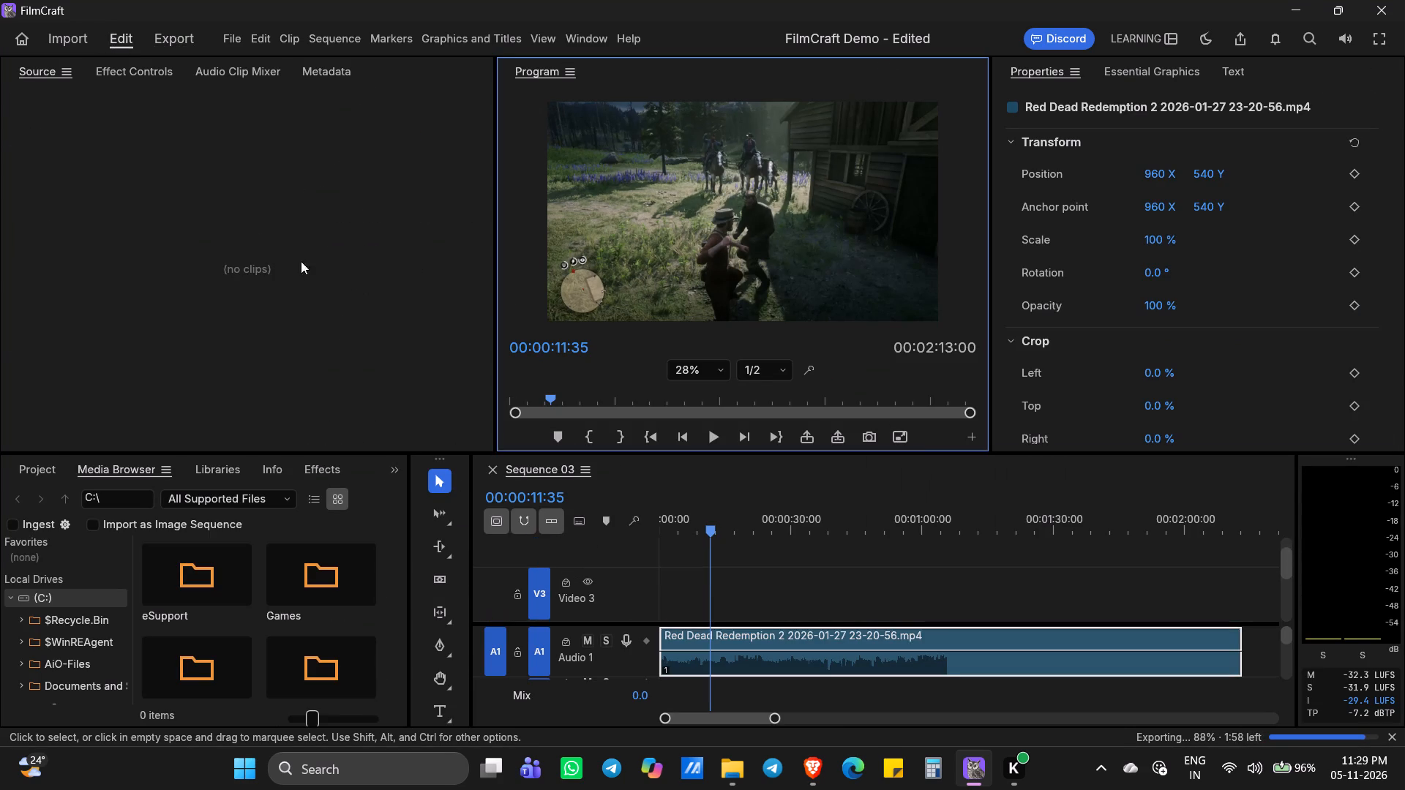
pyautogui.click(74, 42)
# Review the export settings for Sequence 03, including the available audio bitrate and sample rate options.
pyautogui.click(166, 37)
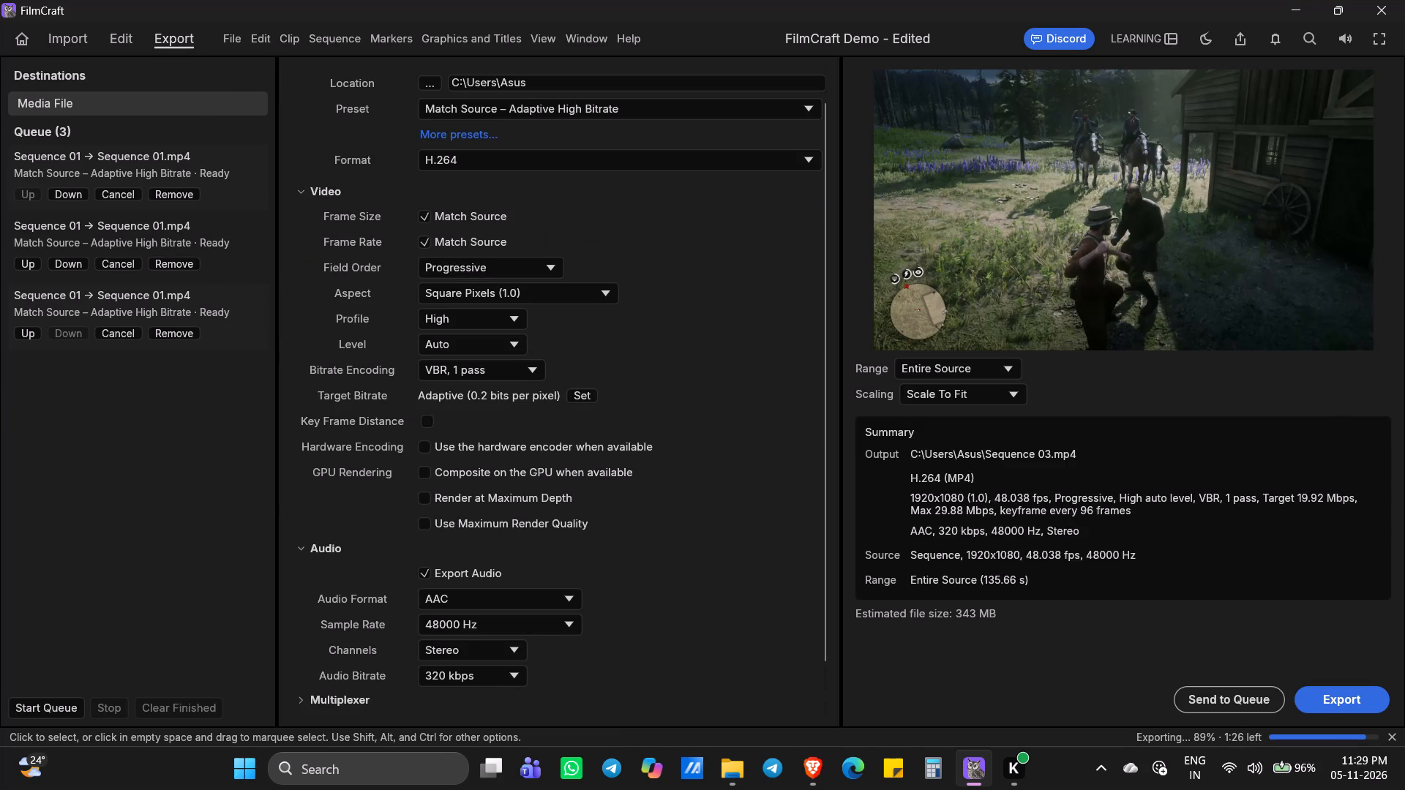
pyautogui.scroll(-4, 486, 473)
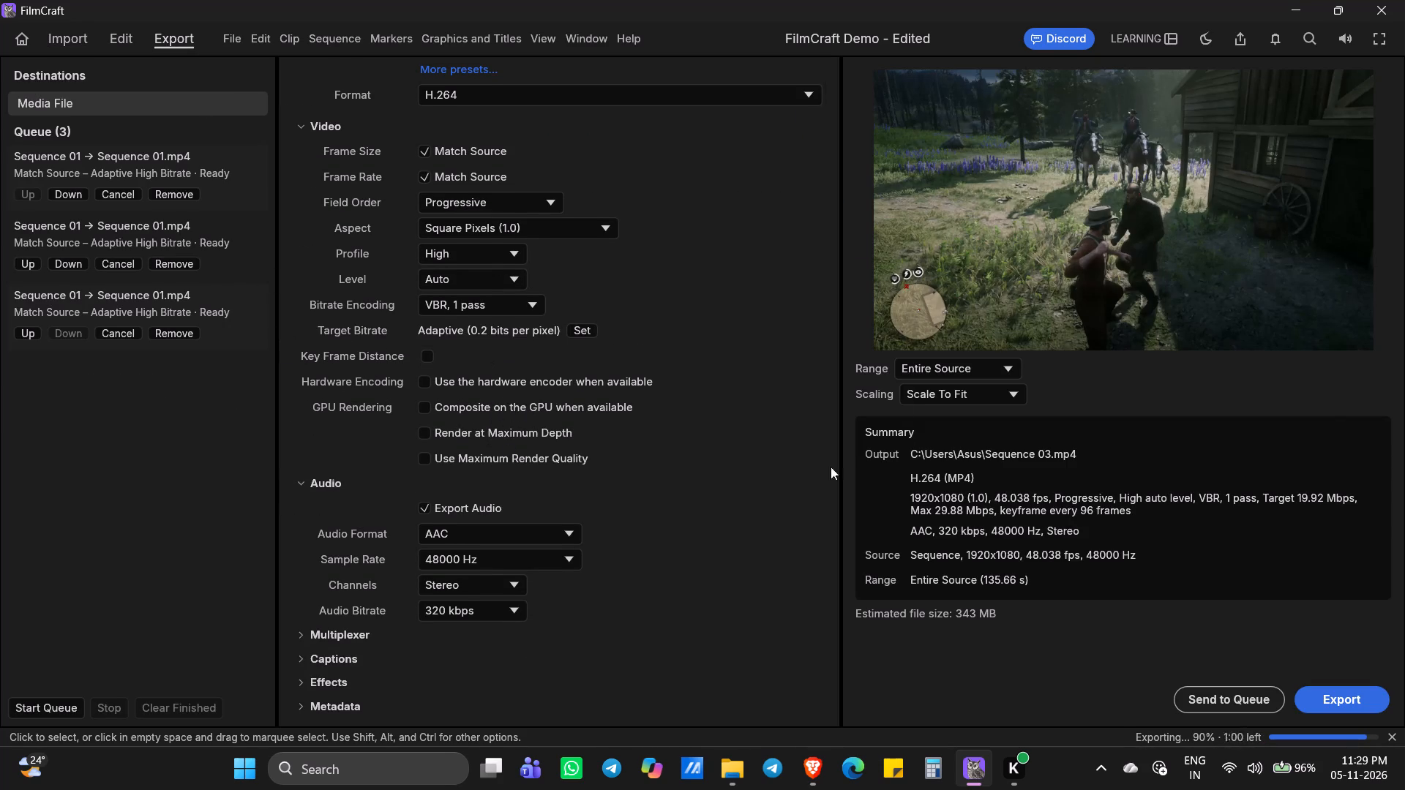
pyautogui.scroll(-4, 685, 604)
pyautogui.click(521, 609)
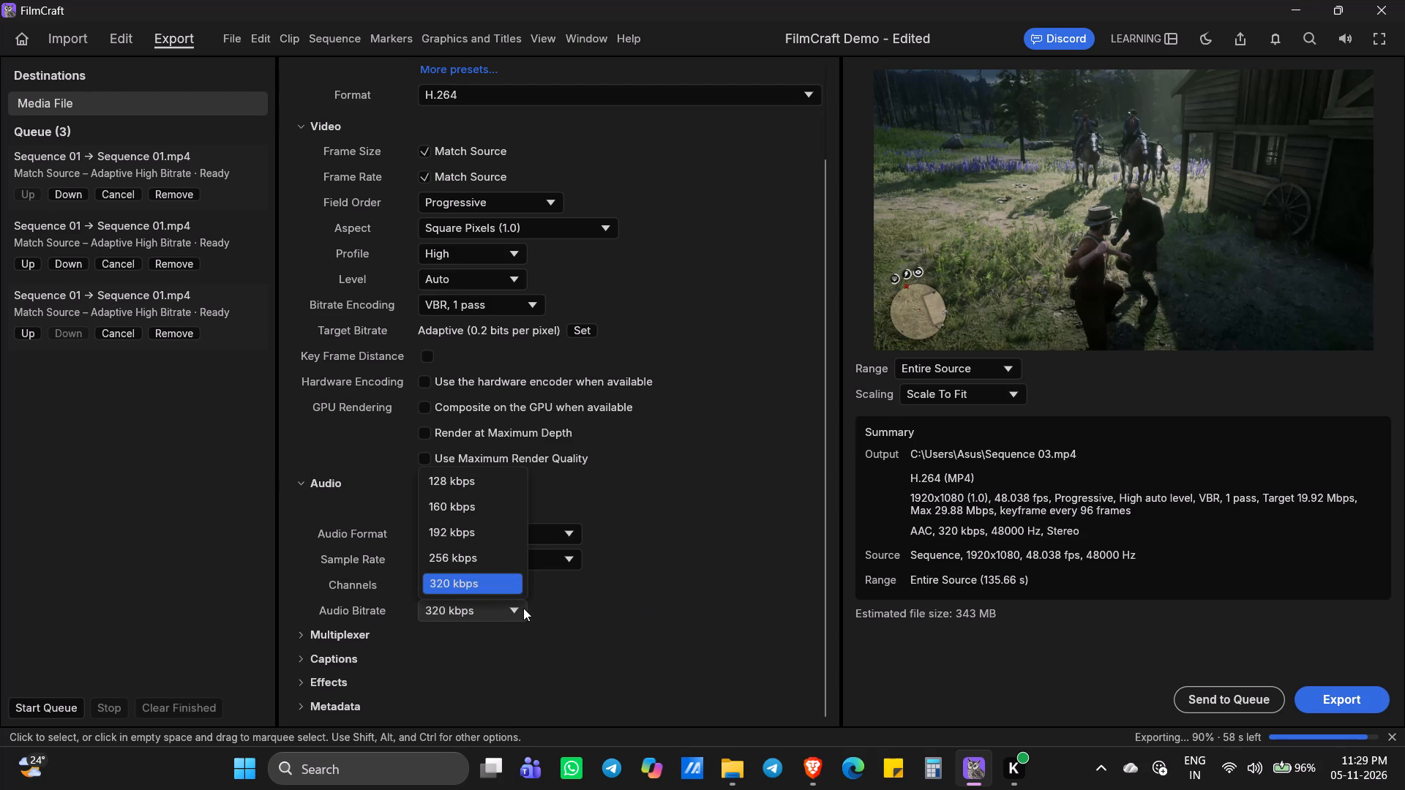
pyautogui.click(523, 608)
pyautogui.click(552, 563)
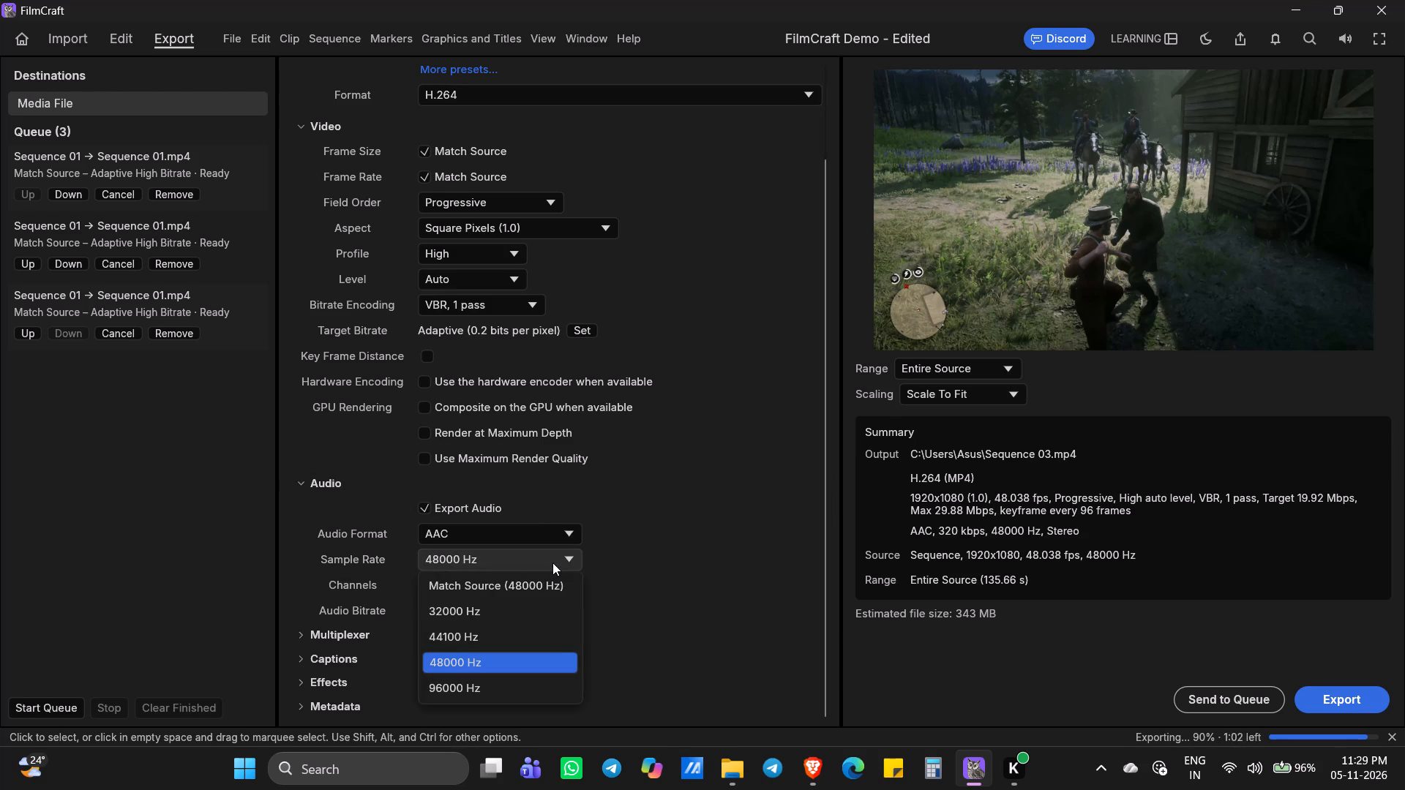
pyautogui.scroll(-3, 554, 587)
pyautogui.click(724, 527)
pyautogui.scroll(6, 452, 345)
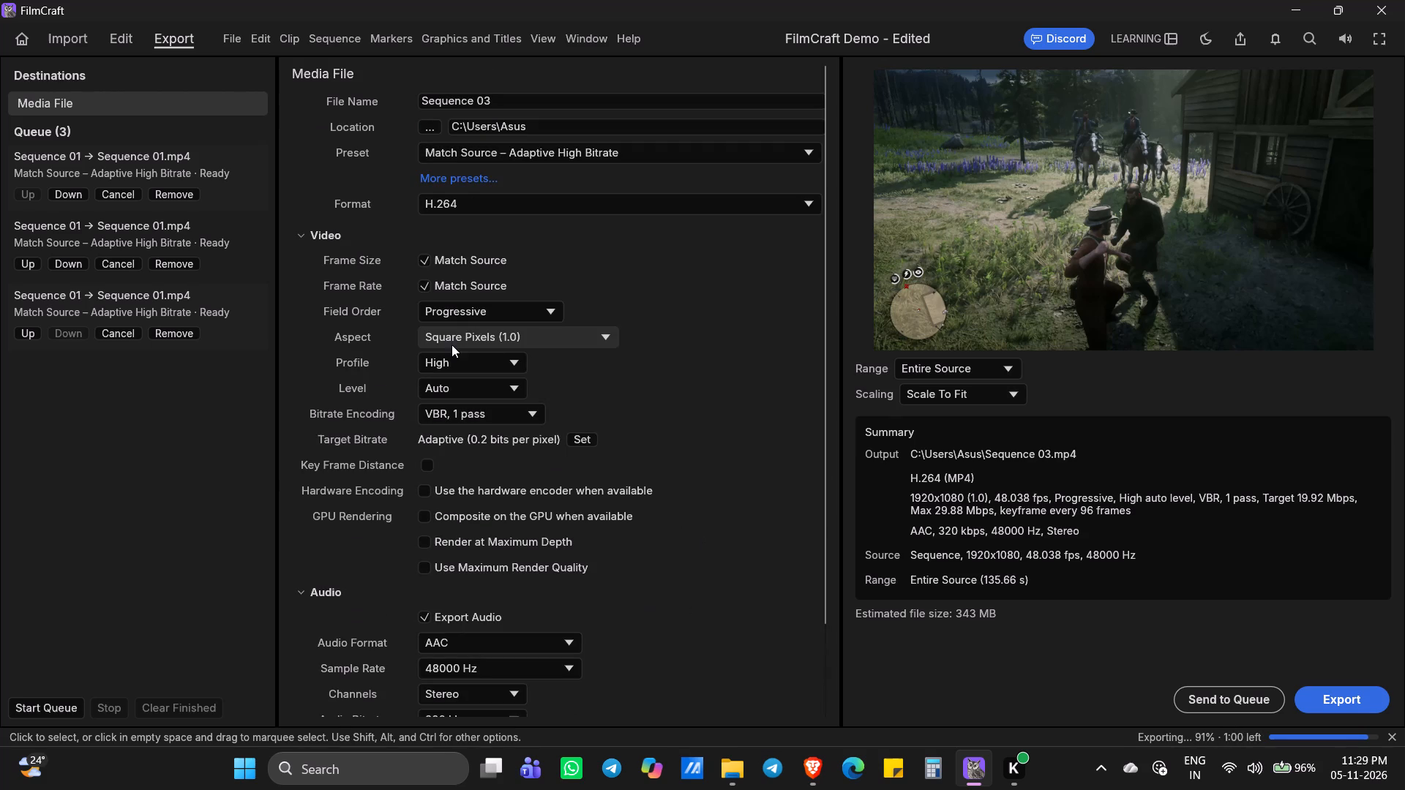
# Review the pixel aspect and bitrate encoding options in the export settings for Sequence 03.
pyautogui.scroll(2, 452, 345)
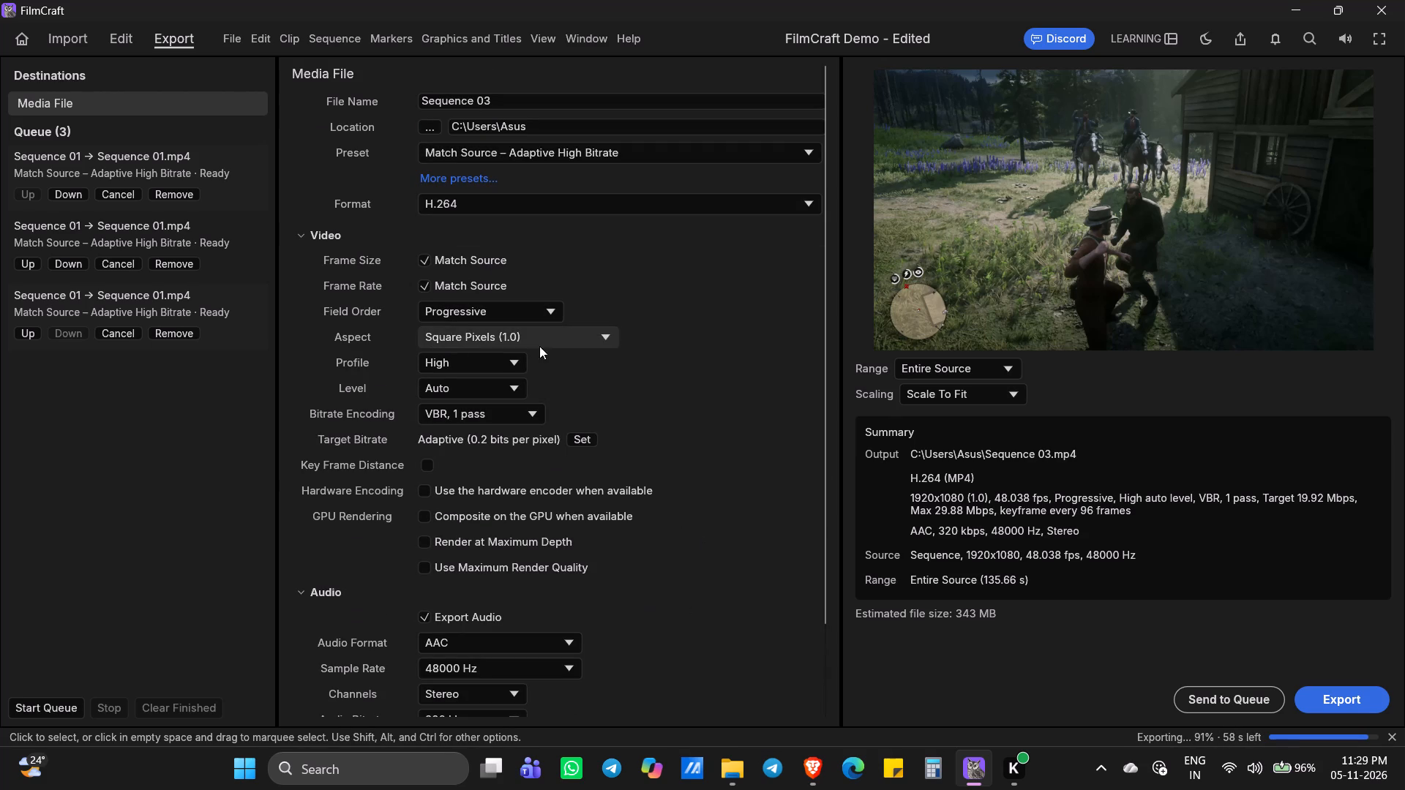
pyautogui.click(548, 330)
pyautogui.scroll(-4, 586, 397)
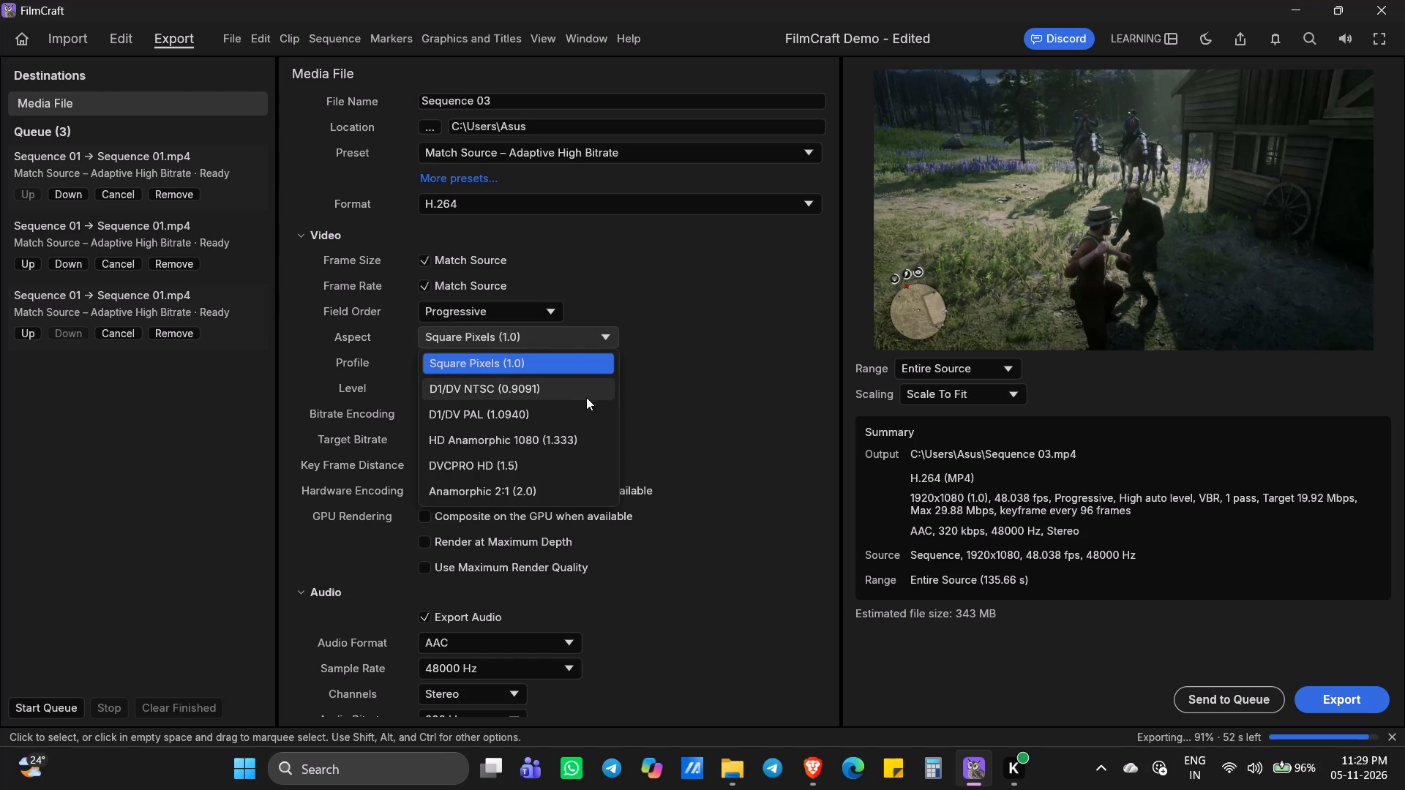
pyautogui.click(596, 333)
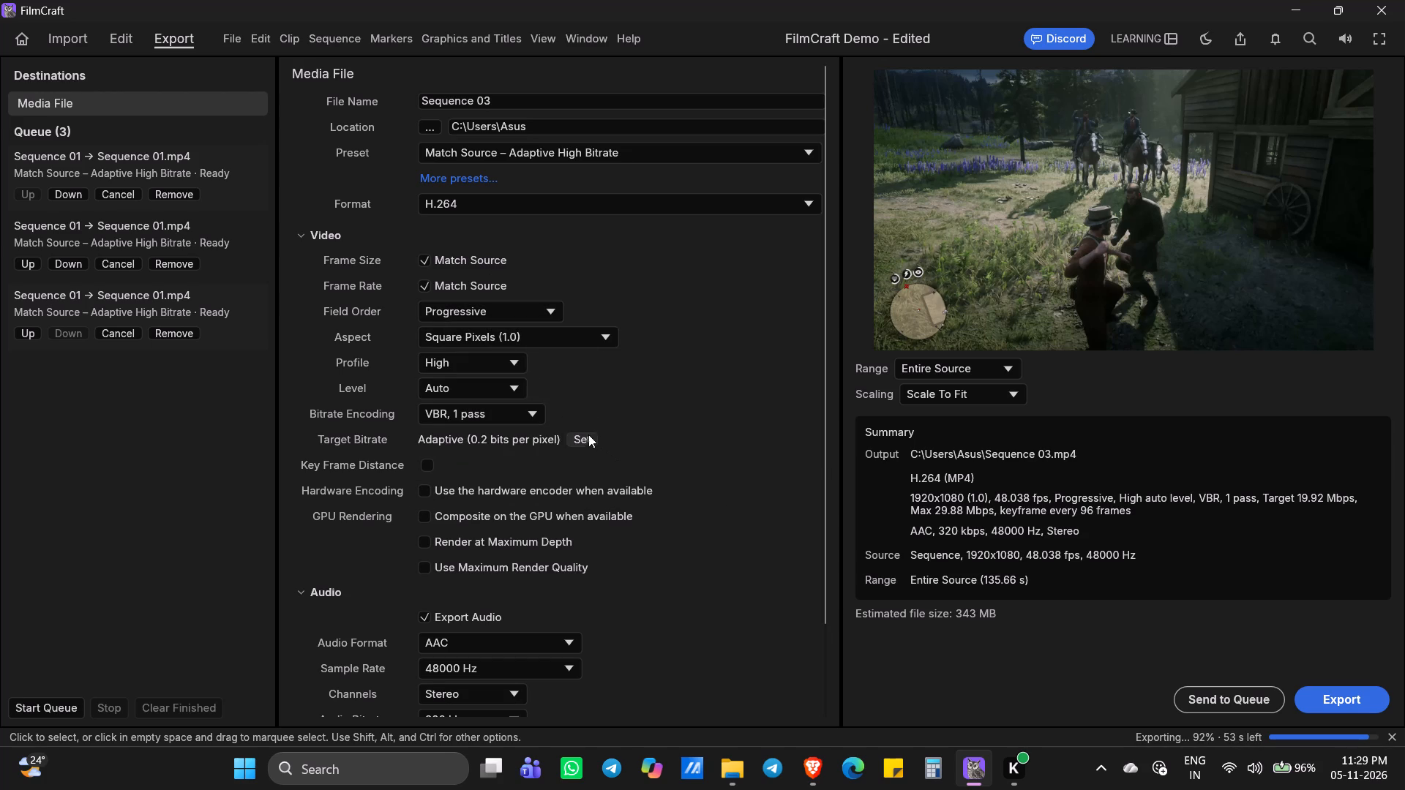
pyautogui.click(512, 415)
pyautogui.click(525, 411)
pyautogui.scroll(-4, 1383, 739)
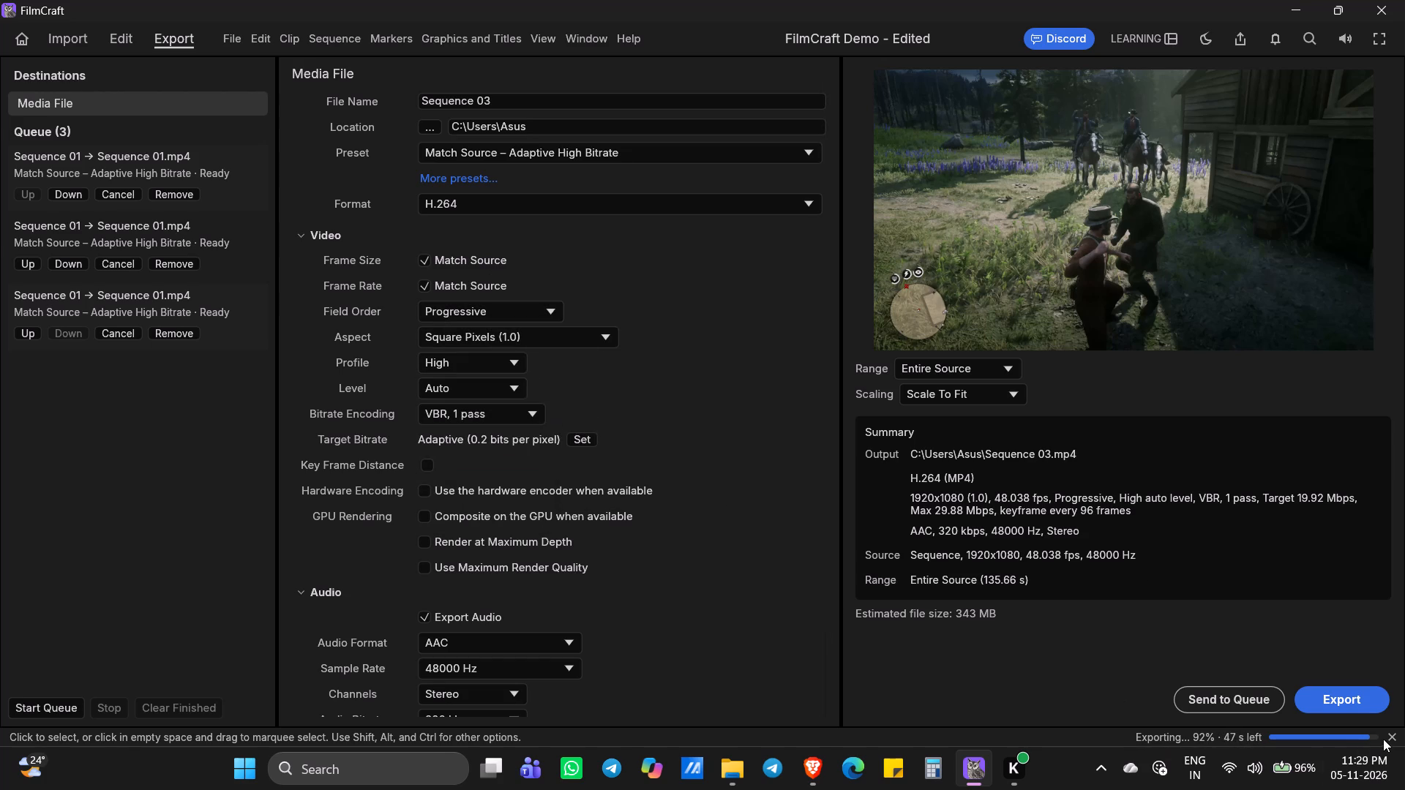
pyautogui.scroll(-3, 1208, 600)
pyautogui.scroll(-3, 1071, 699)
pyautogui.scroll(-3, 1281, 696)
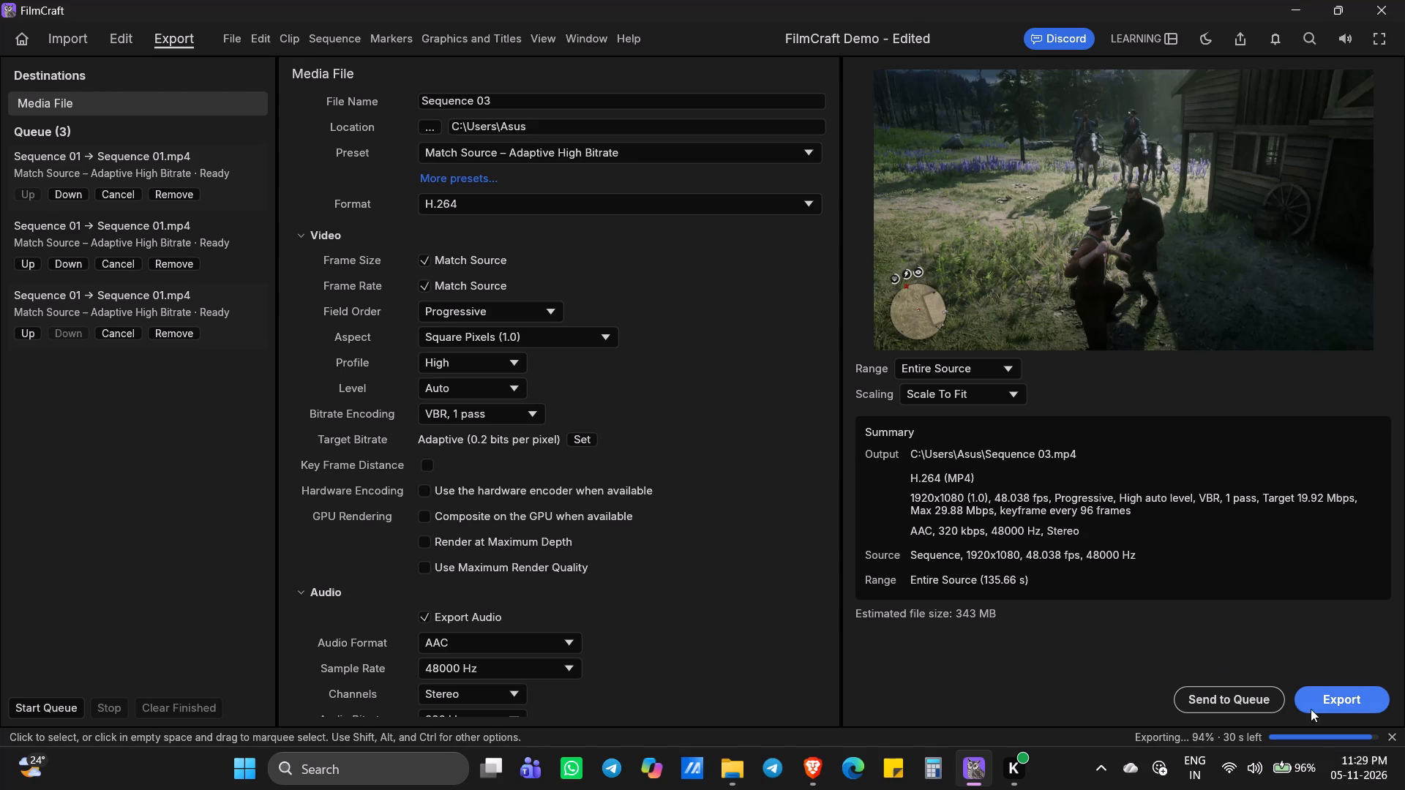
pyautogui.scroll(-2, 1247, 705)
# Return to the editing workspace and examine the video and audio tracks of Sequence 03.
pyautogui.click(130, 42)
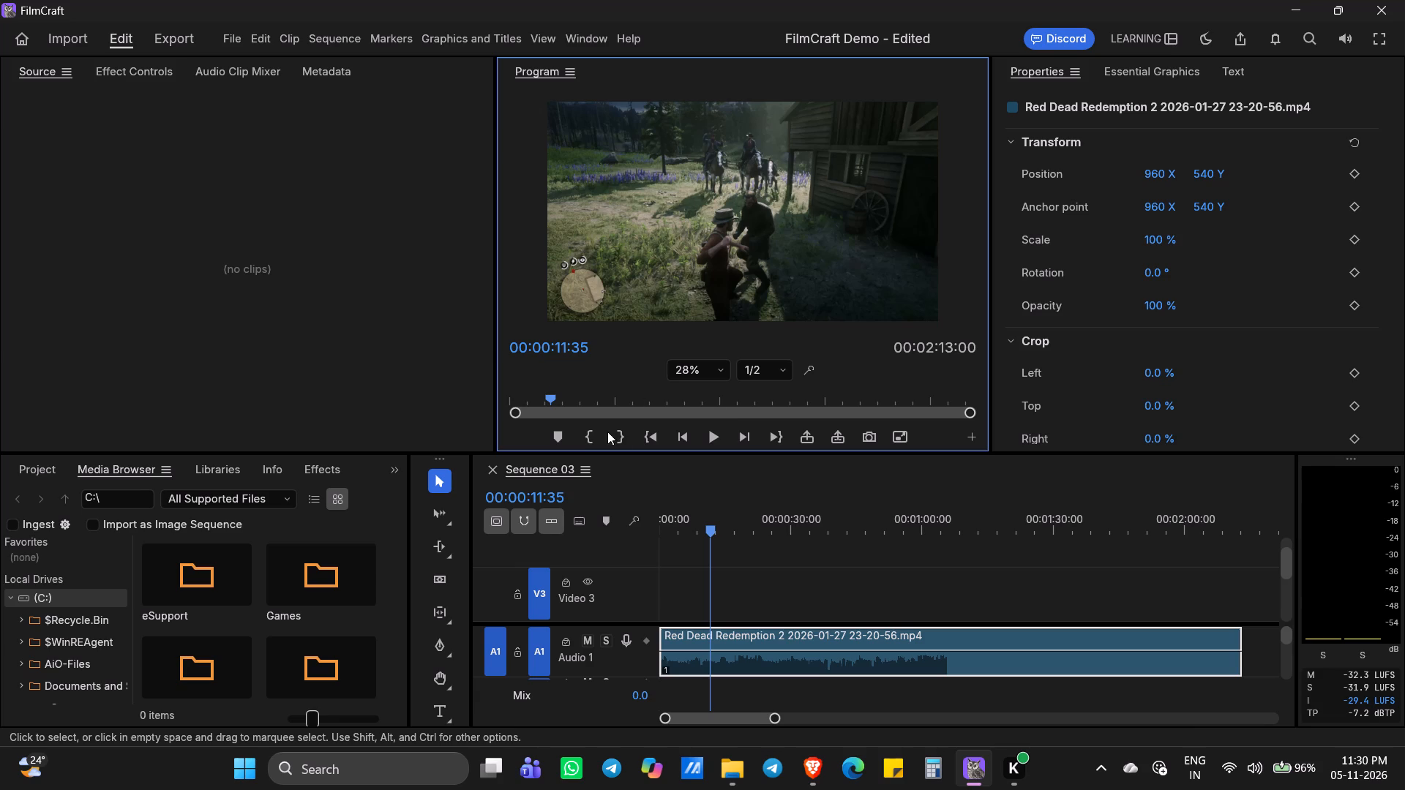
pyautogui.click(97, 0)
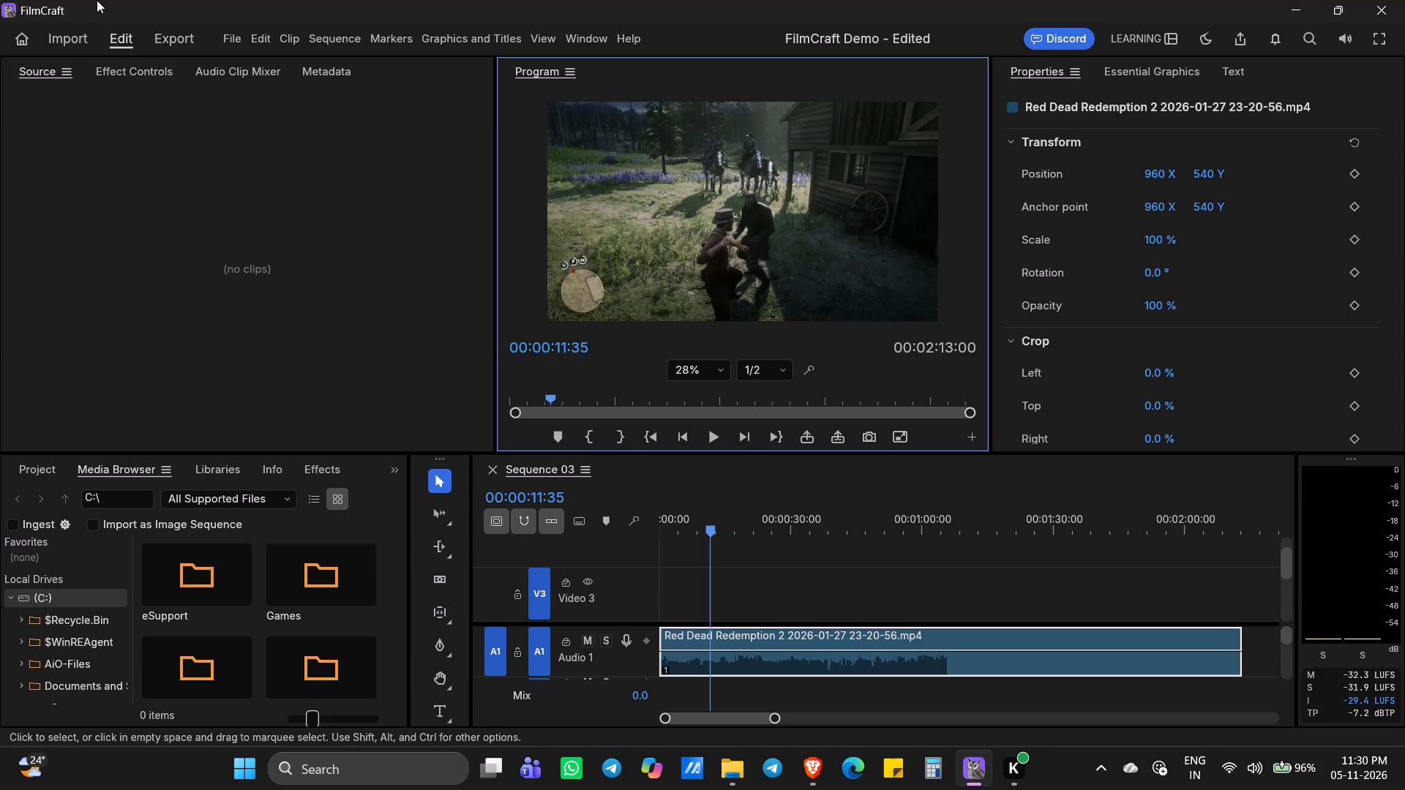
pyautogui.click(97, 0)
pyautogui.scroll(-4, 825, 671)
pyautogui.scroll(8, 770, 718)
pyautogui.scroll(-3, 907, 663)
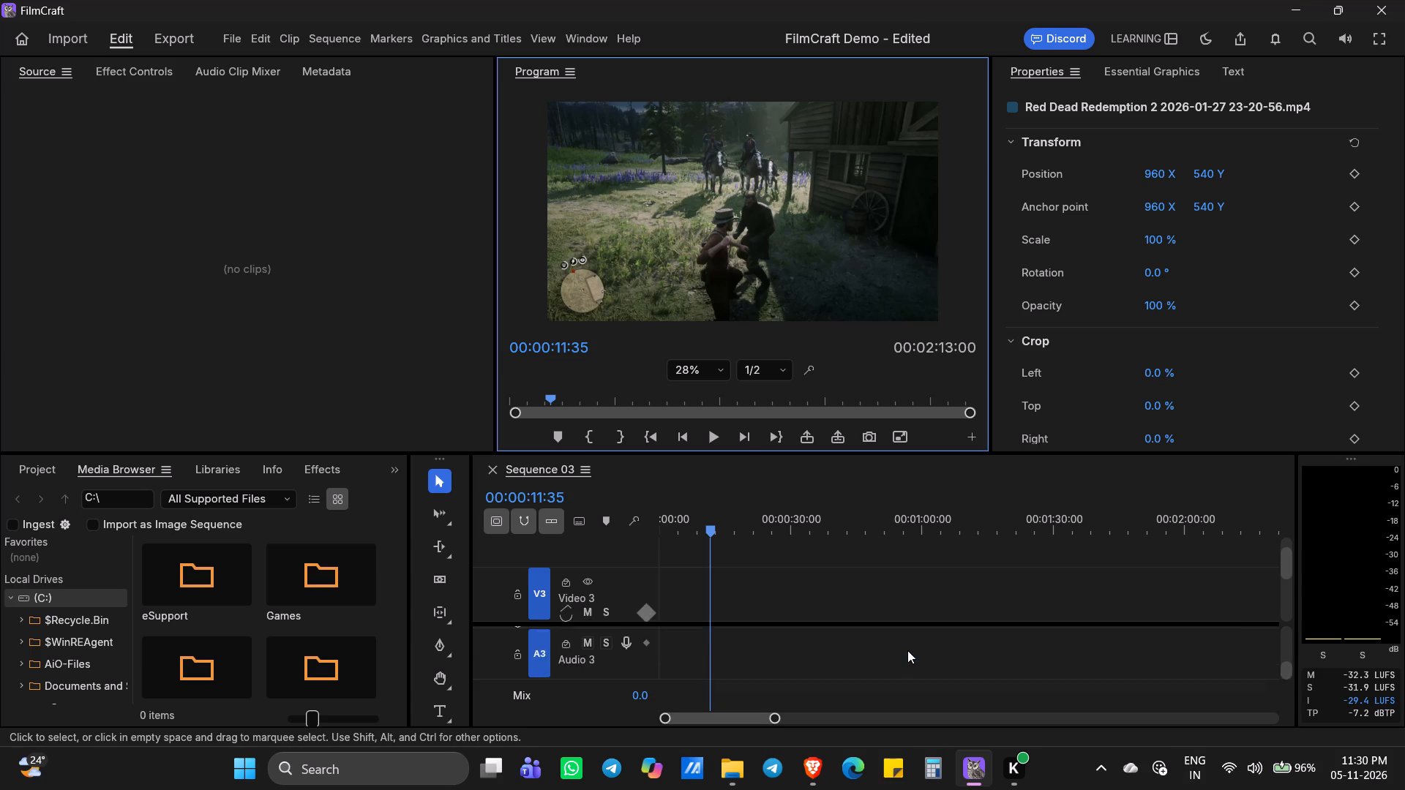
pyautogui.scroll(6, 907, 650)
pyautogui.scroll(2, 768, 469)
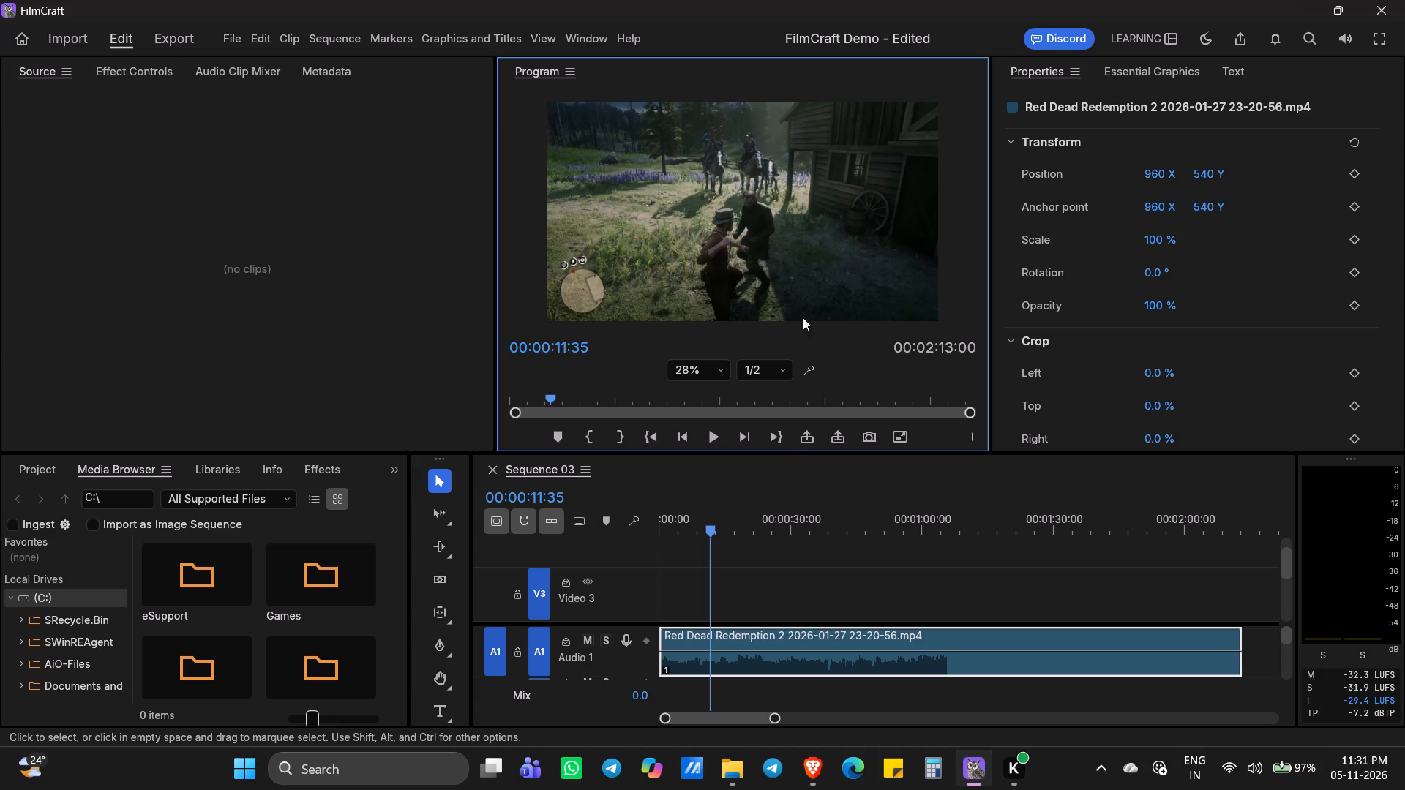
# Return to the export workspace and remove the second Sequence 01 job from the export queue.
pyautogui.click(157, 37)
pyautogui.scroll(-2, 1351, 707)
pyautogui.scroll(3, 356, 377)
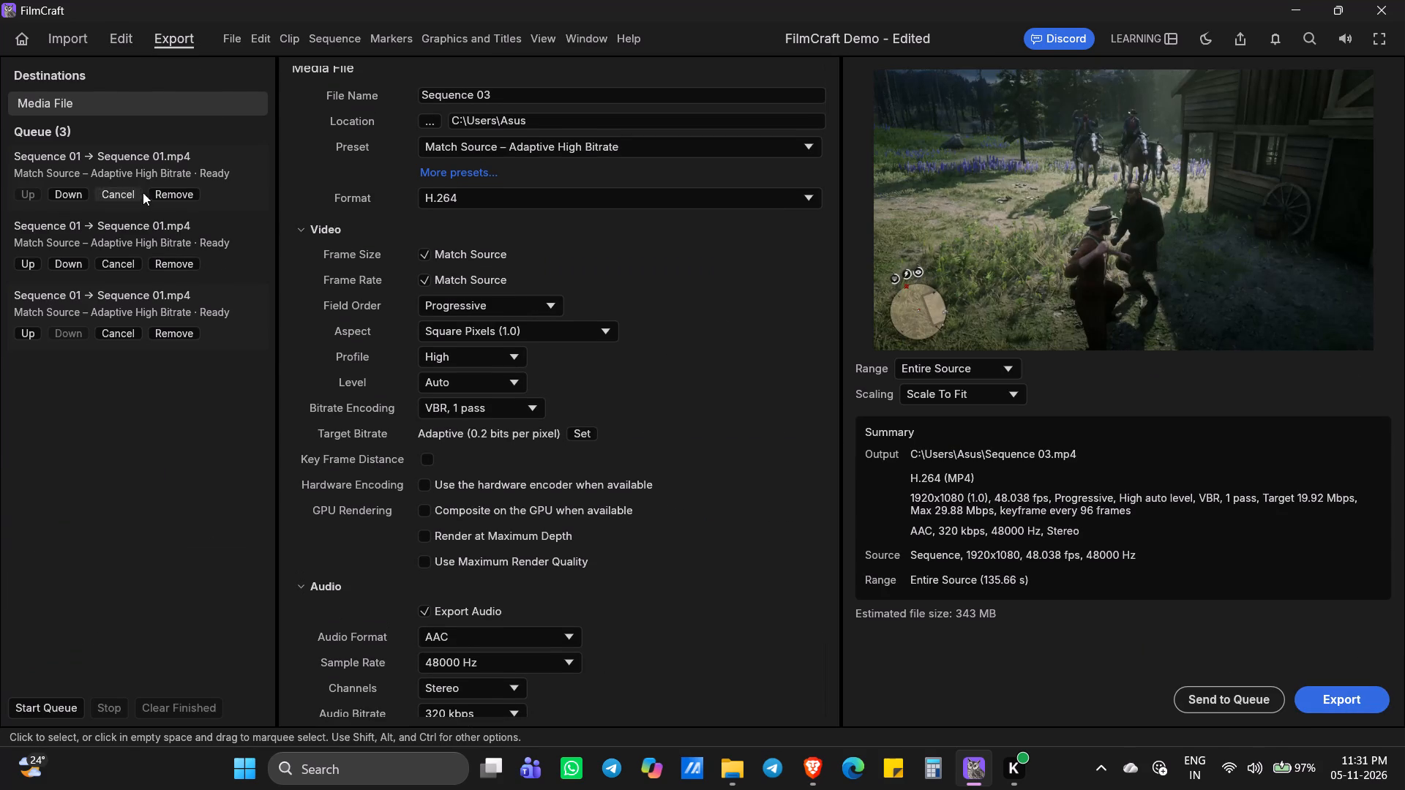
pyautogui.click(21, 266)
pyautogui.tripleClick(64, 230)
pyautogui.click(173, 253)
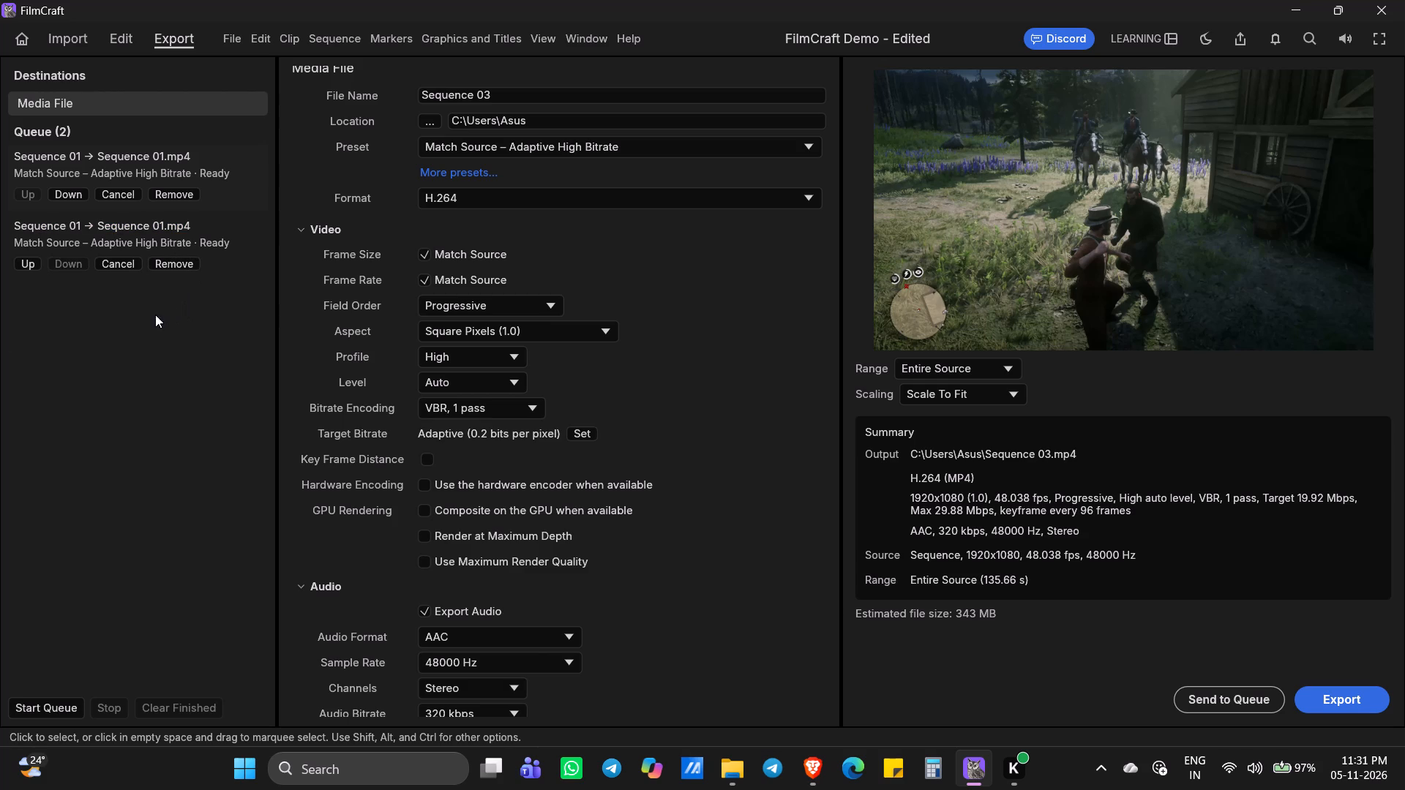
# Undo the last project change.
pyautogui.hotkey('ctrl', 'z')
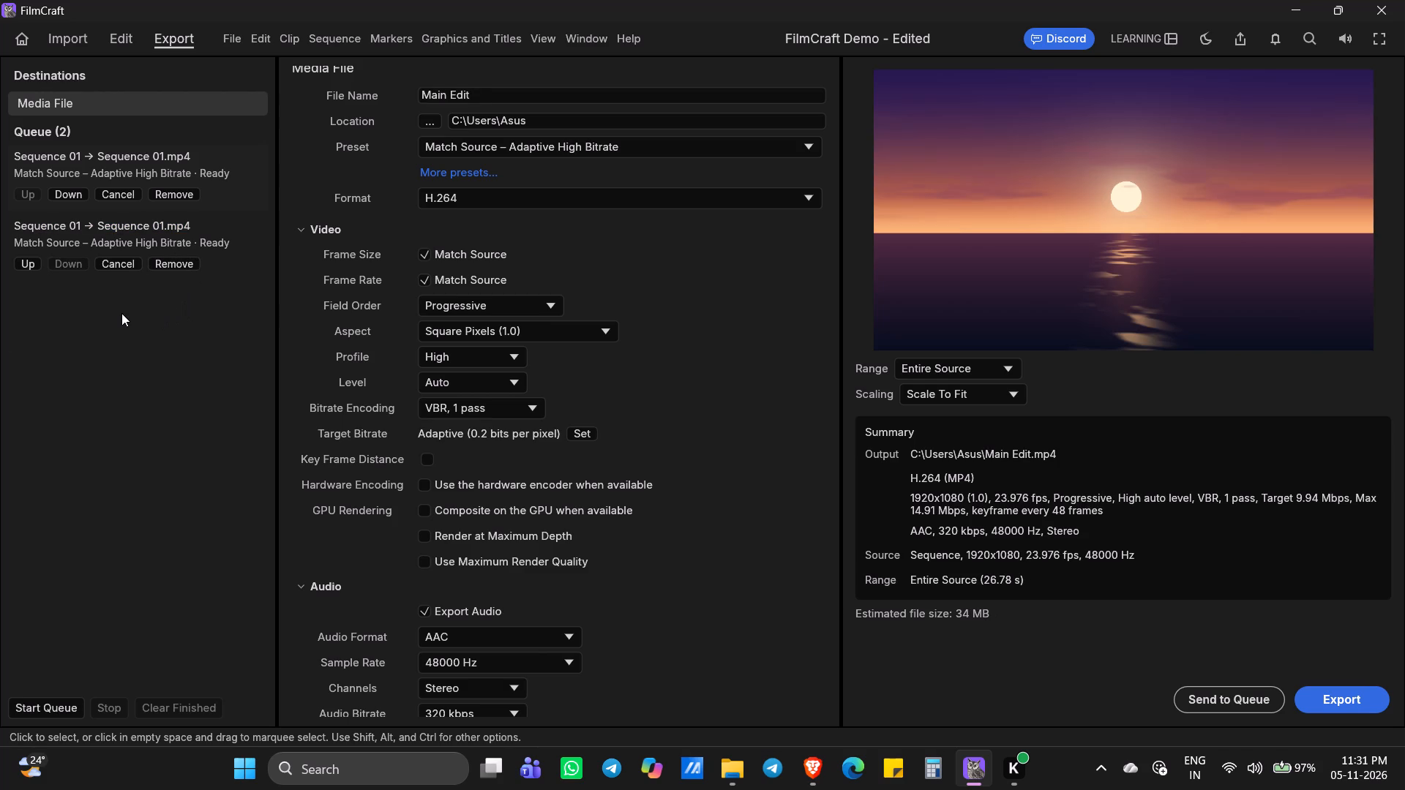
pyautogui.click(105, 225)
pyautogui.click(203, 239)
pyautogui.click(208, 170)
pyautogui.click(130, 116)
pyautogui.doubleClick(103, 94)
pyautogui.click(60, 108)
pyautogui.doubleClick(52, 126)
# Move the second Sequence 01 job up in the export queue.
pyautogui.click(23, 203)
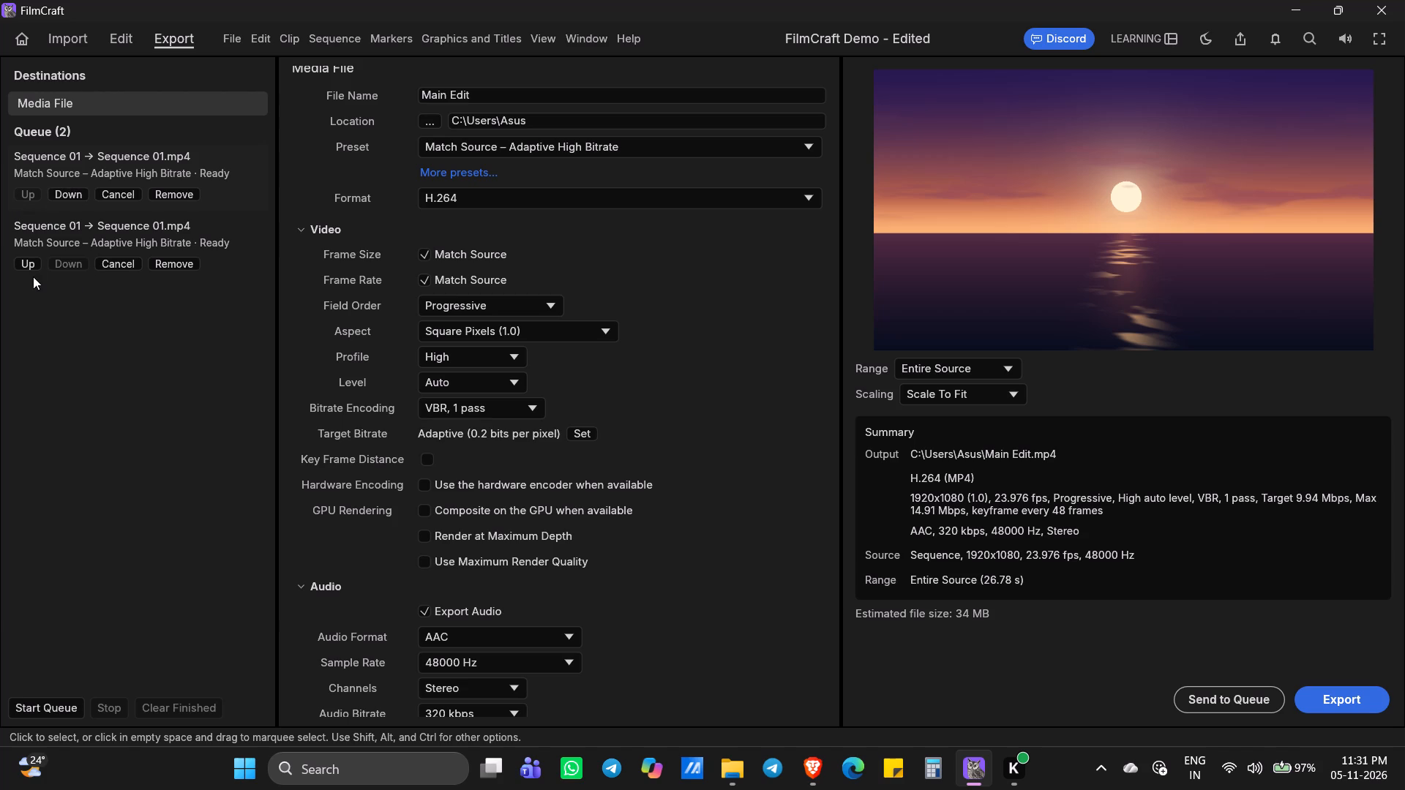
pyautogui.click(29, 263)
pyautogui.click(24, 251)
pyautogui.tripleClick(26, 262)
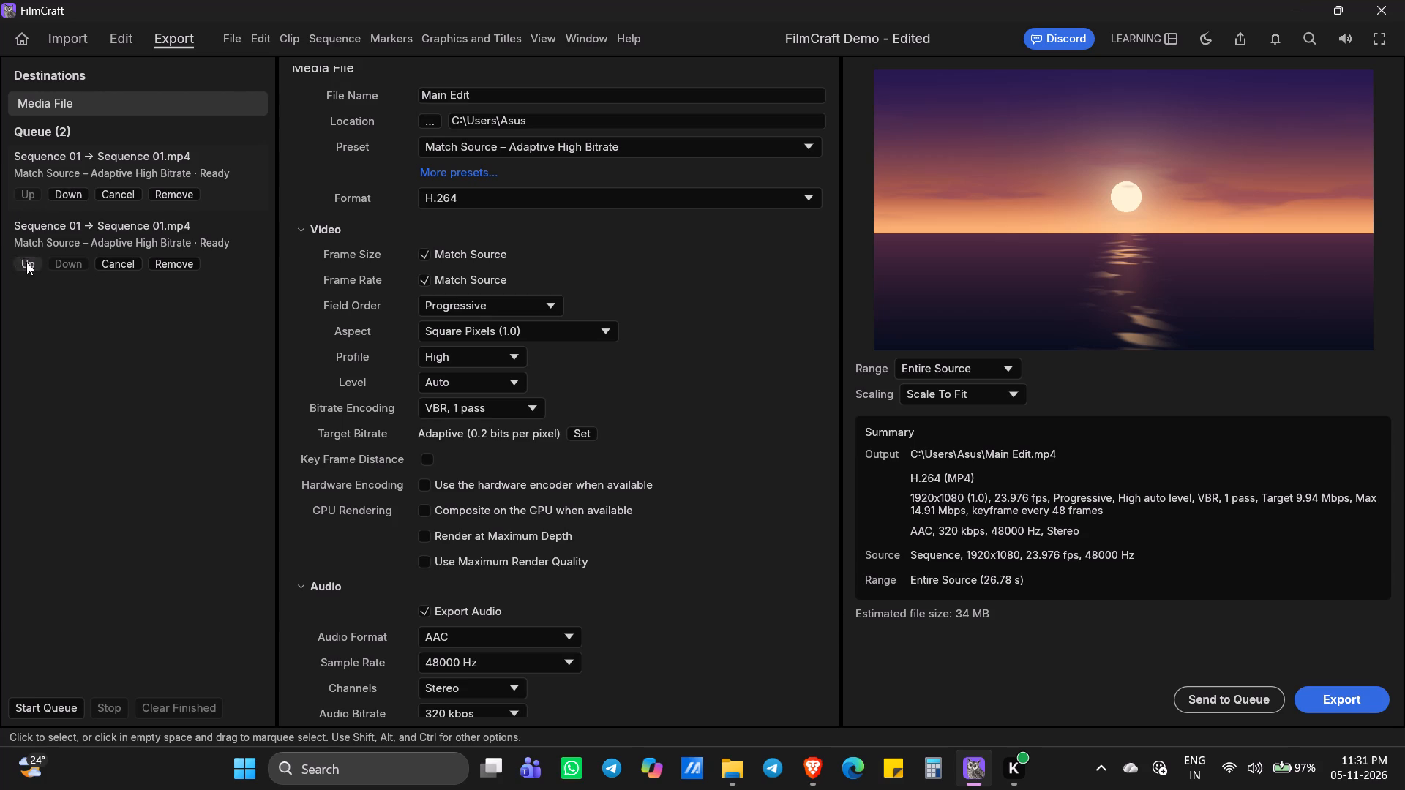
pyautogui.doubleClick(26, 262)
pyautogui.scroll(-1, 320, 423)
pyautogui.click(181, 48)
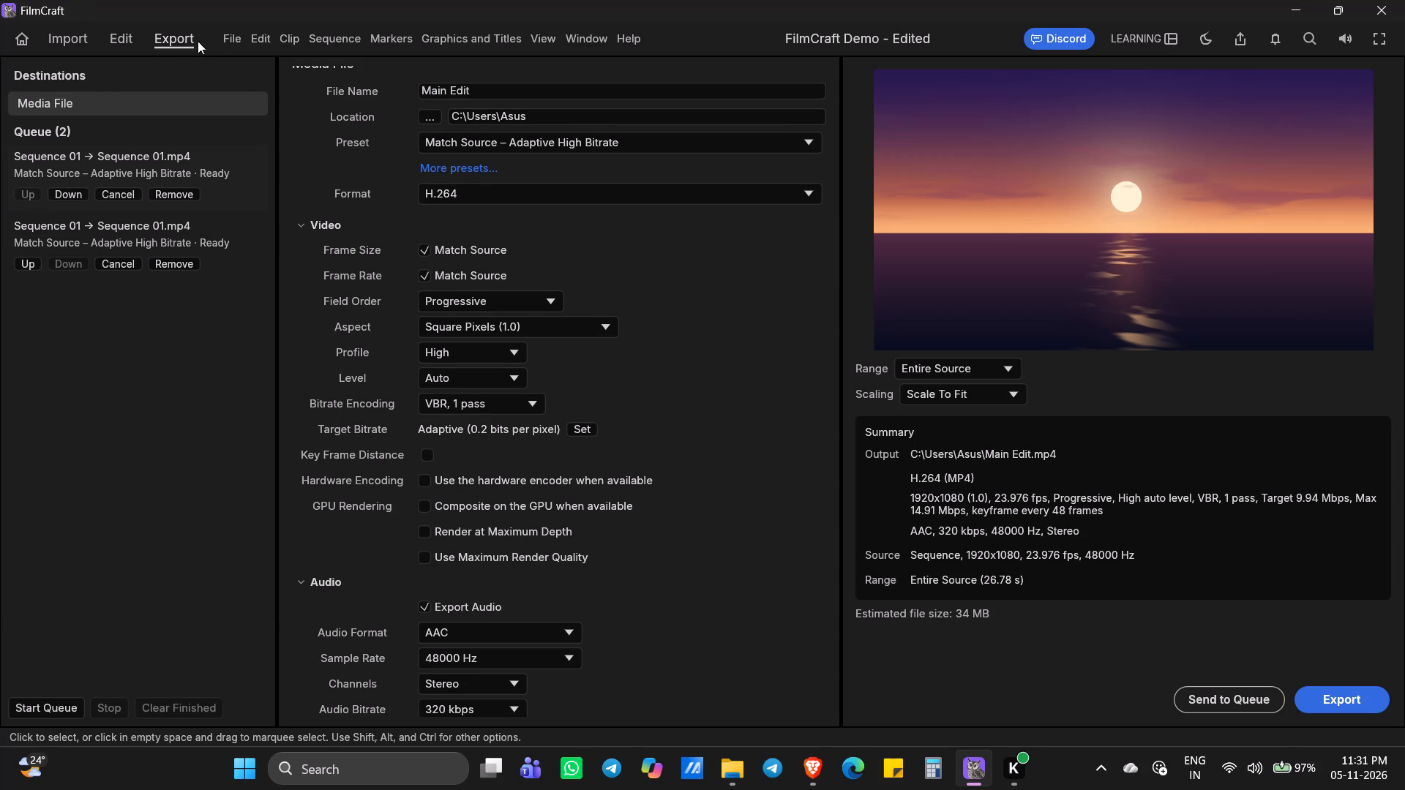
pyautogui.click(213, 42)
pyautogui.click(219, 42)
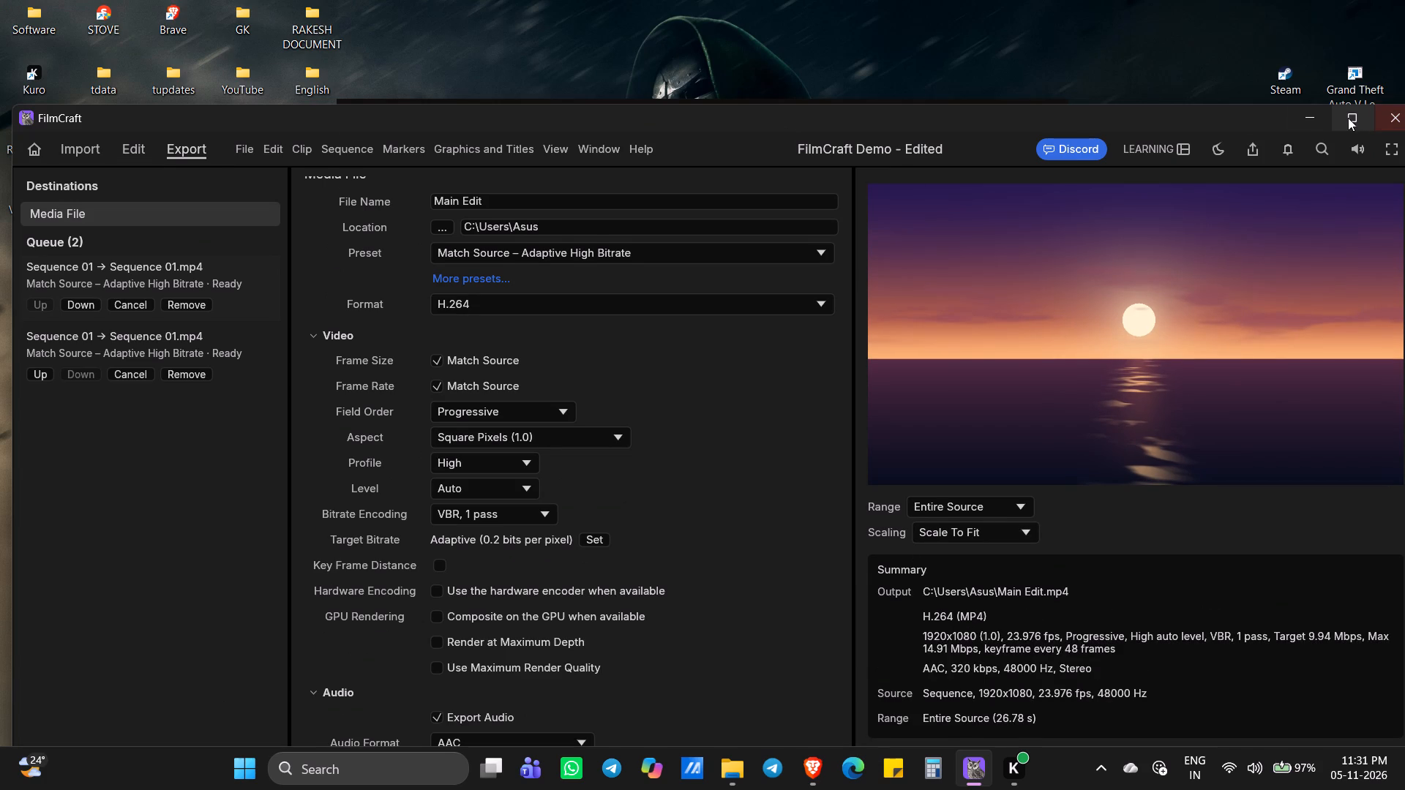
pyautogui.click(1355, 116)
# Check the editing workspace briefly, and examine the video and audio export settings for the Main Edit sequence.
pyautogui.click(112, 24)
pyautogui.click(115, 30)
pyautogui.click(162, 31)
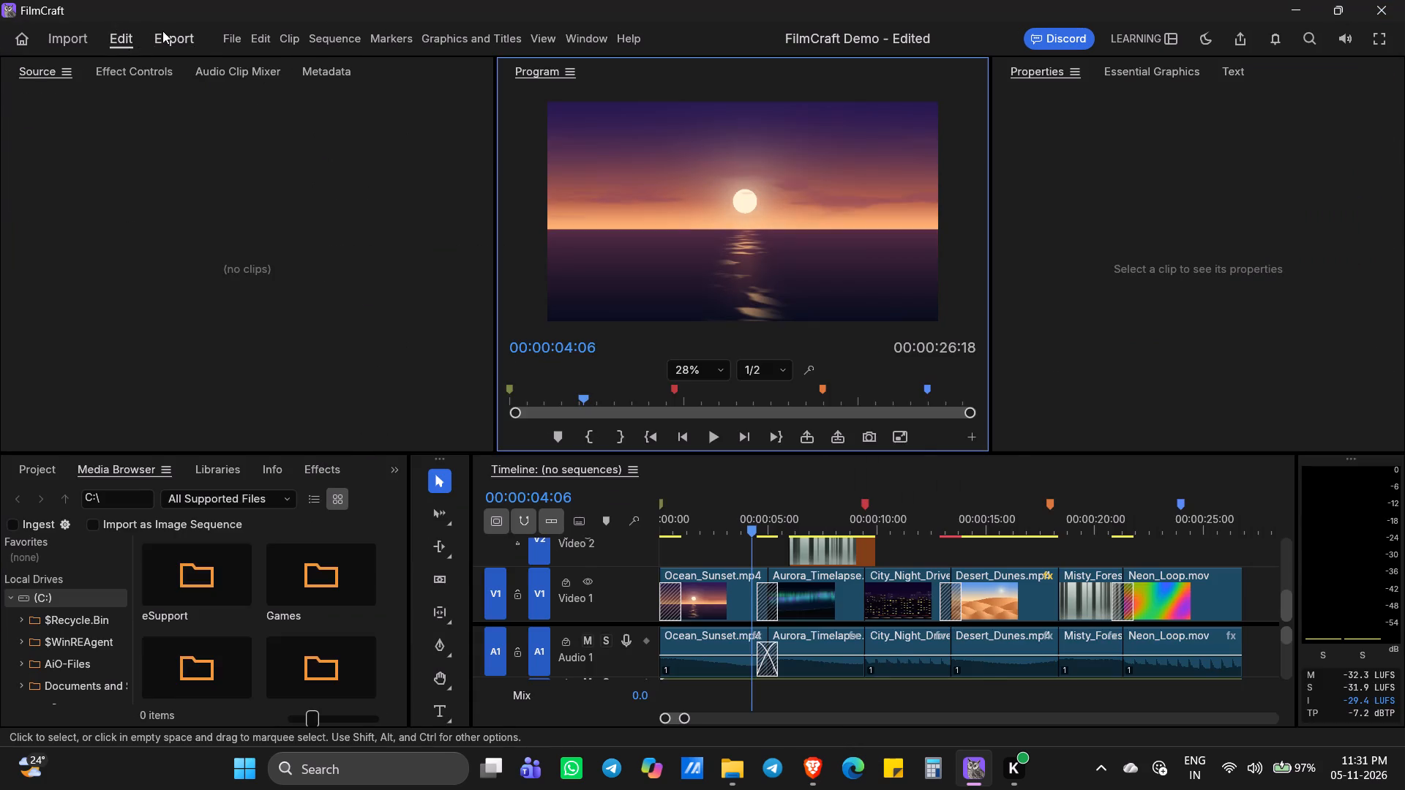
pyautogui.scroll(-6, 167, 151)
pyautogui.scroll(7, 246, 256)
pyautogui.scroll(-7, 730, 140)
pyautogui.scroll(5, 1174, 371)
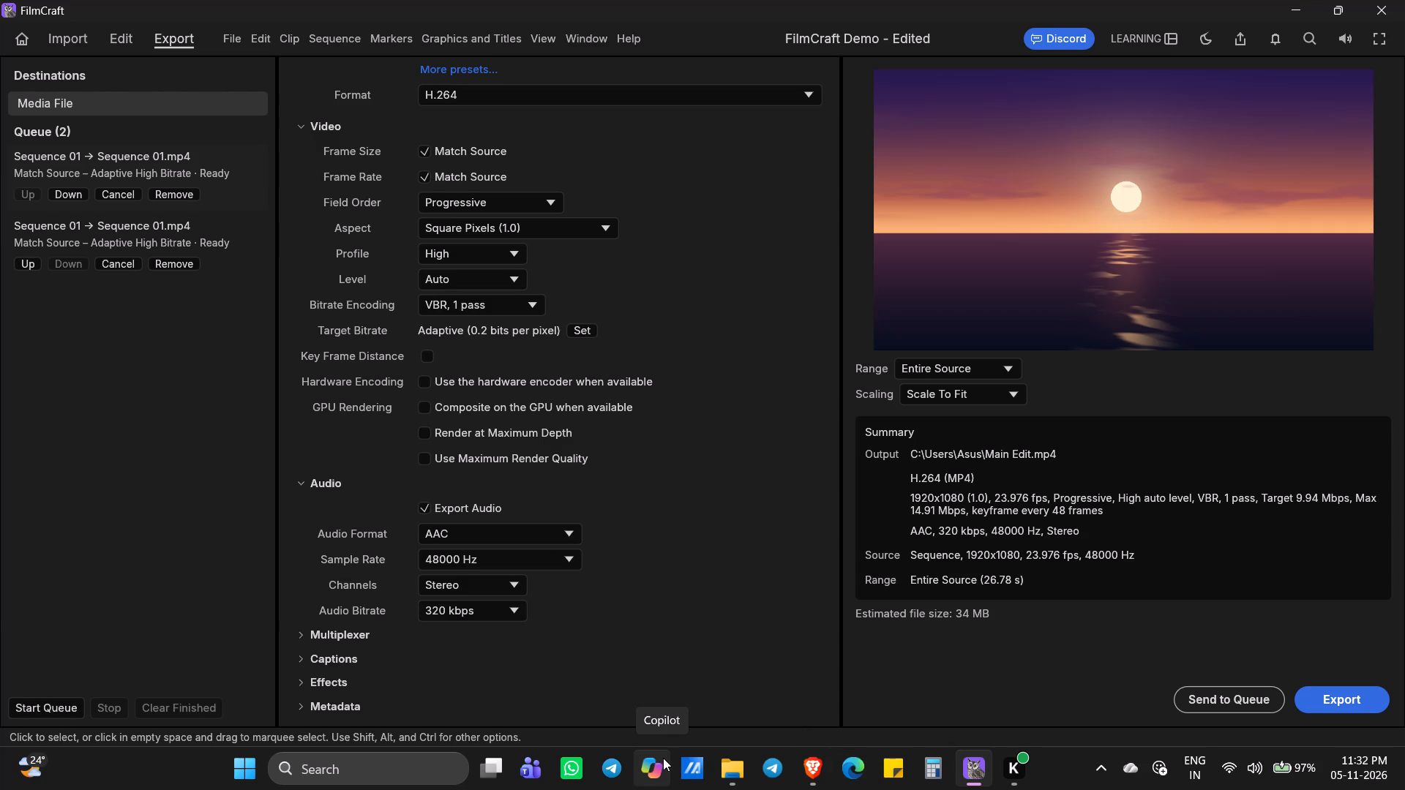
pyautogui.rightClick(655, 649)
pyautogui.scroll(-1, 694, 432)
# Return to the editing workspace and inspect the Main Edit timeline's video and audio tracks.
pyautogui.click(96, 26)
pyautogui.click(120, 33)
pyautogui.scroll(-6, 830, 562)
pyautogui.scroll(7, 823, 596)
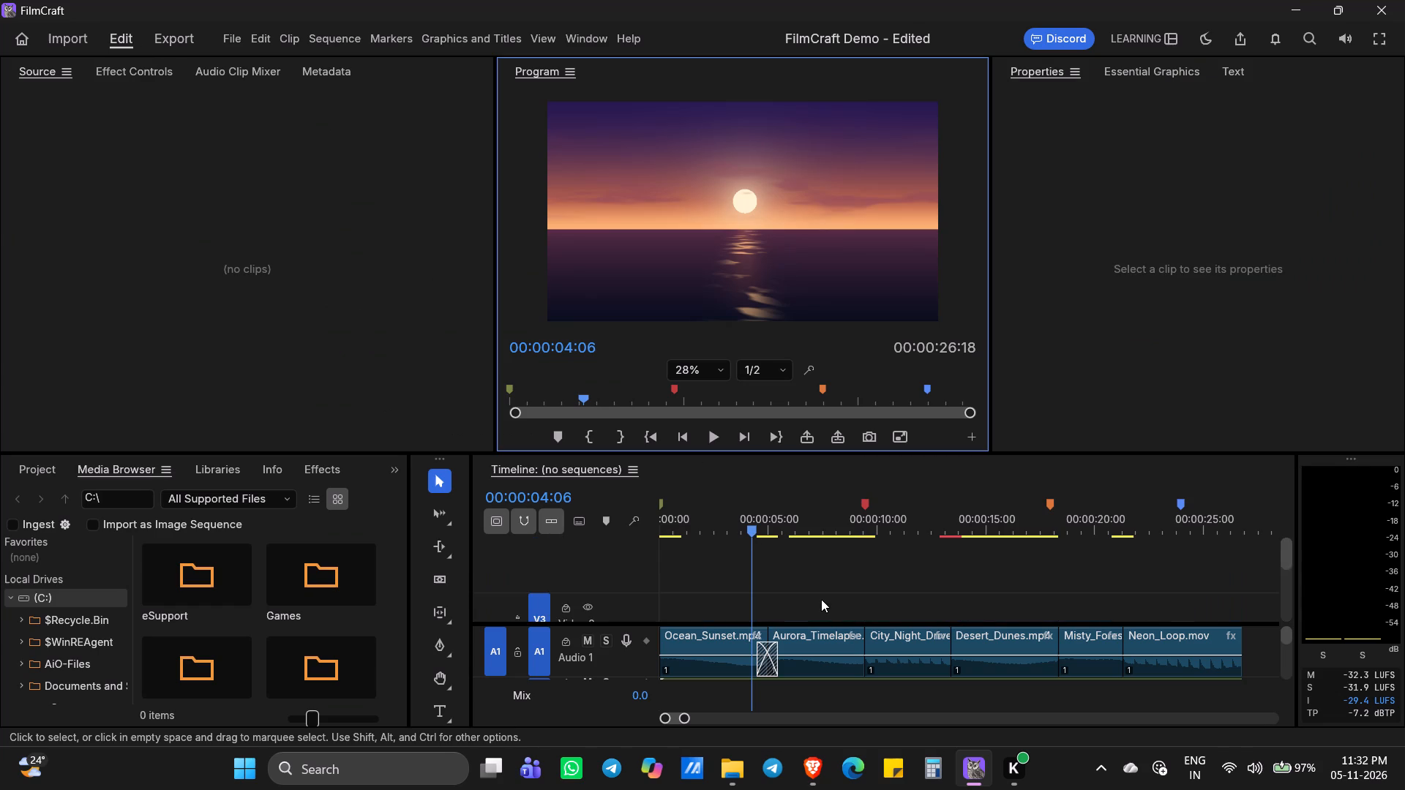
pyautogui.scroll(-6, 836, 592)
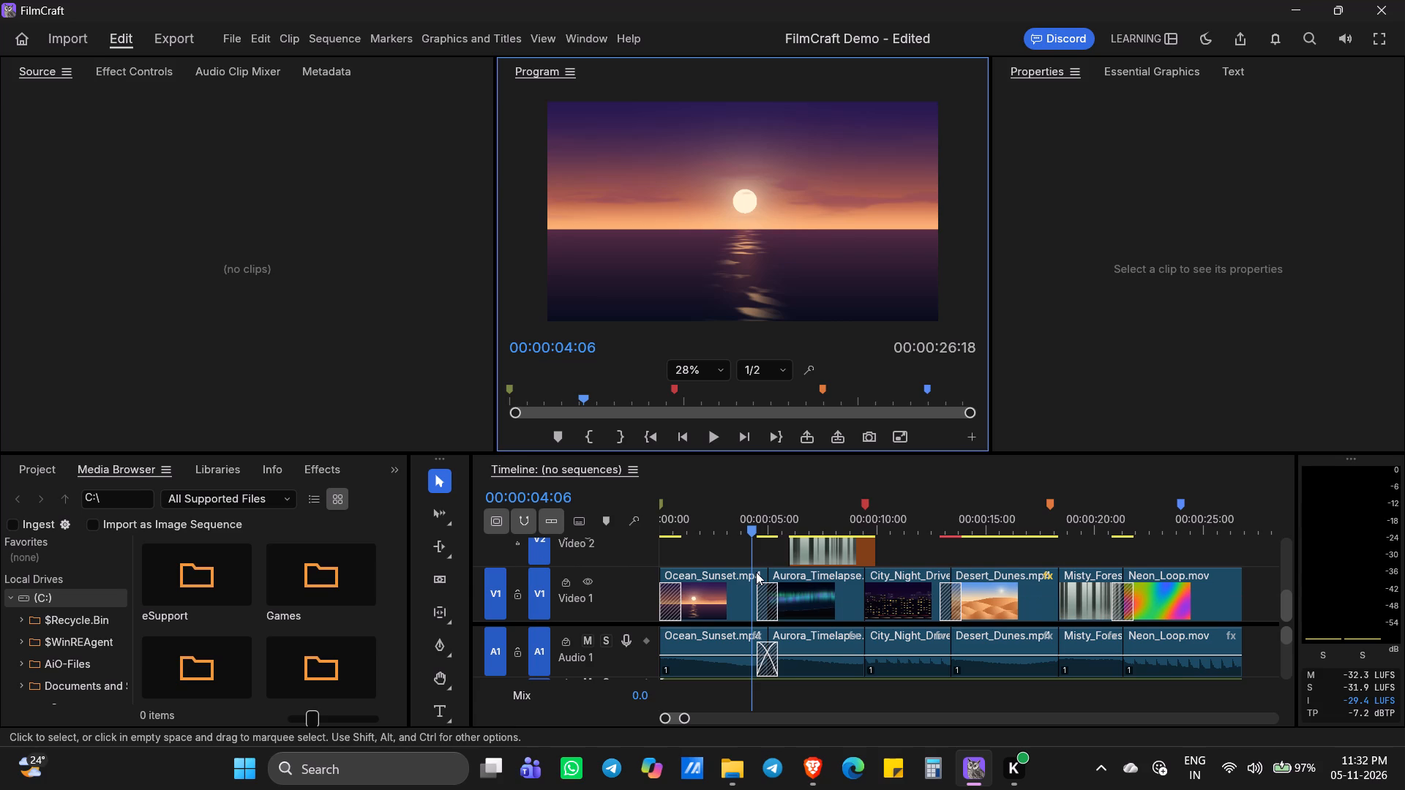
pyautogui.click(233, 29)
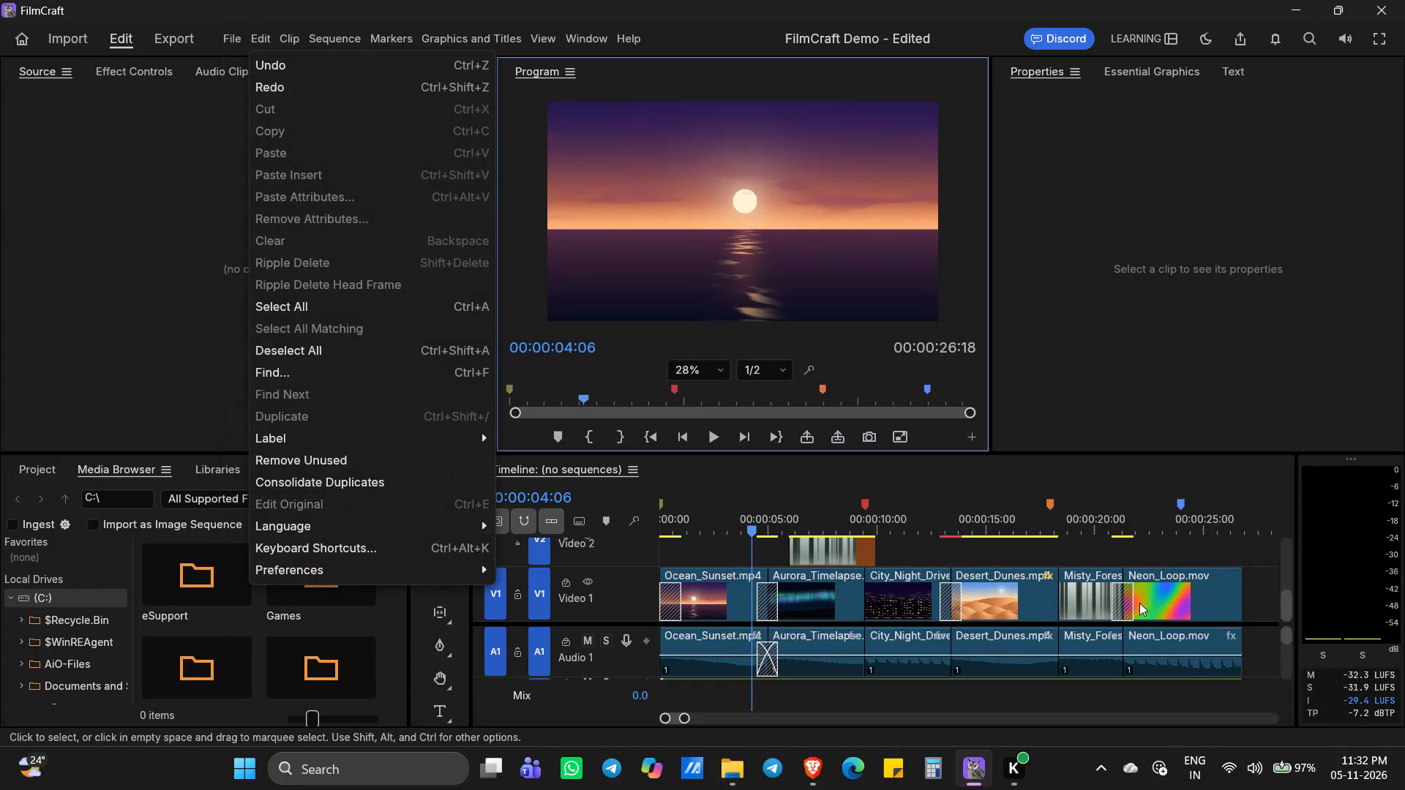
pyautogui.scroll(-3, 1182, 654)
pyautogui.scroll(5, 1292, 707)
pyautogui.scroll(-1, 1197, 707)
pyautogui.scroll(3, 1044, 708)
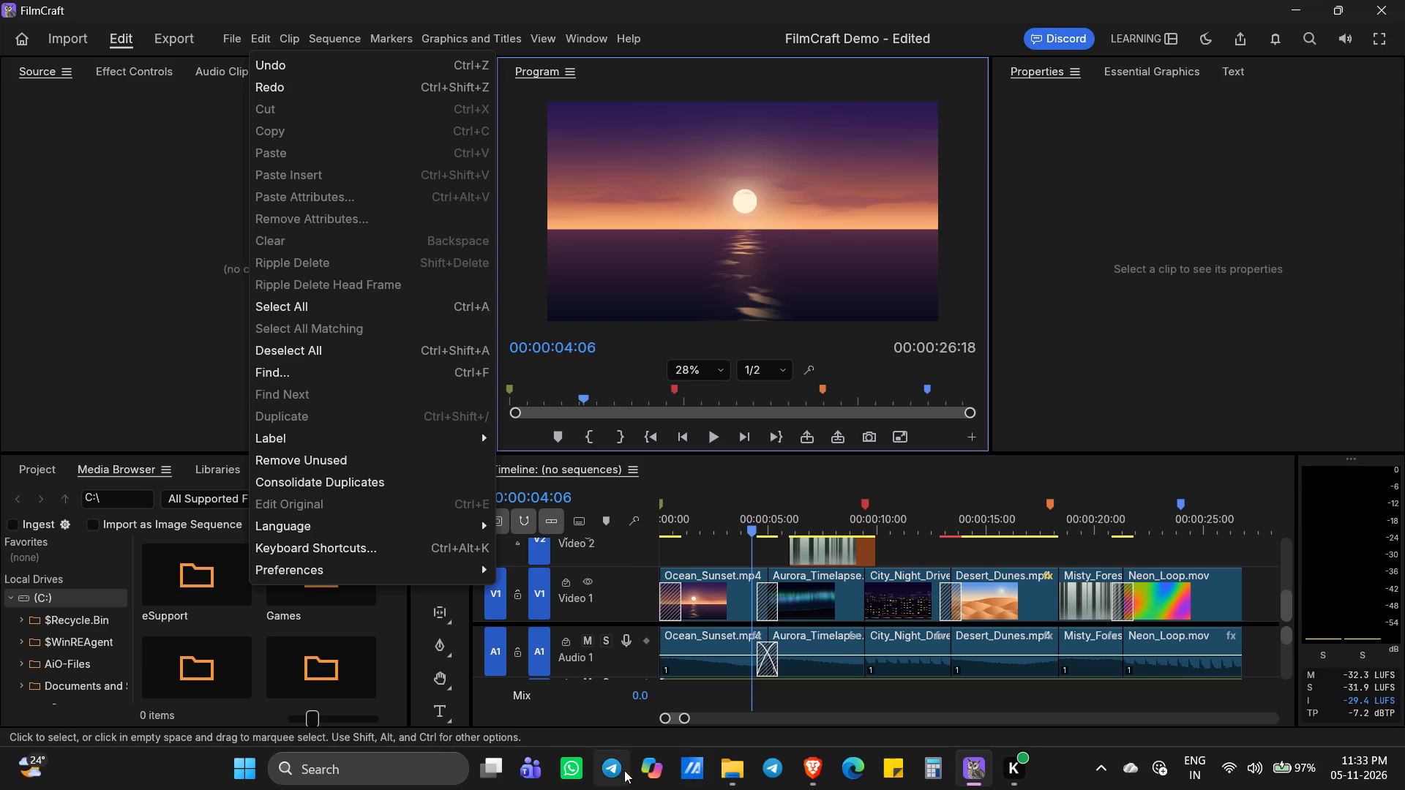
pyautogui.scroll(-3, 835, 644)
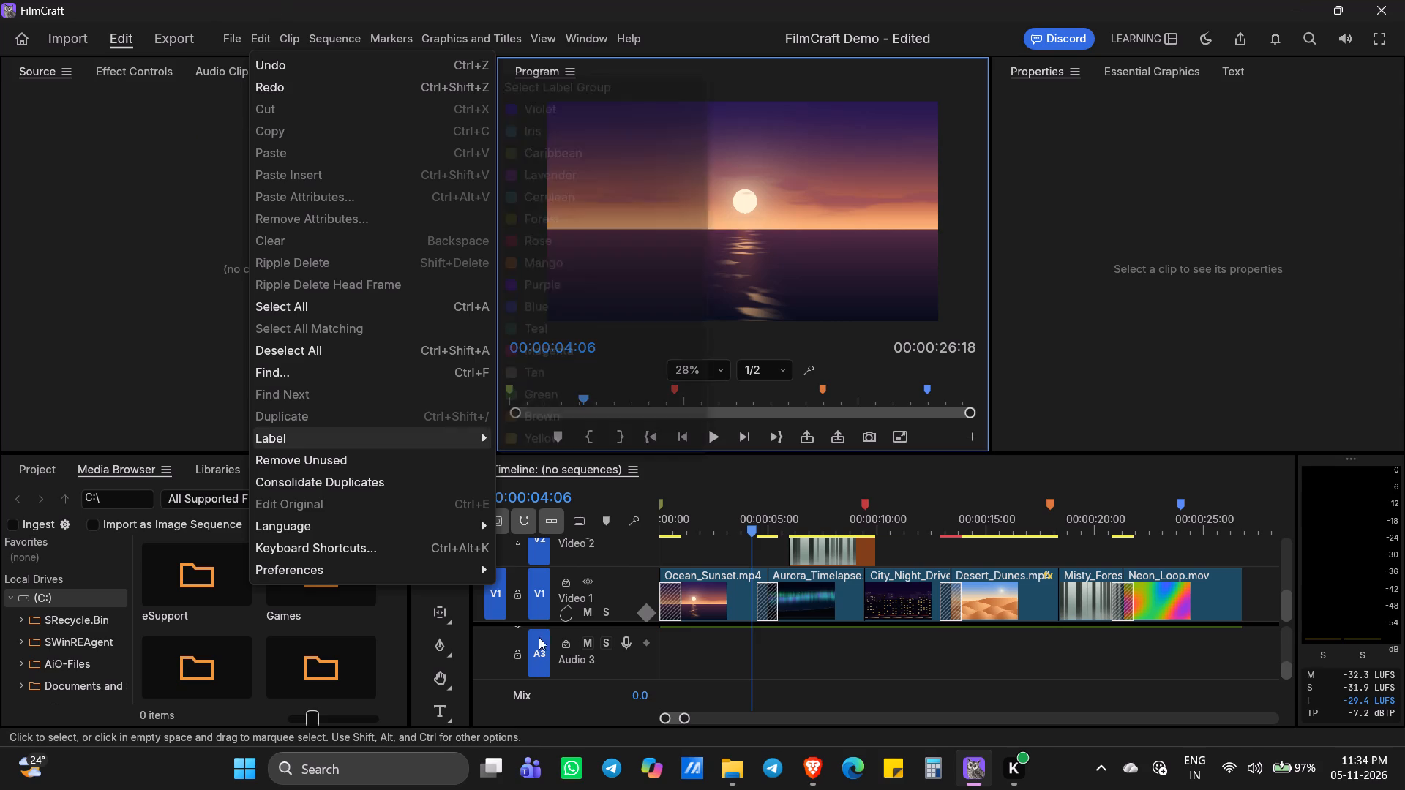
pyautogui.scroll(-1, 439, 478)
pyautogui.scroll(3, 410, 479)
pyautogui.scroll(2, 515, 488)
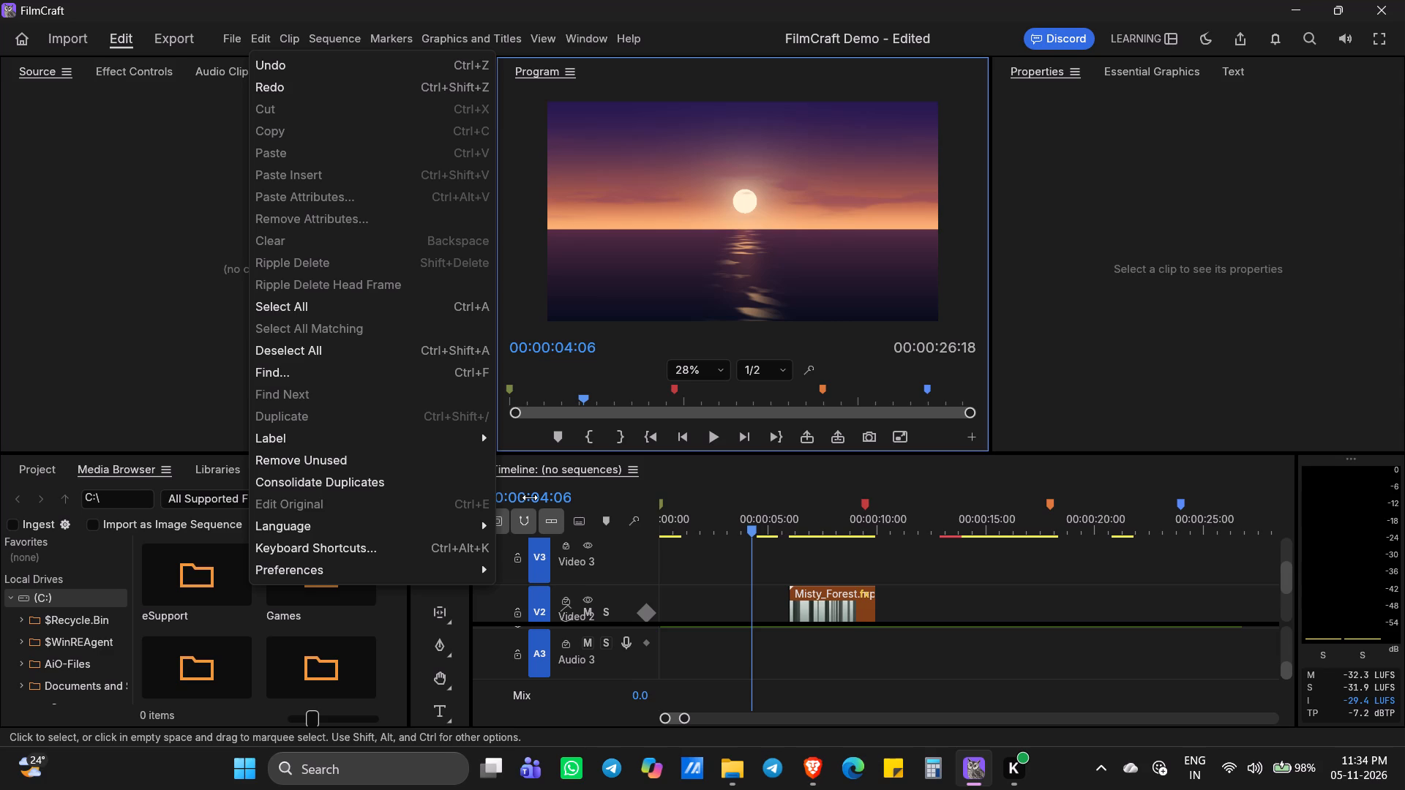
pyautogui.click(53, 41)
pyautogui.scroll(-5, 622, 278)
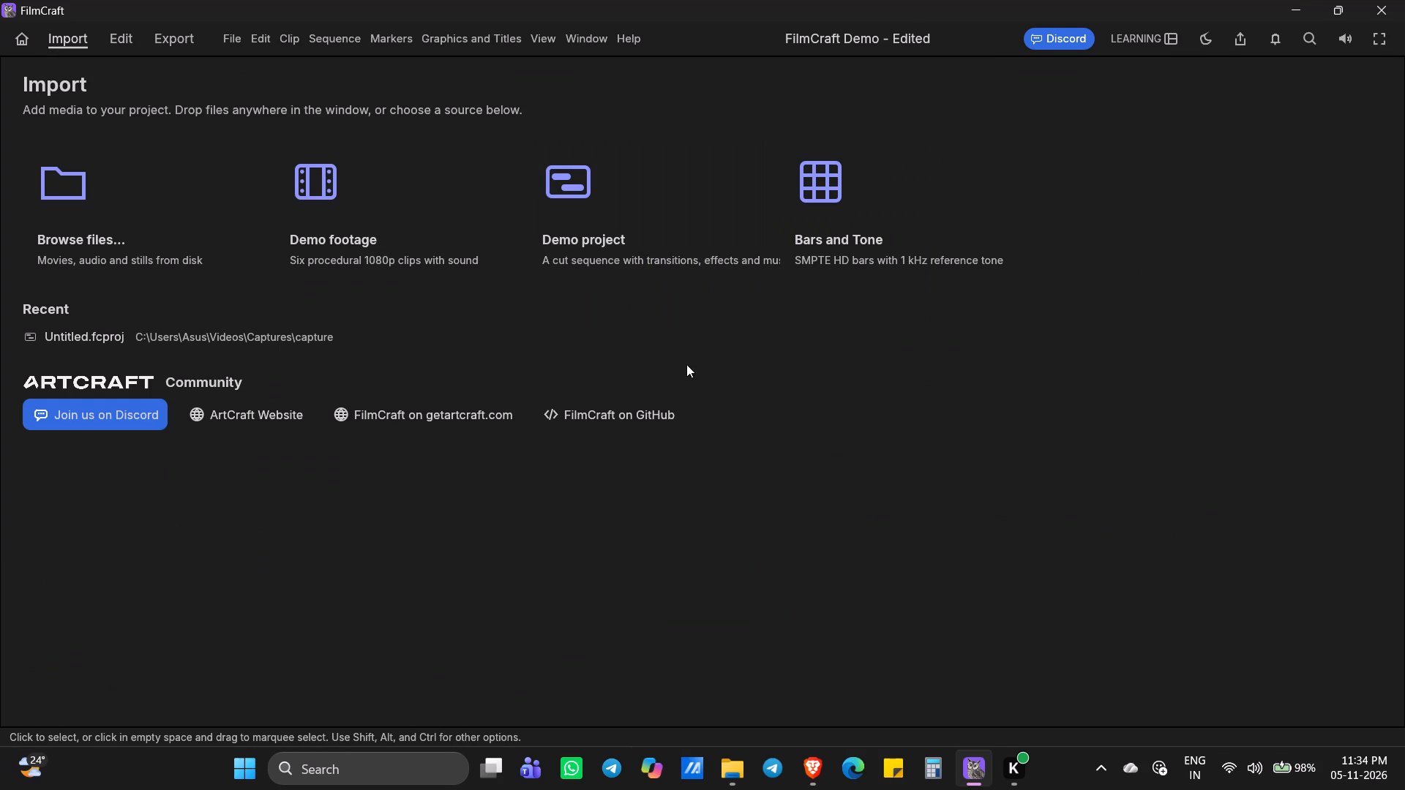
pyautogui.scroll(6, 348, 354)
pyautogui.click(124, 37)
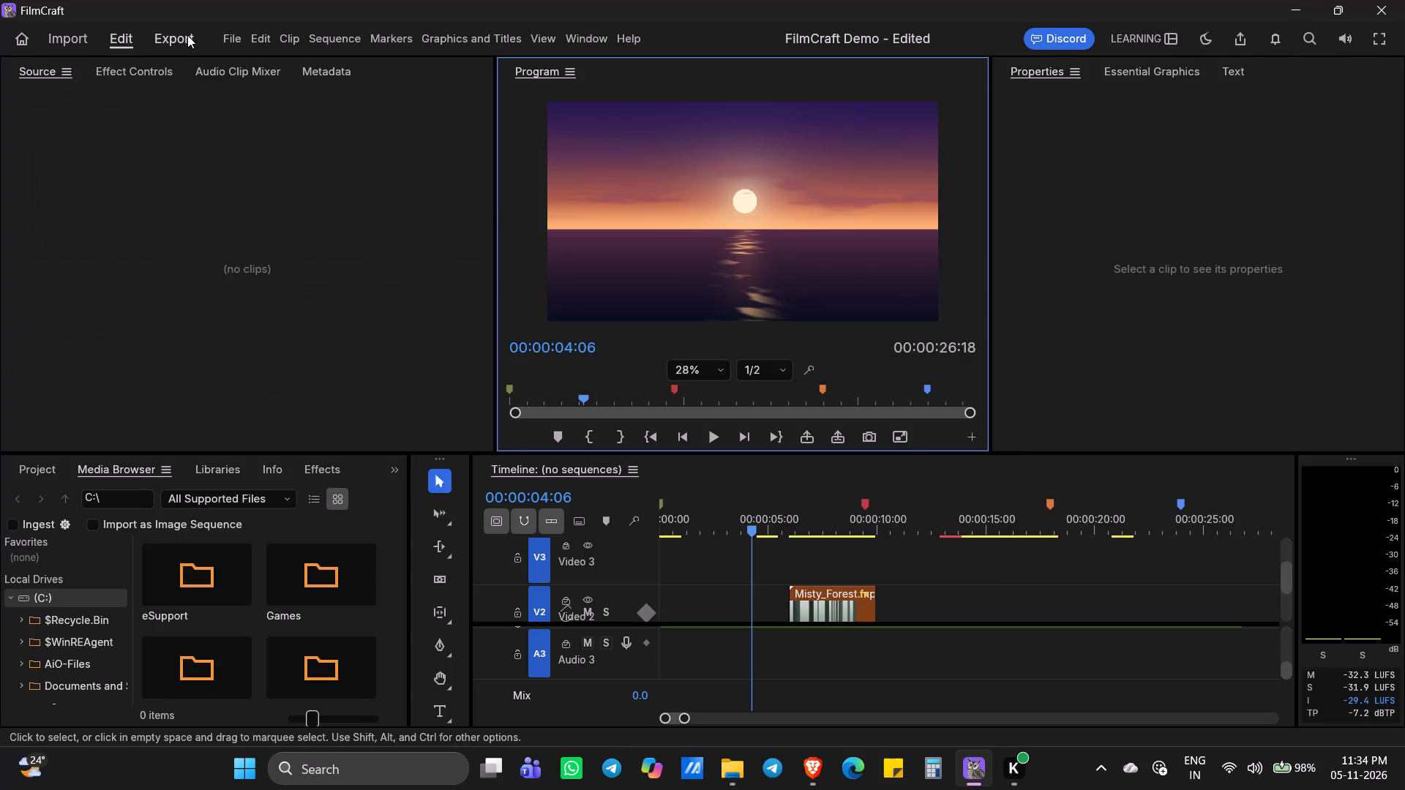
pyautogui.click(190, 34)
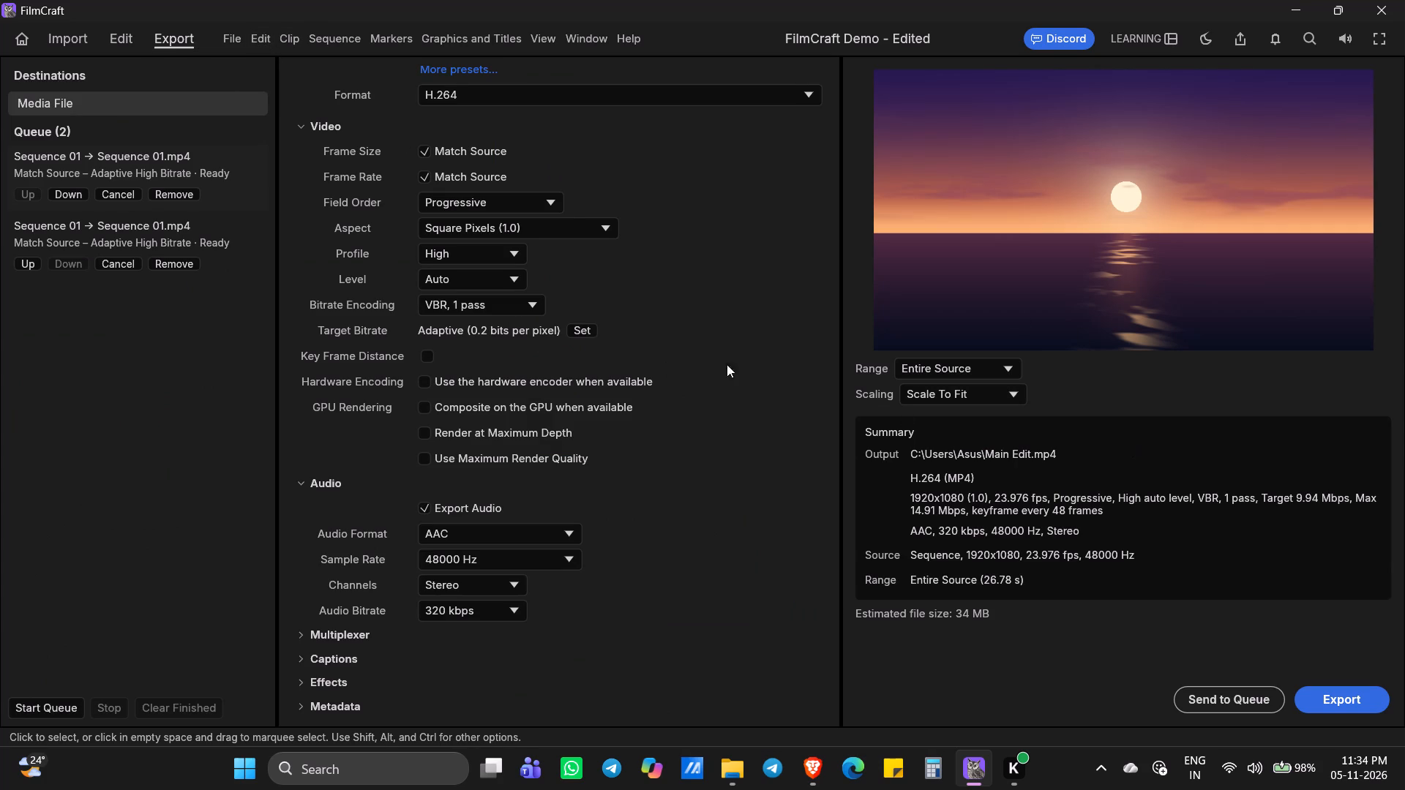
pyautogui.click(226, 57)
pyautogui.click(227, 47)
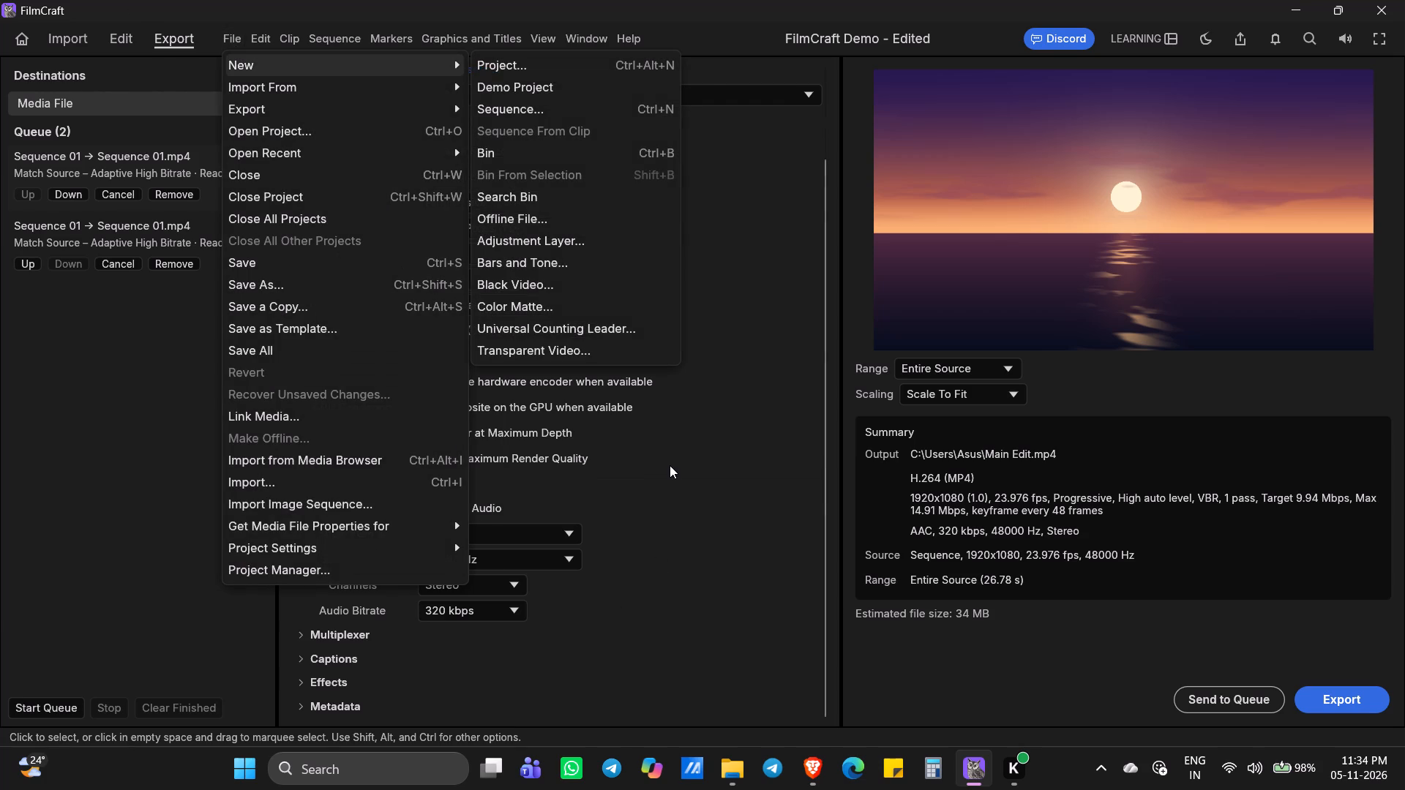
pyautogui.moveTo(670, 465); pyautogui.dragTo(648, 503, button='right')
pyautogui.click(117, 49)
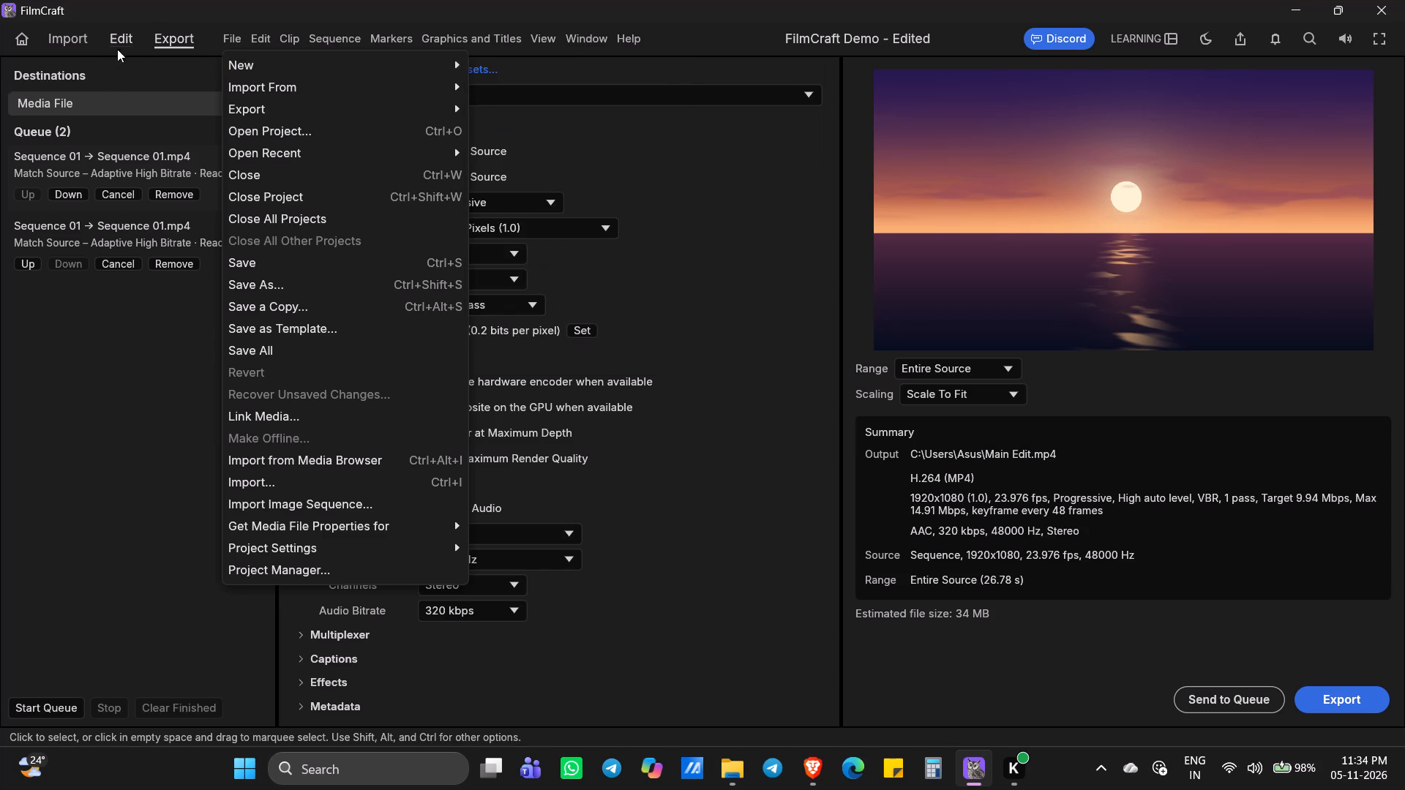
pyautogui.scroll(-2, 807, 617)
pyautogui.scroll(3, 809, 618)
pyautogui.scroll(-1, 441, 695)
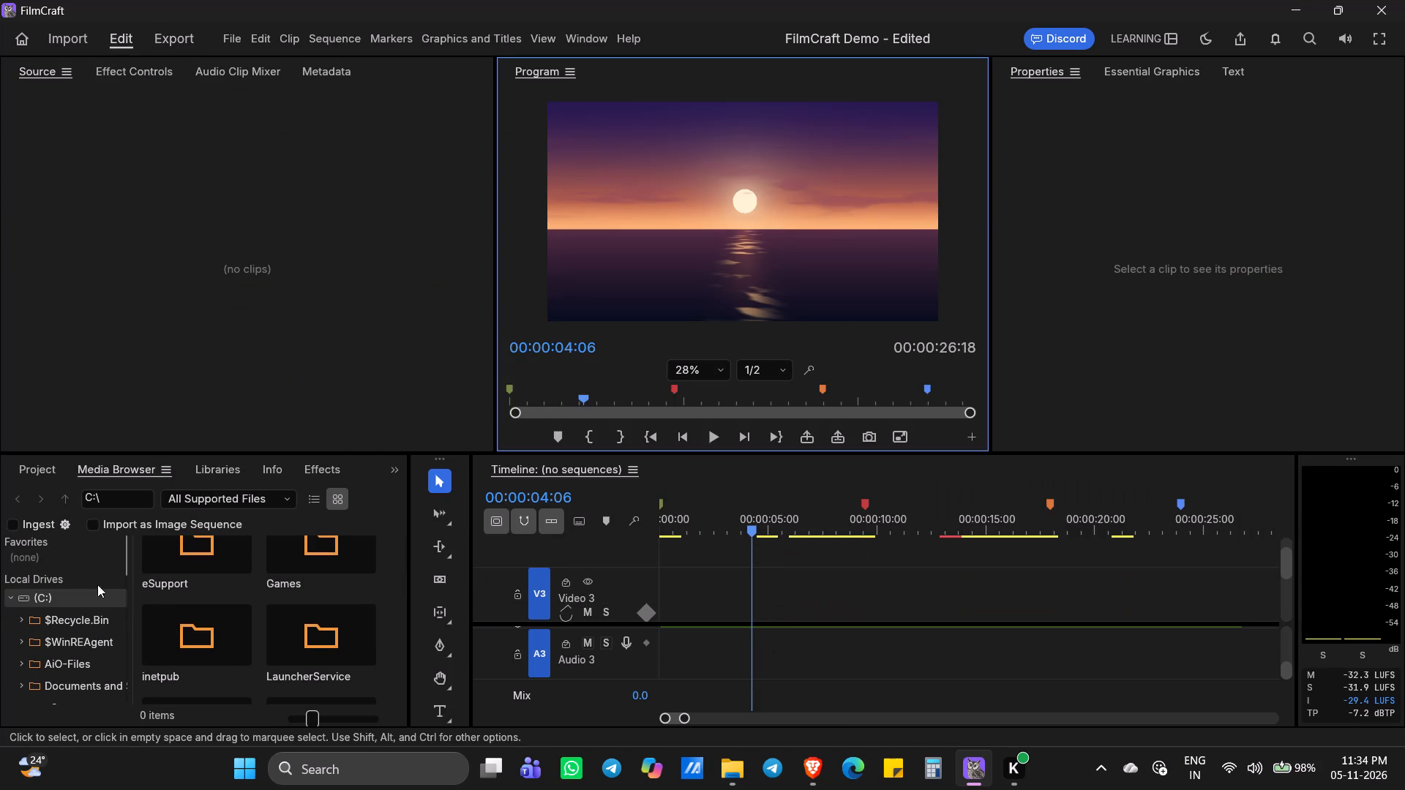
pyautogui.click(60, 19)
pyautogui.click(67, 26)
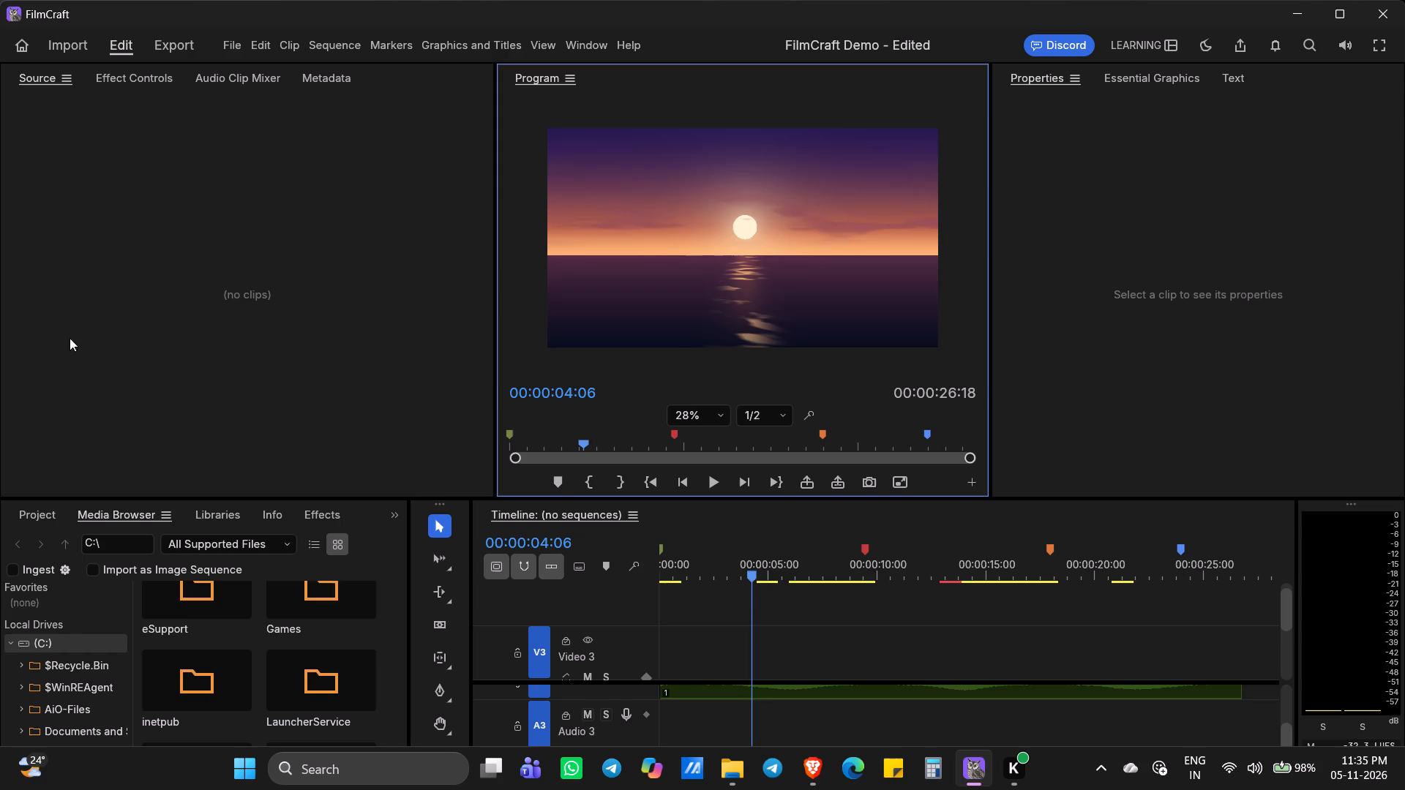
pyautogui.click(66, 56)
pyautogui.click(120, 204)
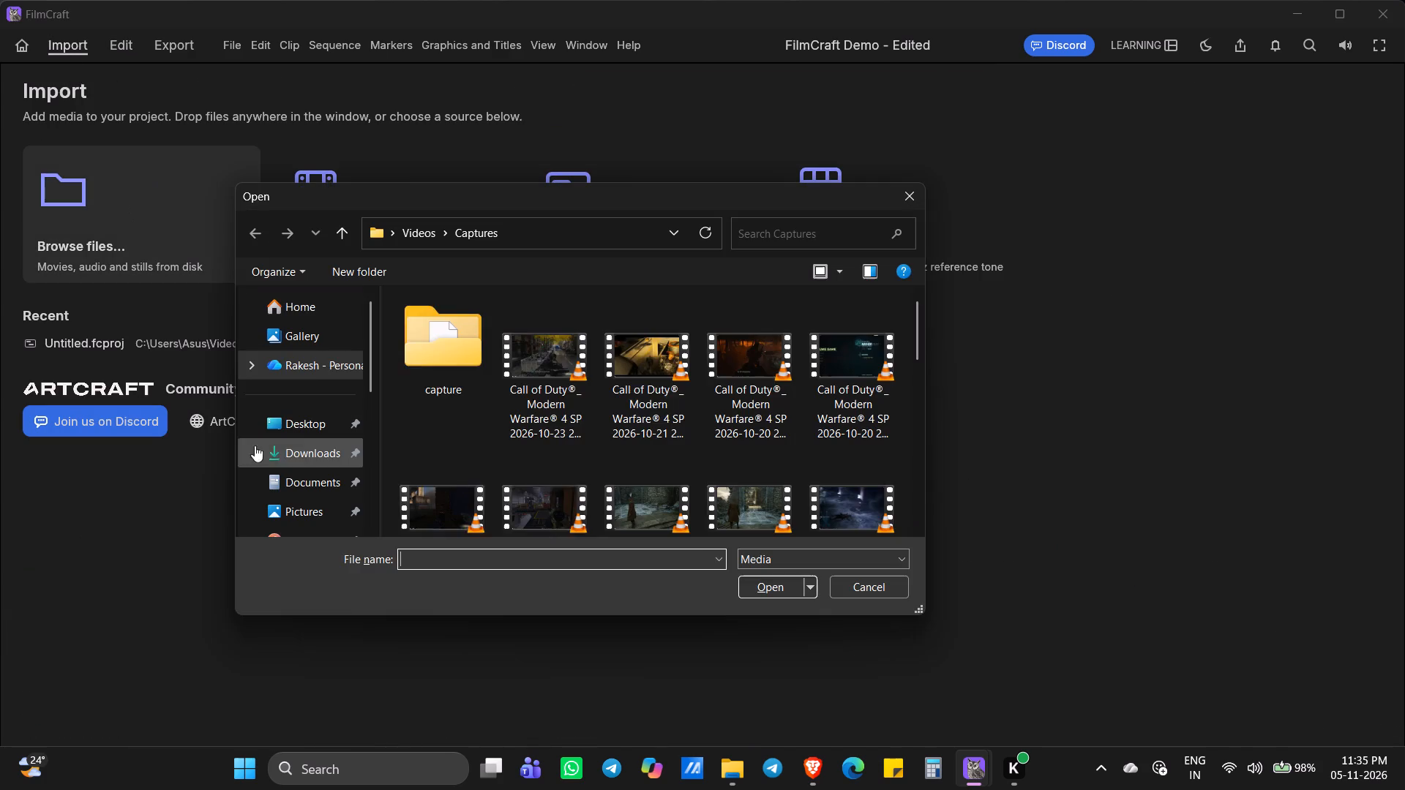
pyautogui.scroll(-2, 668, 401)
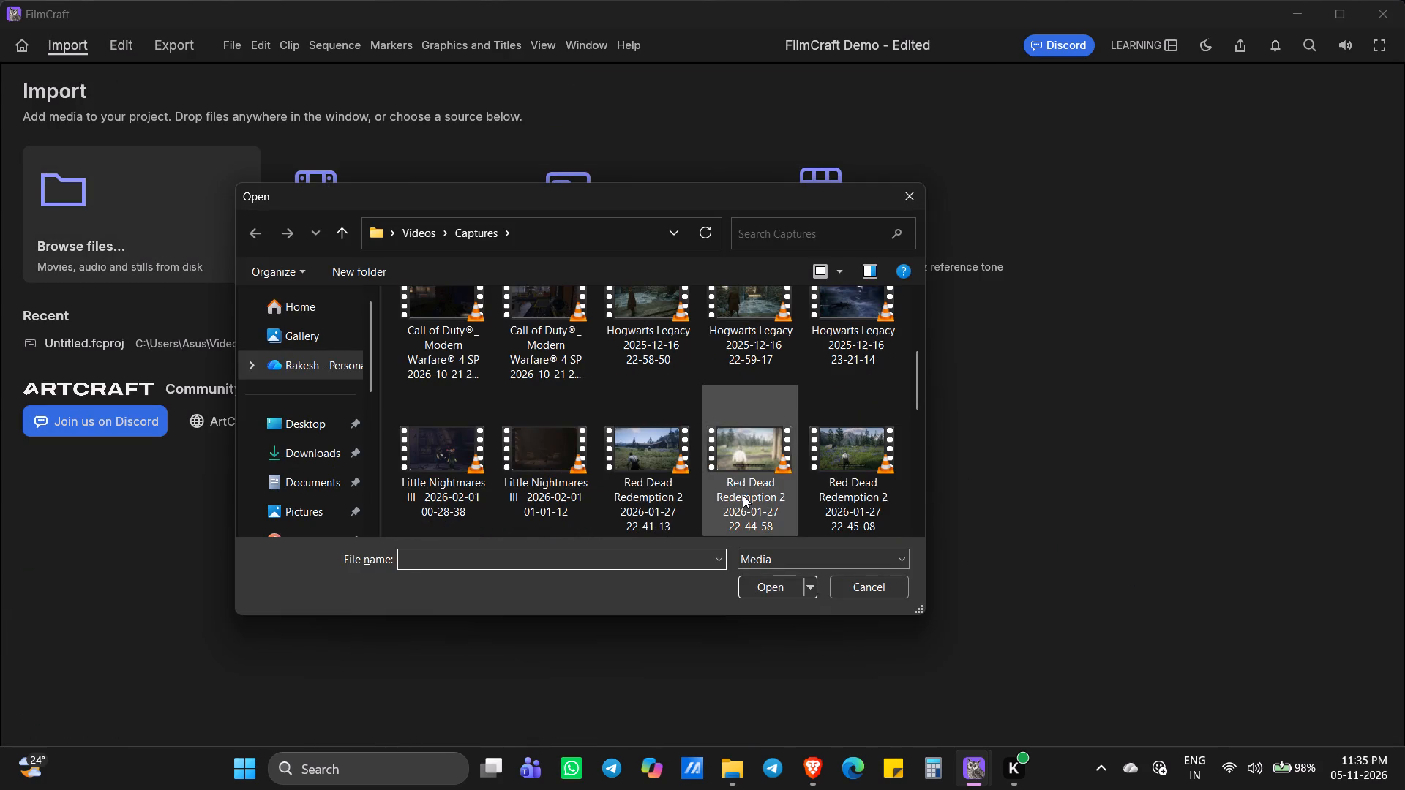
pyautogui.scroll(-2, 743, 495)
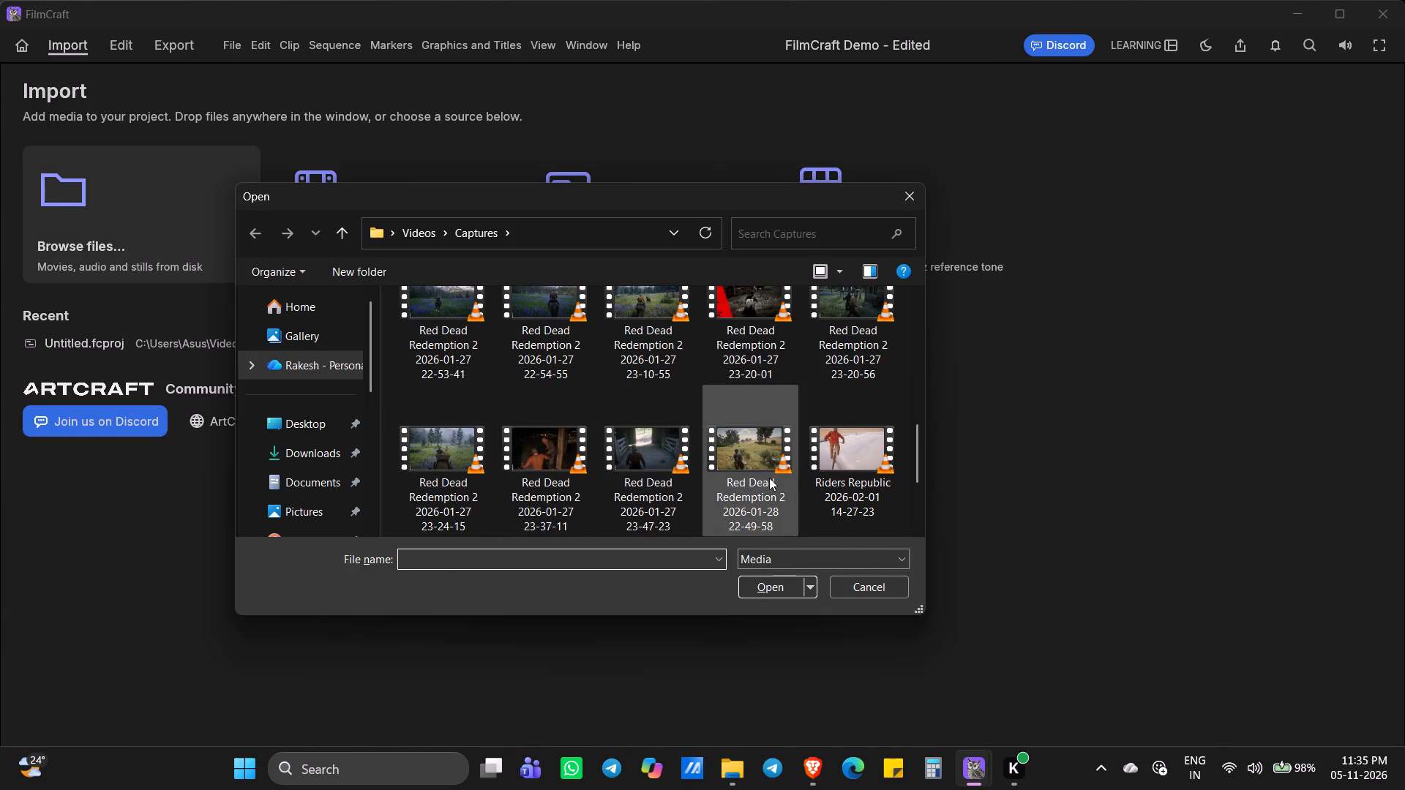
pyautogui.click(769, 478)
pyautogui.click(641, 503)
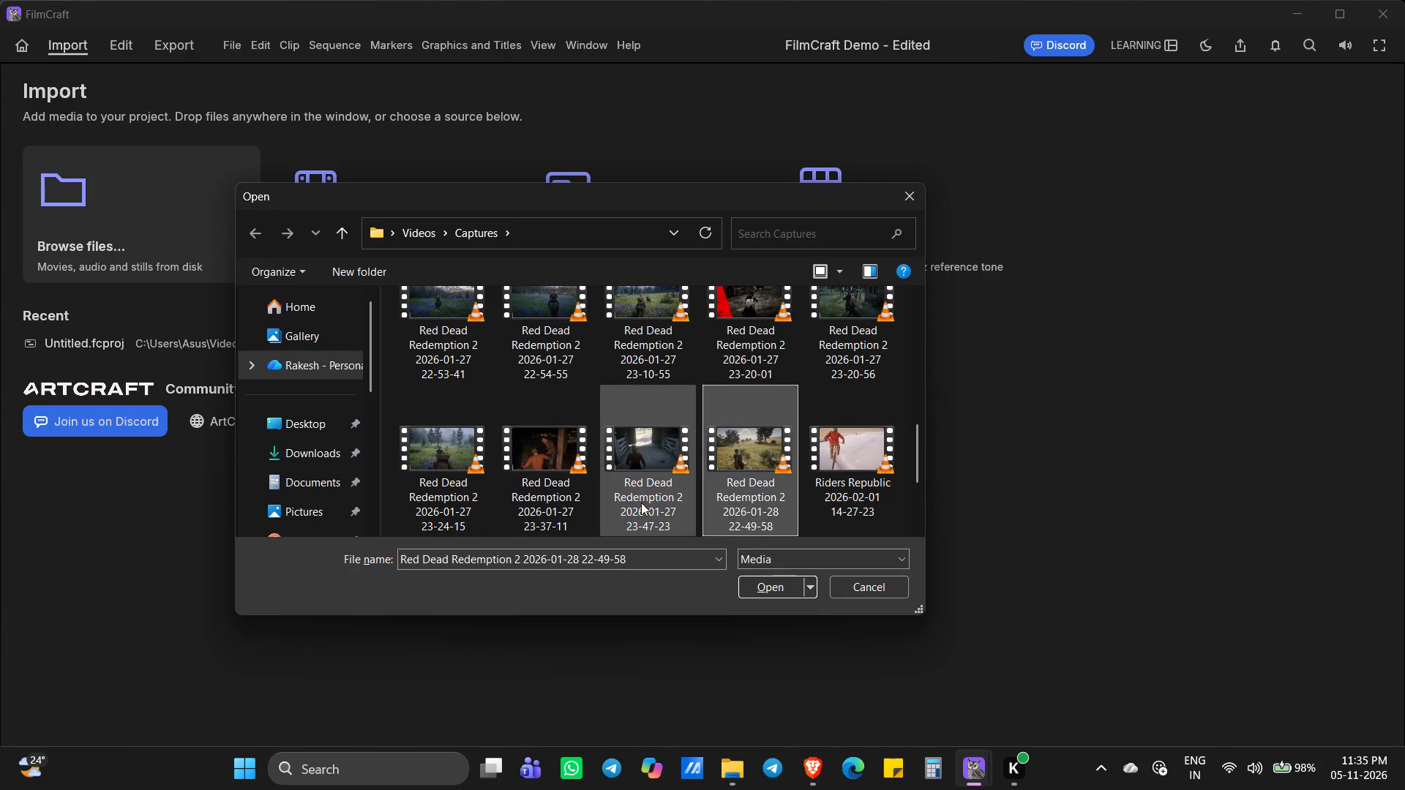
pyautogui.click(572, 503)
pyautogui.click(771, 591)
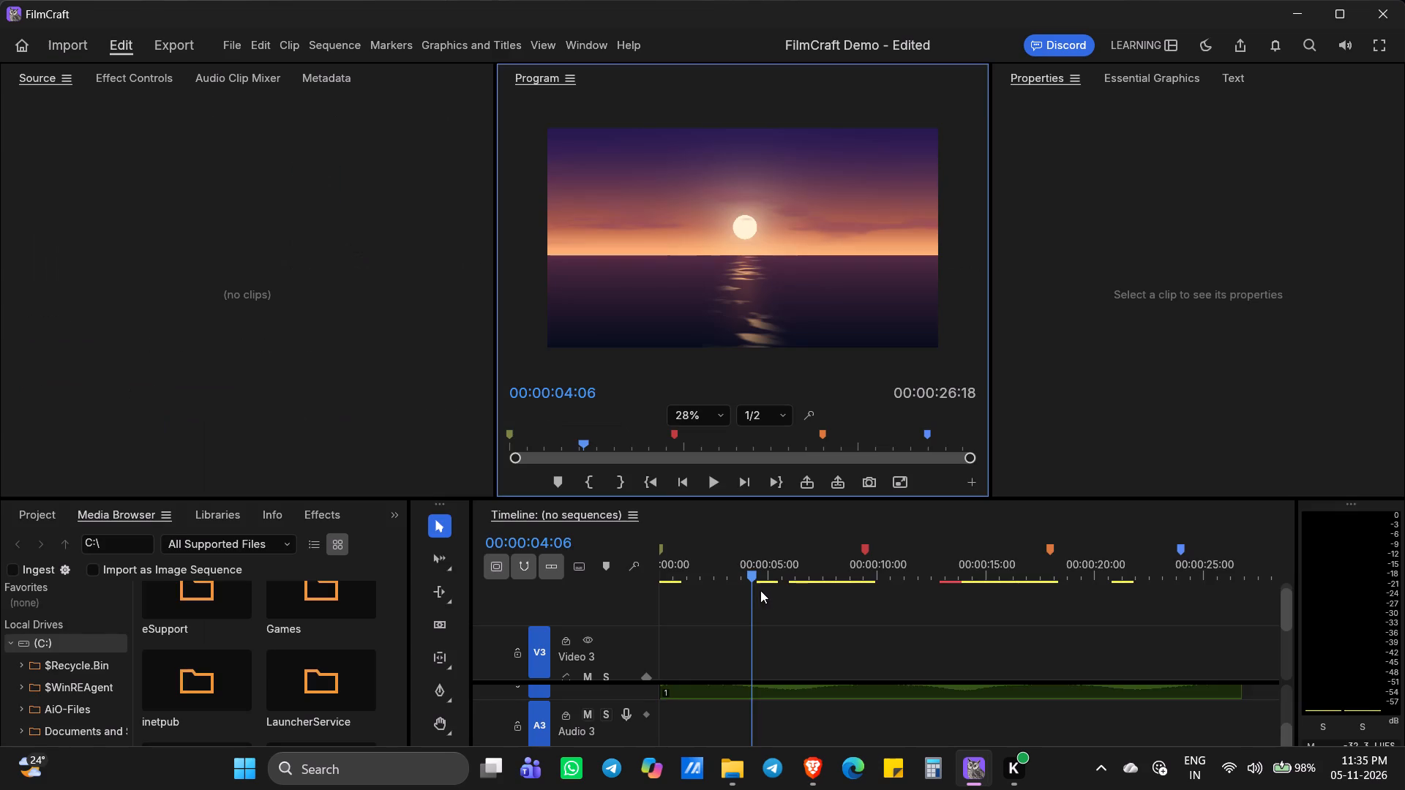
# Delete all the demo clips, video and audio, from the Main Edit timeline.
pyautogui.scroll(-4, 732, 640)
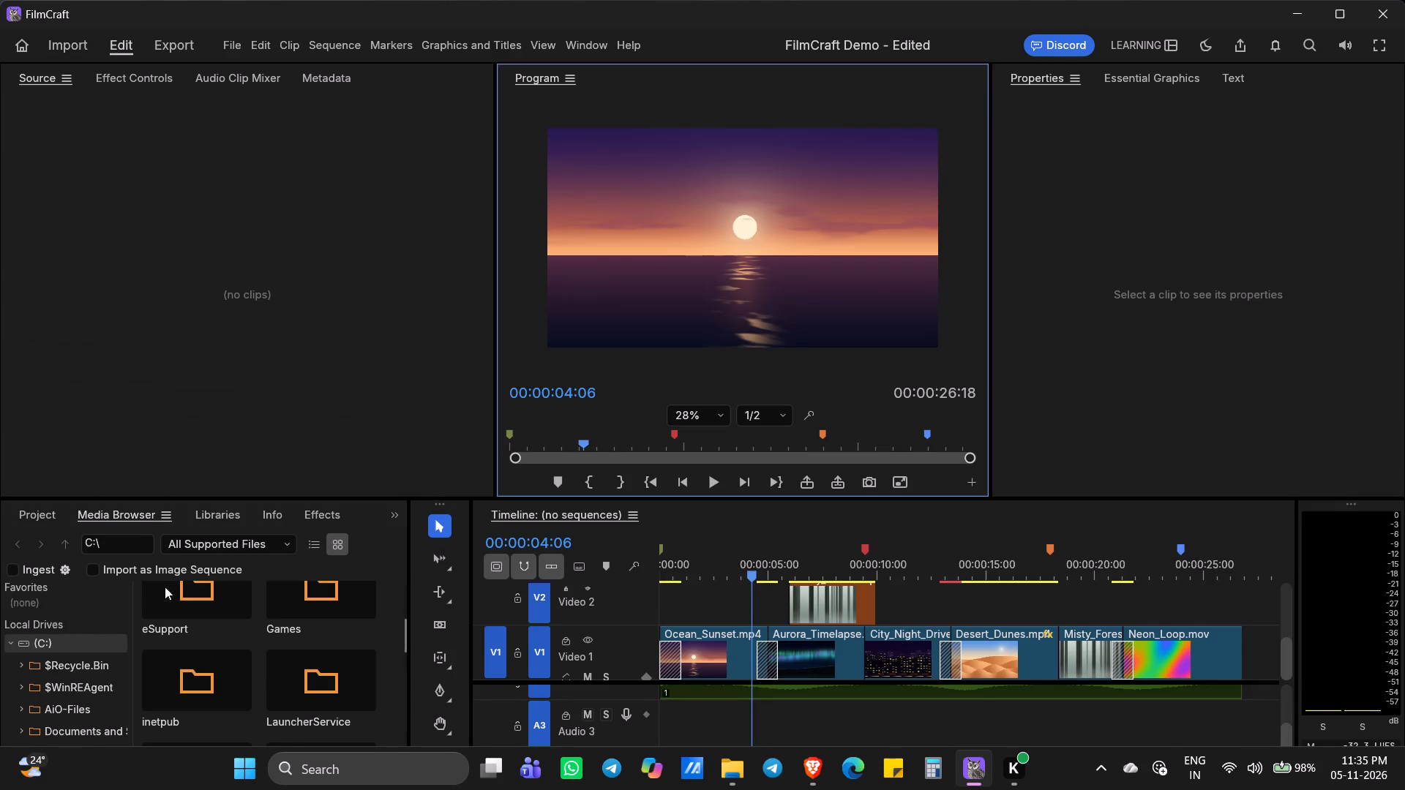
pyautogui.click(35, 515)
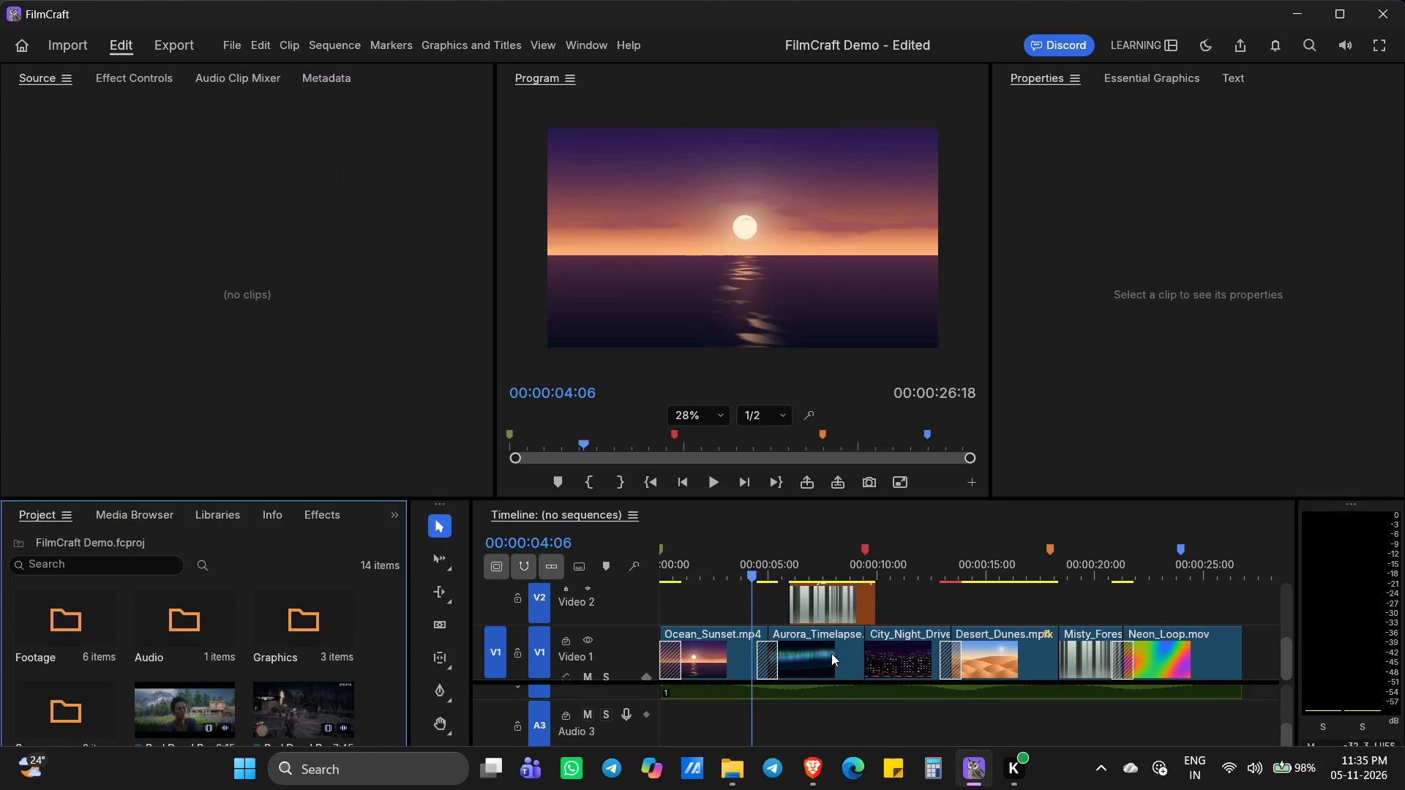
pyautogui.hotkey('ctrl', 'a')
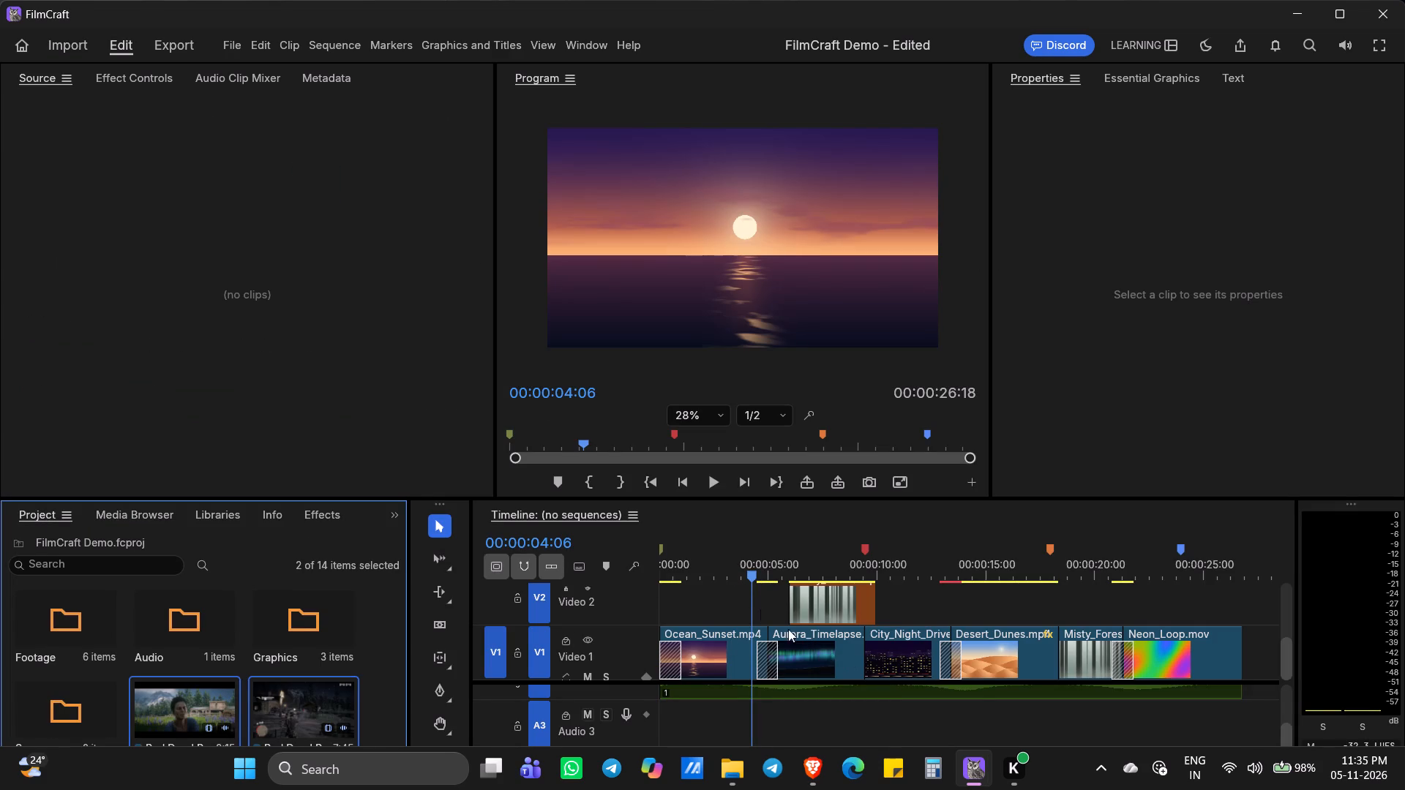
pyautogui.click(746, 598)
pyautogui.hotkey('ctrl', 'a')
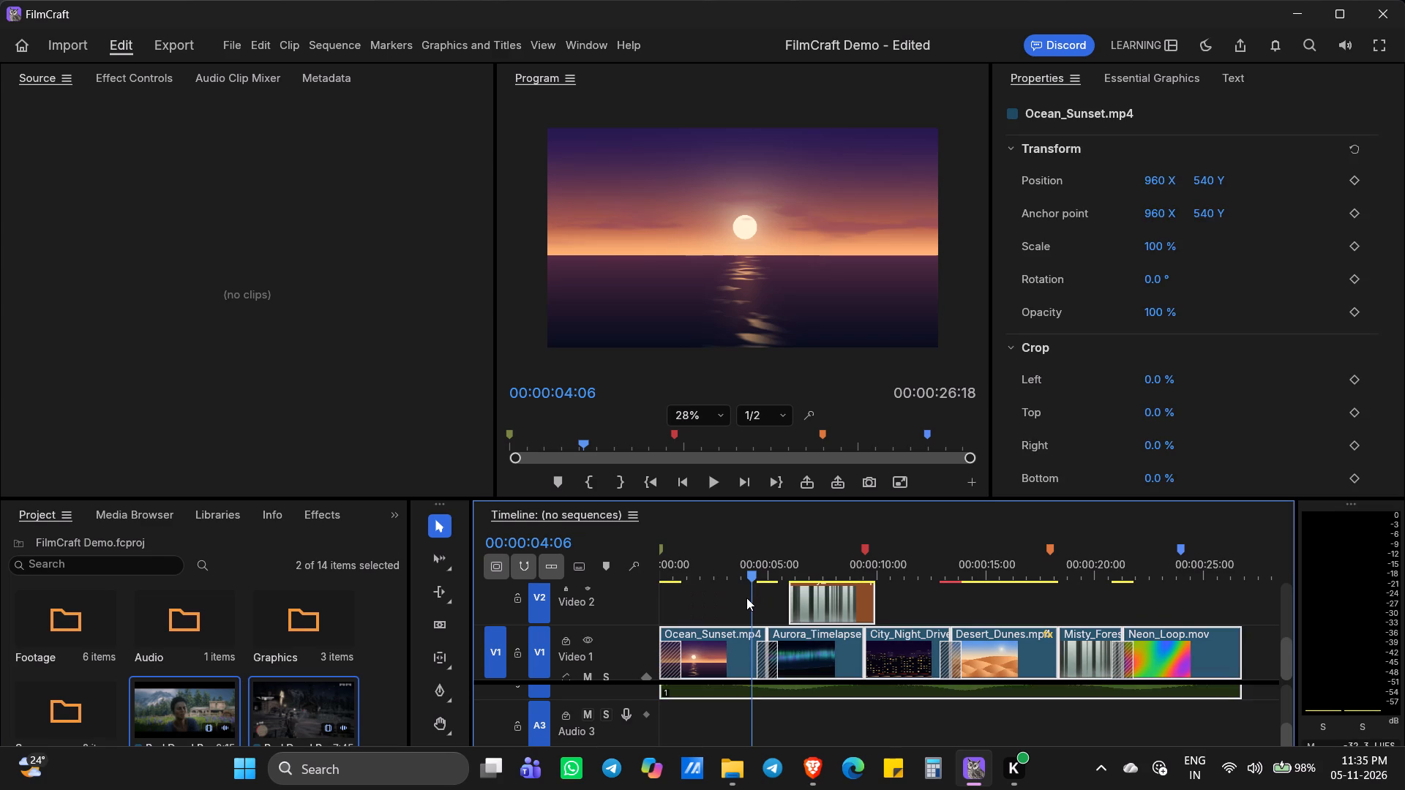
pyautogui.press('Delete')
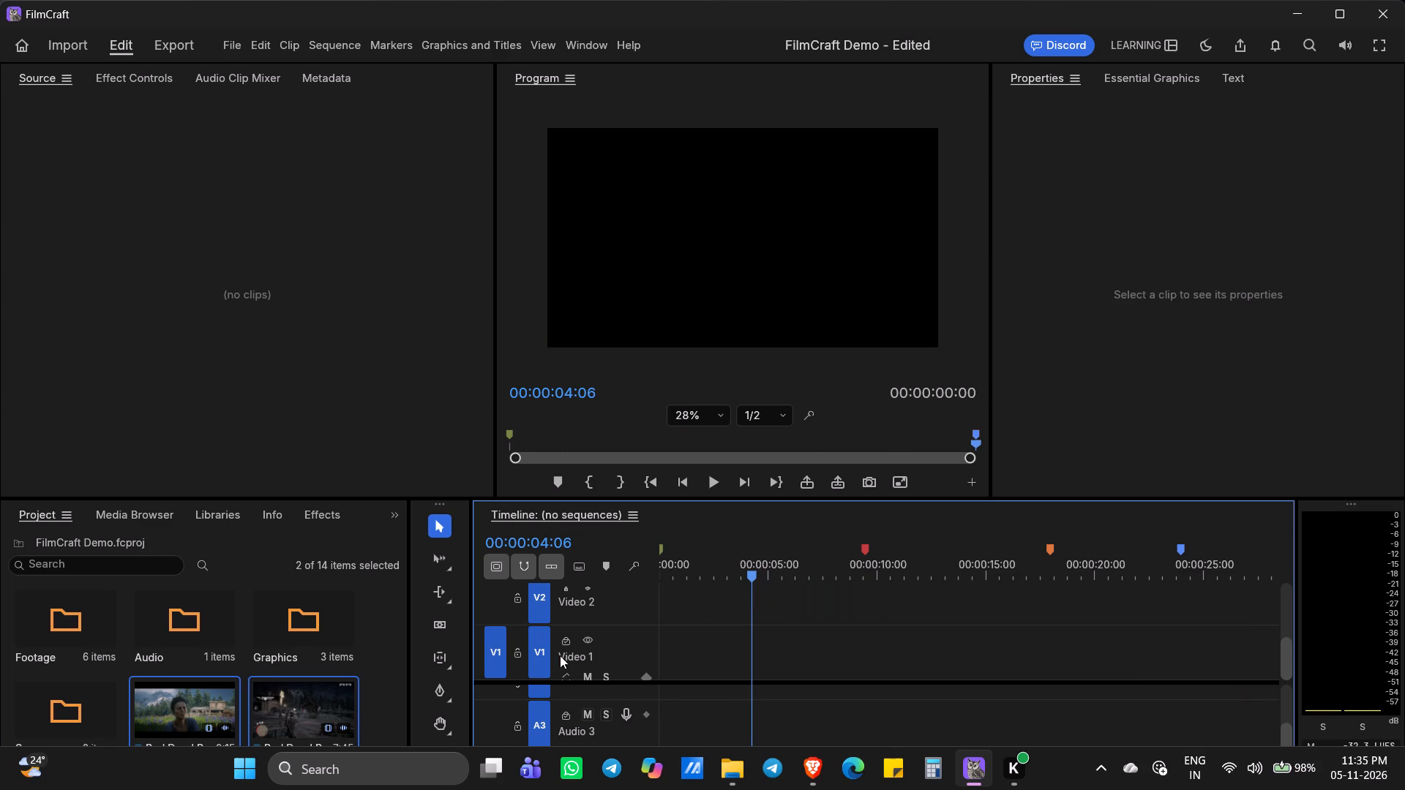
pyautogui.scroll(-2, 212, 688)
pyautogui.click(190, 691)
pyautogui.moveTo(188, 686); pyautogui.dragTo(191, 691)
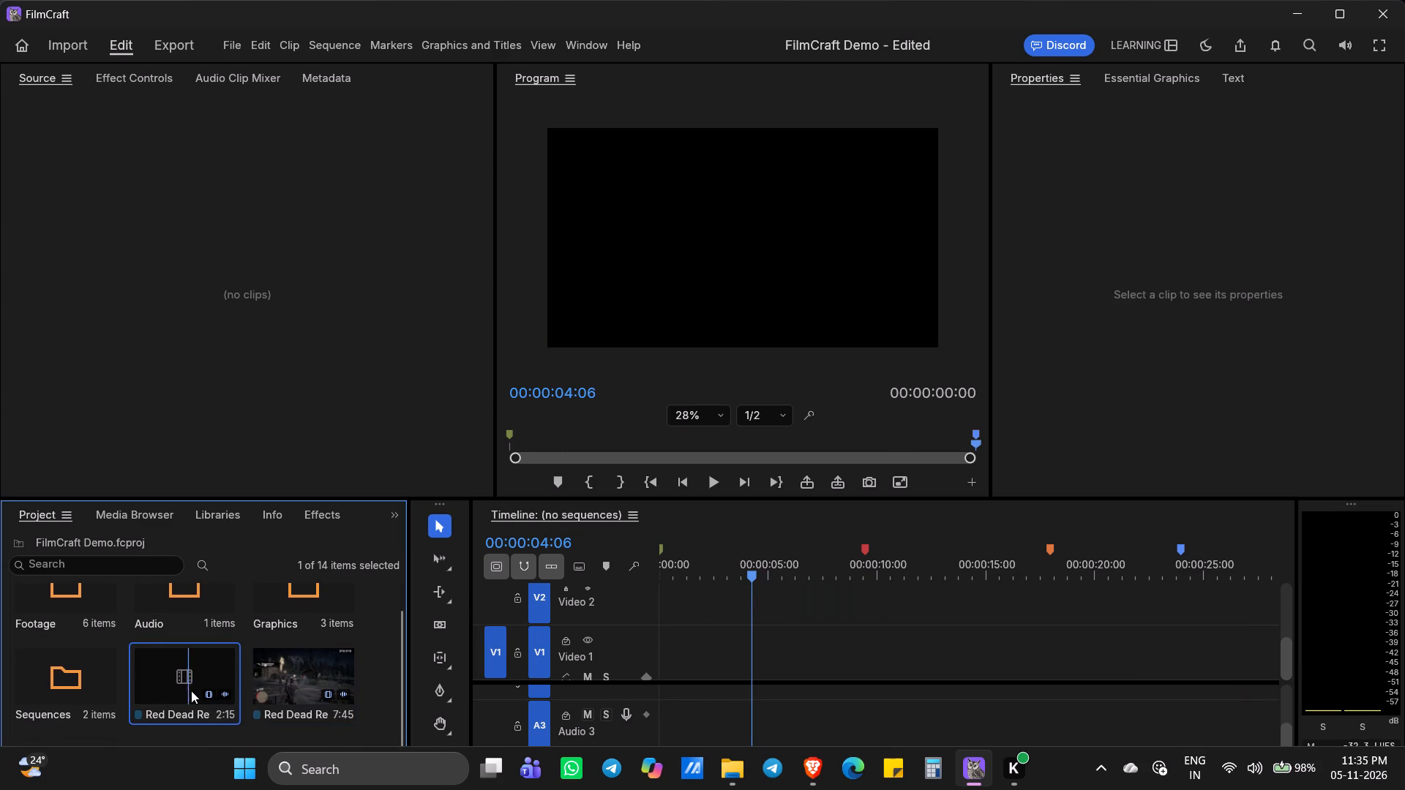
pyautogui.moveTo(191, 691); pyautogui.dragTo(672, 642)
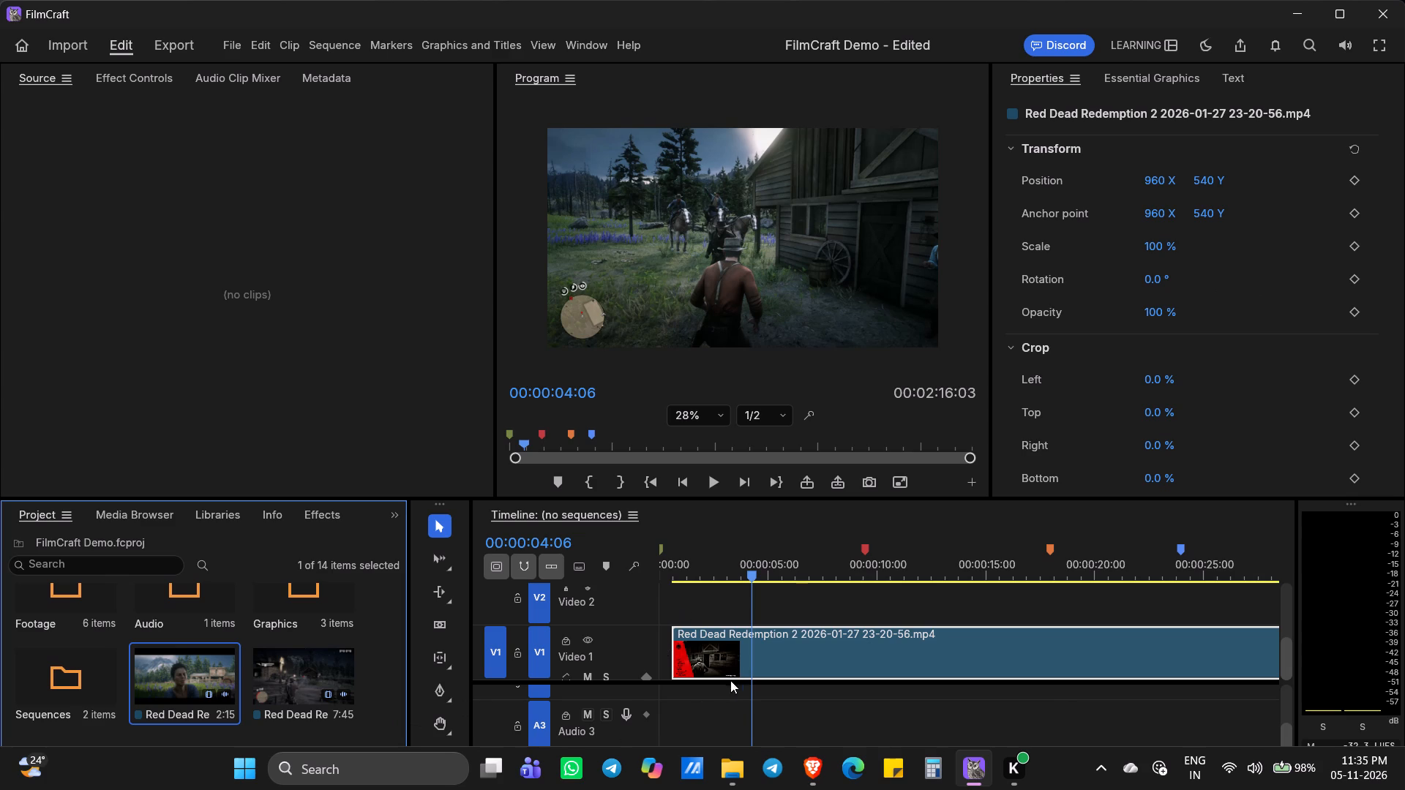
# Play the placed clip from about 00:00:01:16 to review its opening, and pause at 00:00:07:15.
pyautogui.click(712, 603)
pyautogui.moveTo(752, 576); pyautogui.dragTo(713, 571)
pyautogui.doubleClick(701, 573)
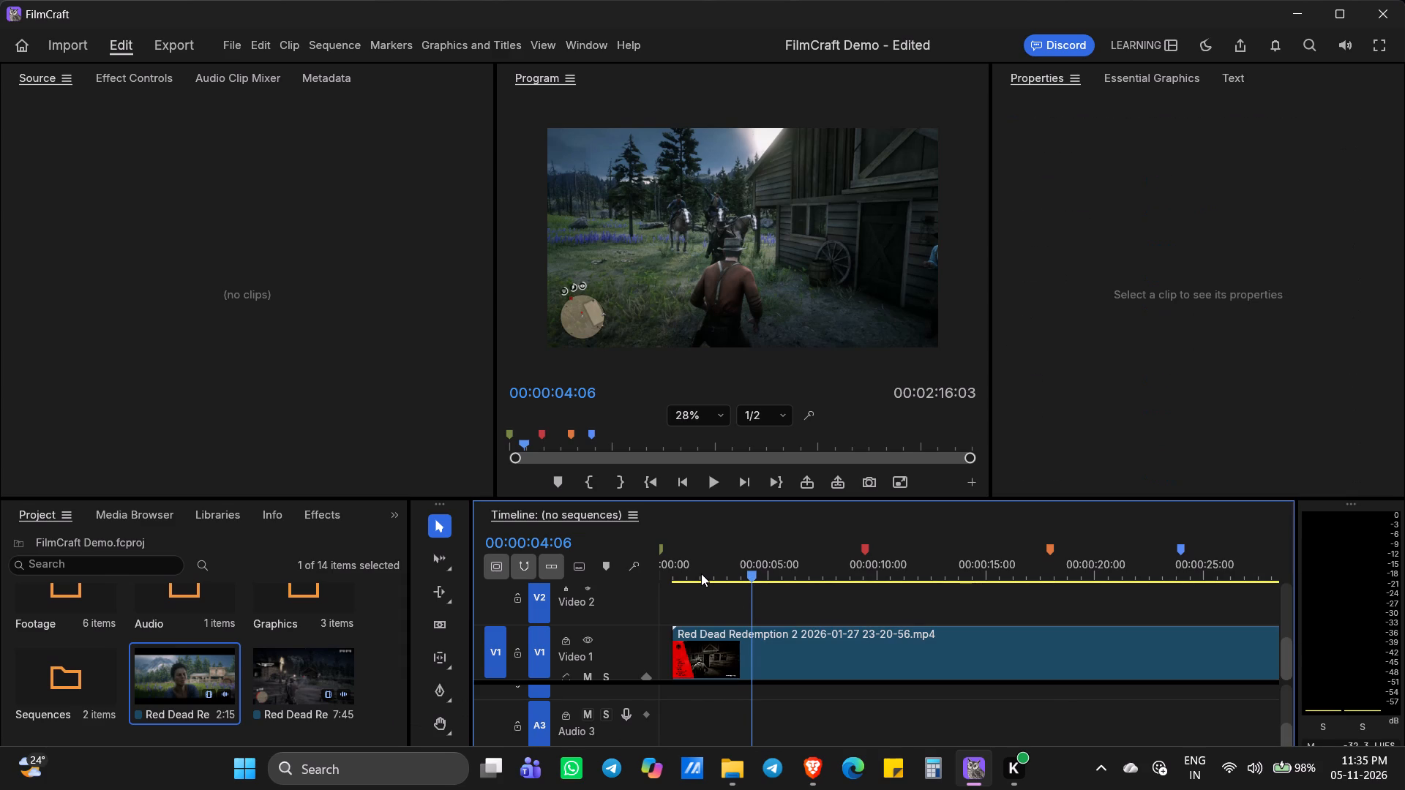
pyautogui.tripleClick(696, 579)
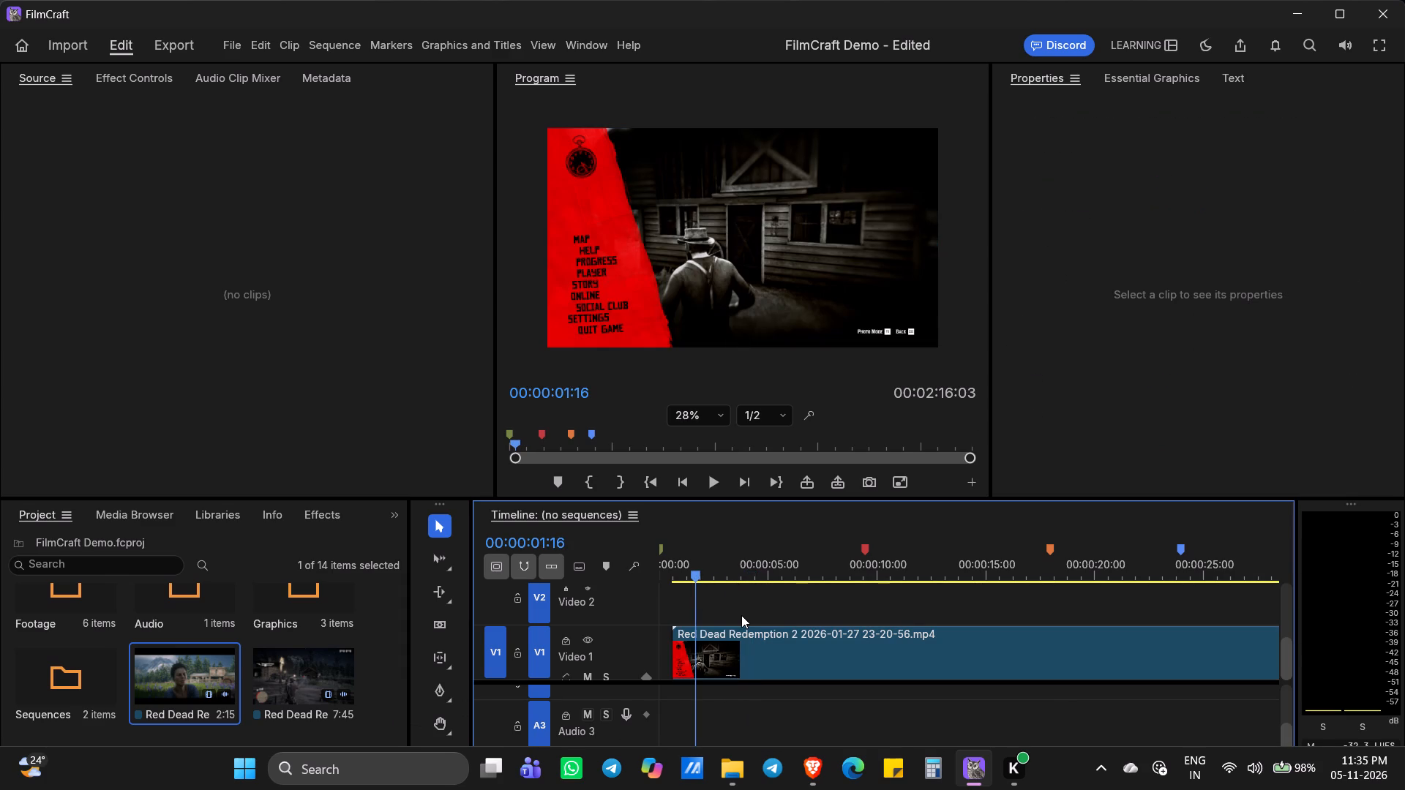
pyautogui.press('Right')
pyautogui.press('space')
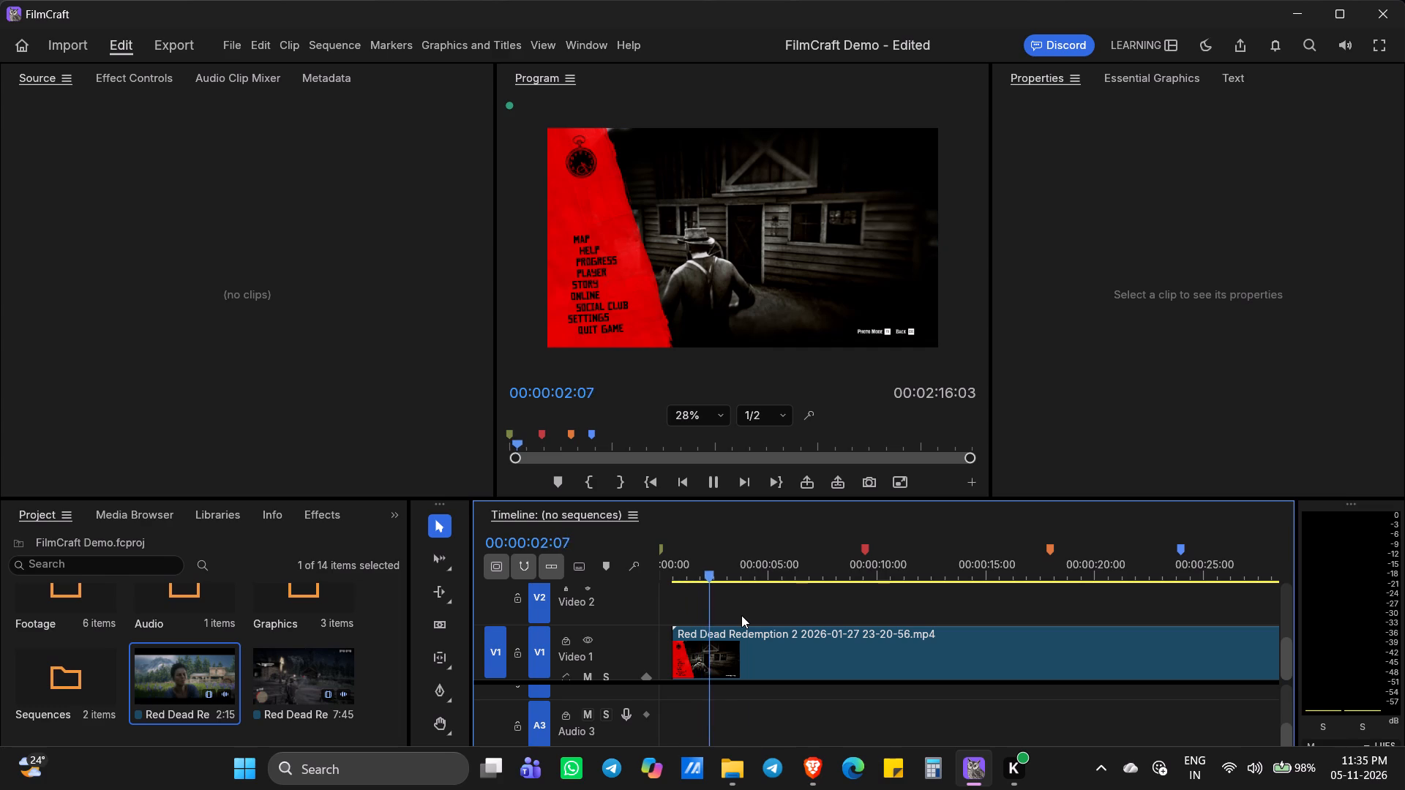
pyautogui.press('Right')
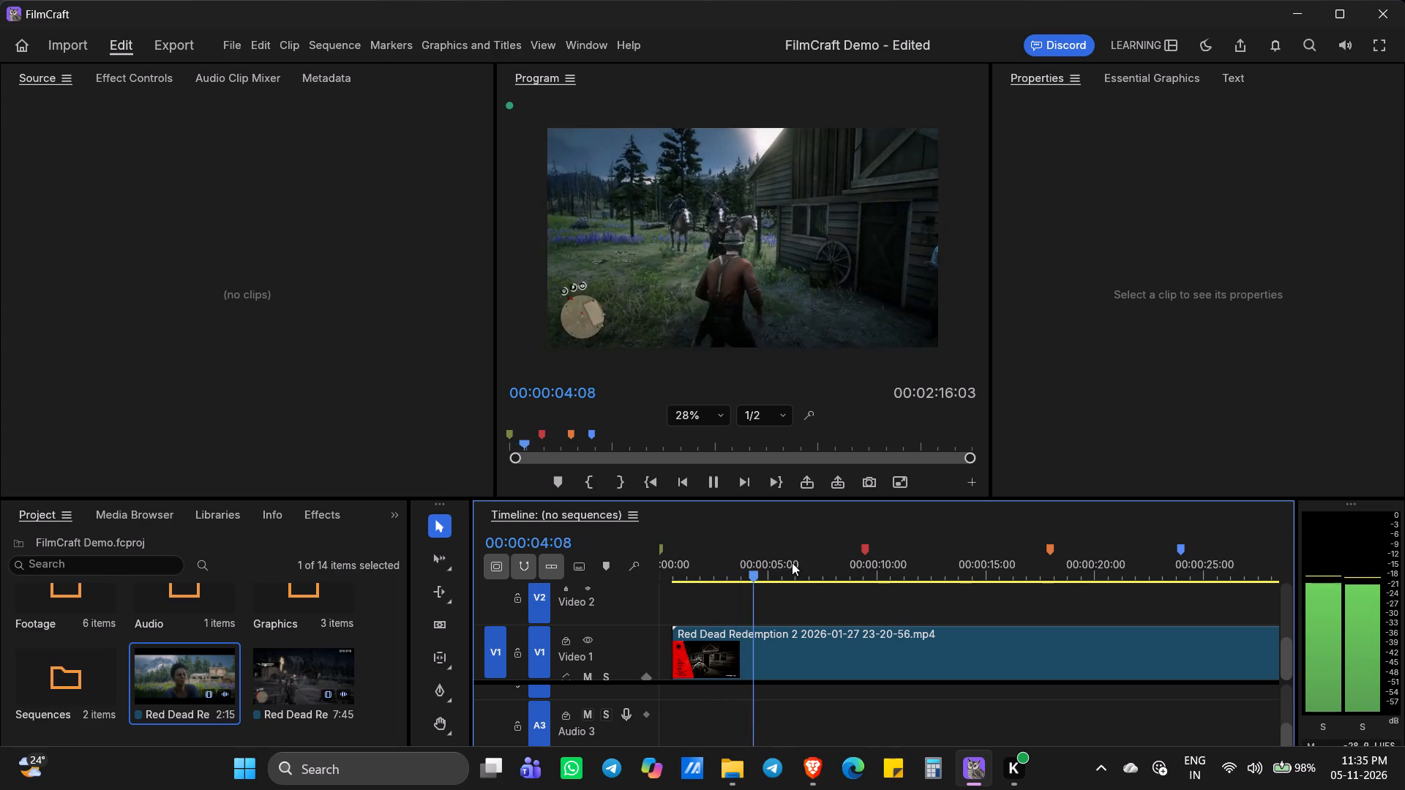
pyautogui.press('Right')
pyautogui.press('Right')
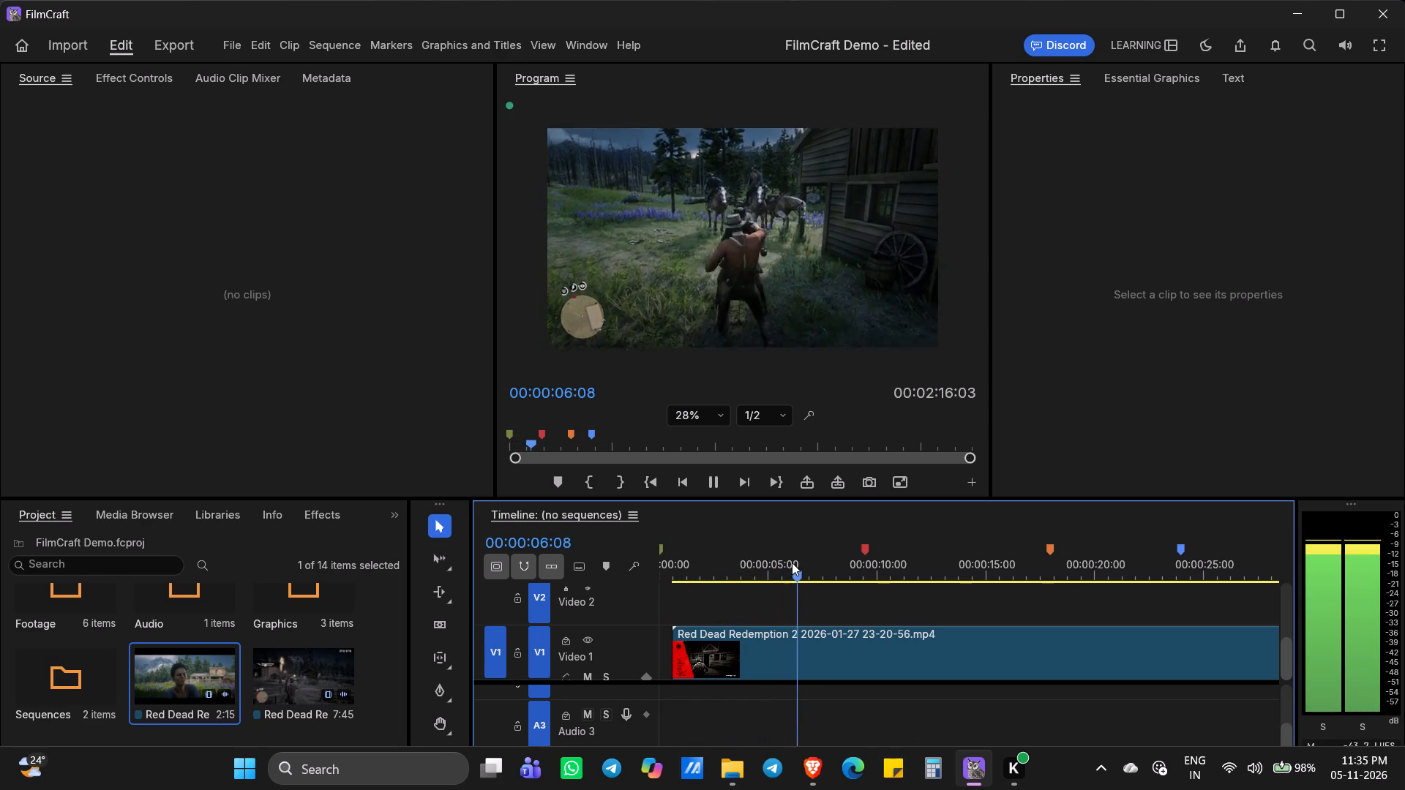
pyautogui.press('Right')
pyautogui.press('space')
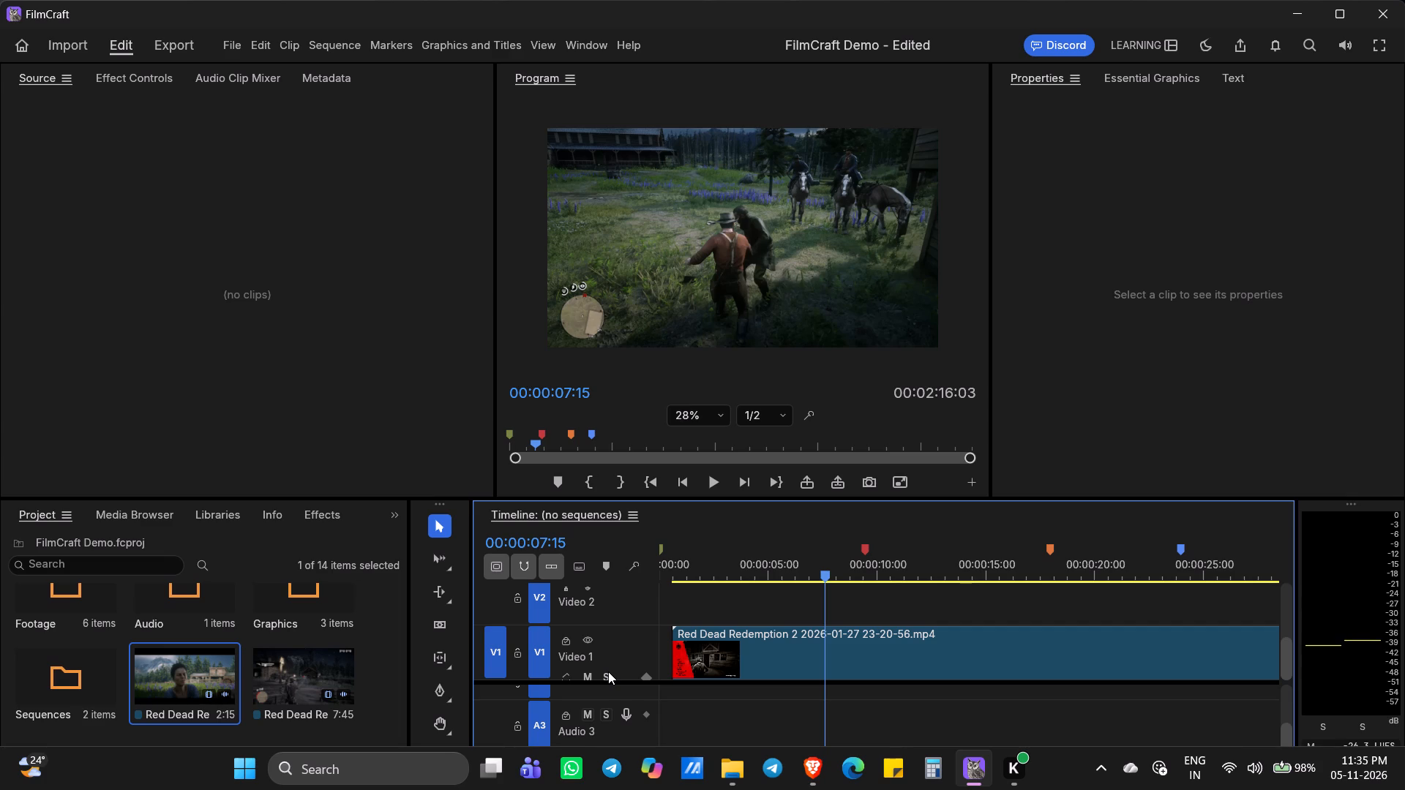
# Play the Red Dead Redemption 2 clip onward from 00:00:07:15 to review it, and pause at 00:00:25:22.
pyautogui.press('space')
pyautogui.press('Right')
pyautogui.press('Right')
pyautogui.press('Right')
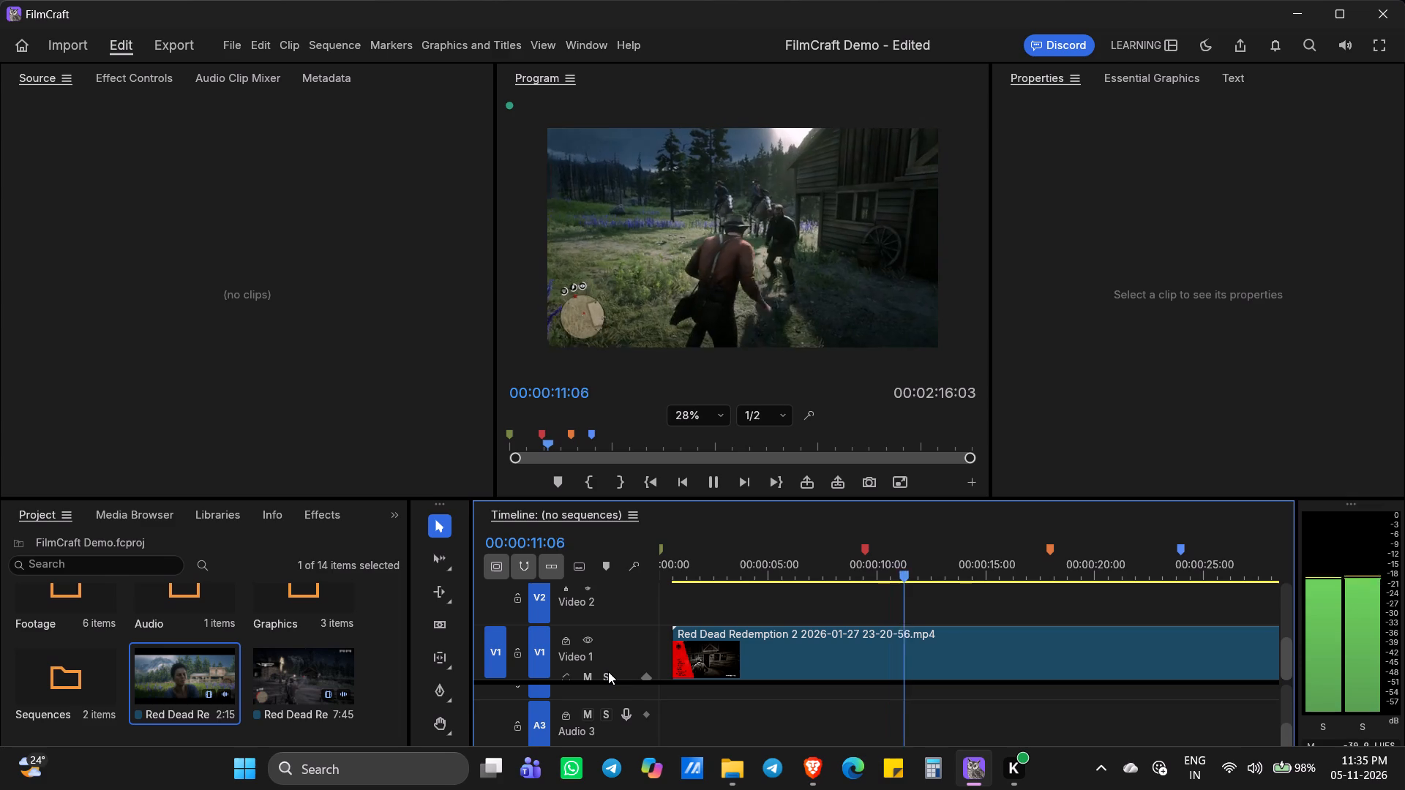
pyautogui.press('Right')
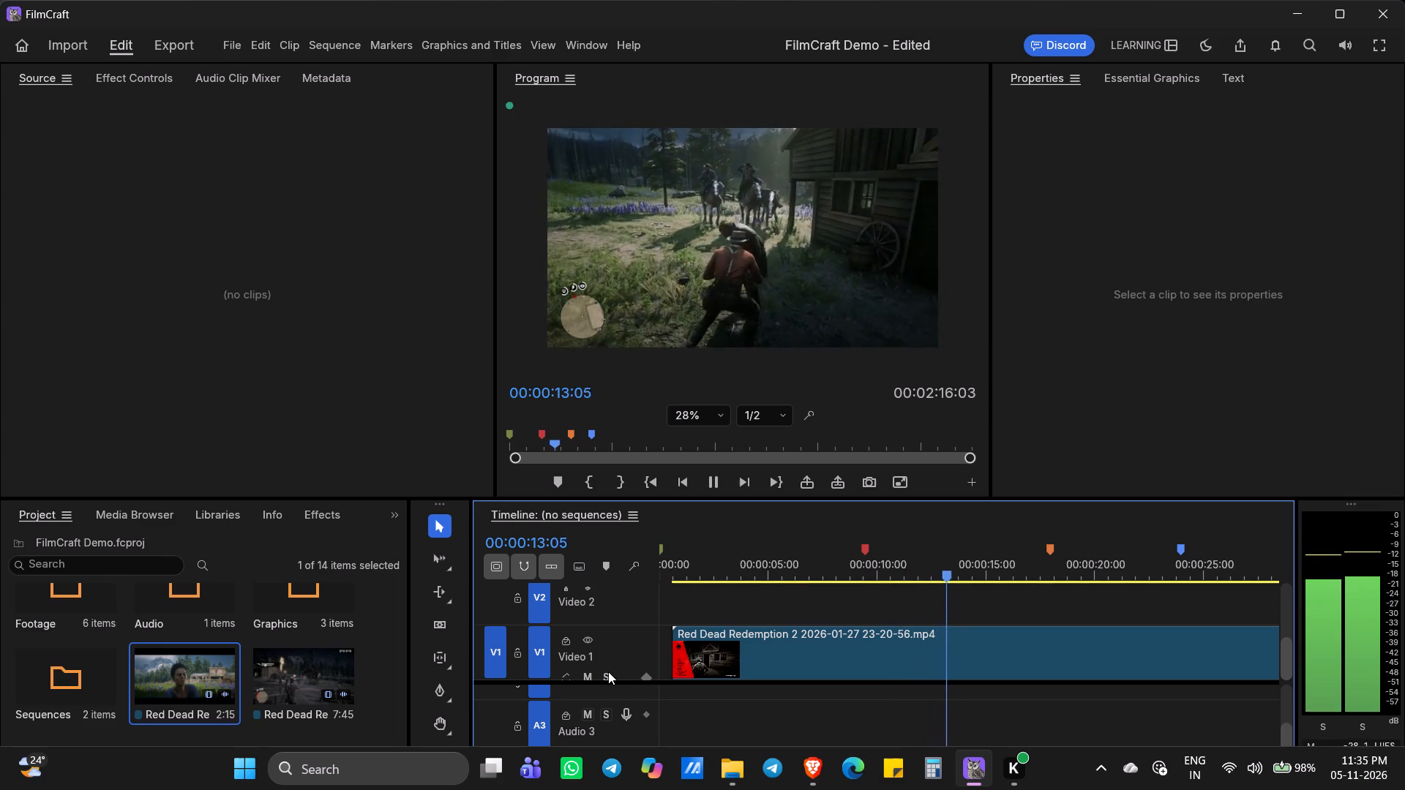
pyautogui.press('Right')
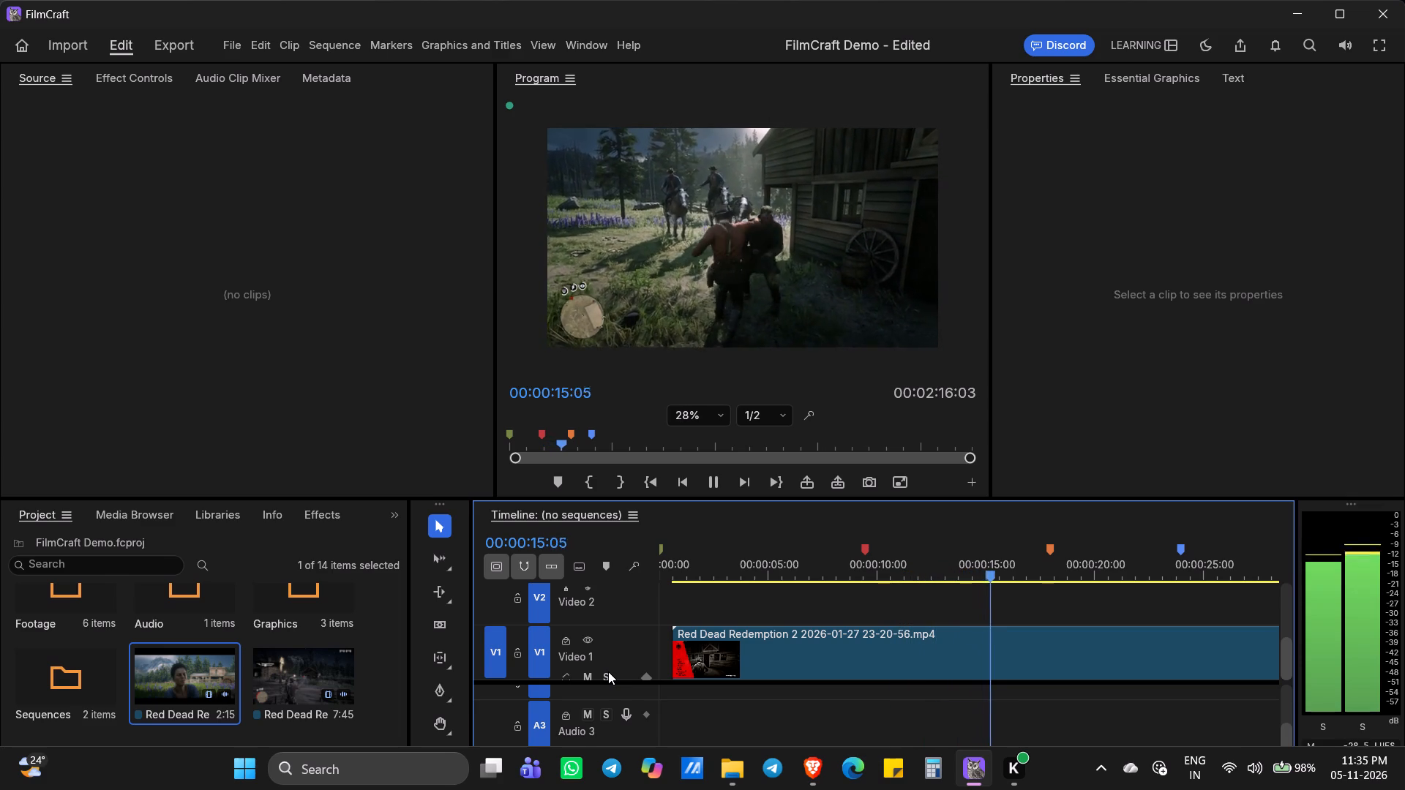
pyautogui.press('Right')
pyautogui.press('Right')
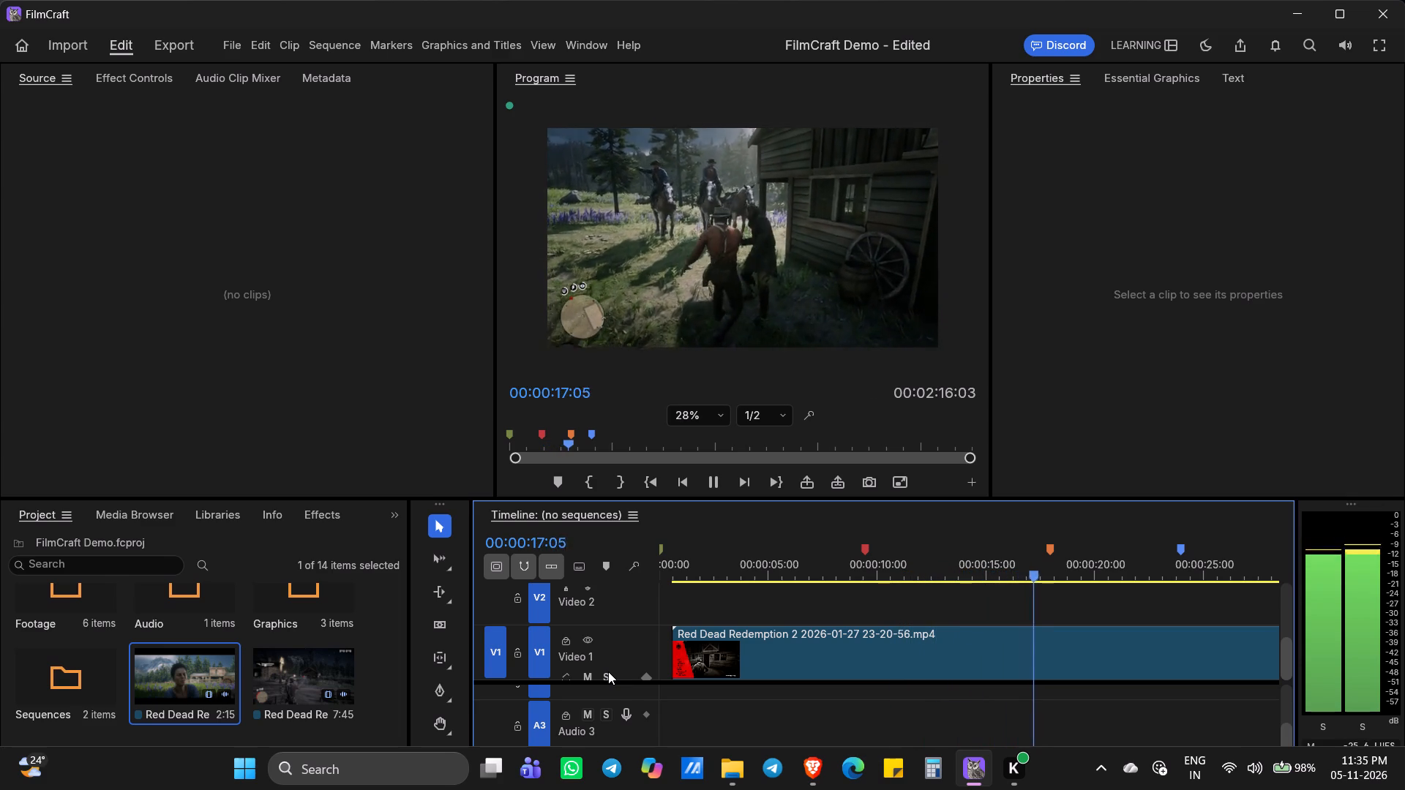
pyautogui.press('Right')
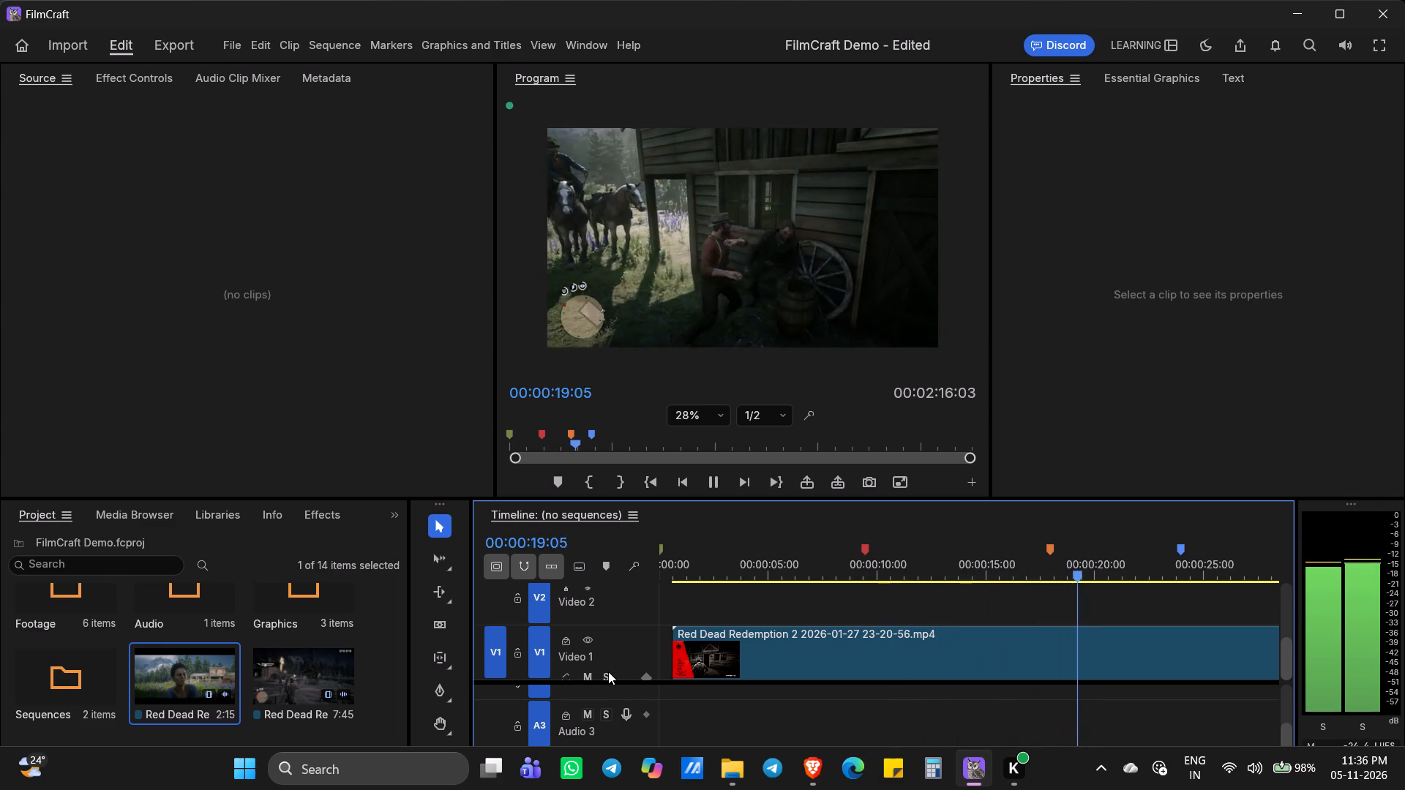
pyautogui.press('Right')
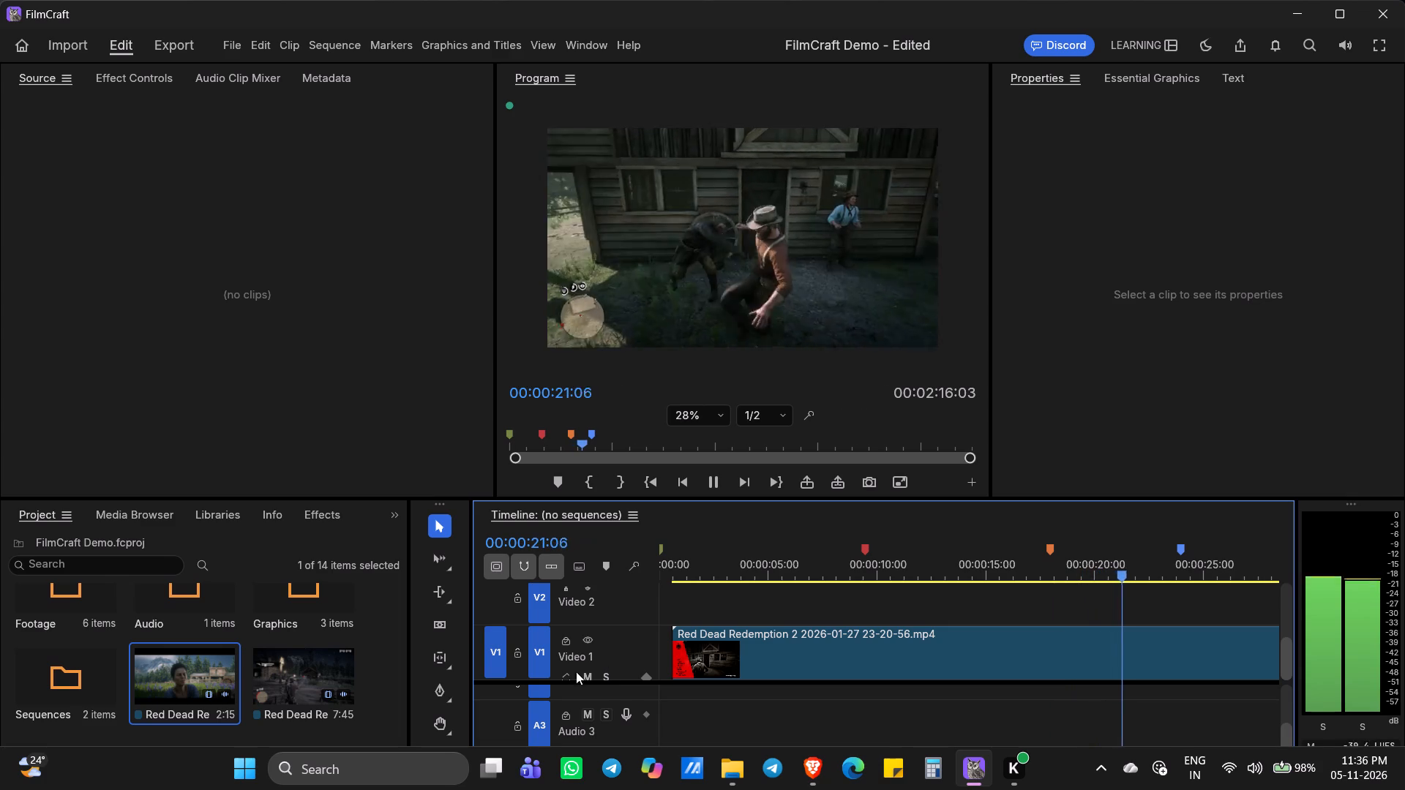
pyautogui.rightClick(576, 671)
pyautogui.click(1092, 708)
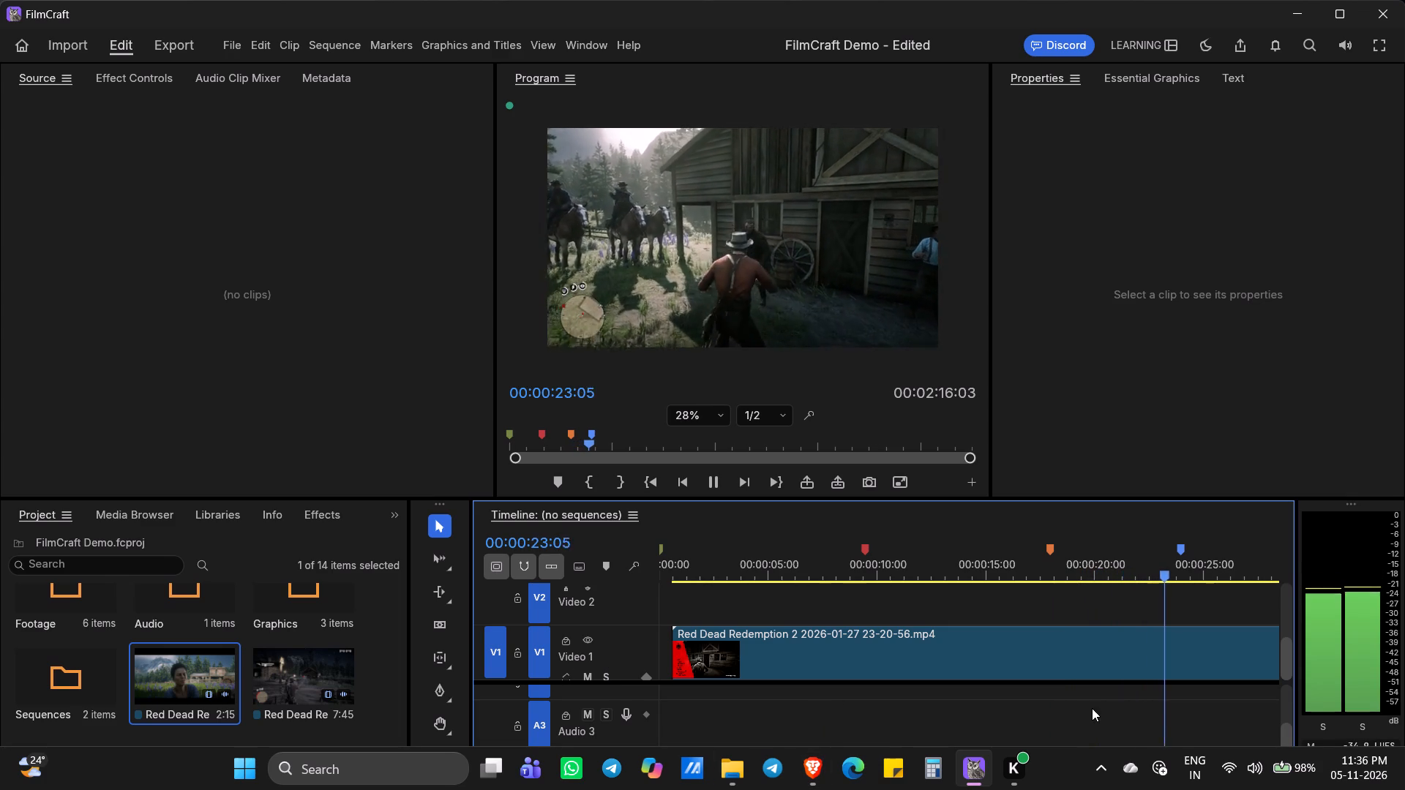
pyautogui.click(1194, 628)
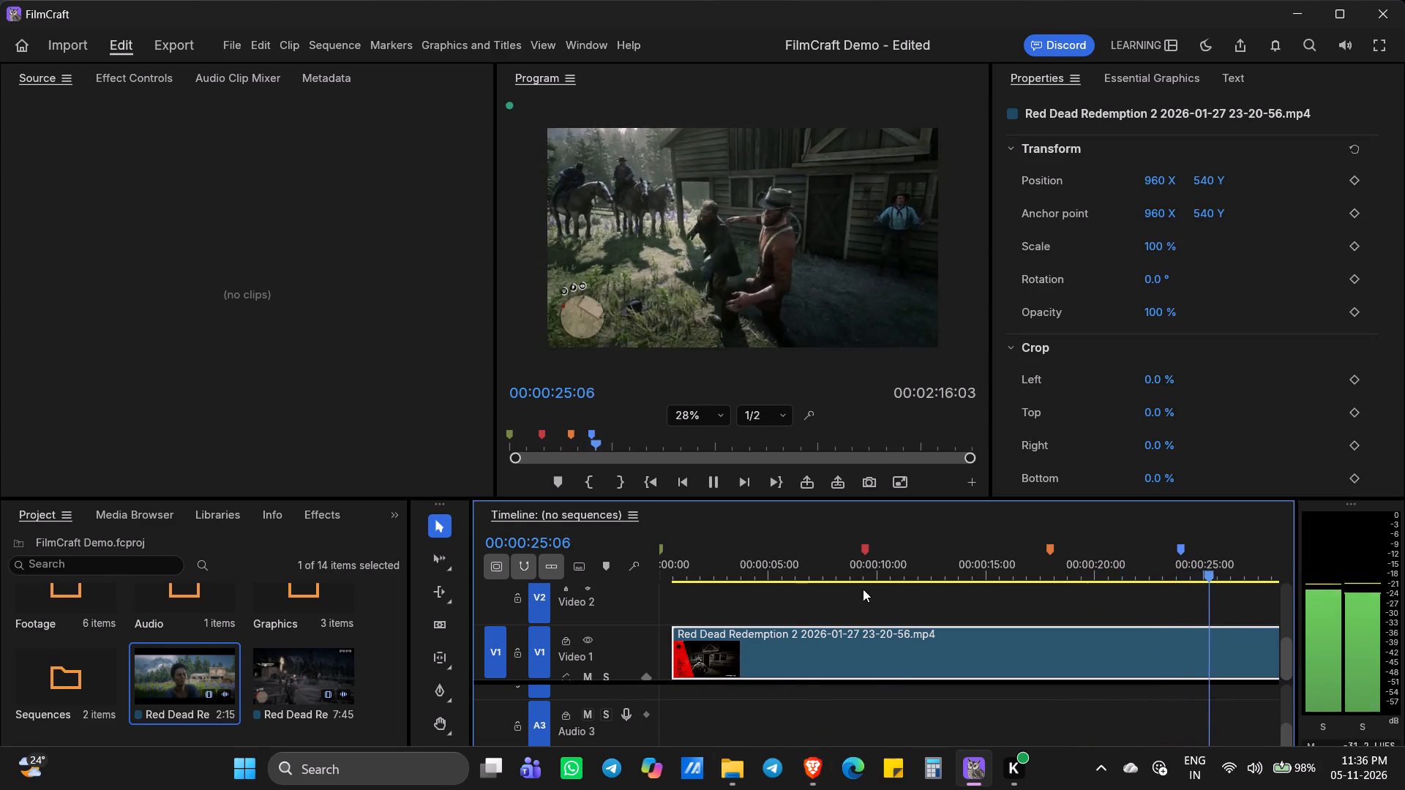
pyautogui.click(724, 492)
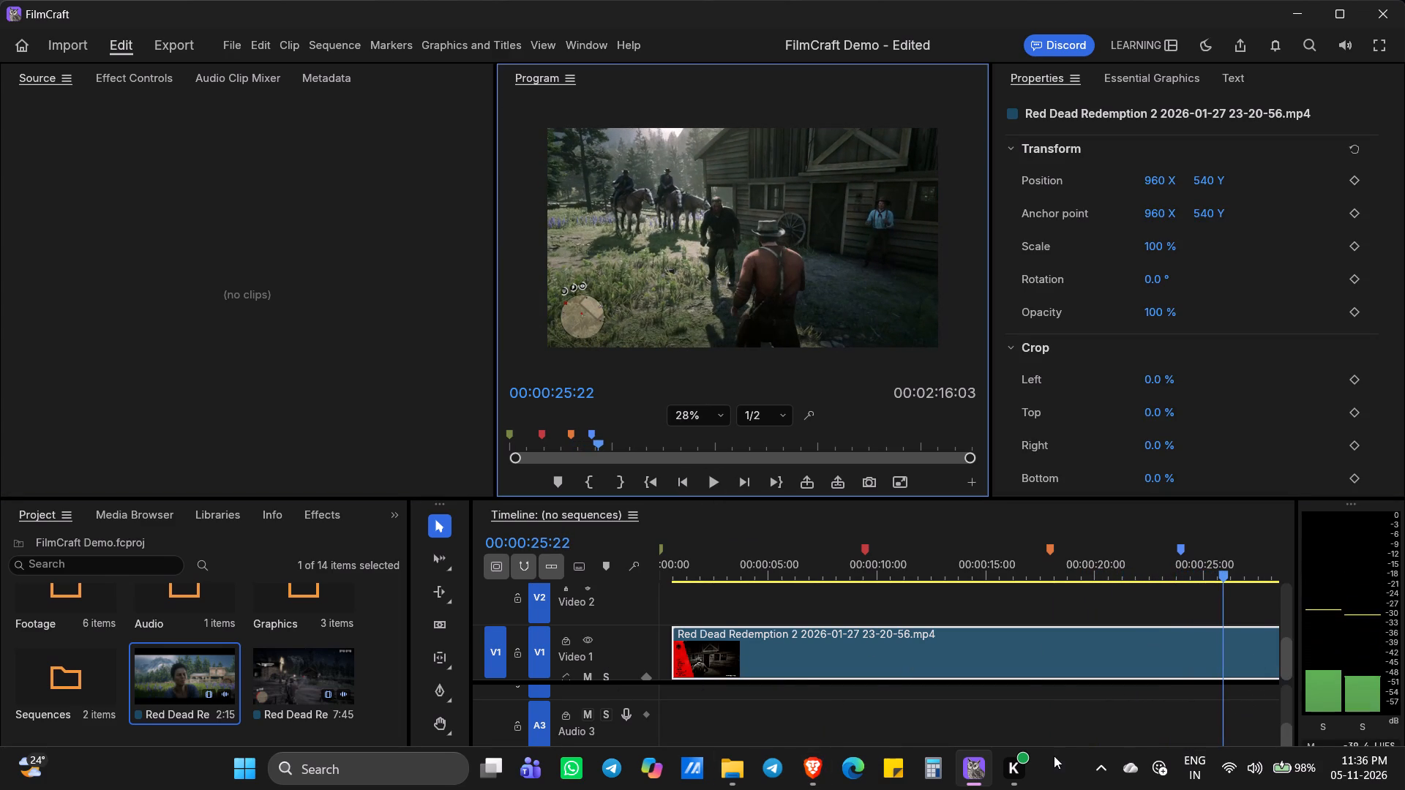
pyautogui.click(1224, 607)
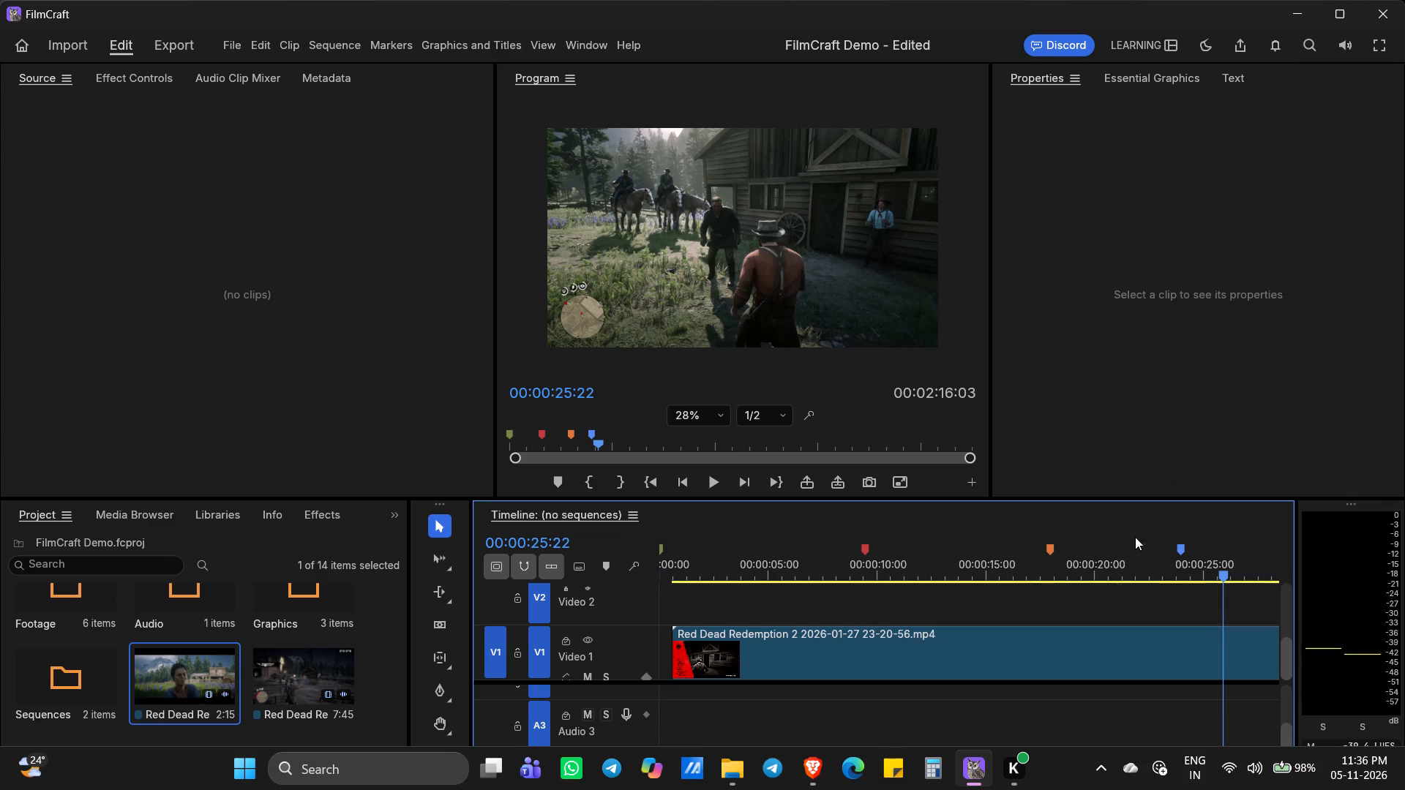
# Continue reviewing the clip from 00:00:25:22, with a stop at 00:00:32:10, and pause at 00:00:42:19.
pyautogui.click(702, 481)
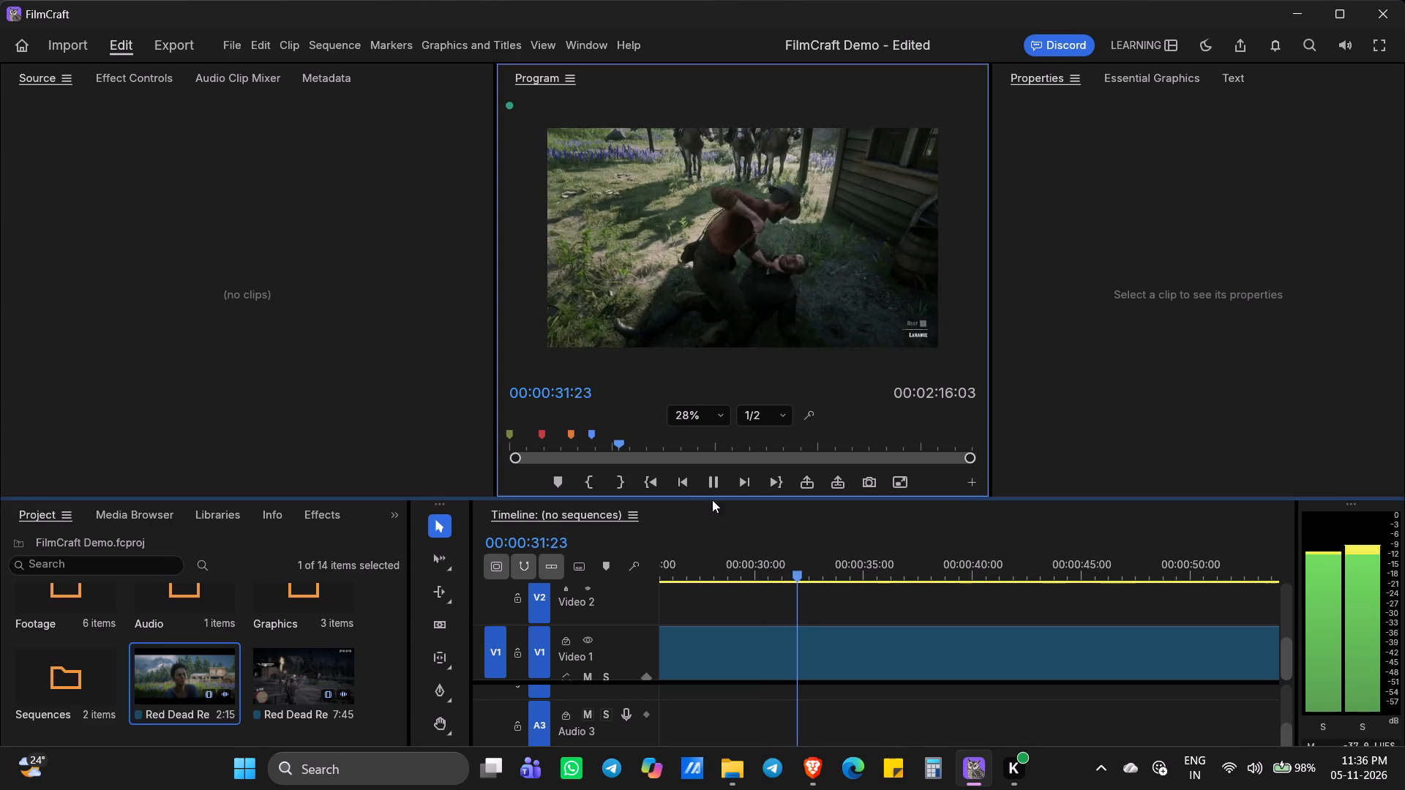
pyautogui.click(710, 484)
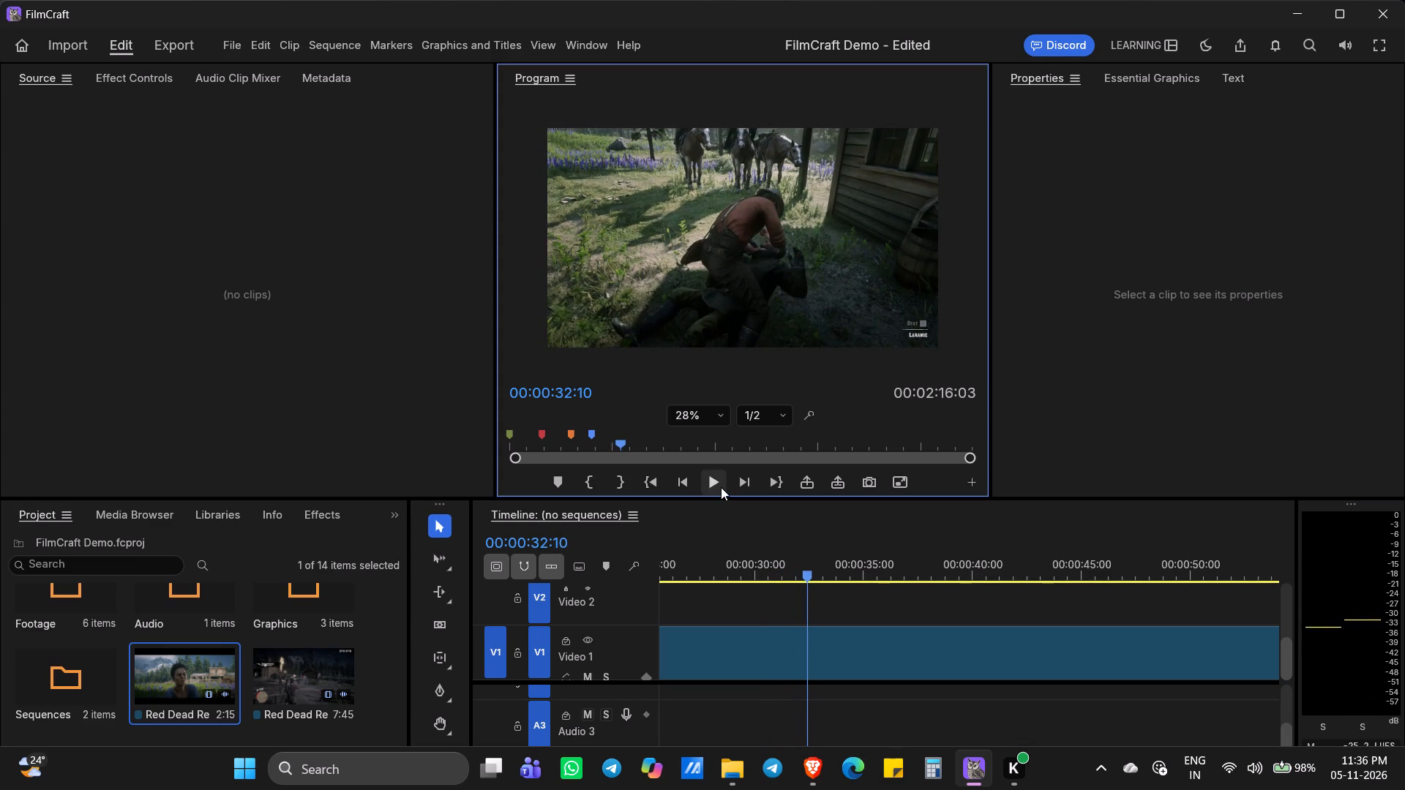
pyautogui.click(721, 487)
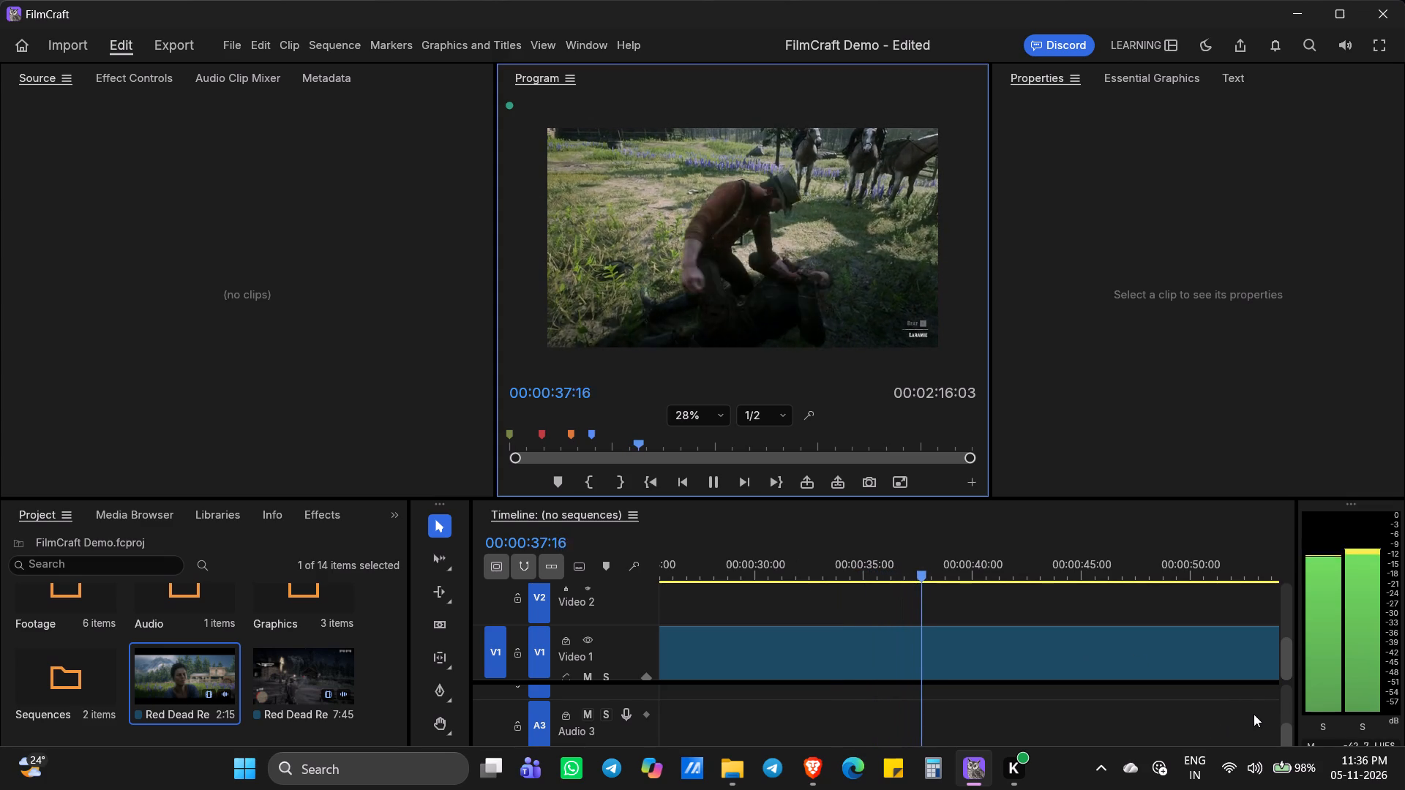
pyautogui.moveTo(1287, 661); pyautogui.dragTo(1286, 697)
pyautogui.moveTo(1287, 738); pyautogui.dragTo(1284, 705)
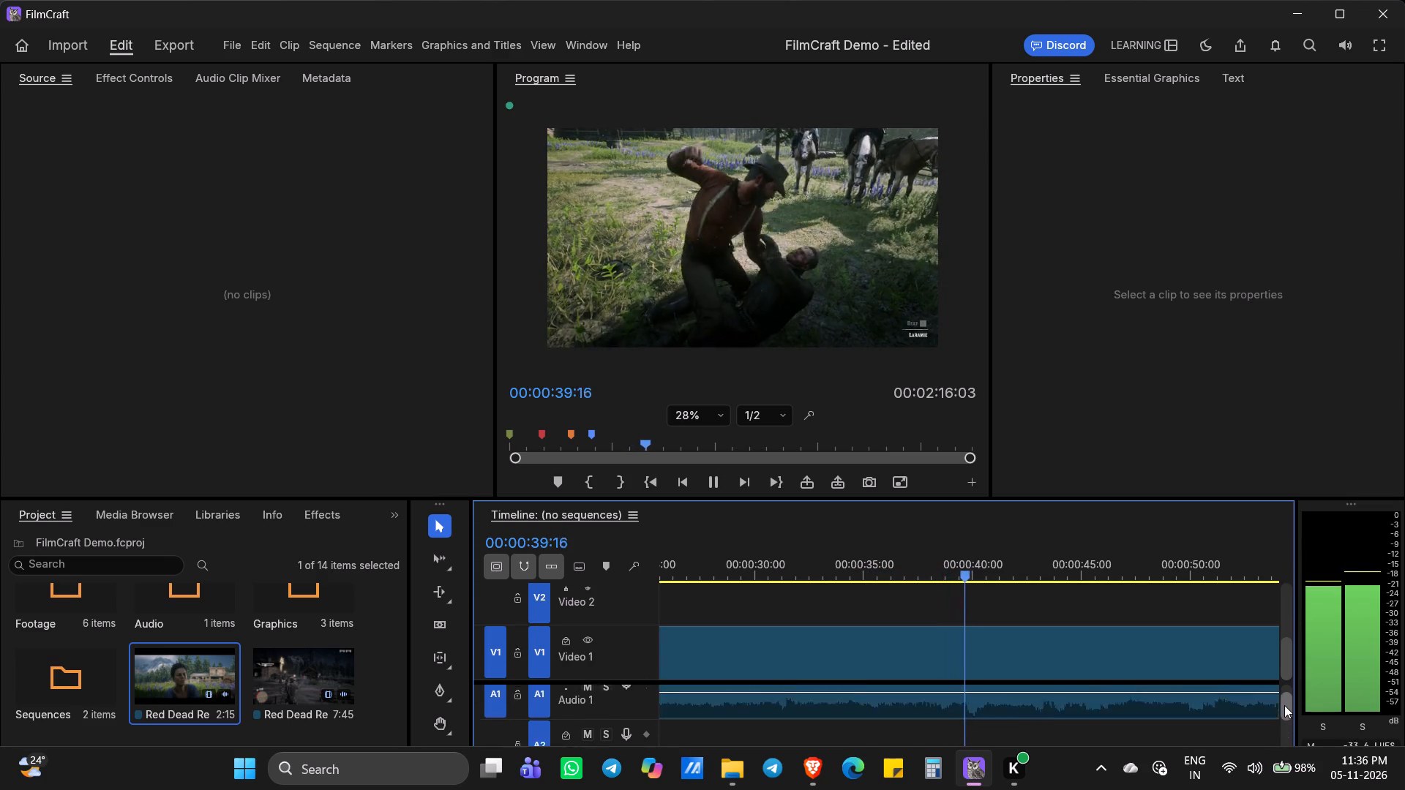
pyautogui.moveTo(1284, 705); pyautogui.dragTo(1274, 712)
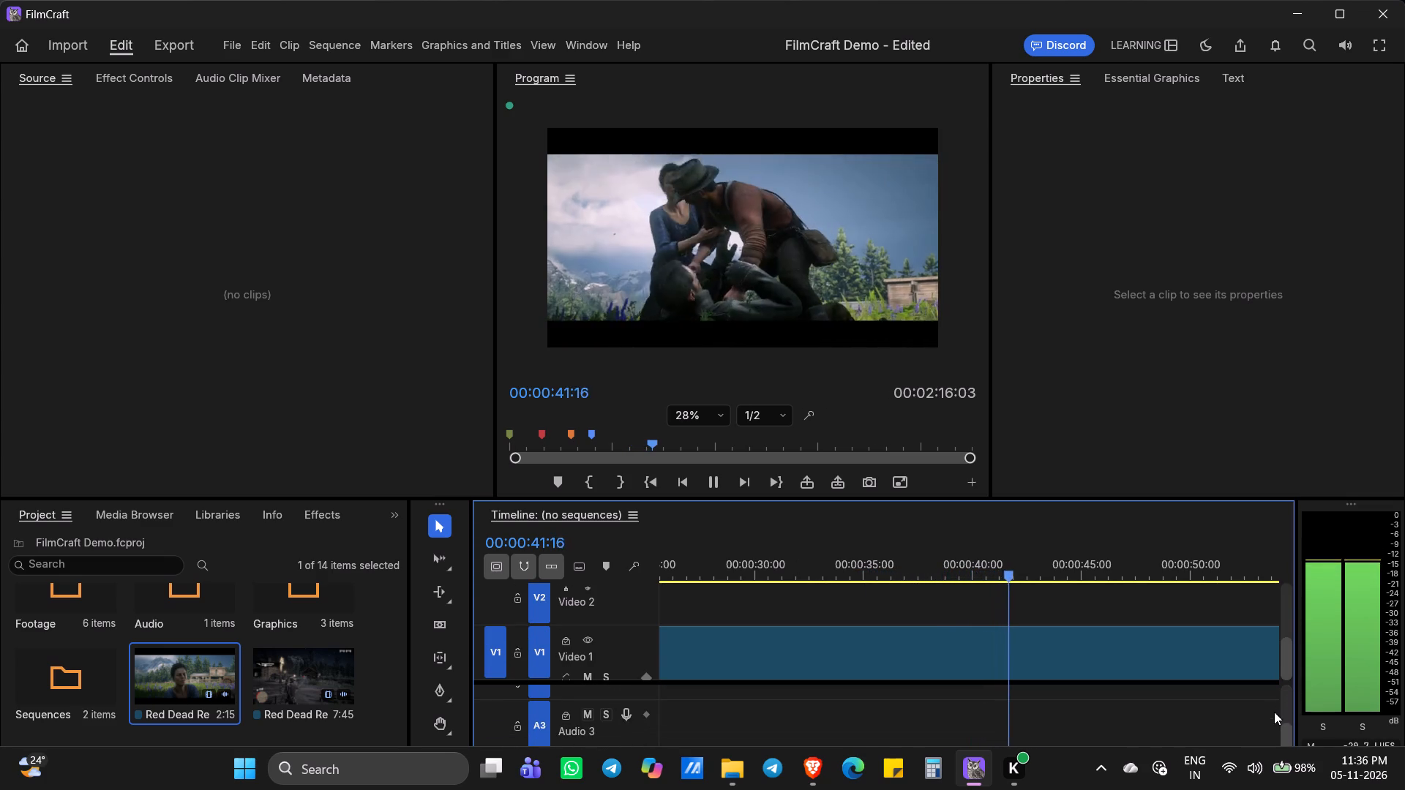
pyautogui.click(720, 489)
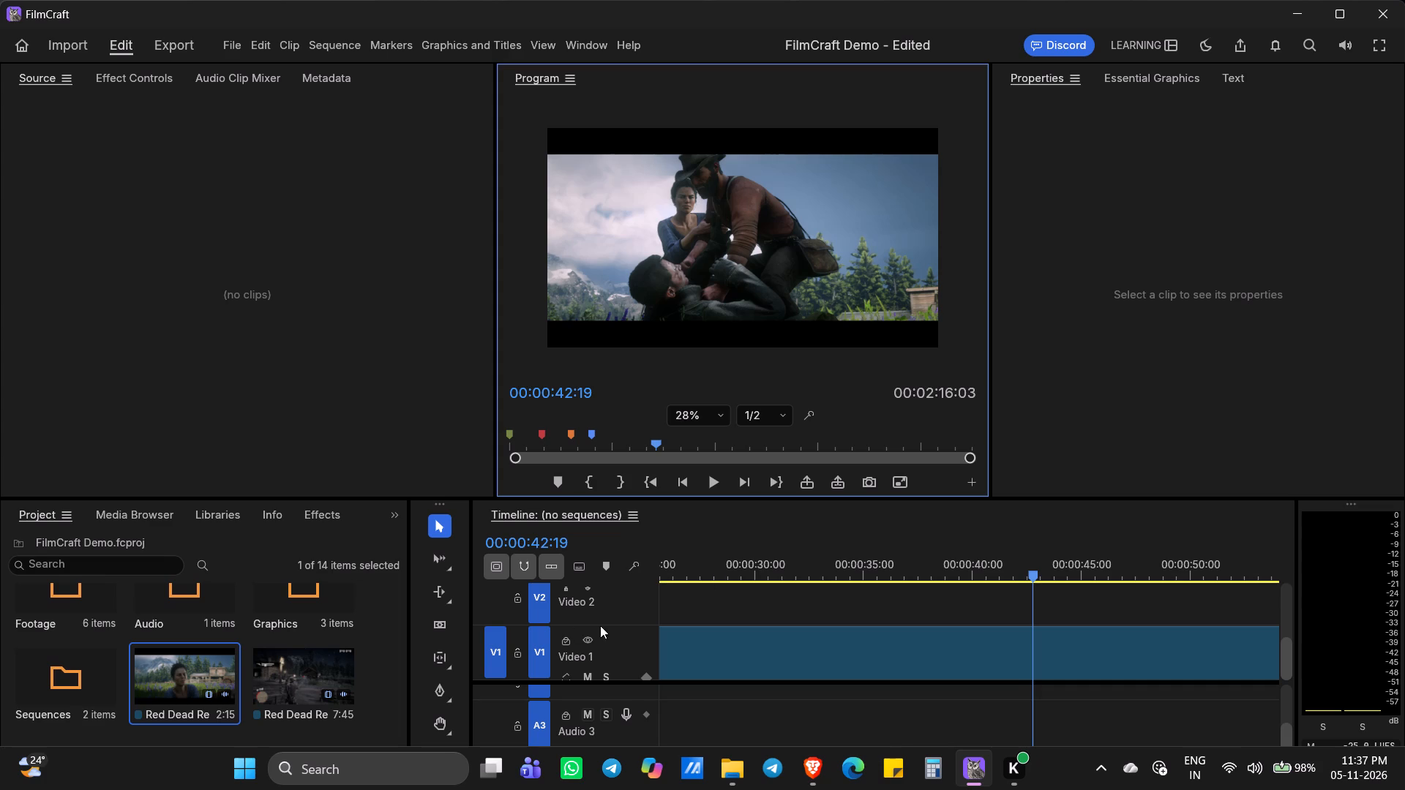
# Play on briefly from 00:00:42:19, and replay the fight from 00:00:37:02, 00:00:37:08 and 00:00:35:21 to examine it for a cut point.
pyautogui.scroll(4, 771, 460)
pyautogui.click(719, 484)
pyautogui.doubleClick(909, 574)
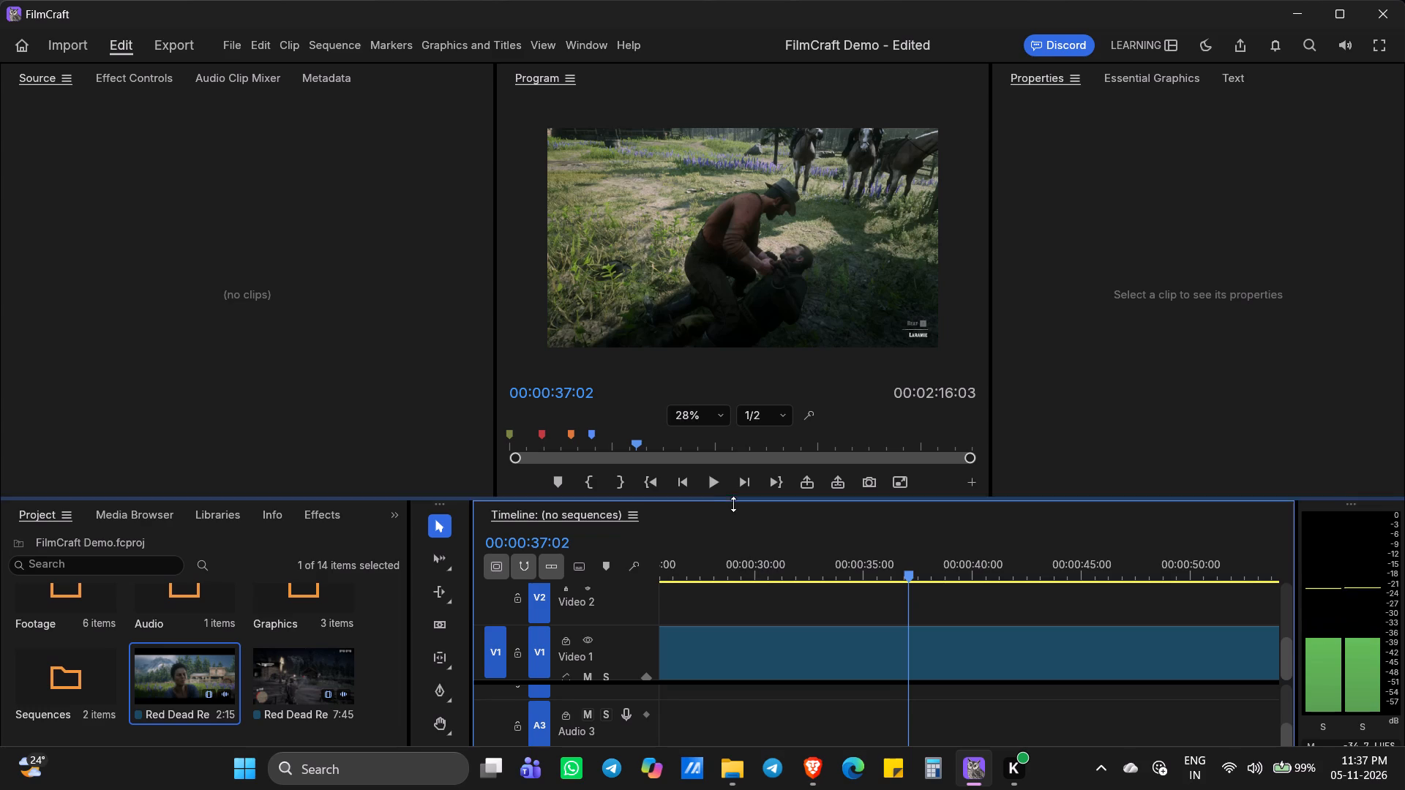
pyautogui.click(719, 490)
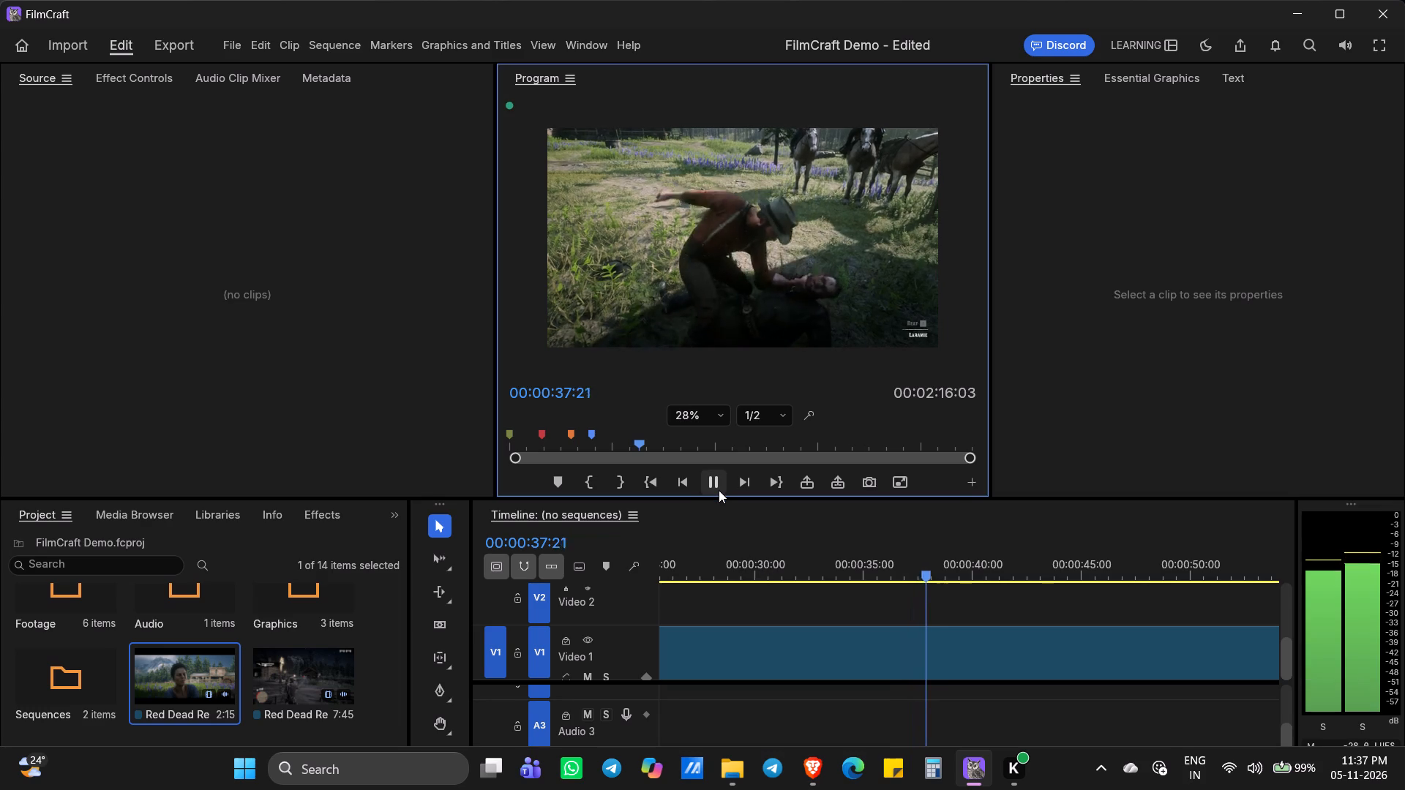
pyautogui.click(719, 490)
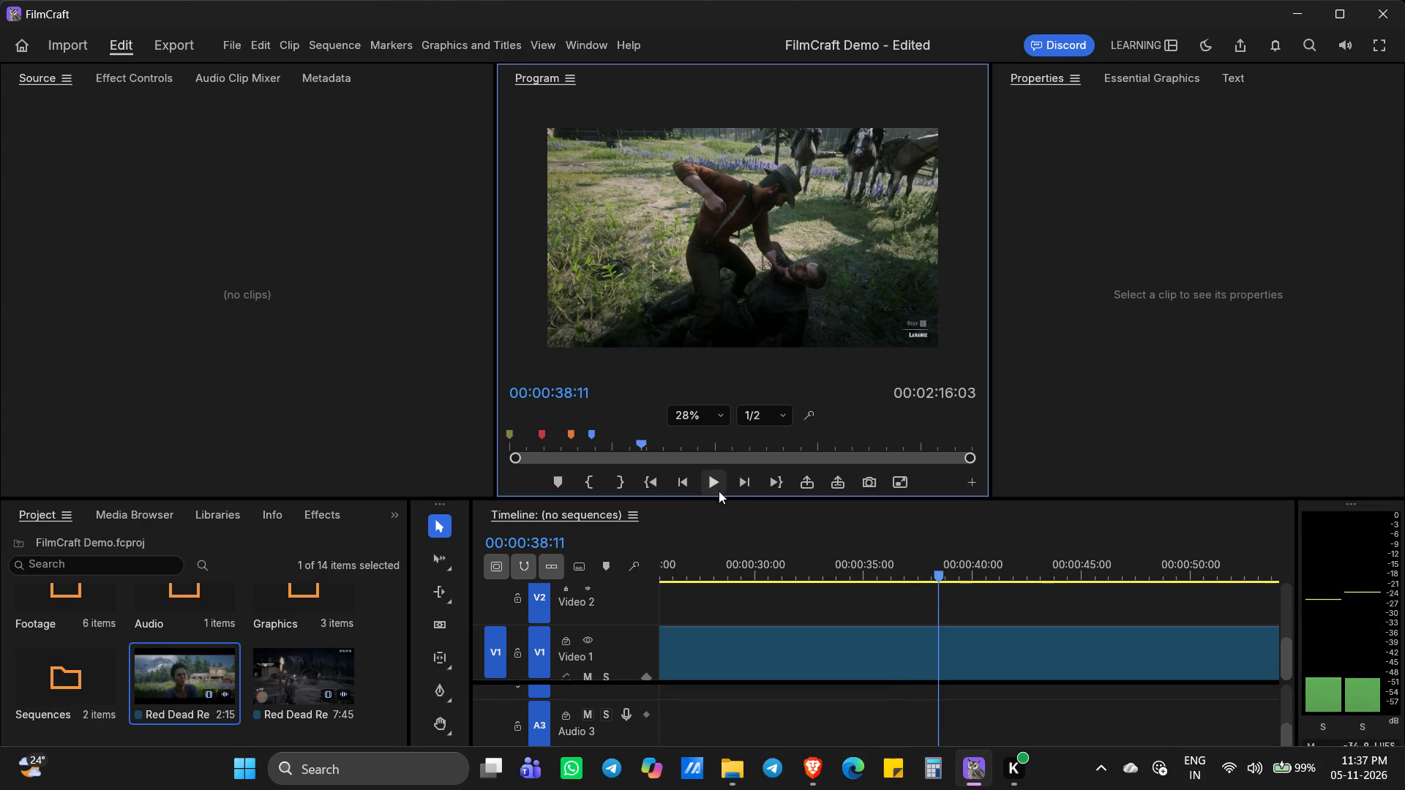
pyautogui.doubleClick(914, 577)
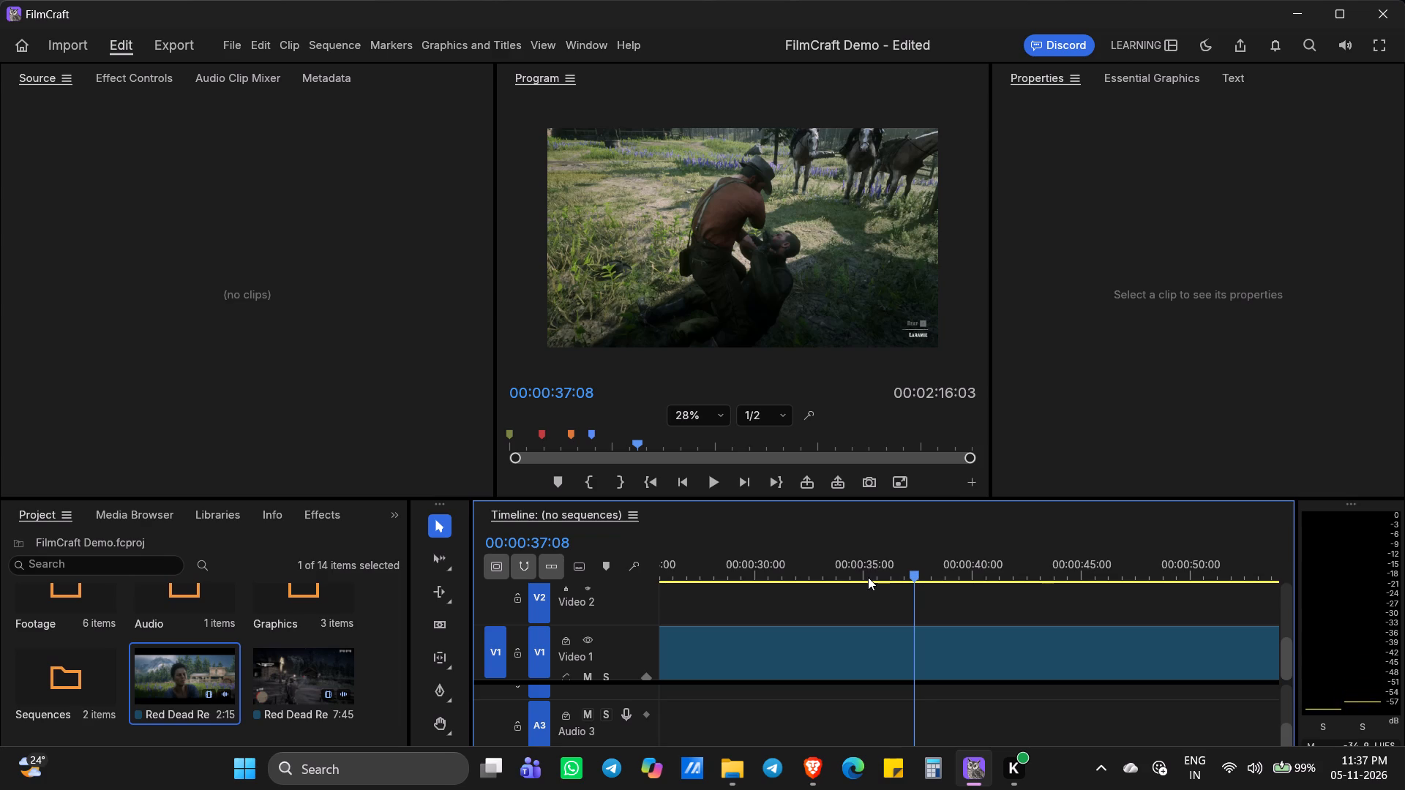
pyautogui.click(701, 481)
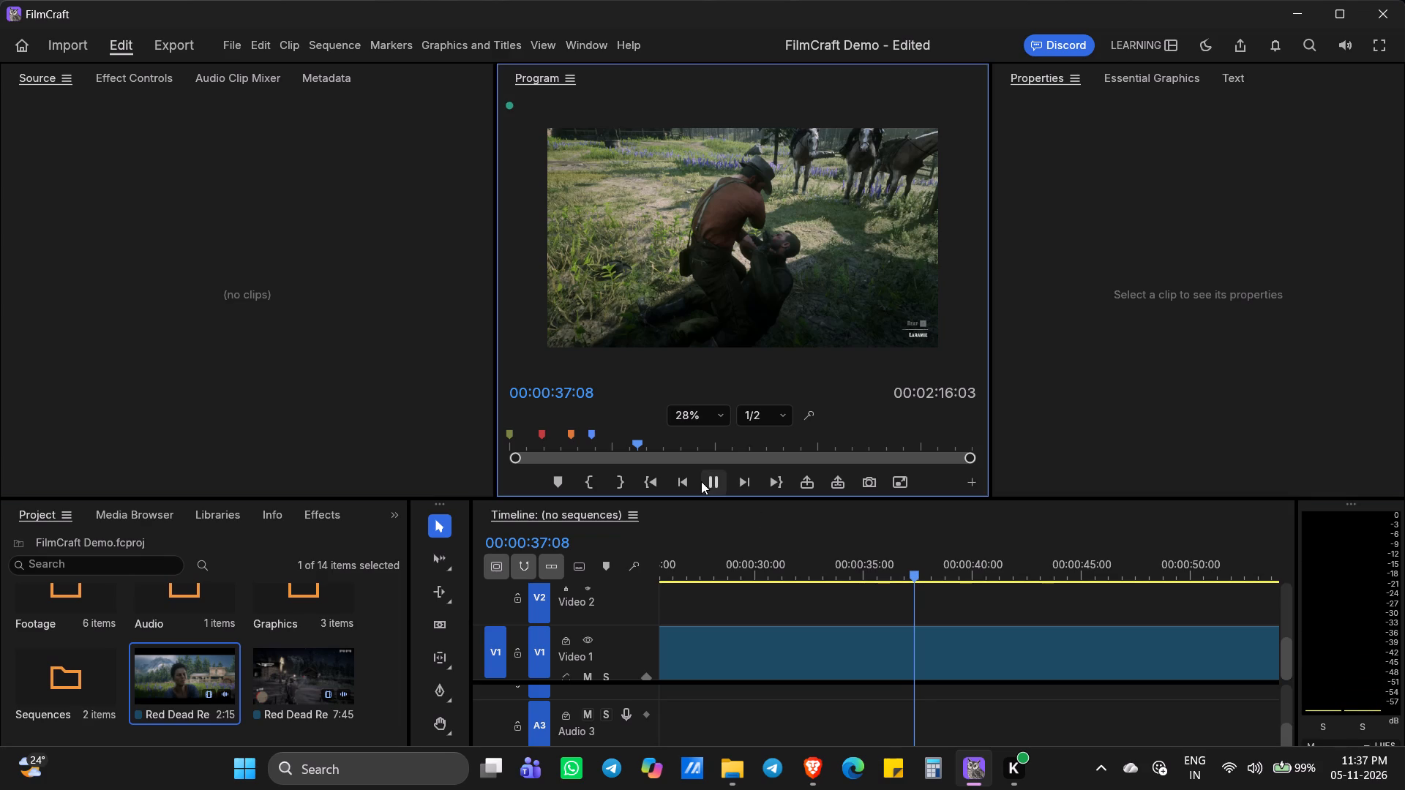
pyautogui.click(705, 482)
pyautogui.click(883, 576)
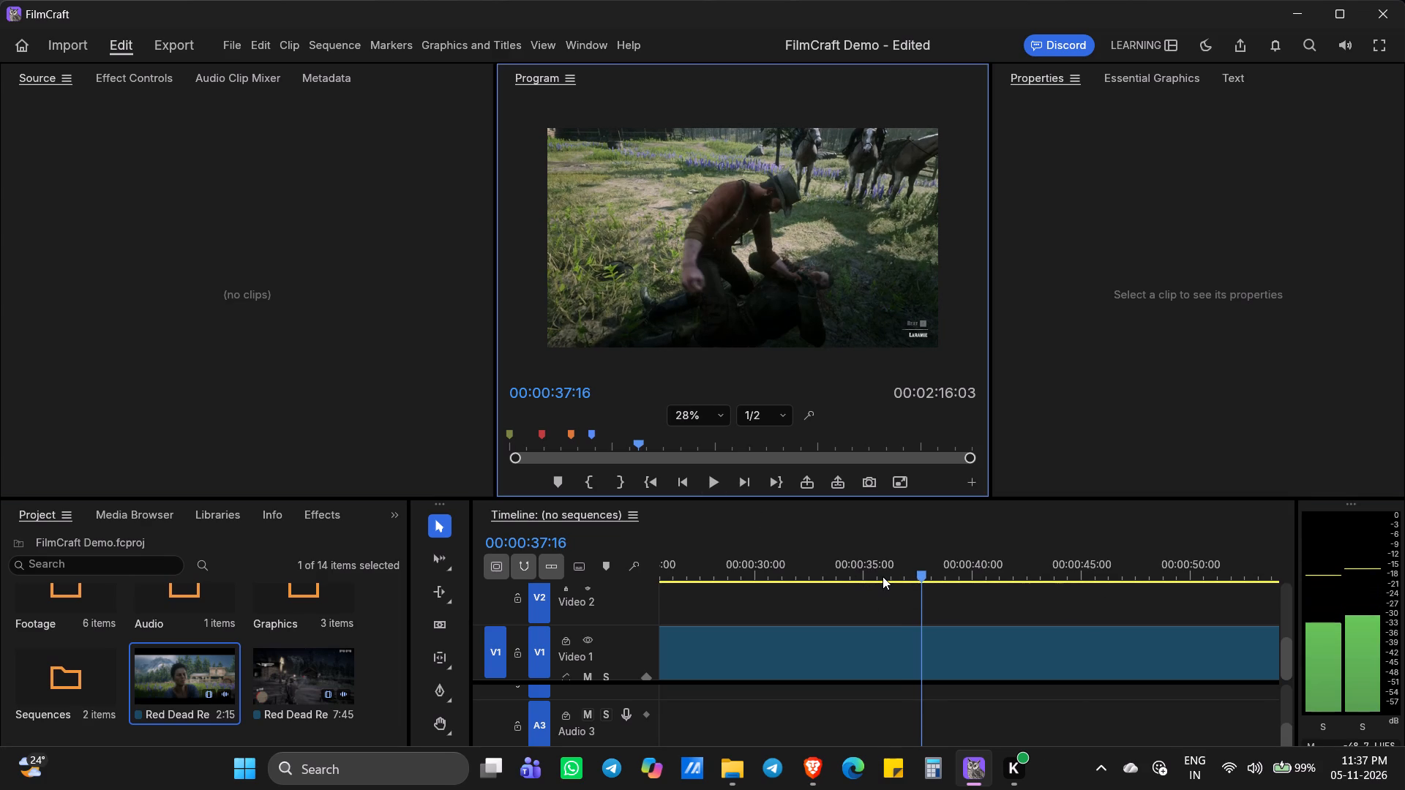
pyautogui.click(883, 576)
pyautogui.click(715, 482)
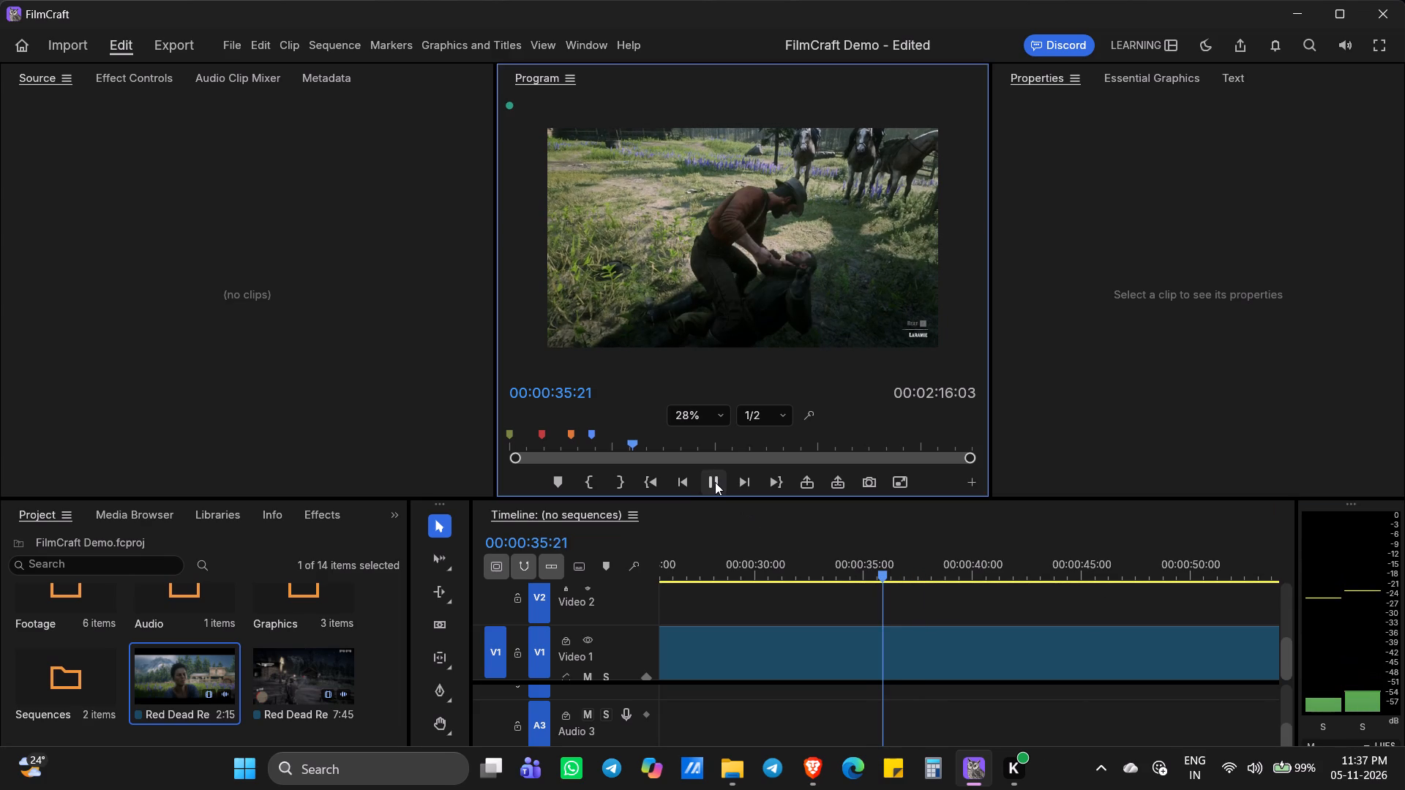
# Step back through the fight to 00:00:30:19, play to 00:00:32:22, and split the Video 1 clip there with the Razor tool.
pyautogui.doubleClick(853, 576)
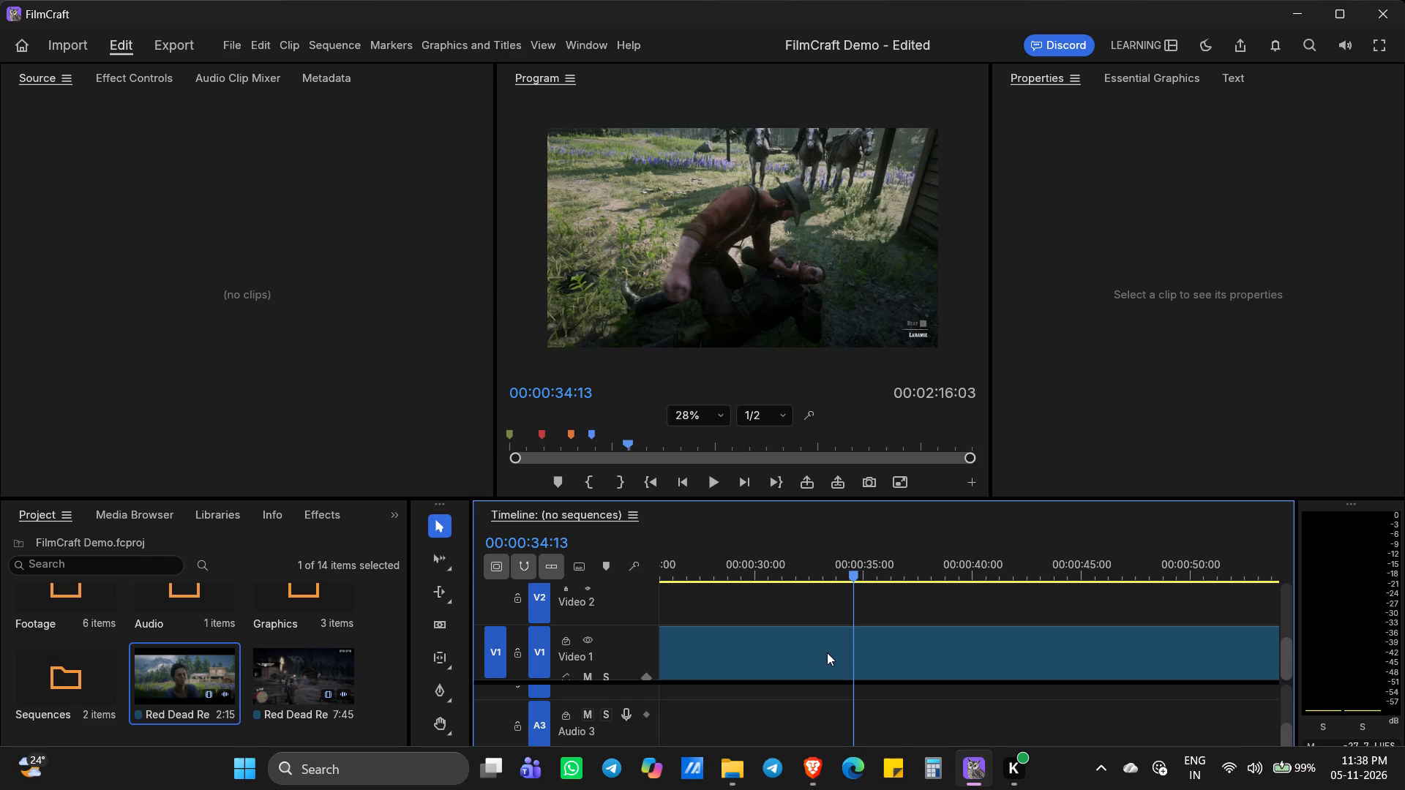
pyautogui.tripleClick(821, 570)
pyautogui.click(772, 576)
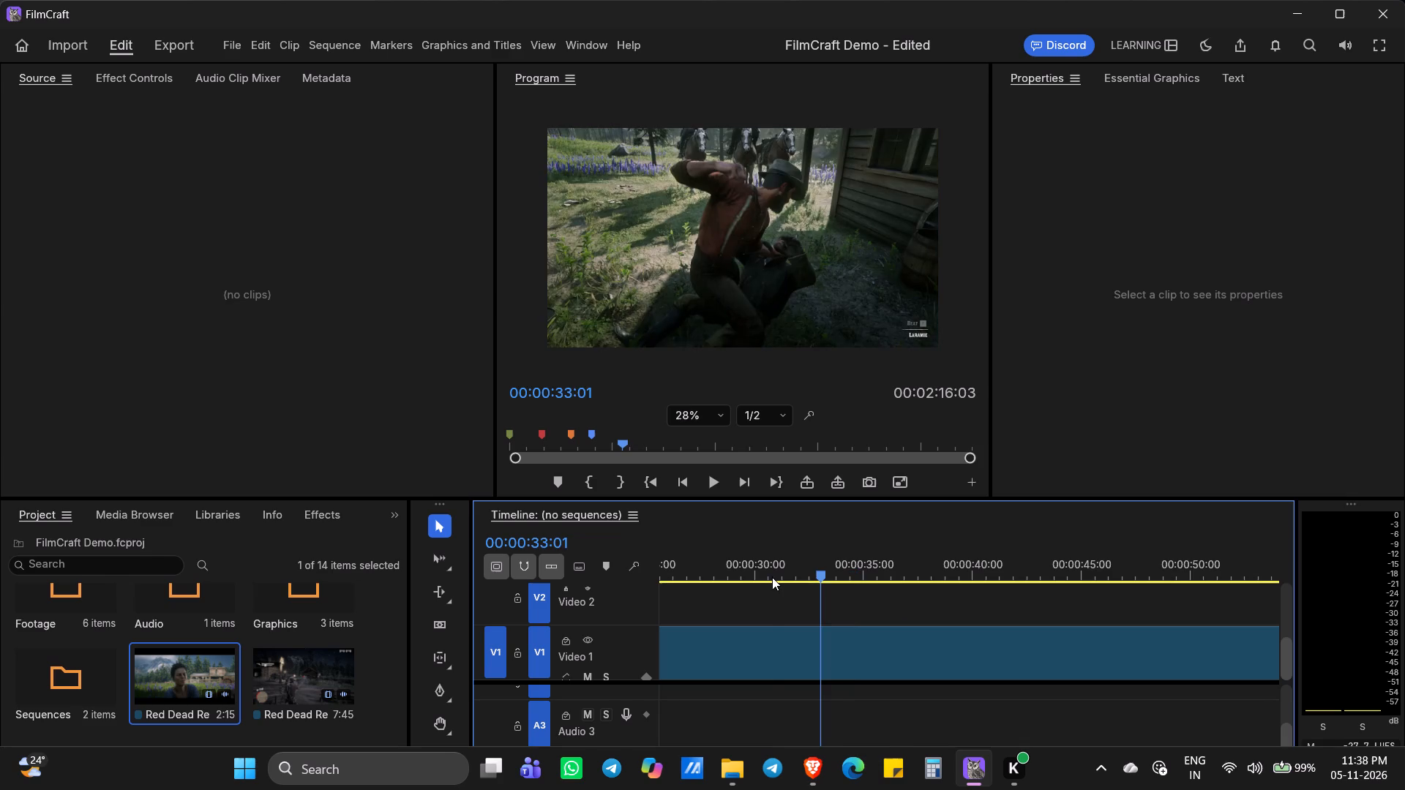
pyautogui.doubleClick(772, 577)
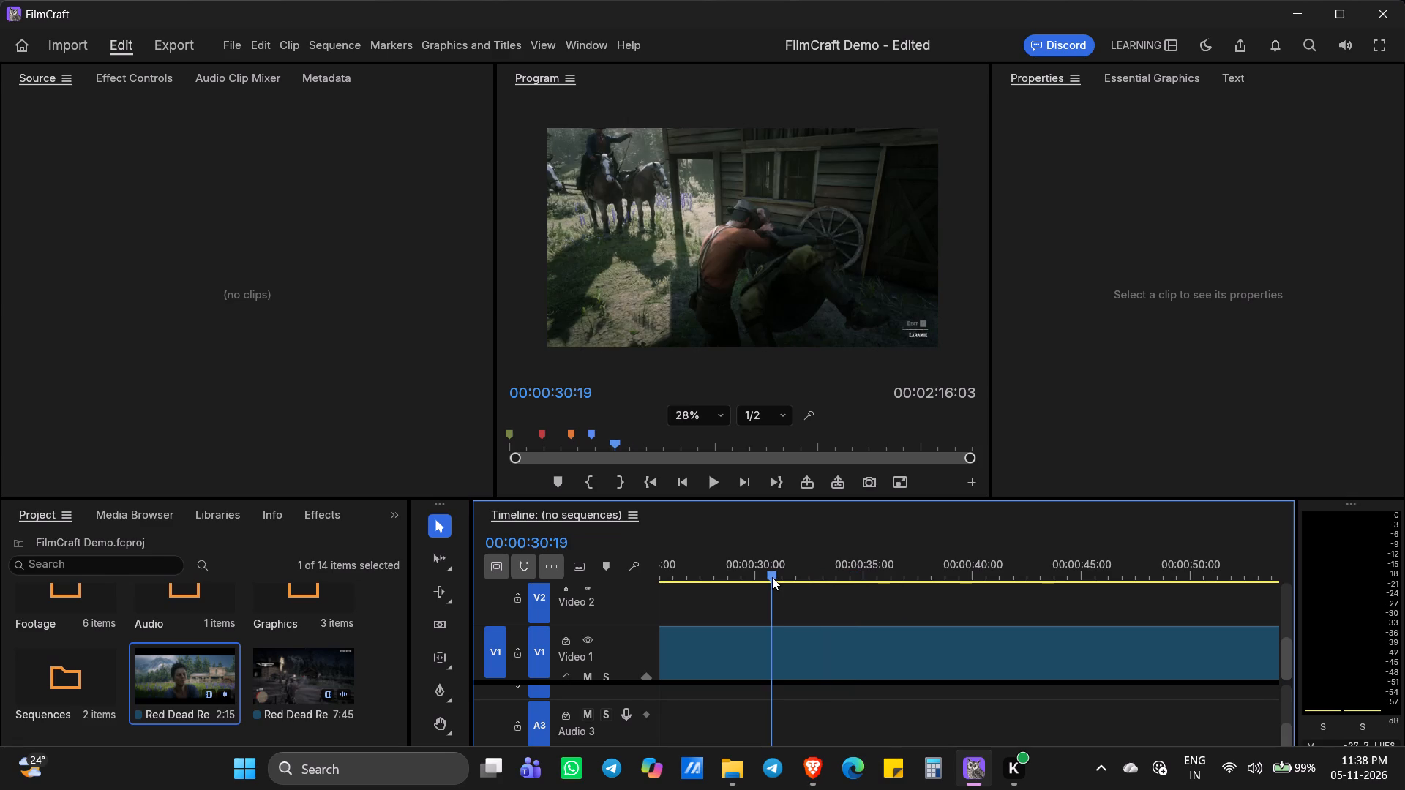
pyautogui.press('space')
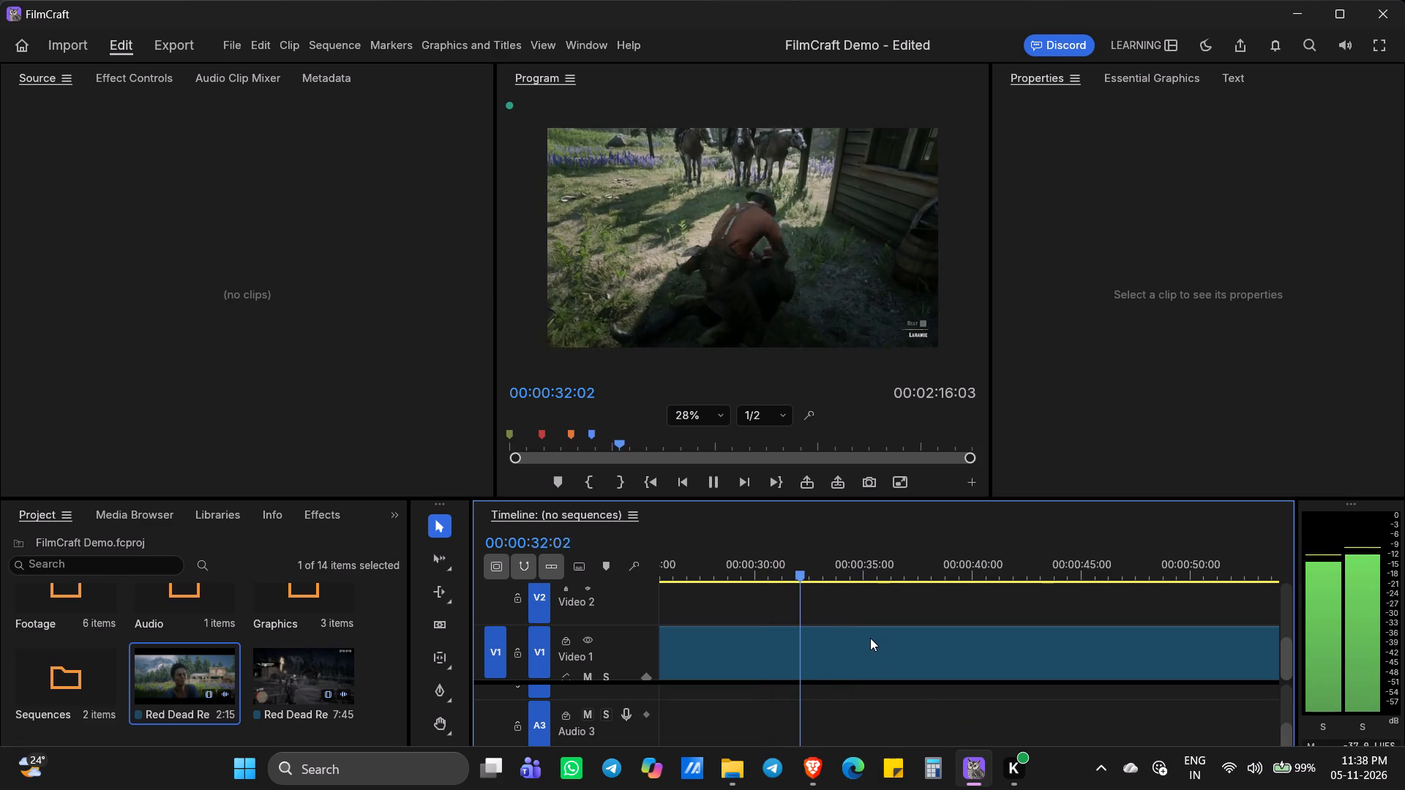
pyautogui.press('space')
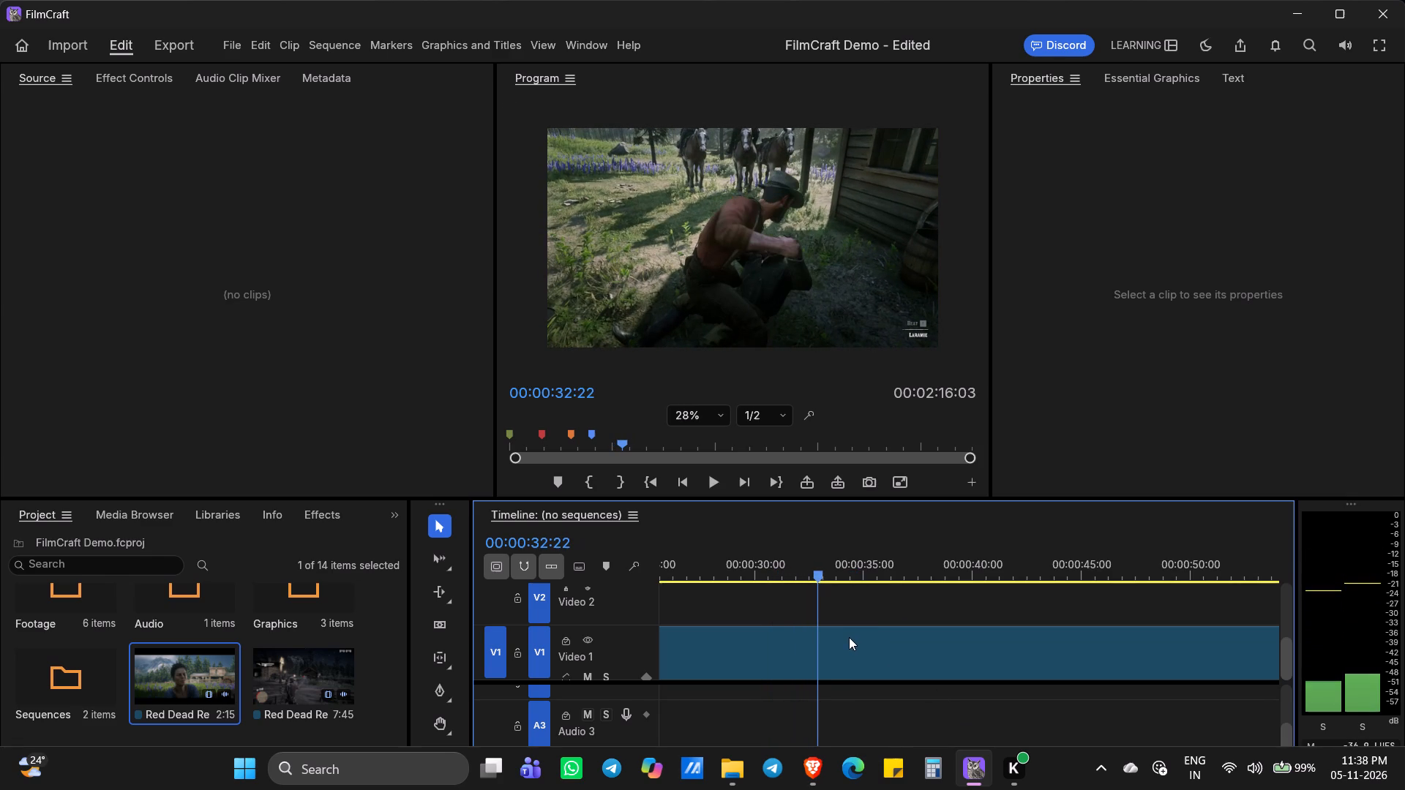
pyautogui.press('c')
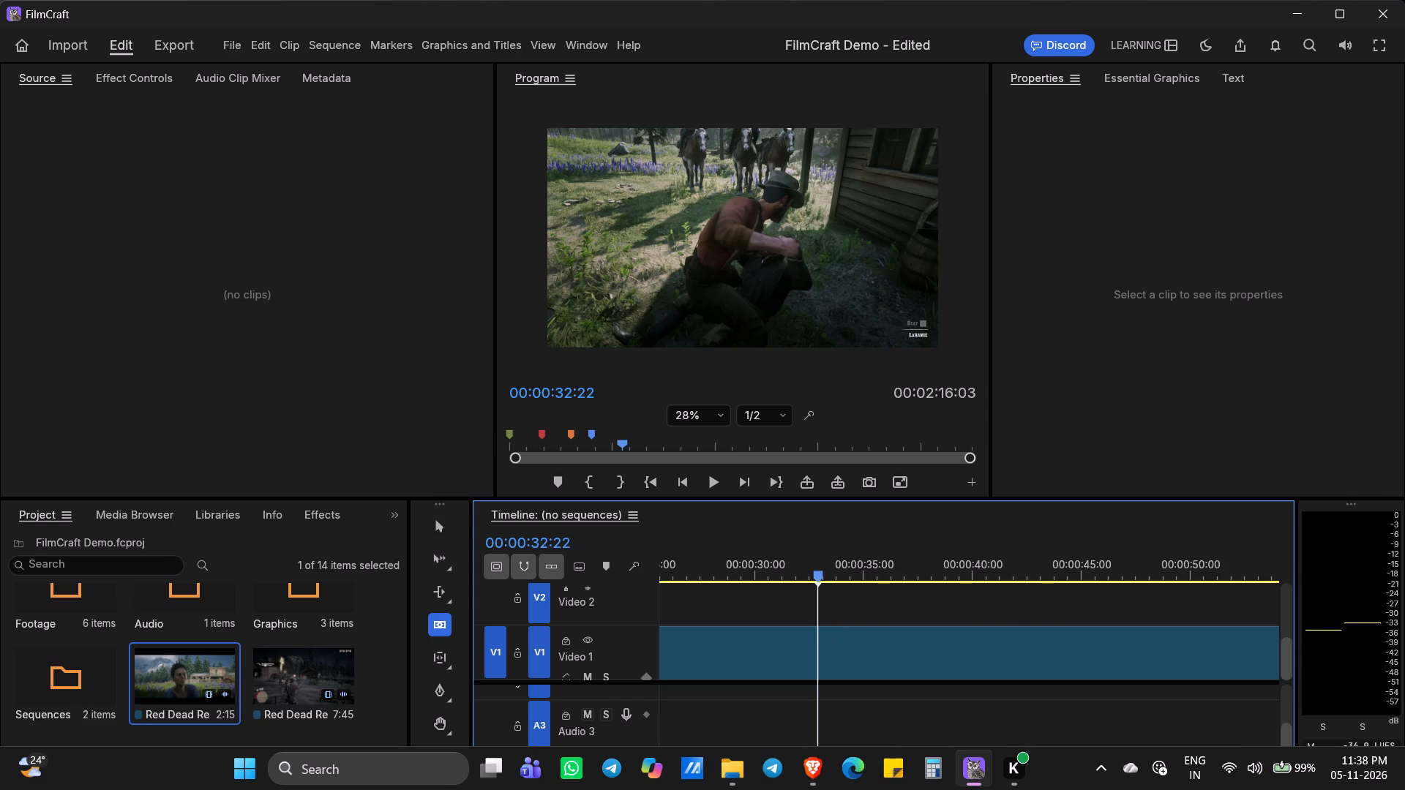
pyautogui.click(817, 637)
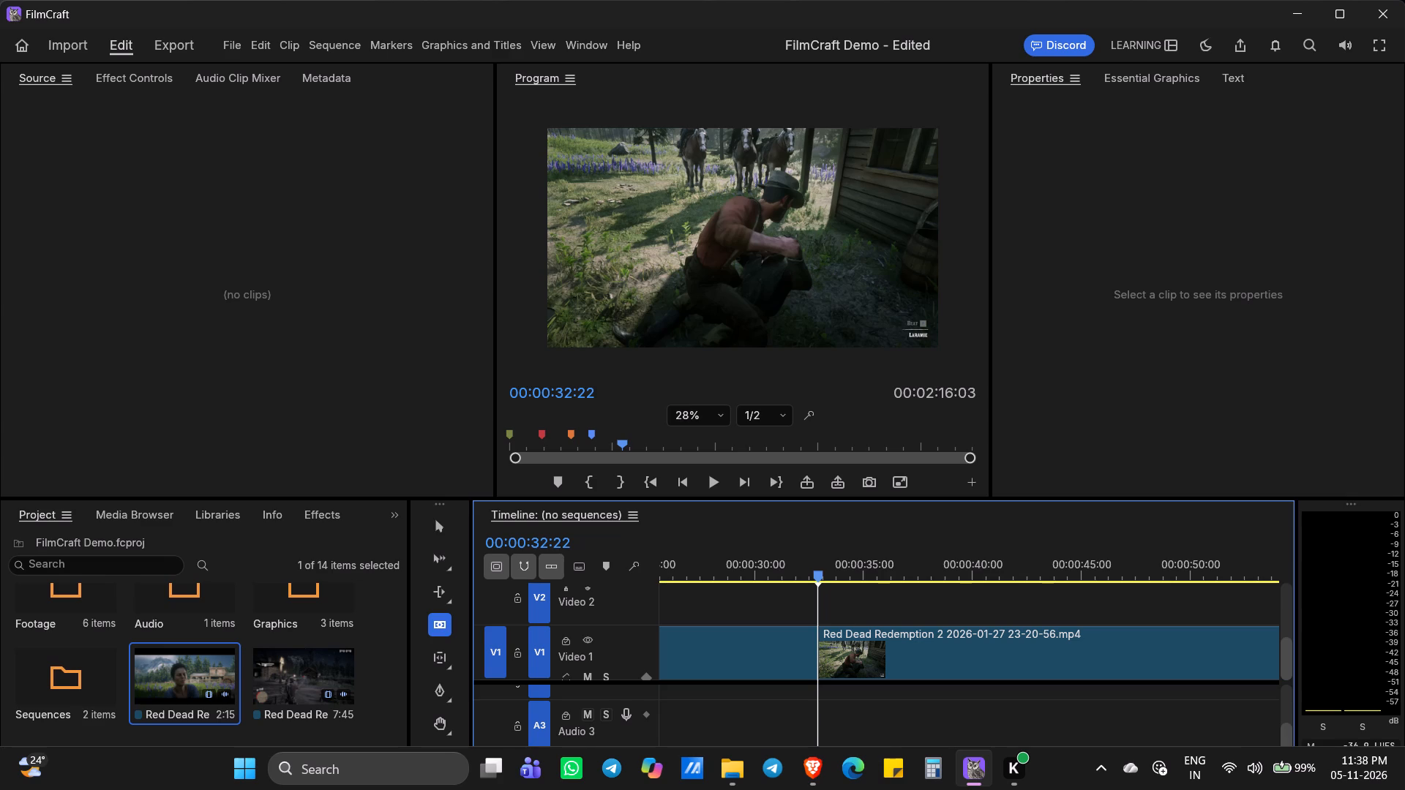
# Play from the cut to the black frame at 00:01:41:21 and split the Video 1 clip there with the Razor tool.
pyautogui.press('space')
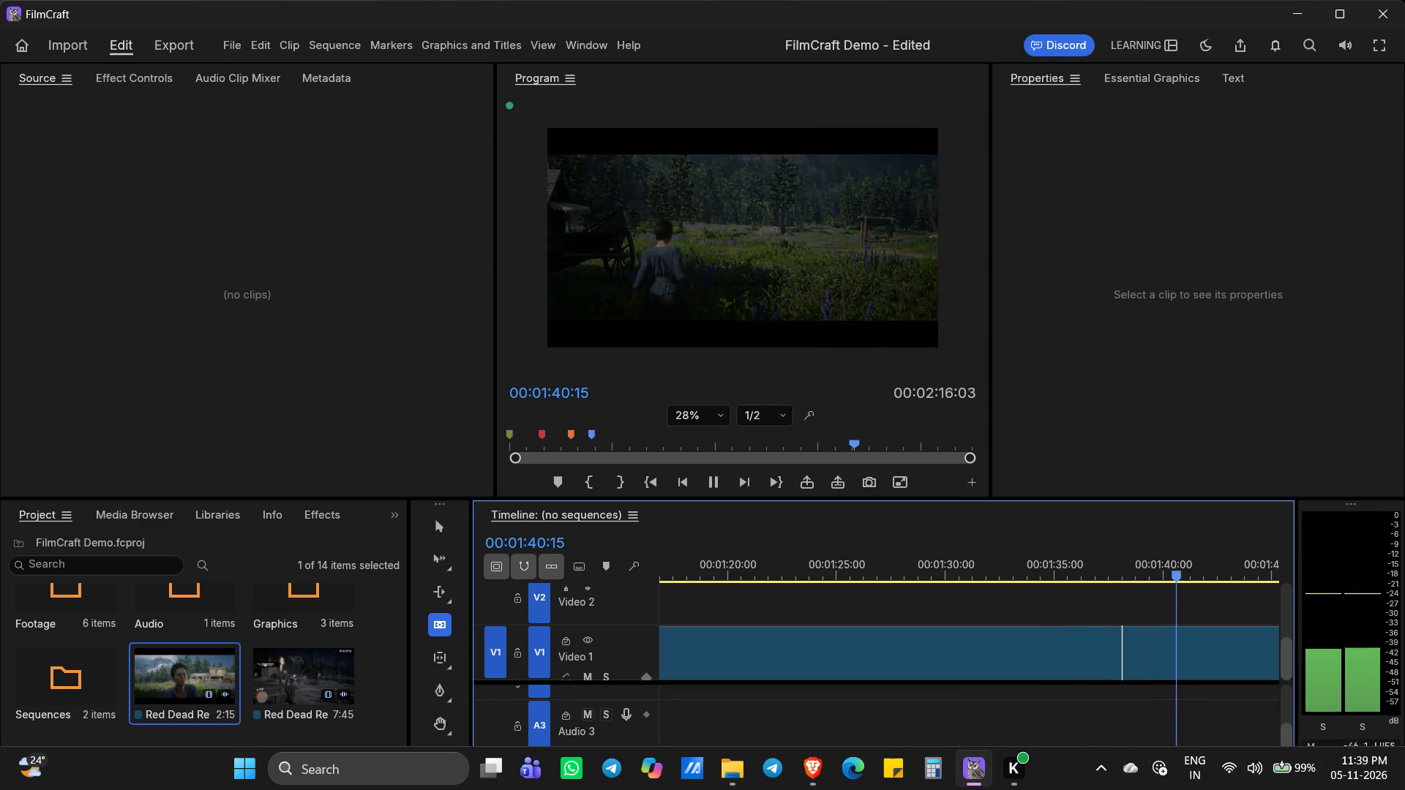
pyautogui.press('space')
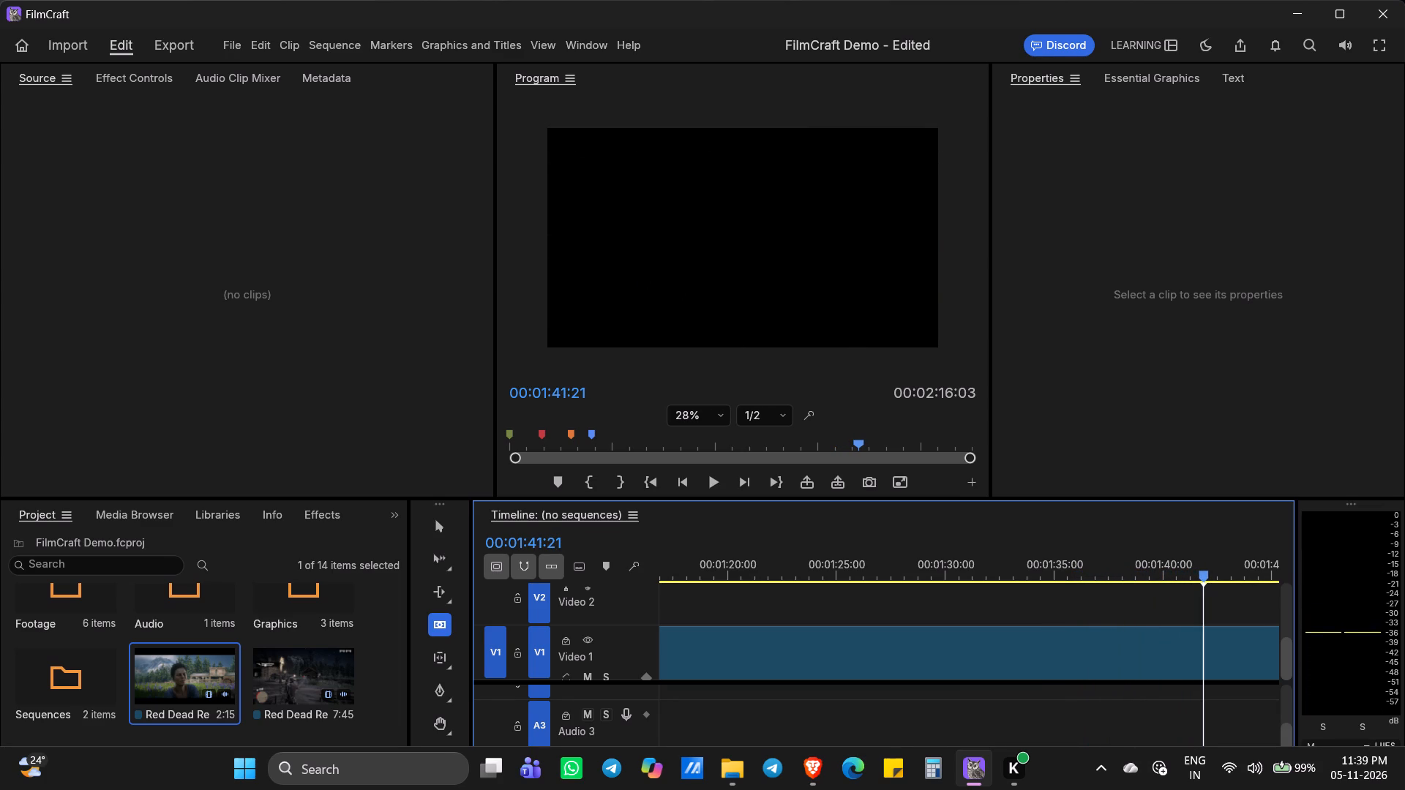
pyautogui.click(1206, 659)
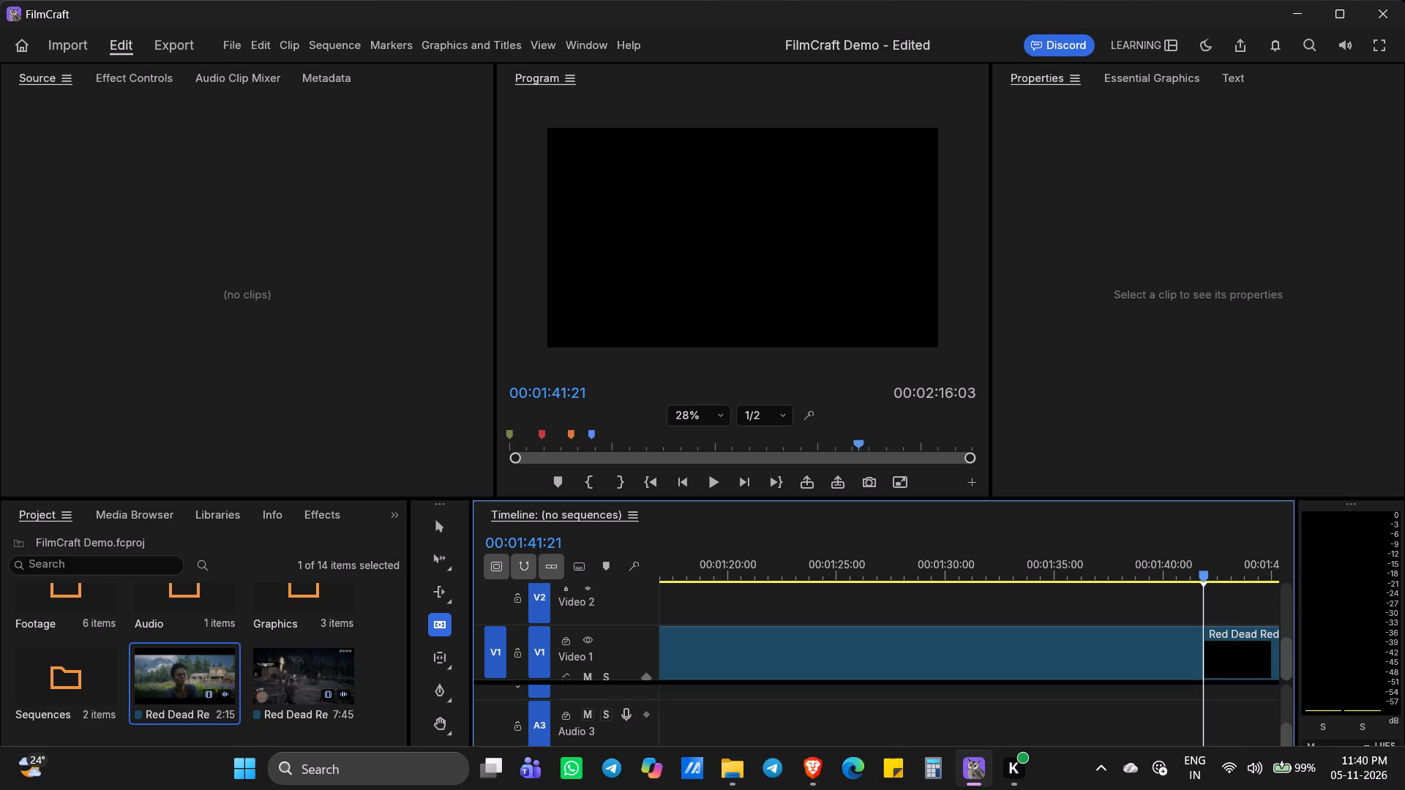
# Play on from 00:01:41:21 to about 00:01:59:19 and scrub back to 00:01:49:00 to examine the fade-in from black.
pyautogui.press('space')
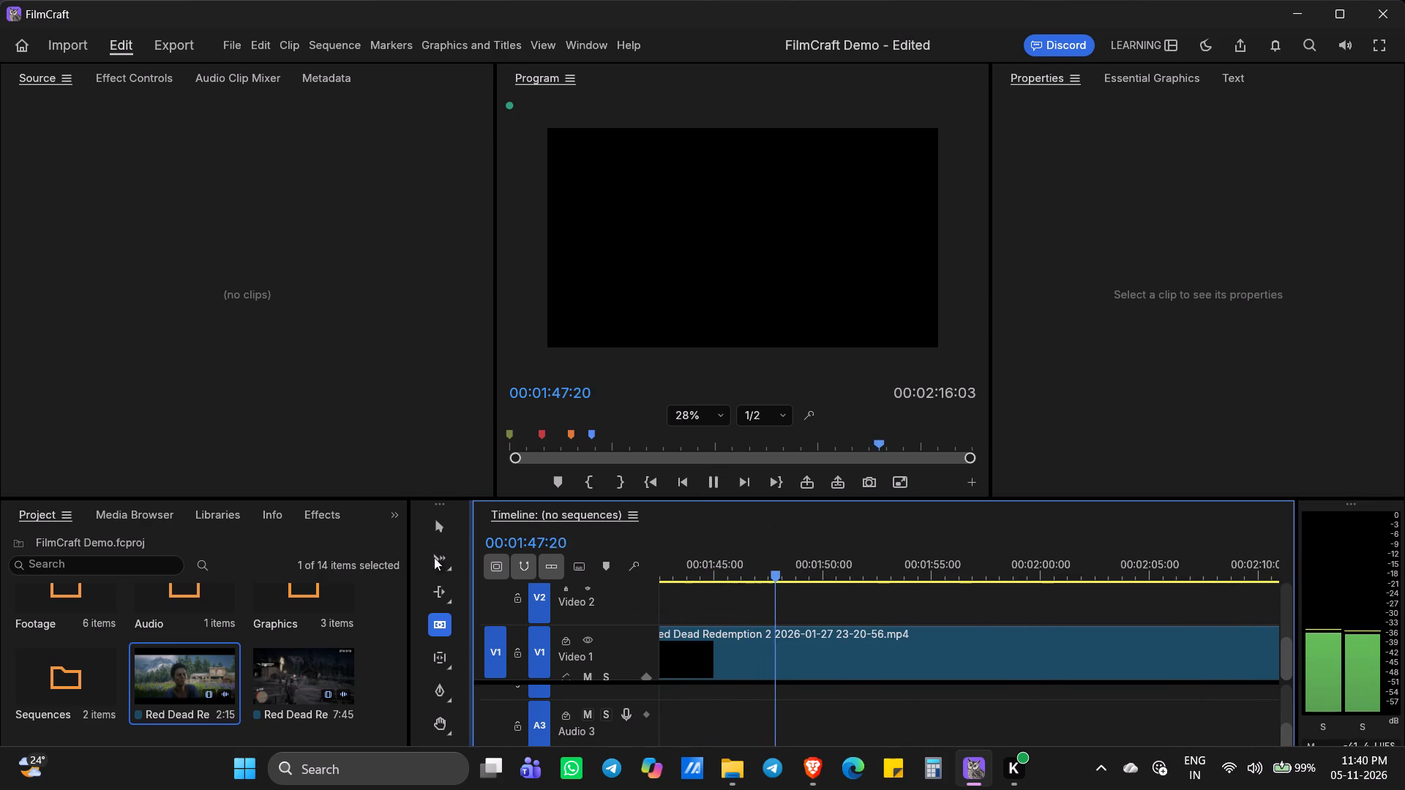
pyautogui.click(440, 538)
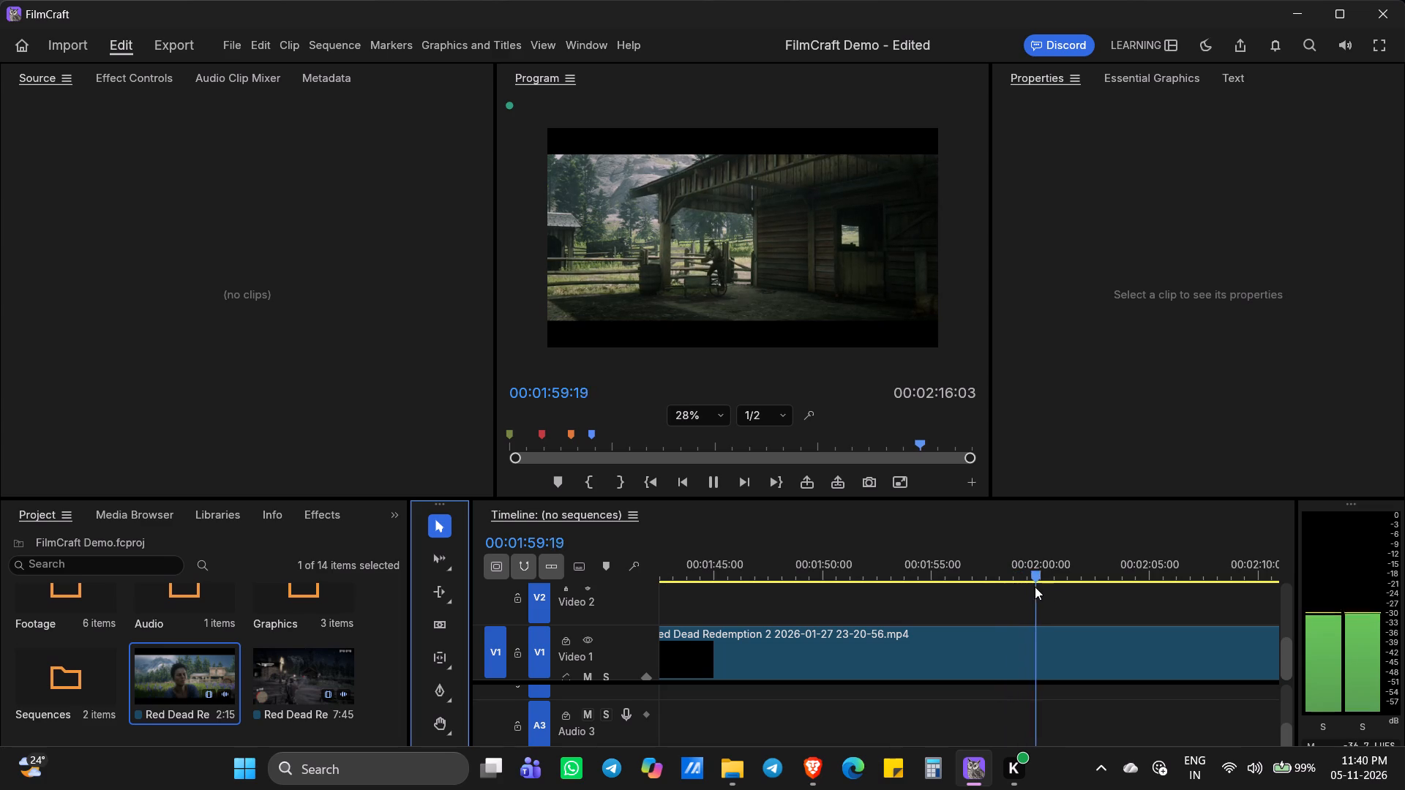
pyautogui.doubleClick(918, 582)
pyautogui.doubleClick(906, 579)
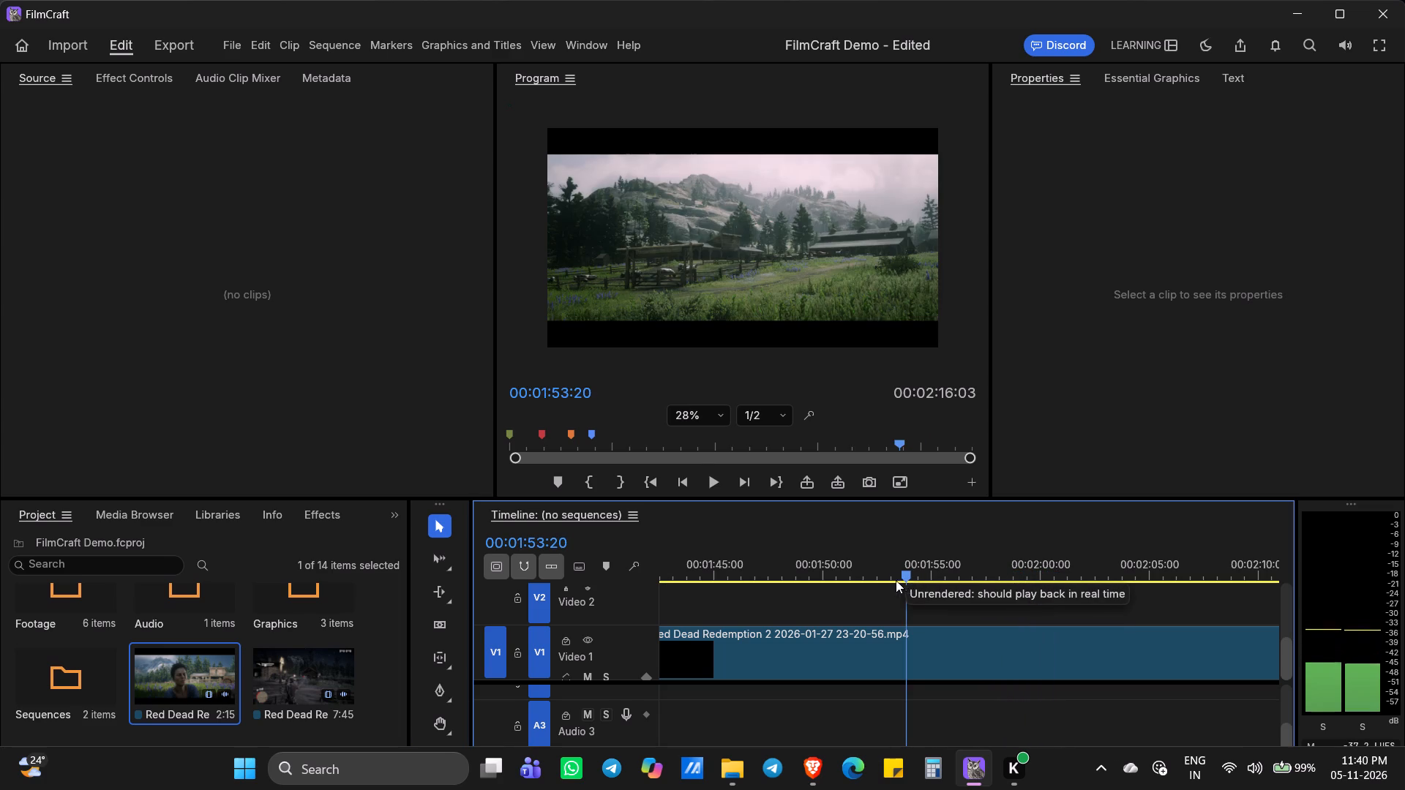
pyautogui.doubleClick(888, 582)
pyautogui.tripleClick(862, 583)
pyautogui.click(860, 583)
pyautogui.doubleClick(835, 581)
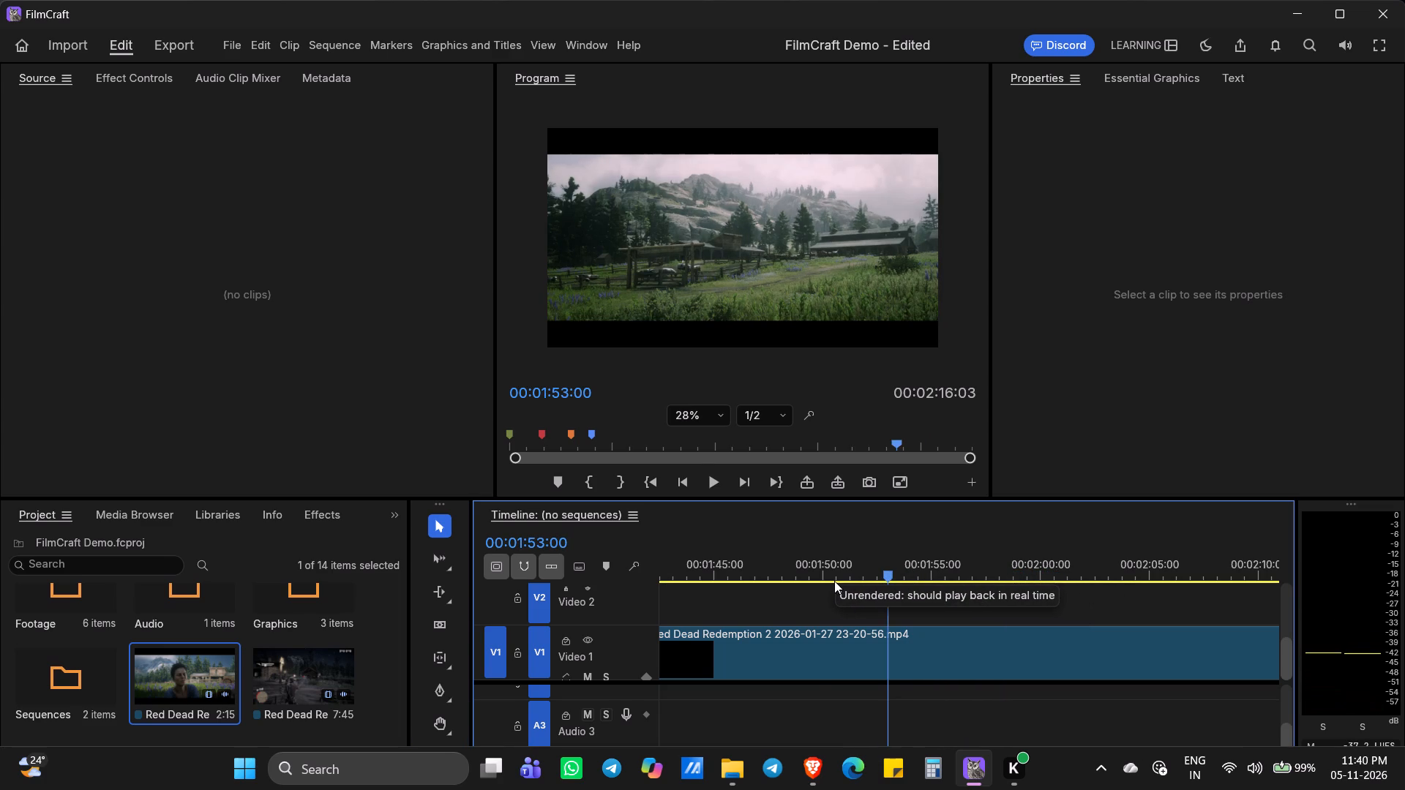
pyautogui.doubleClick(831, 581)
pyautogui.click(813, 581)
pyautogui.click(809, 581)
pyautogui.tripleClick(784, 582)
pyautogui.doubleClick(784, 582)
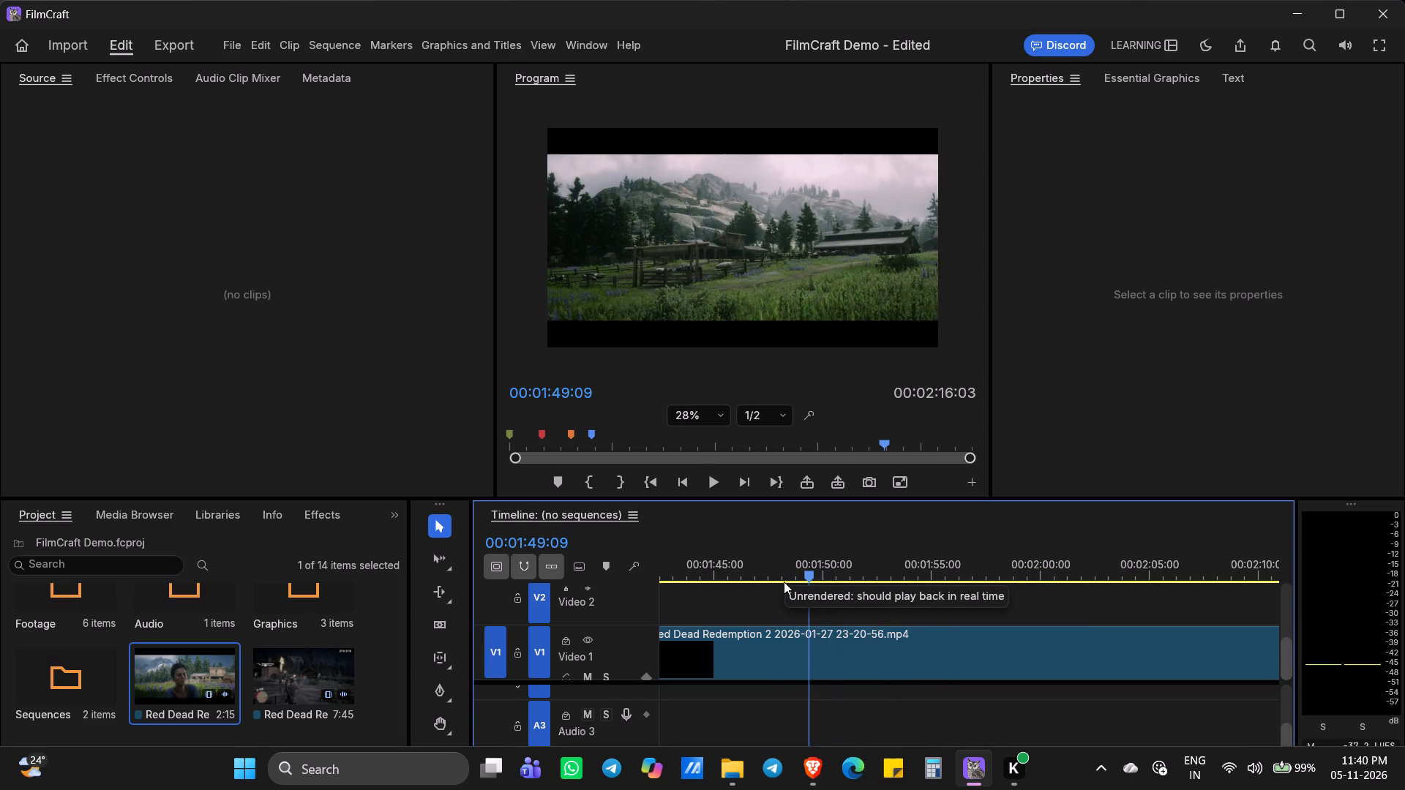
pyautogui.click(799, 586)
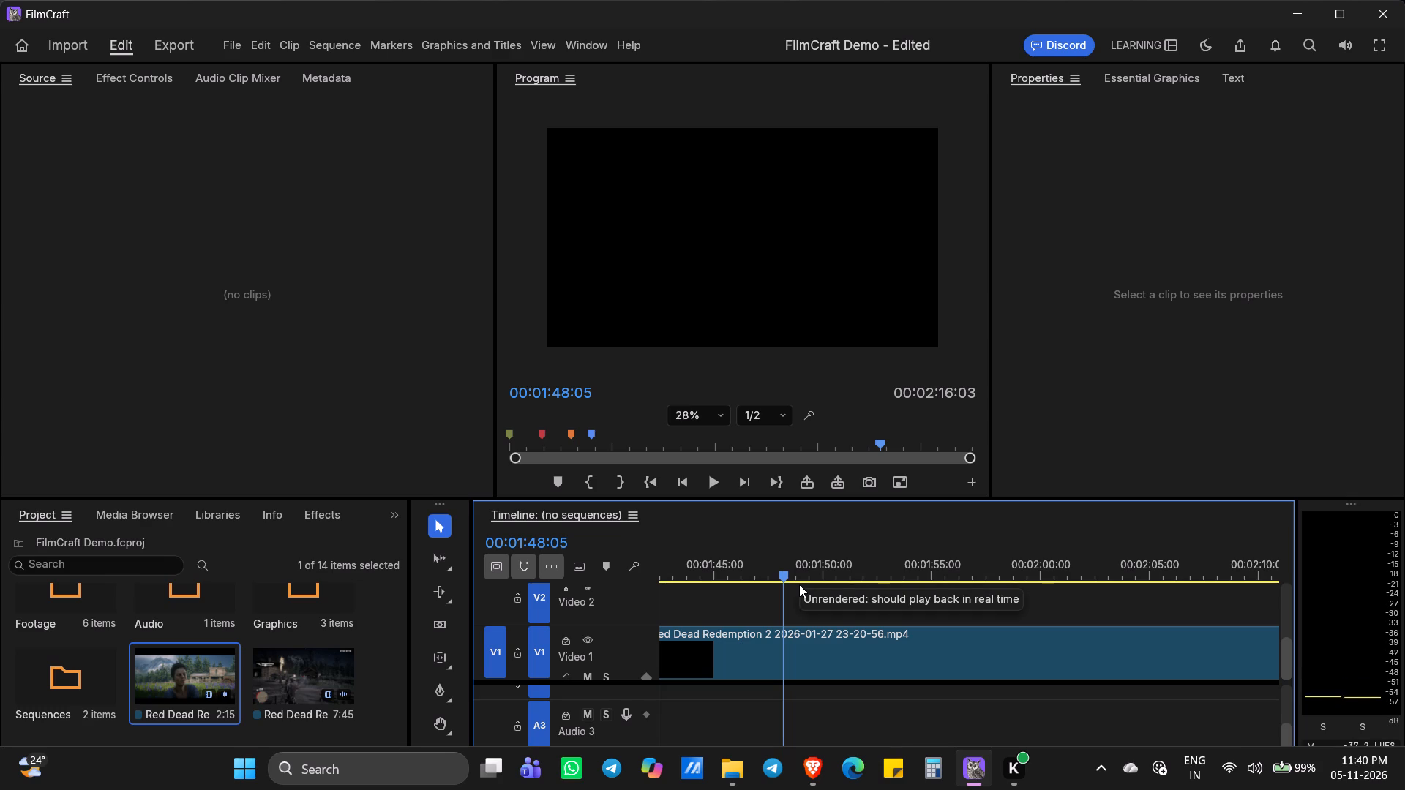
pyautogui.click(801, 579)
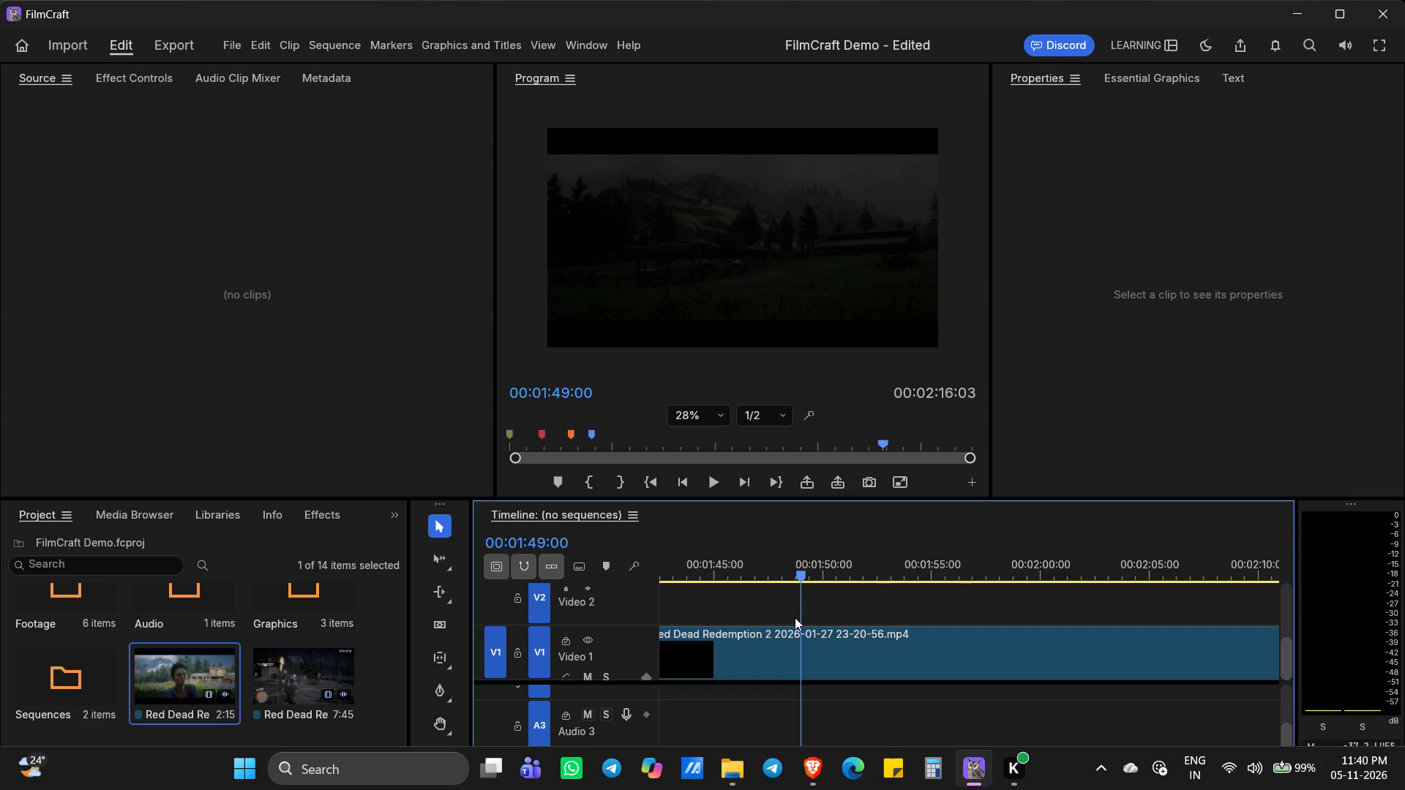
pyautogui.press('Left')
pyautogui.press('Left')
pyautogui.press('Left')
pyautogui.press('Left')
pyautogui.press('Left')
pyautogui.press('Left')
pyautogui.press('Left')
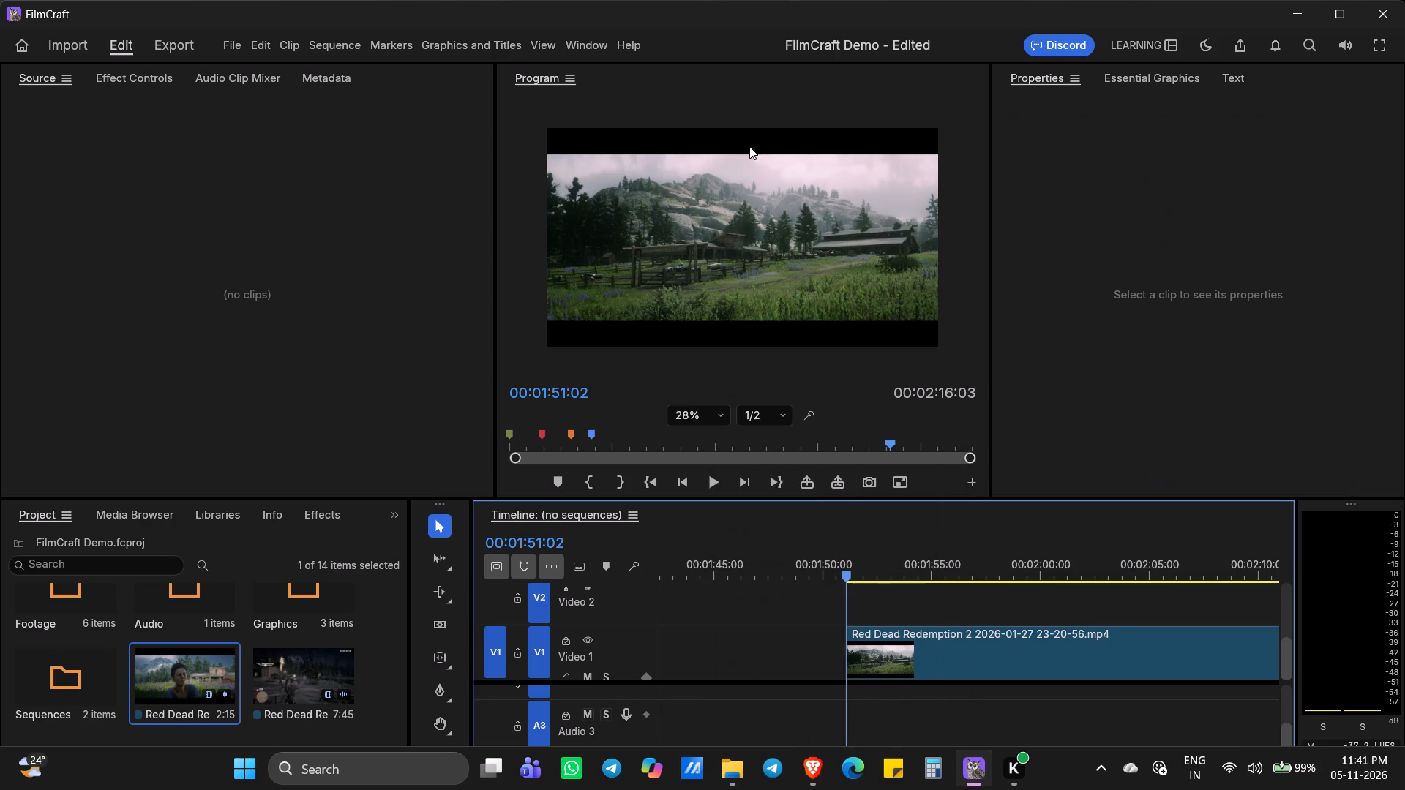
# Move the last Video 1 section earlier to close the gap, butting it against the previous section at 00:01:41:21.
pyautogui.moveTo(915, 669); pyautogui.dragTo(764, 718)
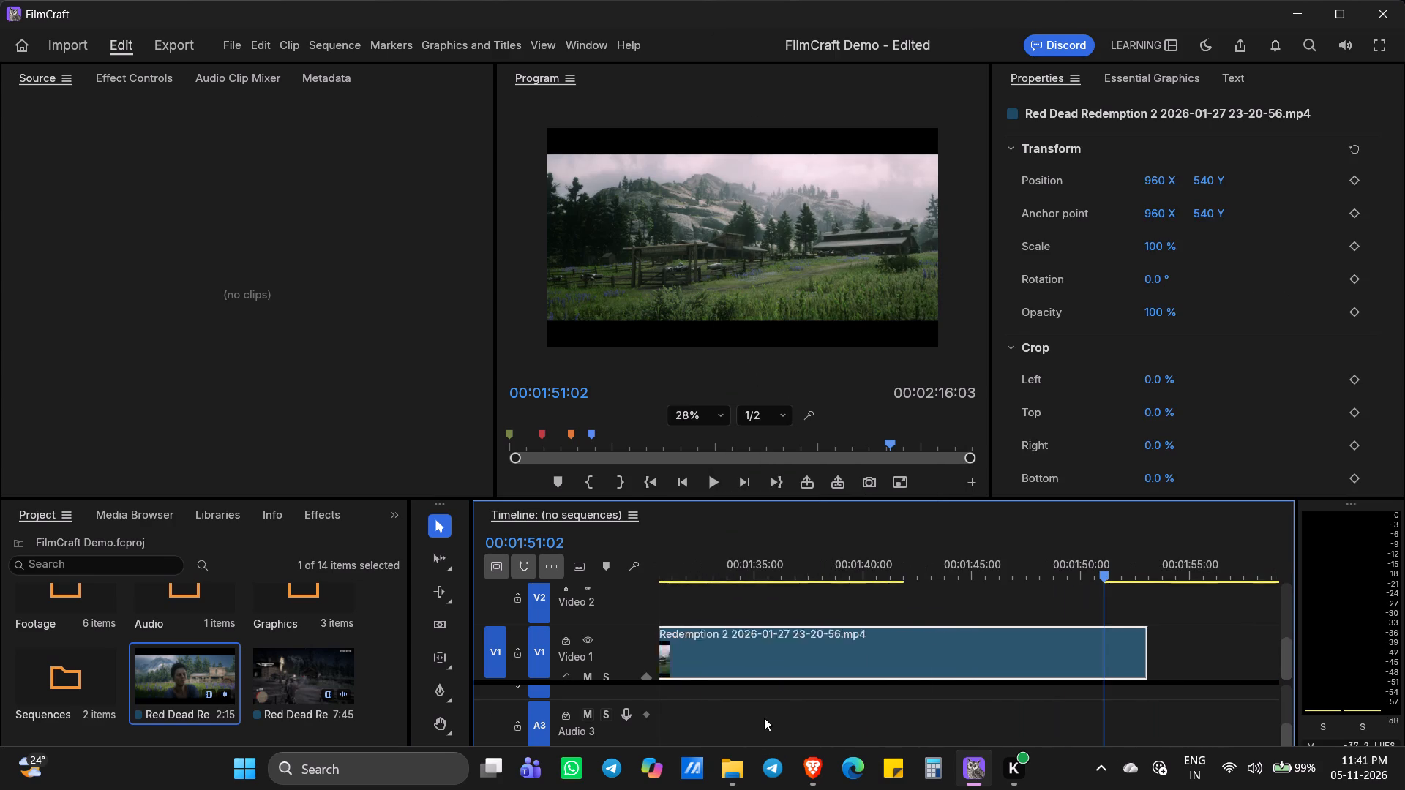
pyautogui.moveTo(764, 718); pyautogui.dragTo(984, 748)
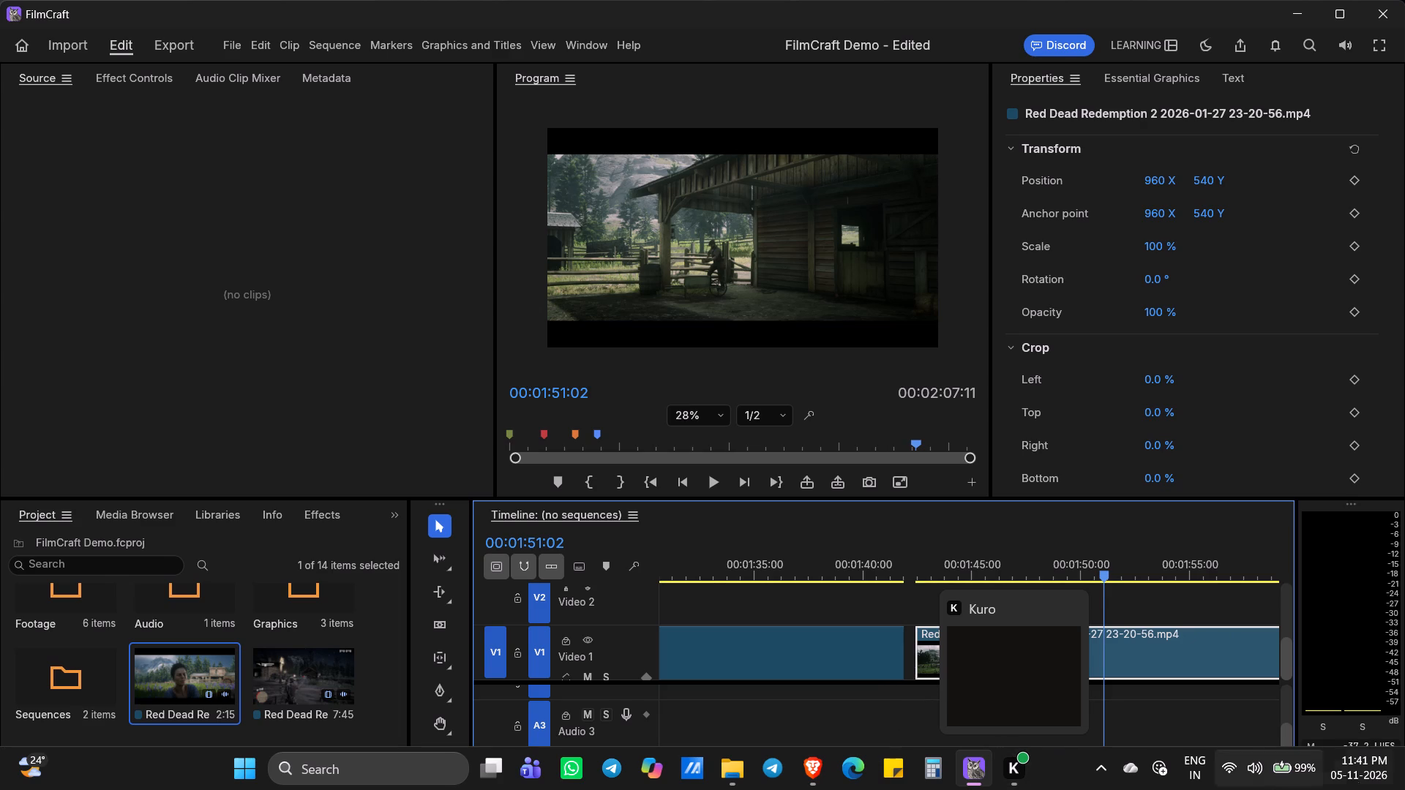
pyautogui.click(1021, 660)
pyautogui.moveTo(1019, 660); pyautogui.dragTo(1011, 658)
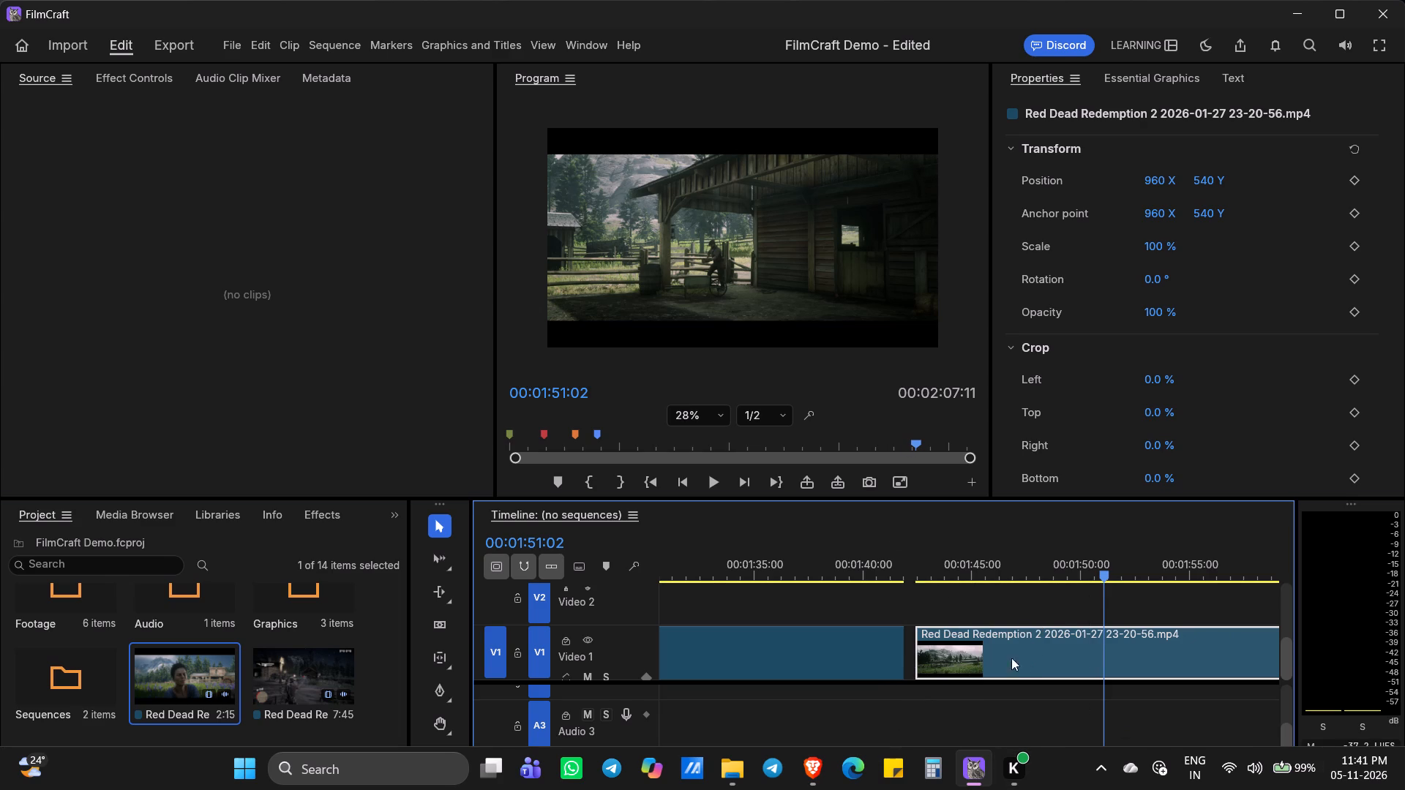
pyautogui.moveTo(1011, 658); pyautogui.dragTo(1004, 651)
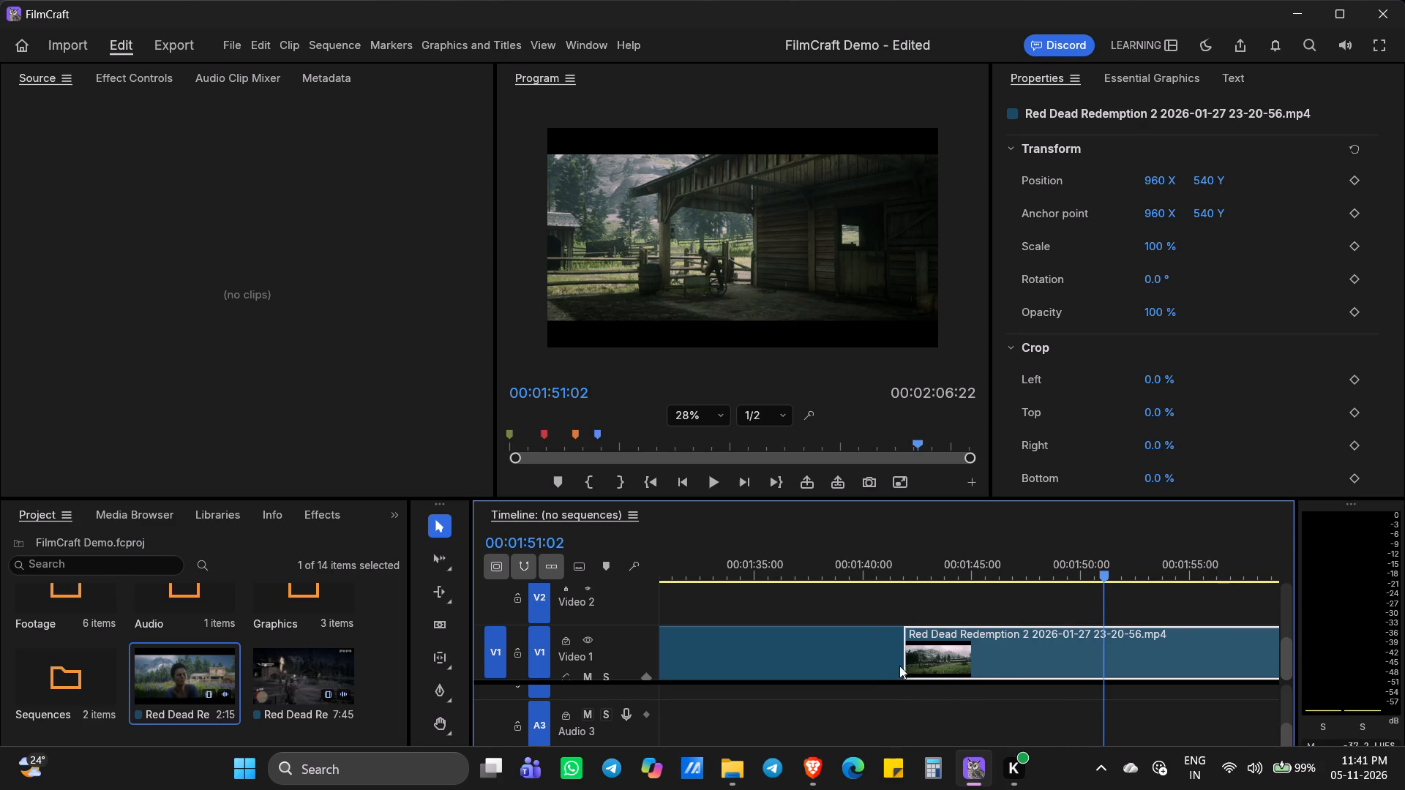
# Play the last section through, scrub back to 00:02:02:03, and trim the pause-menu ending so the sequence ends at 00:02:04:00.
pyautogui.click(716, 484)
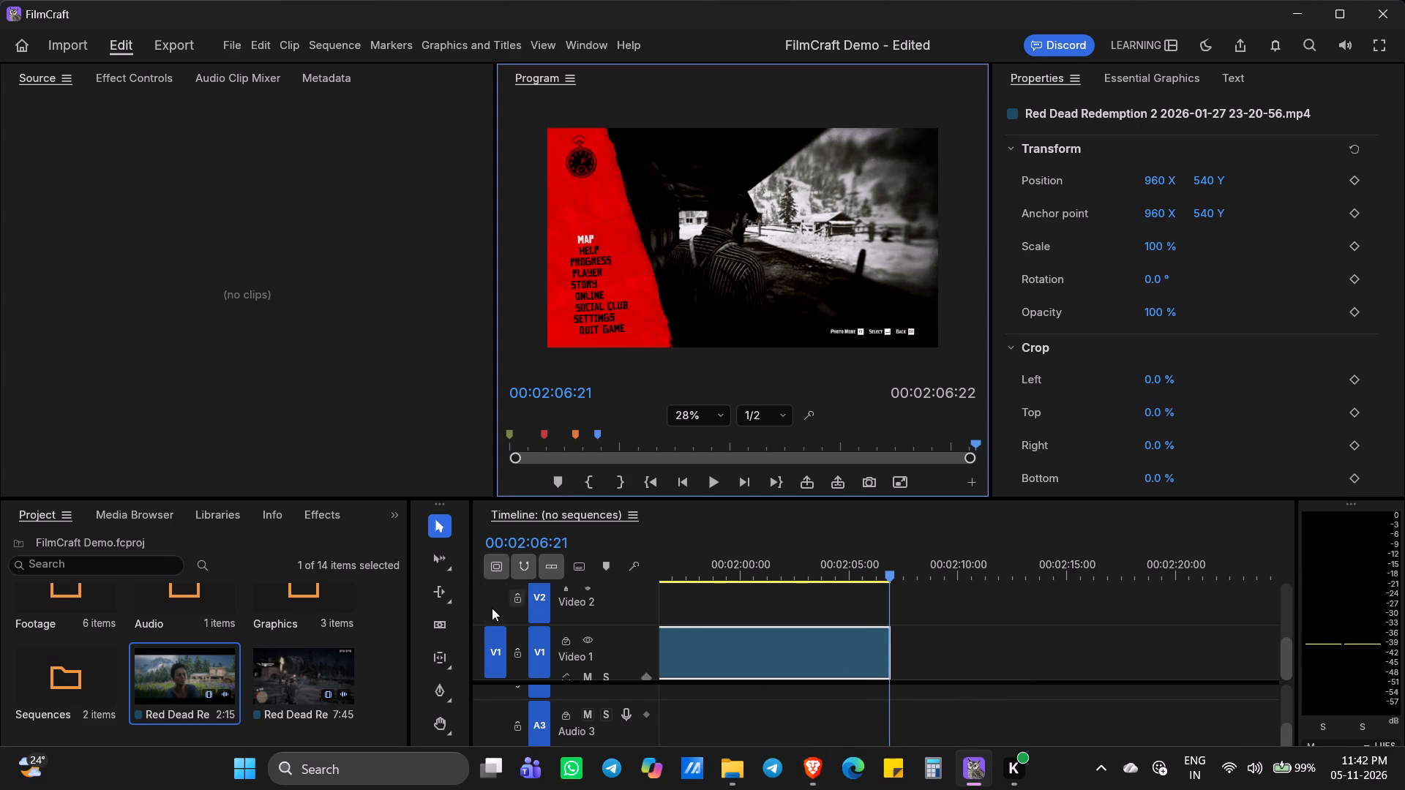
pyautogui.click(438, 599)
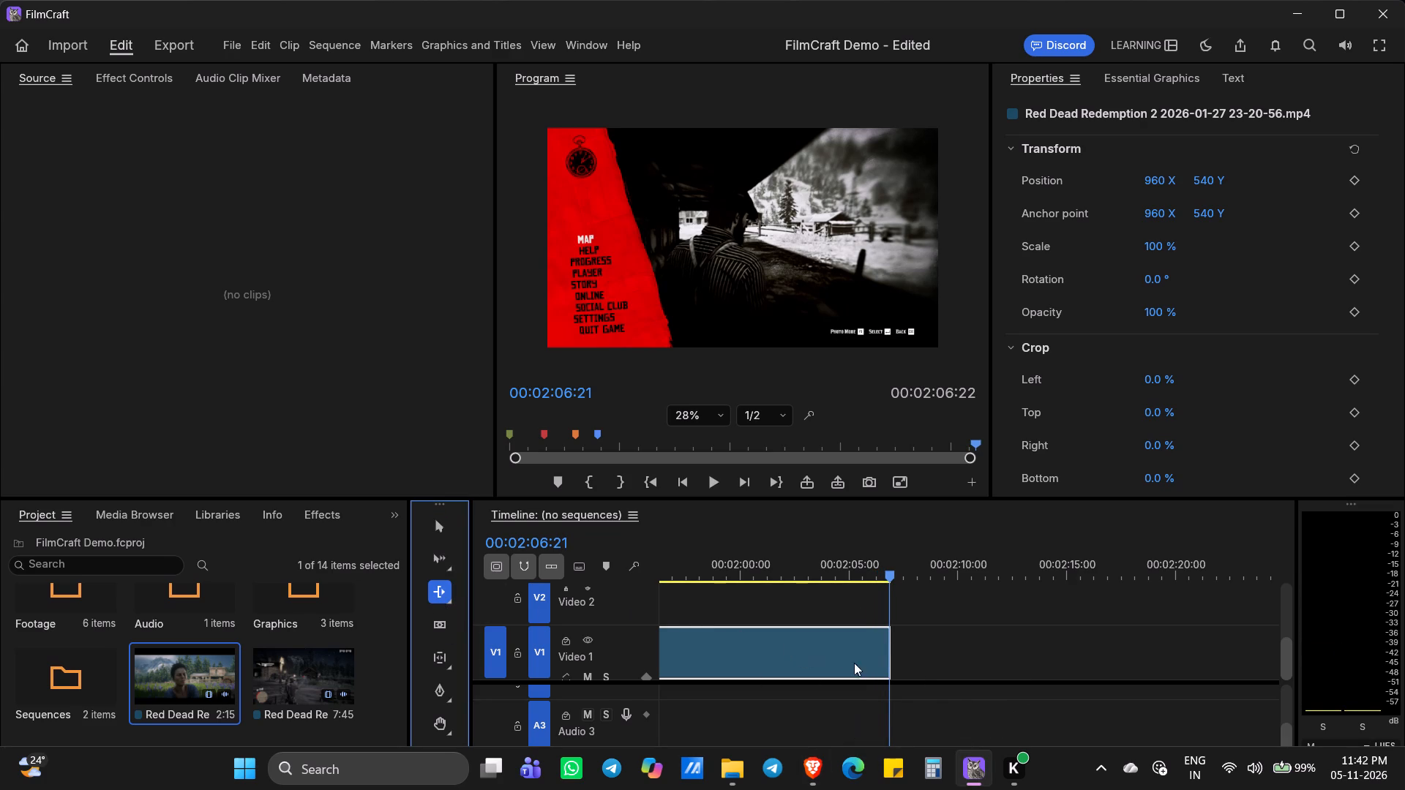
pyautogui.moveTo(888, 579); pyautogui.dragTo(862, 579)
pyautogui.click(851, 578)
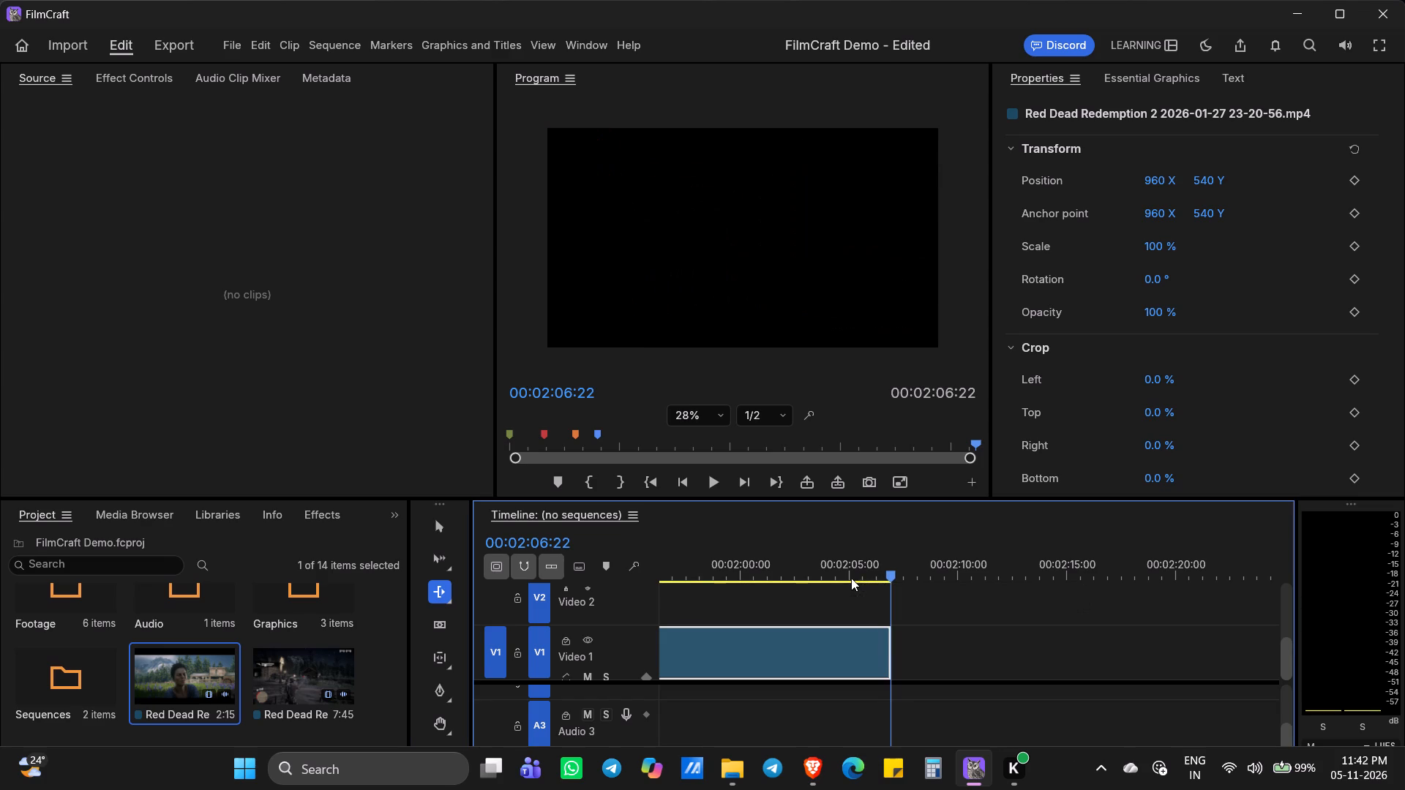
pyautogui.doubleClick(838, 578)
pyautogui.click(800, 562)
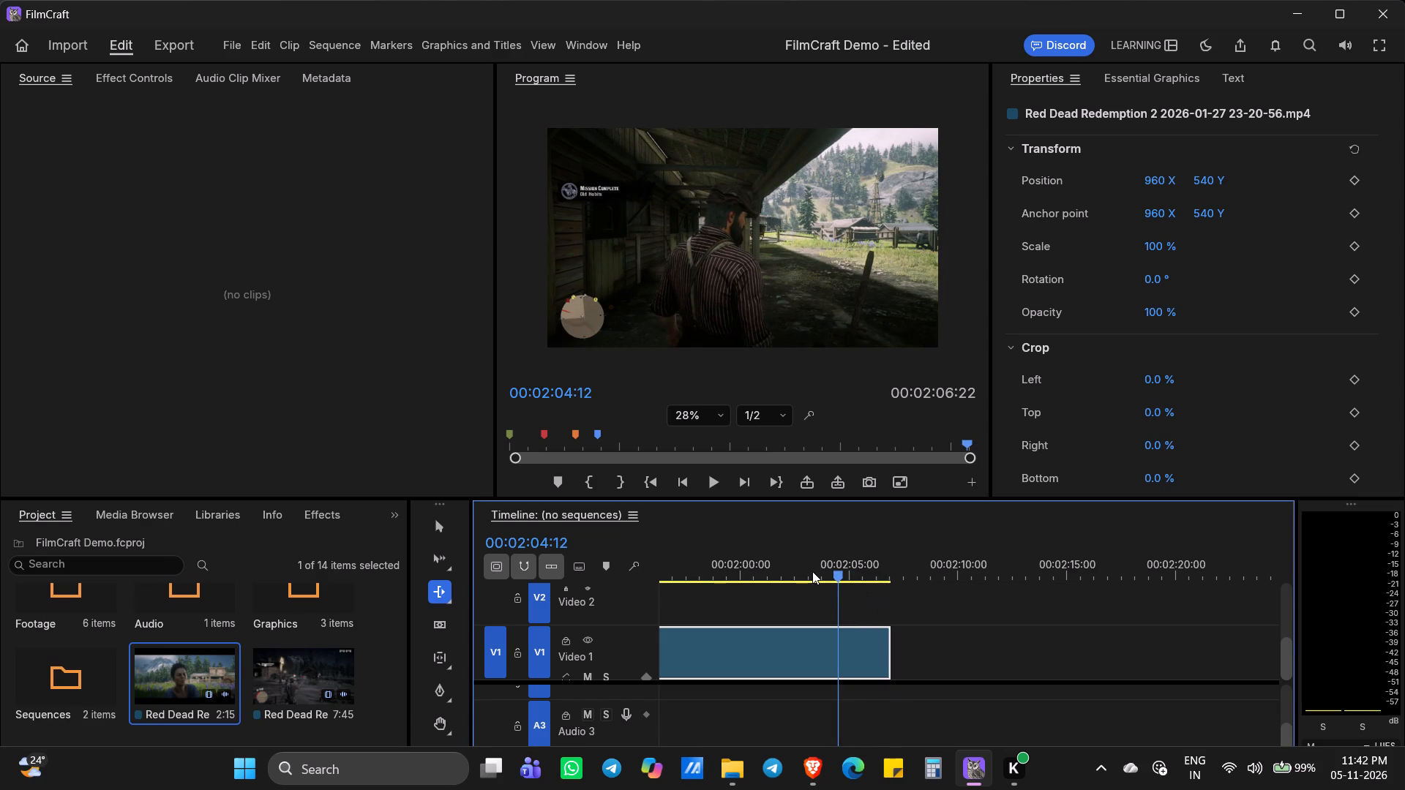
pyautogui.doubleClick(812, 572)
pyautogui.doubleClick(796, 578)
pyautogui.doubleClick(787, 578)
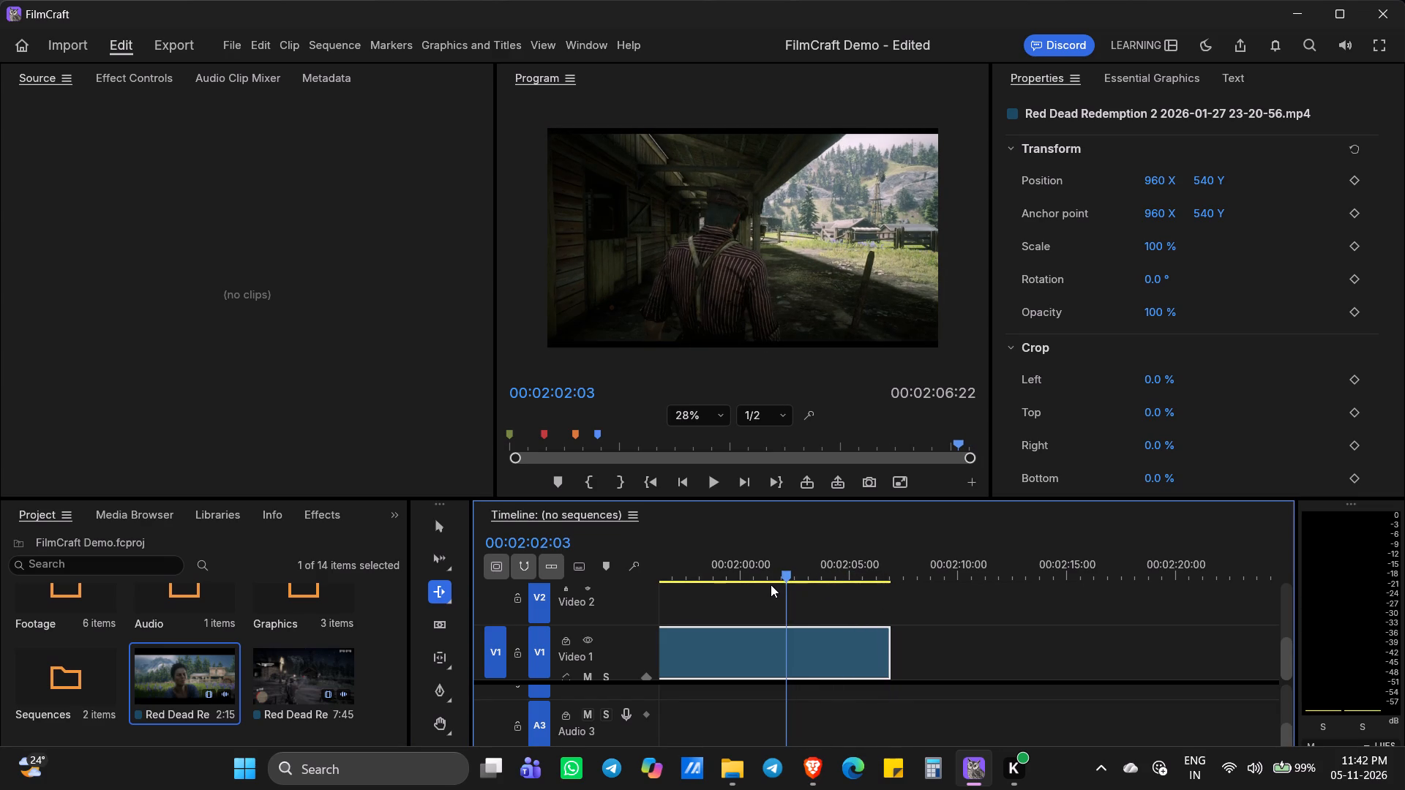
pyautogui.doubleClick(771, 584)
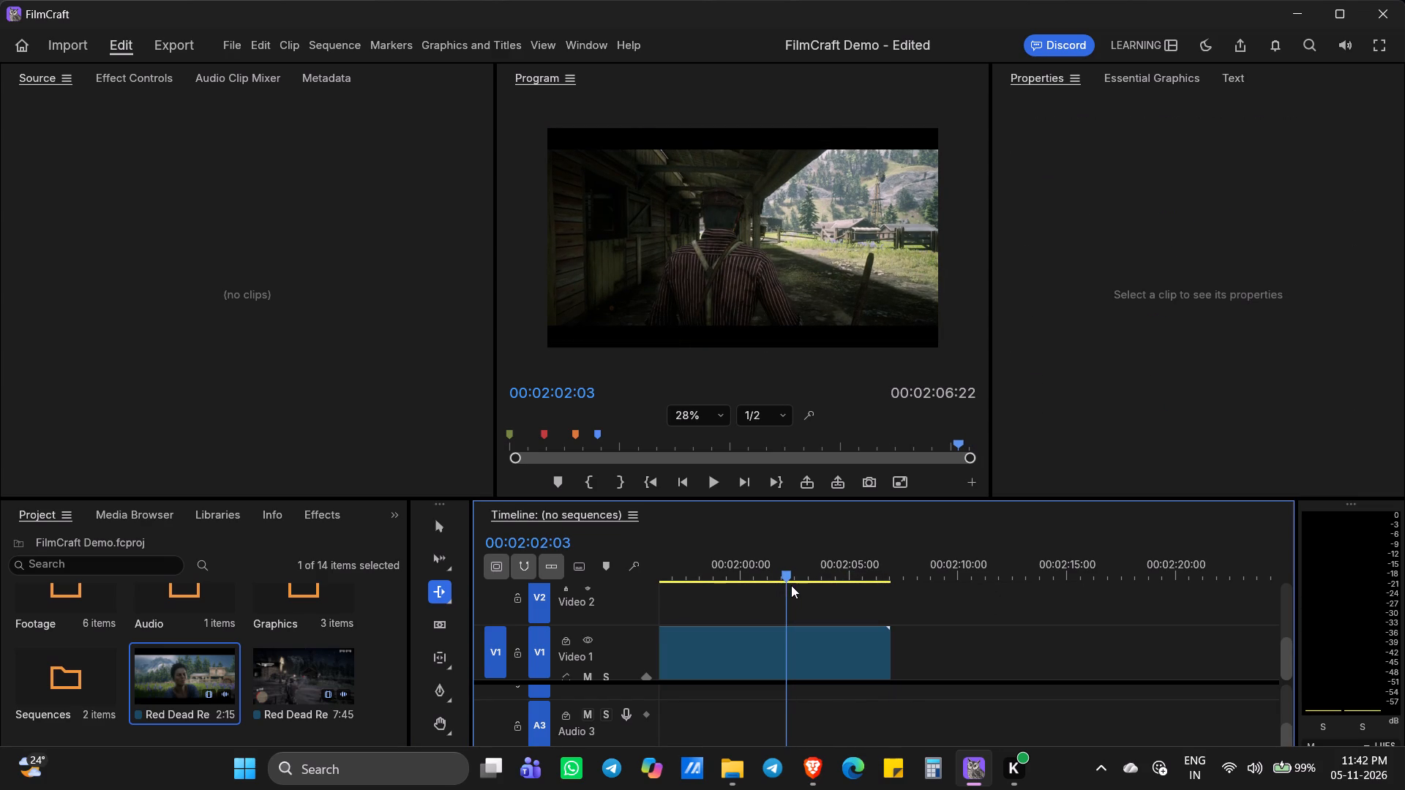
pyautogui.rightClick(357, 503)
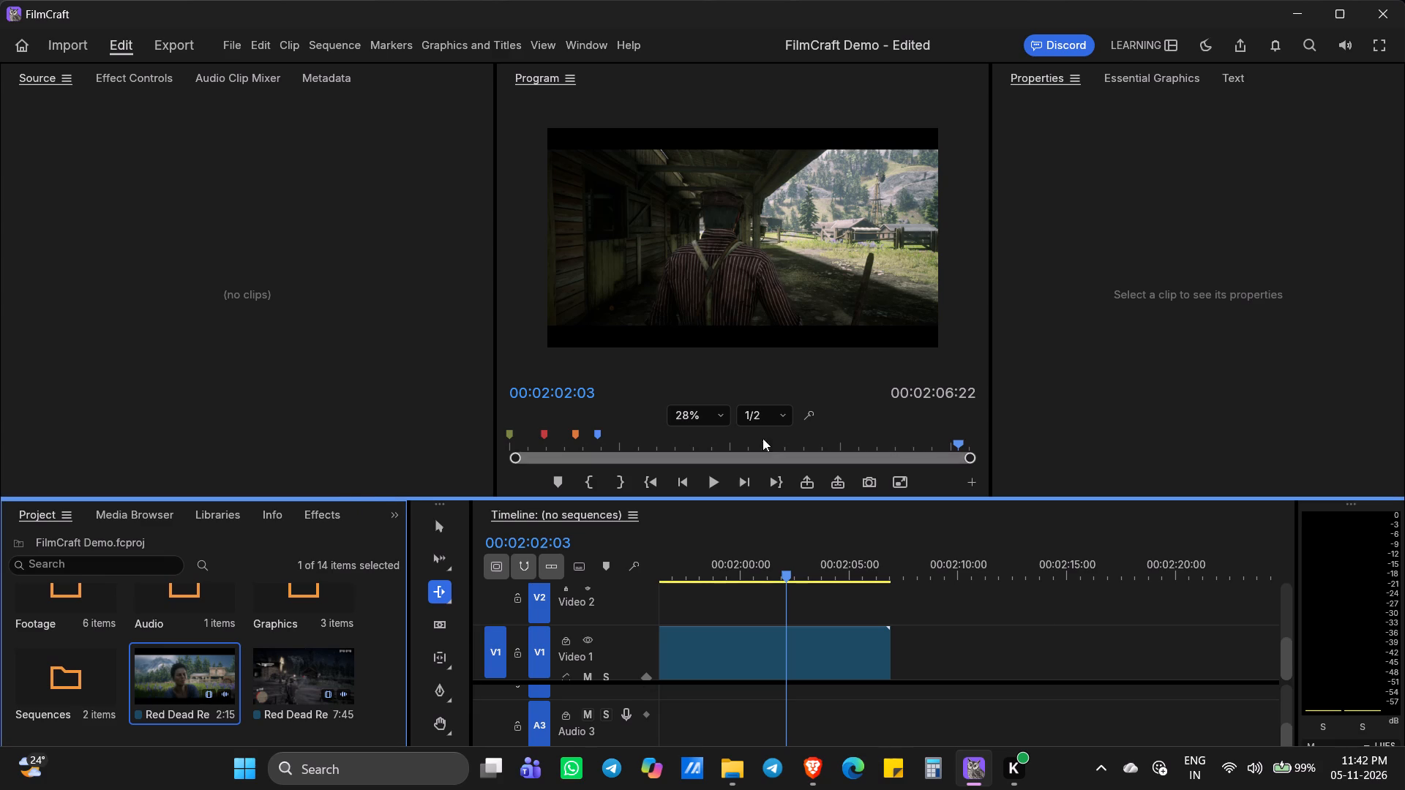
pyautogui.moveTo(891, 648); pyautogui.dragTo(851, 649)
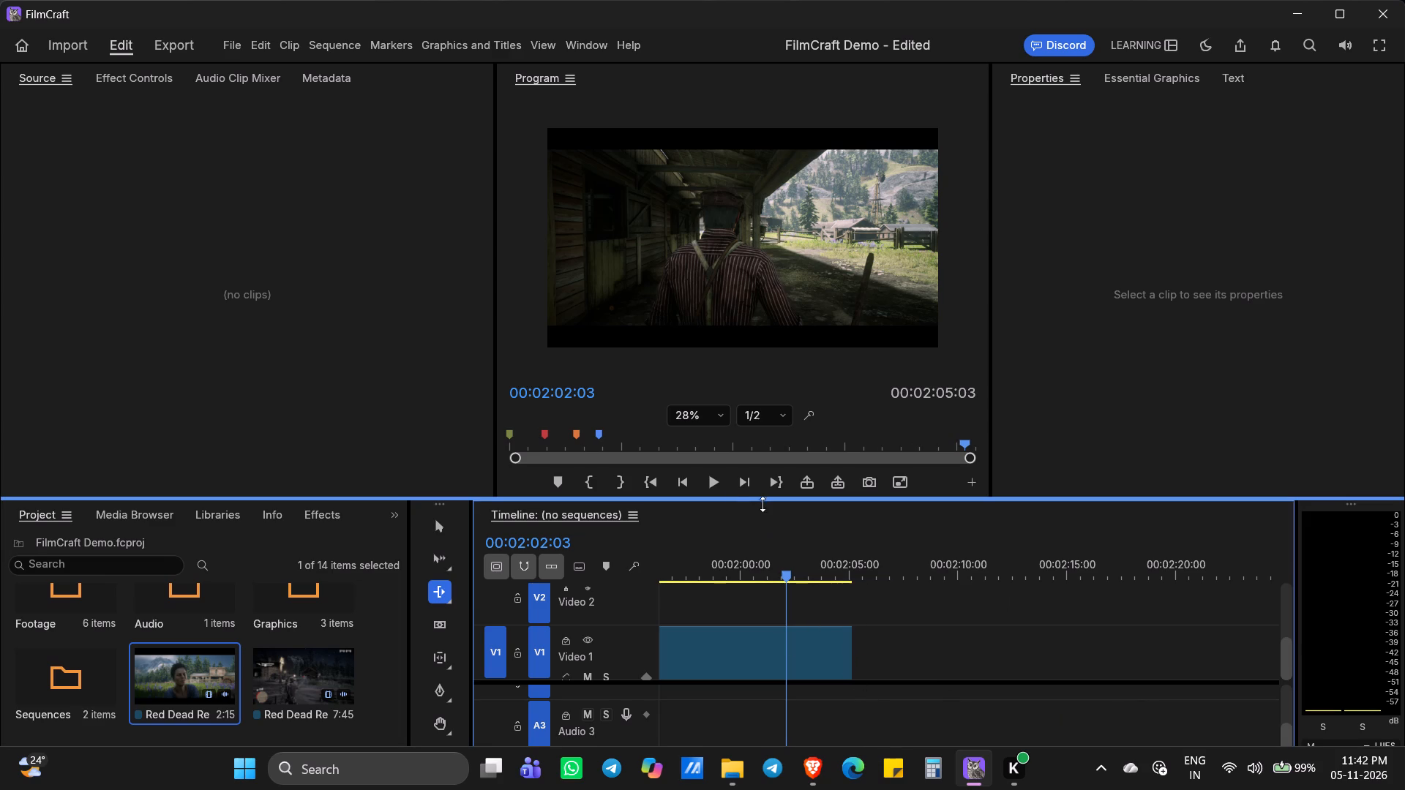
pyautogui.click(725, 486)
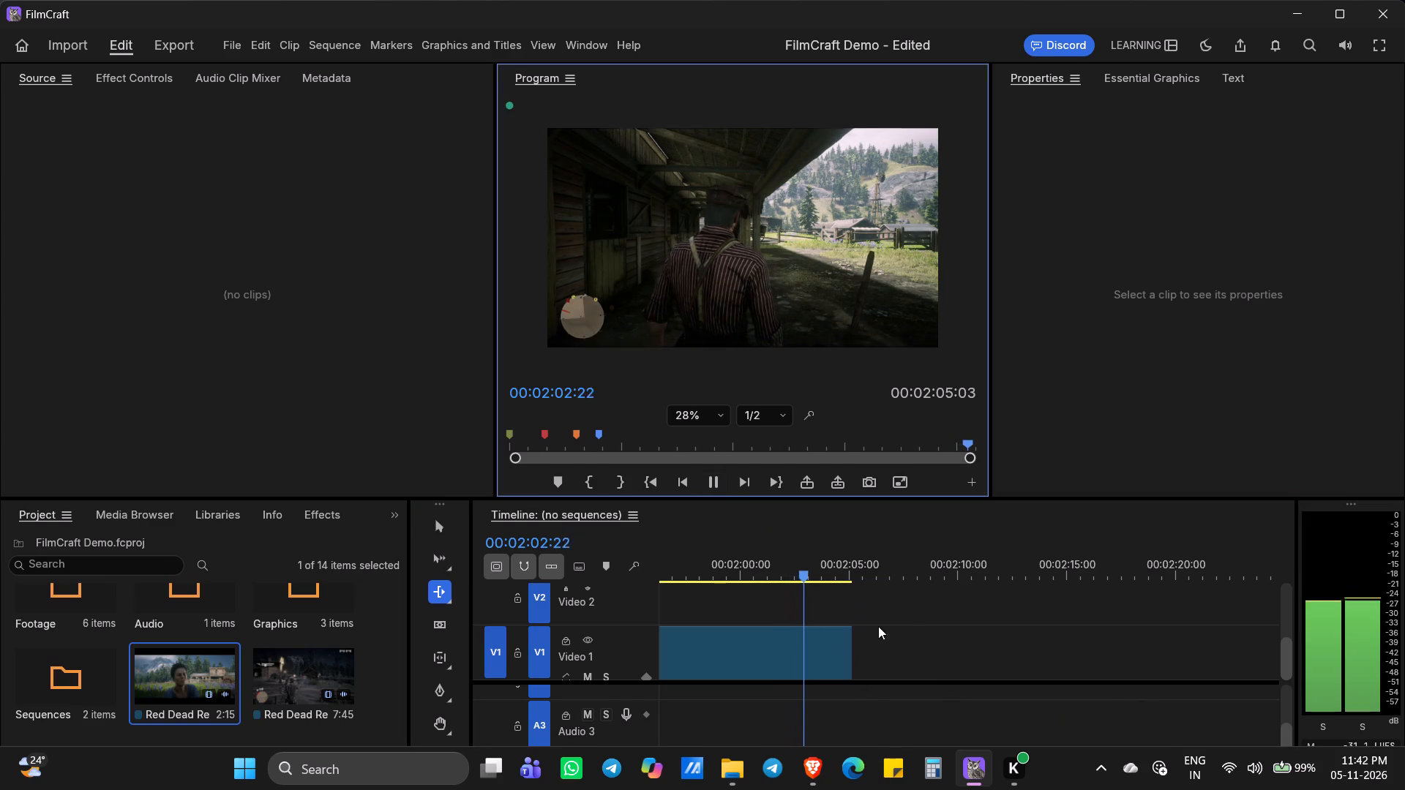
pyautogui.moveTo(853, 652); pyautogui.dragTo(829, 653)
# Review the opening section by playing it from the sequence start, then jumping ahead to 00:00:17:08 and 00:00:20:23.
pyautogui.click(713, 486)
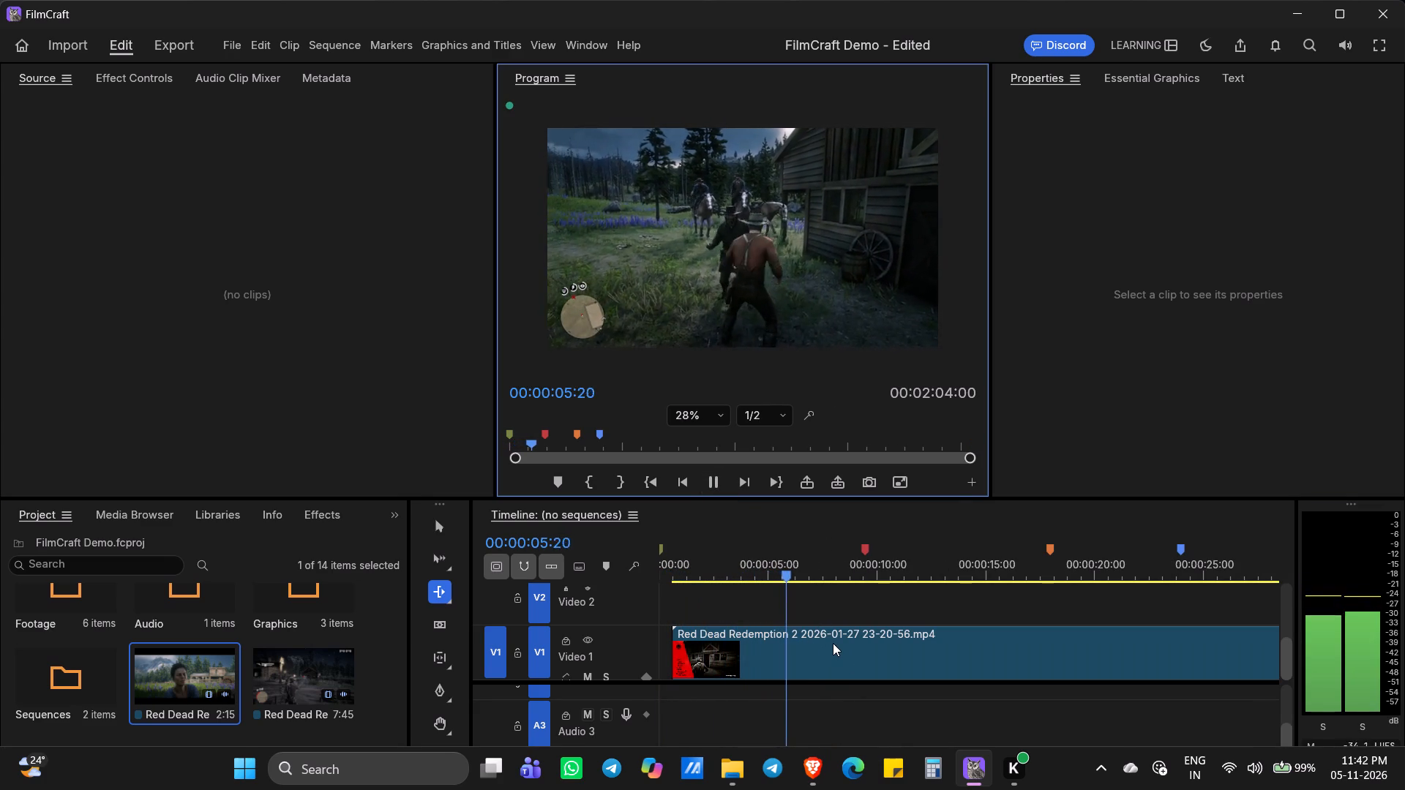
pyautogui.click(719, 481)
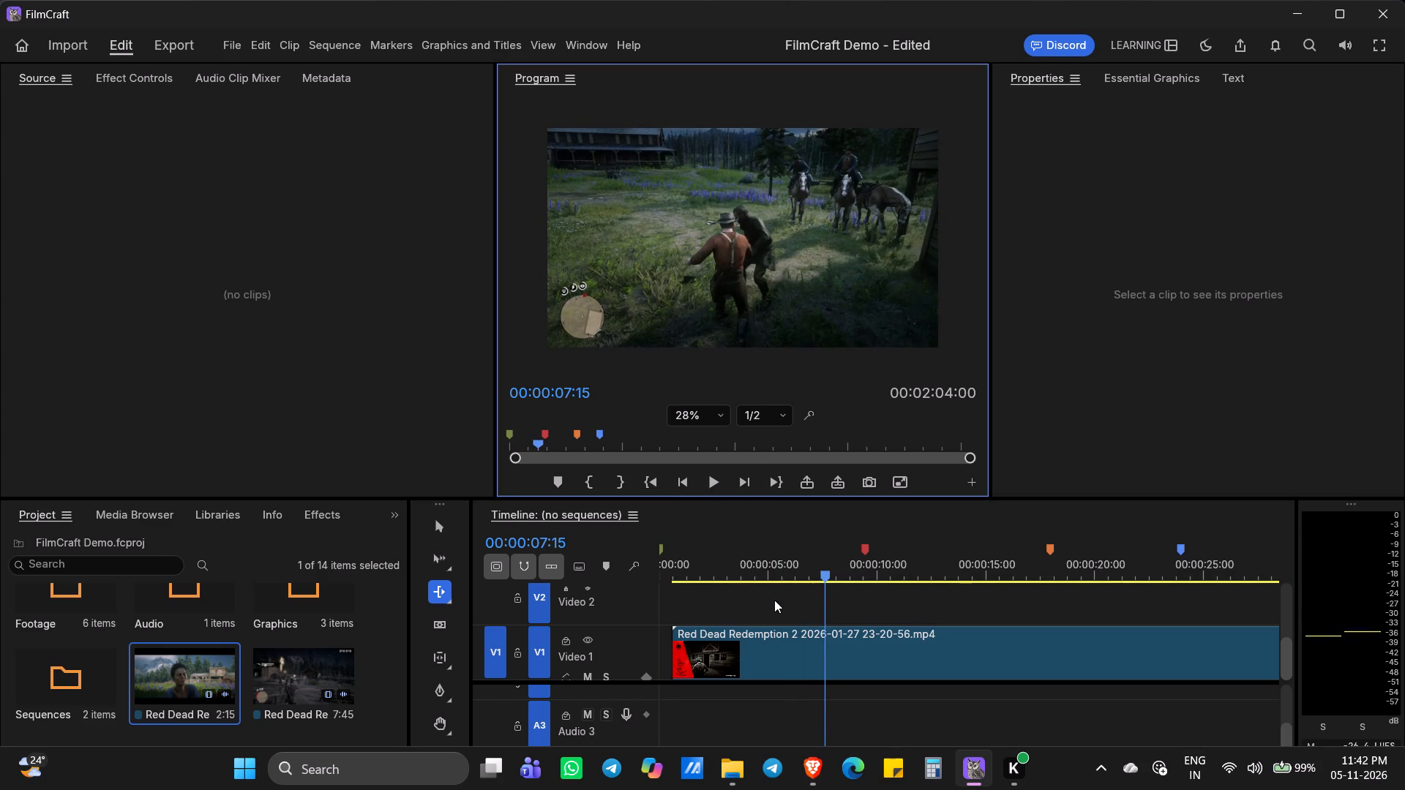
pyautogui.click(714, 473)
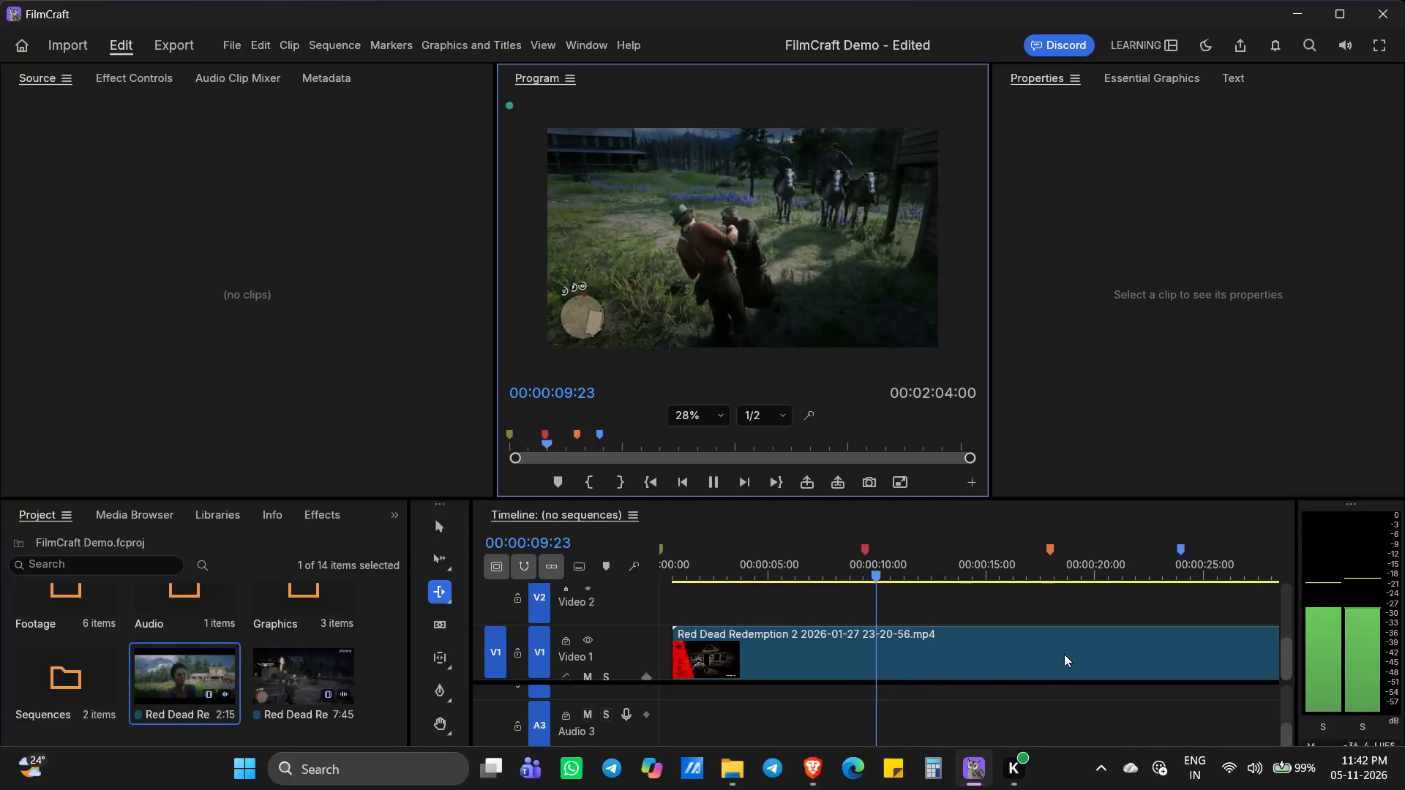
pyautogui.doubleClick(1027, 574)
pyautogui.click(1036, 576)
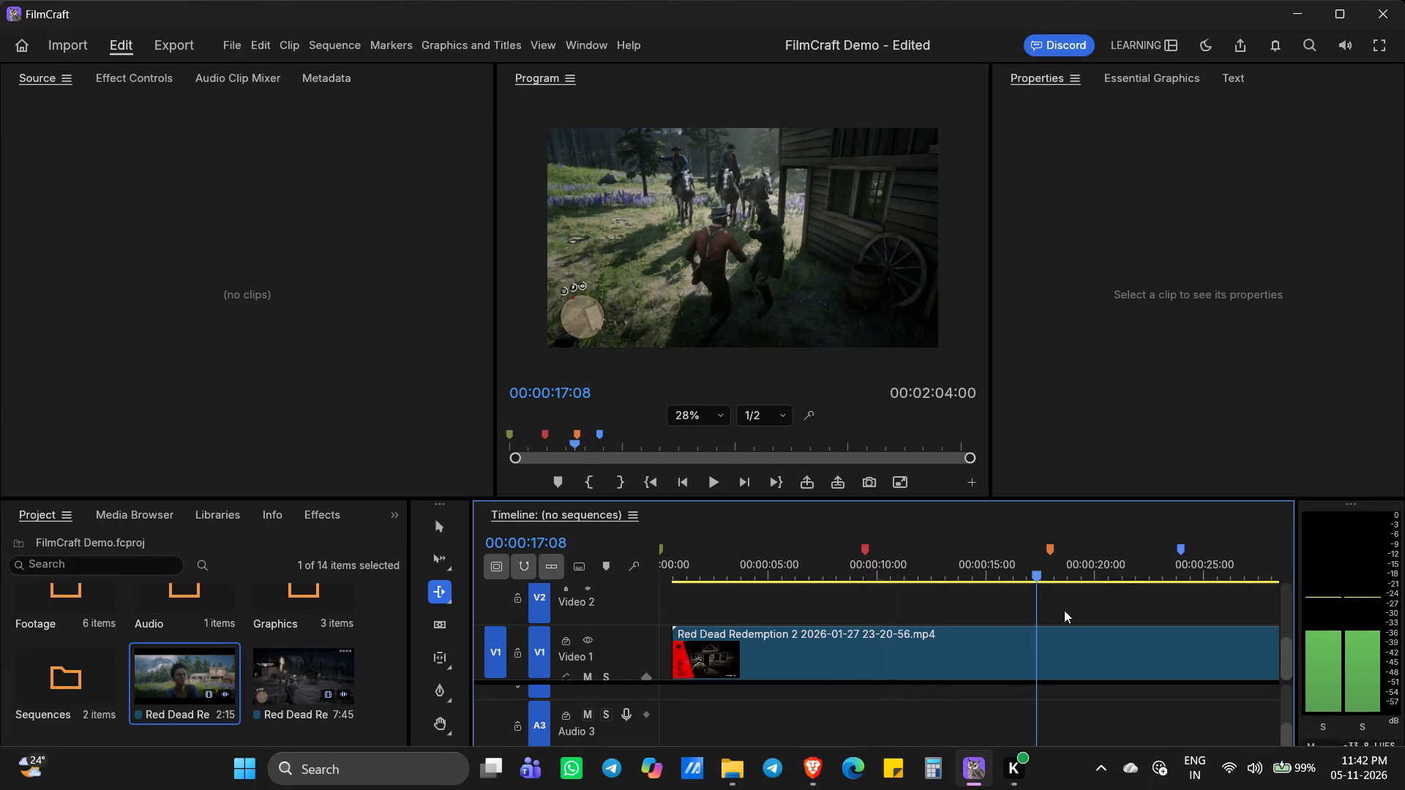
pyautogui.doubleClick(1116, 576)
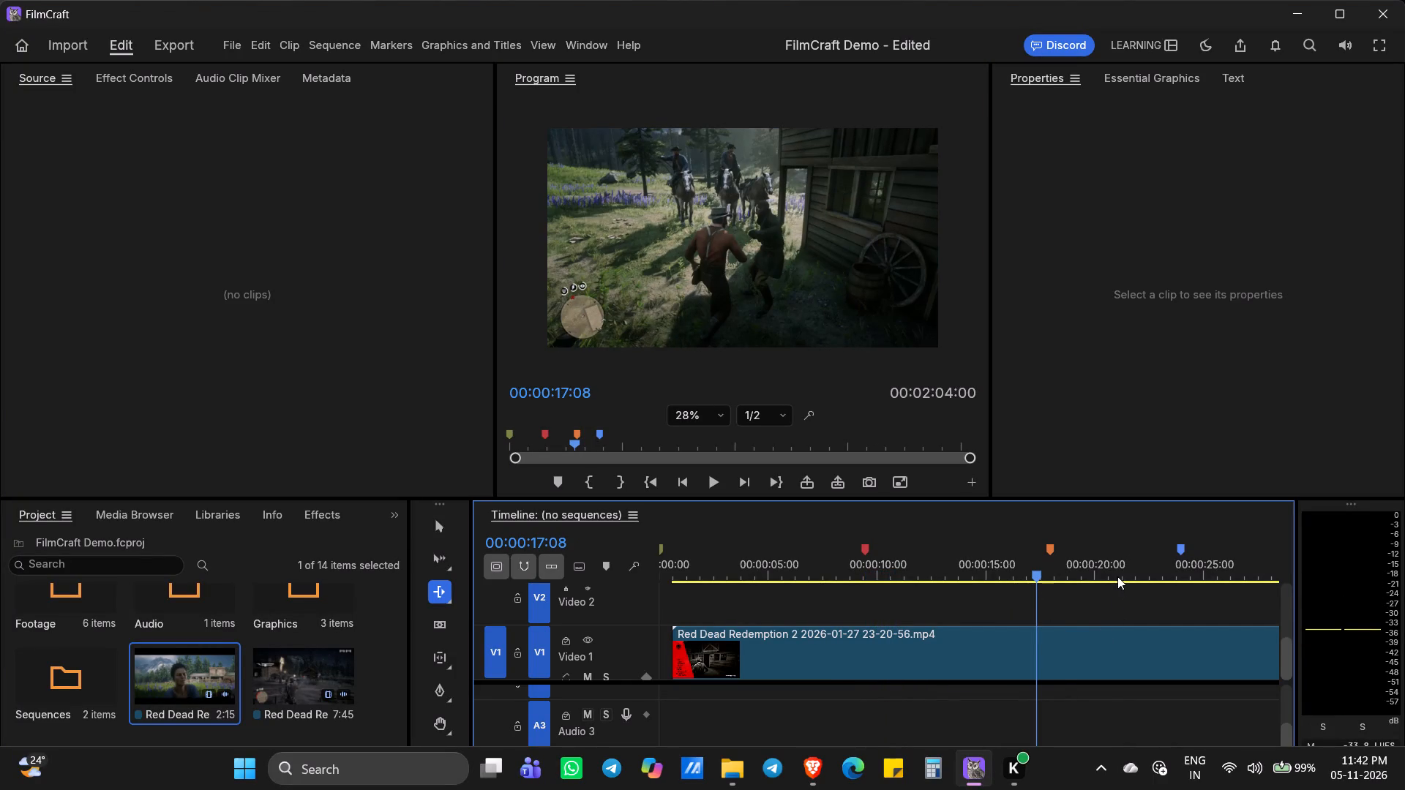
pyautogui.moveTo(1144, 595); pyautogui.dragTo(1112, 601)
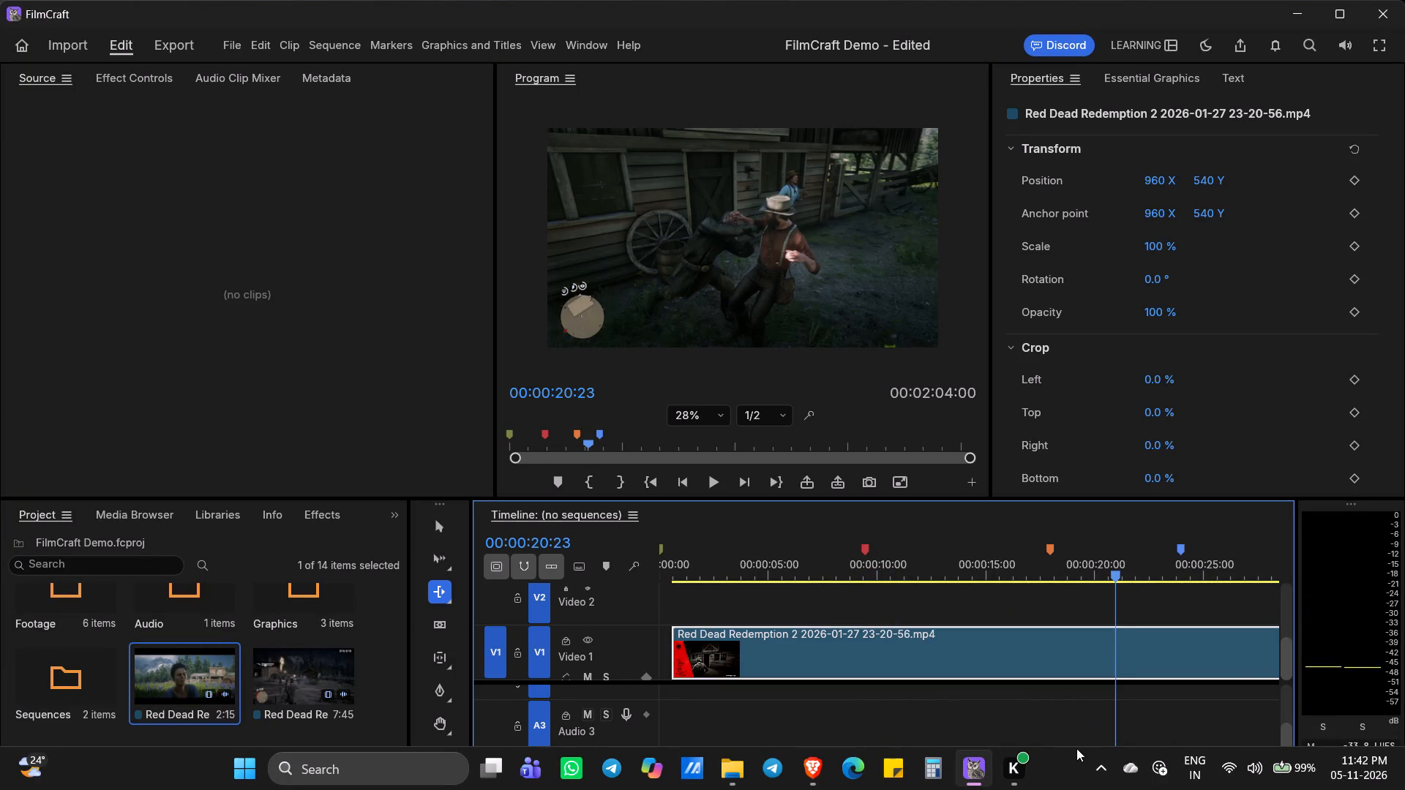
pyautogui.click(1033, 708)
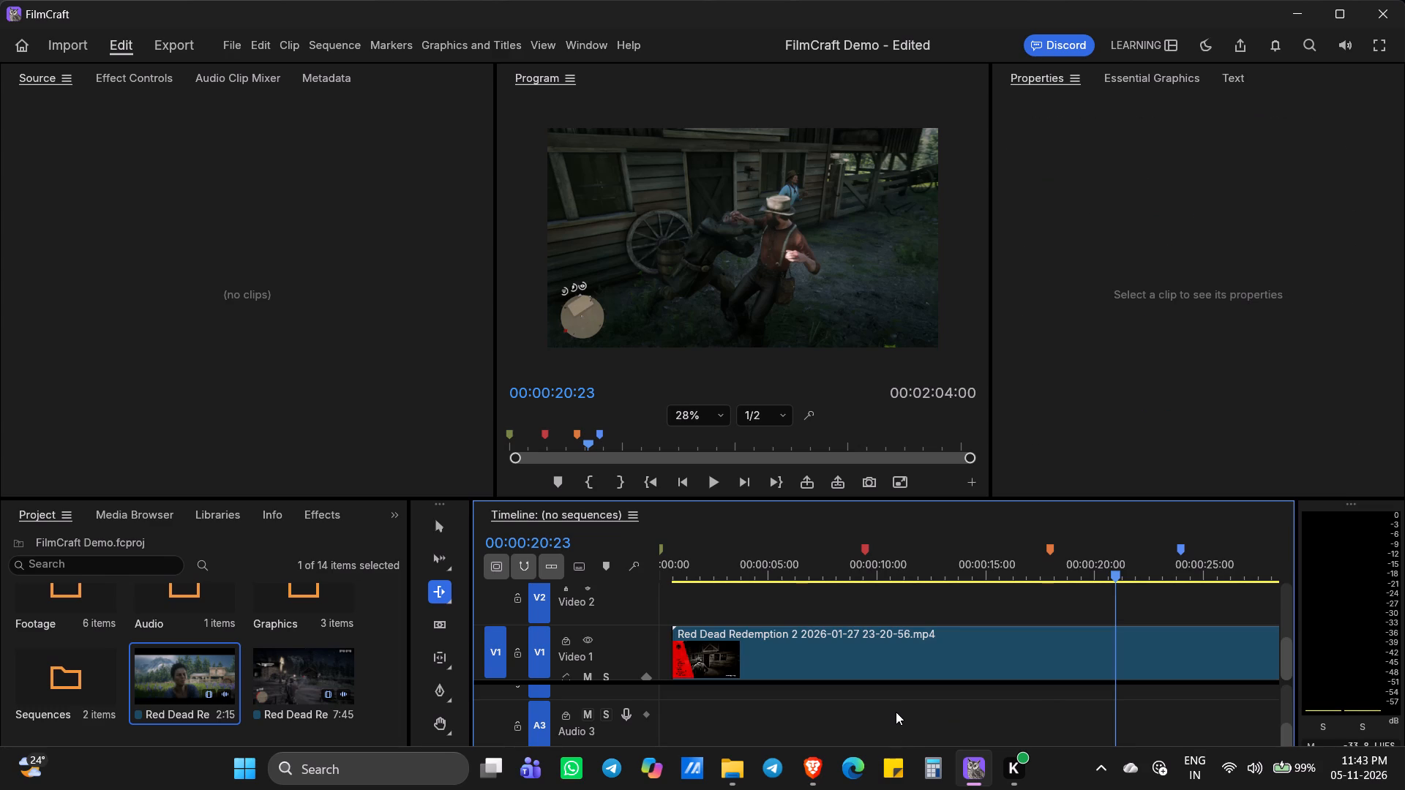
# Delete the opening Video 1 section that ends at about 00:00:33.
pyautogui.keyDown('shift'); pyautogui.scroll(-11, 913, 739); pyautogui.keyUp('shift')
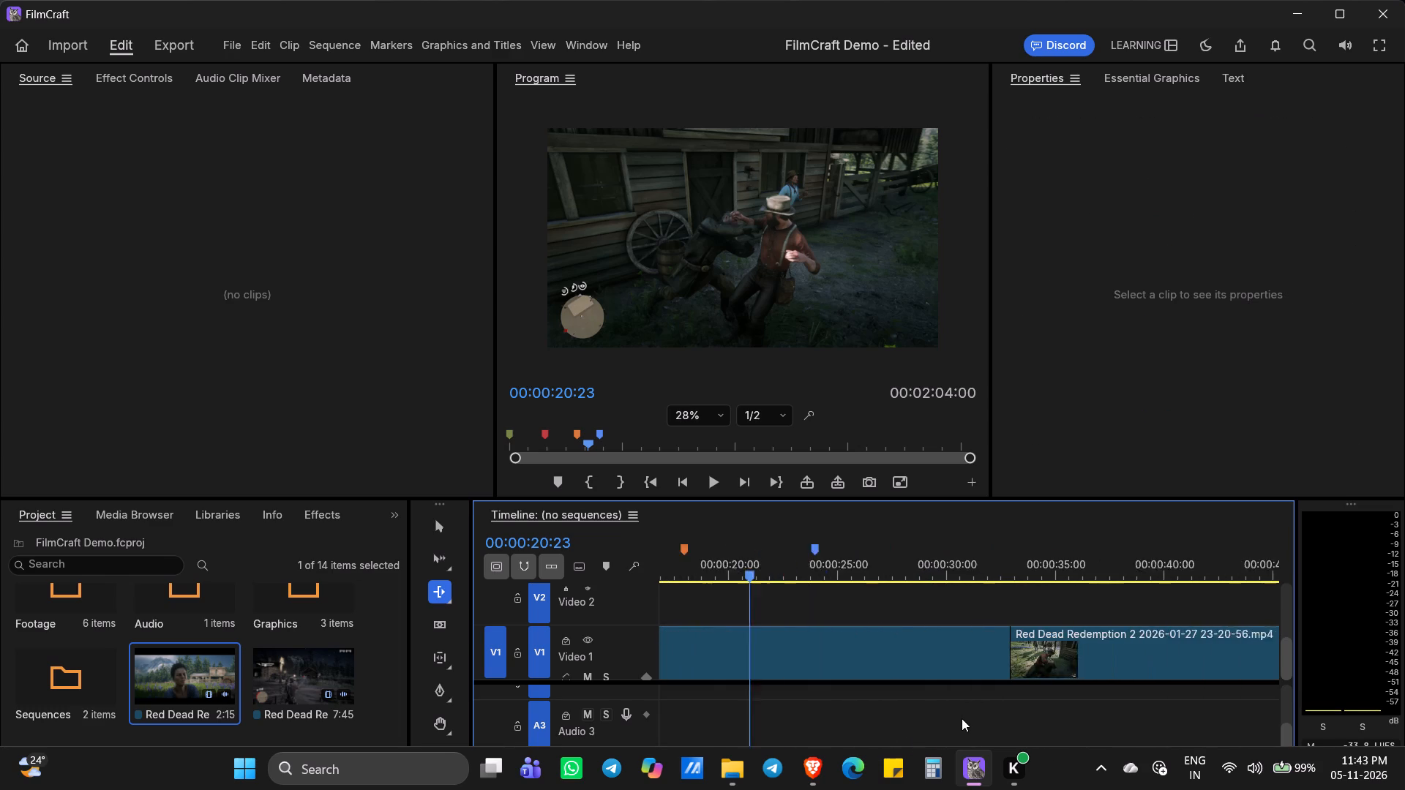
pyautogui.keyDown('shift'); pyautogui.scroll(-1, 962, 718); pyautogui.keyUp('shift')
pyautogui.click(891, 655)
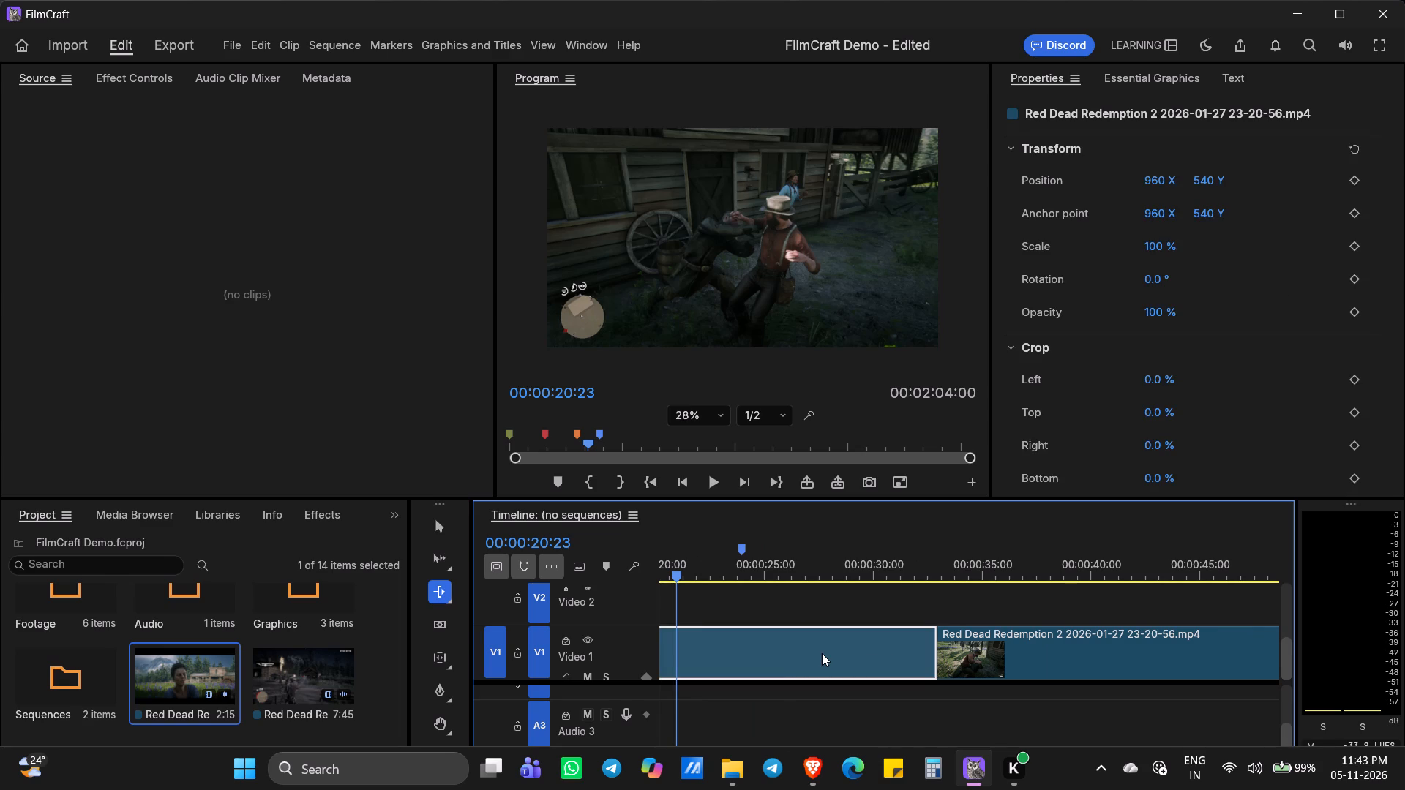
pyautogui.press('Delete')
# Move the following Video 1 section earlier so it begins at the sequence start.
pyautogui.click(1174, 682)
pyautogui.click(1153, 666)
pyautogui.moveTo(1152, 665); pyautogui.dragTo(462, 748)
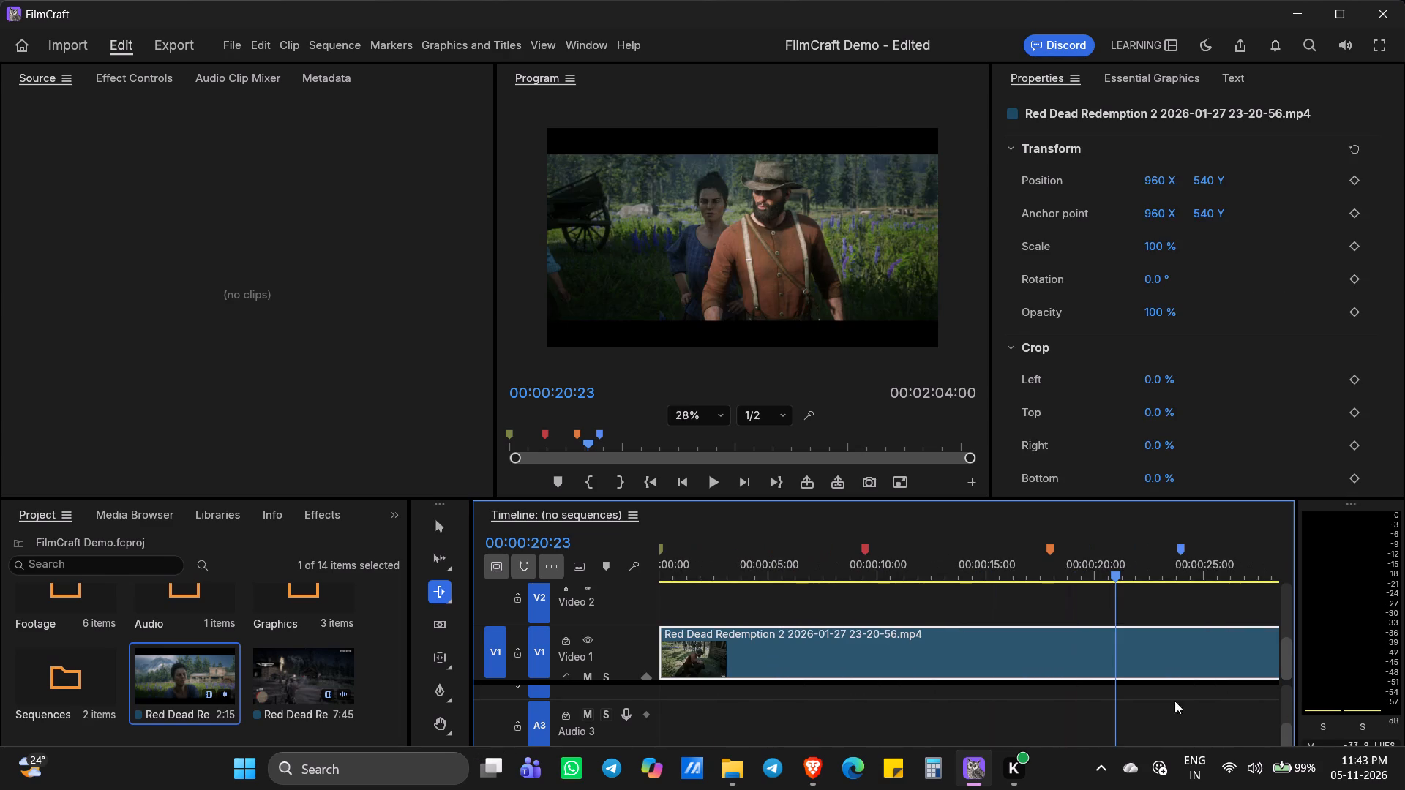
# Move the last section earlier onto Video 2, above the long clip, so that it ends at about 00:00:31:15.
pyautogui.keyDown('shift'); pyautogui.scroll(-20, 1134, 691); pyautogui.keyUp('shift')
pyautogui.keyDown('shift'); pyautogui.scroll(-18, 1134, 691); pyautogui.keyUp('shift')
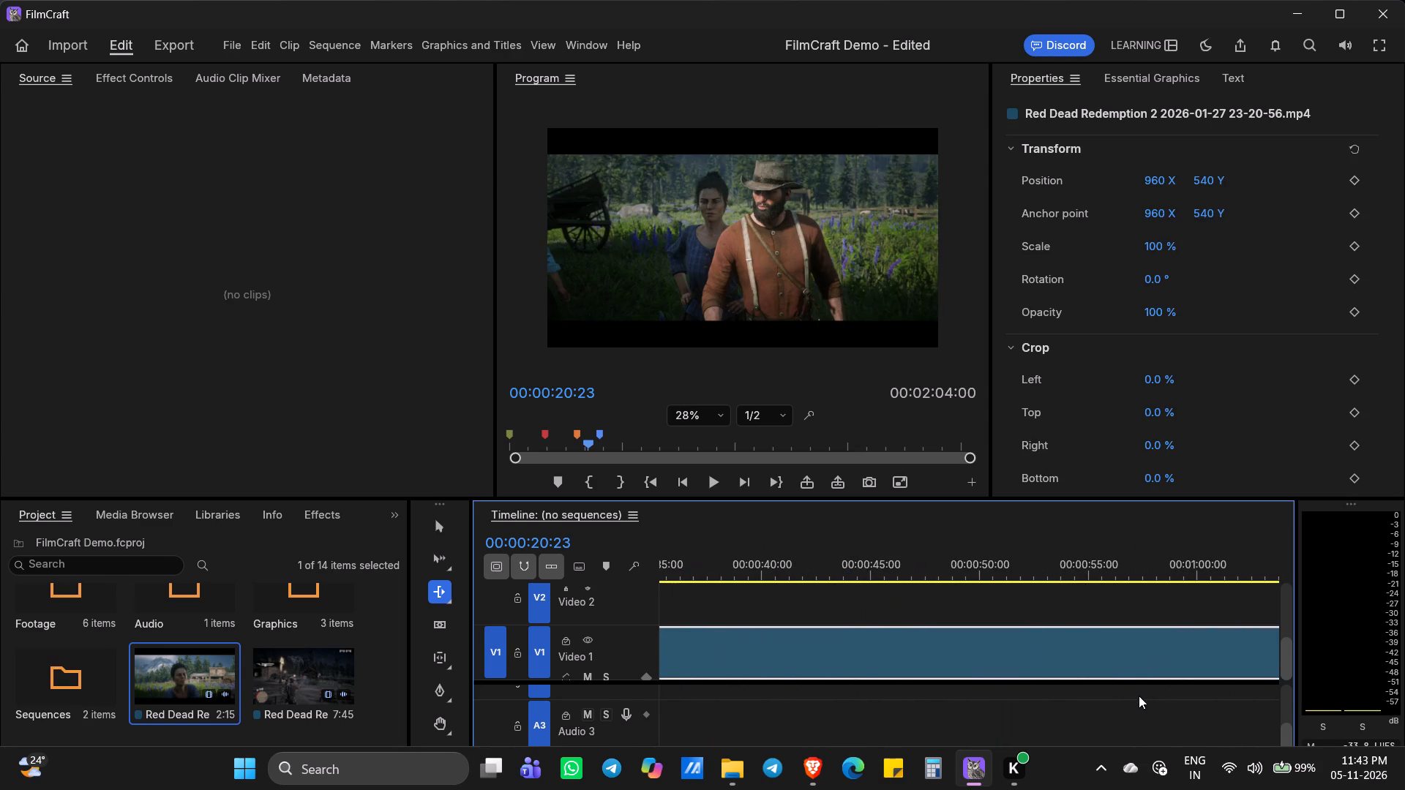
pyautogui.scroll(-1, 1091, 696)
pyautogui.keyDown('ctrl'); pyautogui.scroll(-4, 908, 688); pyautogui.keyUp('ctrl')
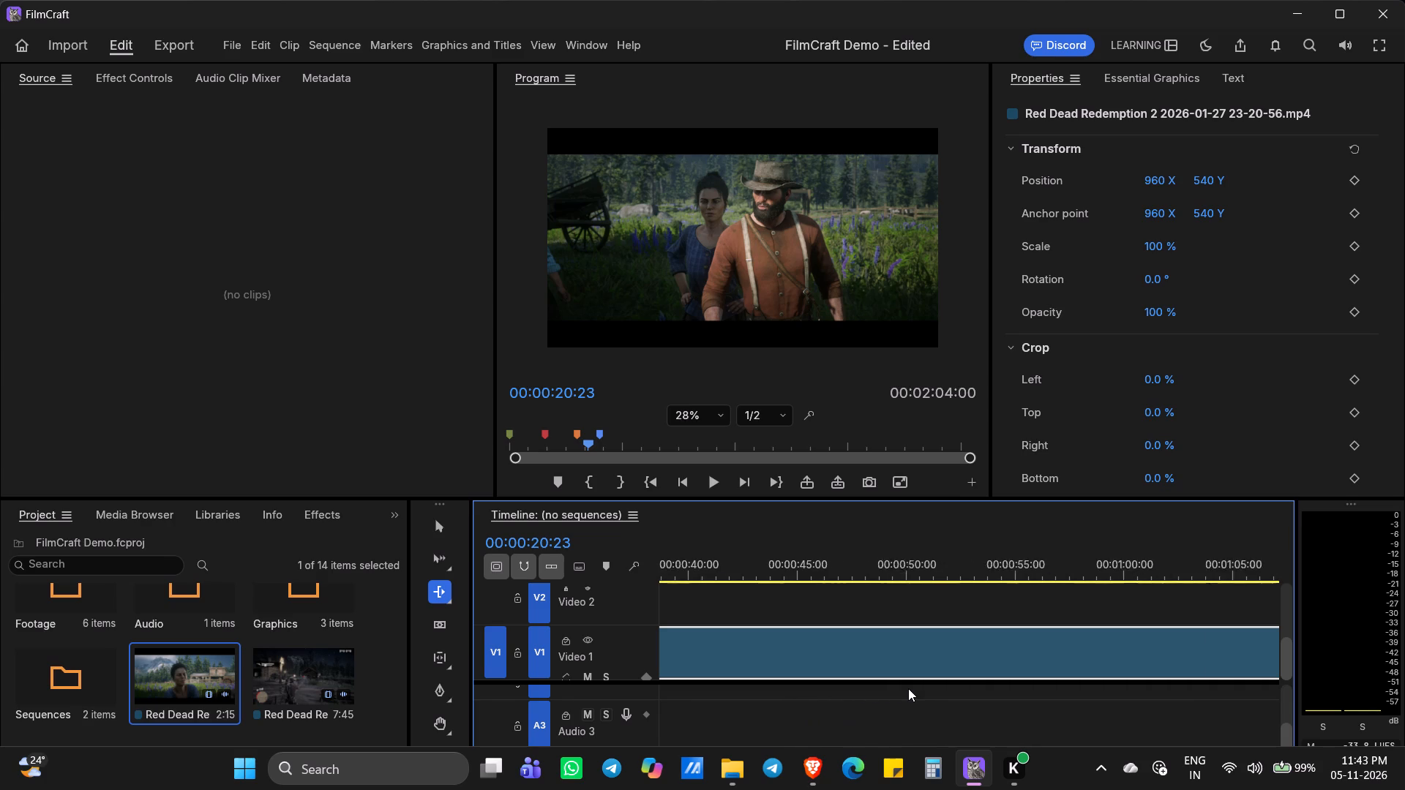
pyautogui.keyDown('ctrl'); pyautogui.scroll(-20, 908, 688); pyautogui.keyUp('ctrl')
pyautogui.keyDown('ctrl'); pyautogui.scroll(-1, 908, 688); pyautogui.keyUp('ctrl')
pyautogui.keyDown('ctrl'); pyautogui.scroll(8, 909, 697); pyautogui.keyUp('ctrl')
pyautogui.keyDown('ctrl'); pyautogui.scroll(-10, 909, 697); pyautogui.keyUp('ctrl')
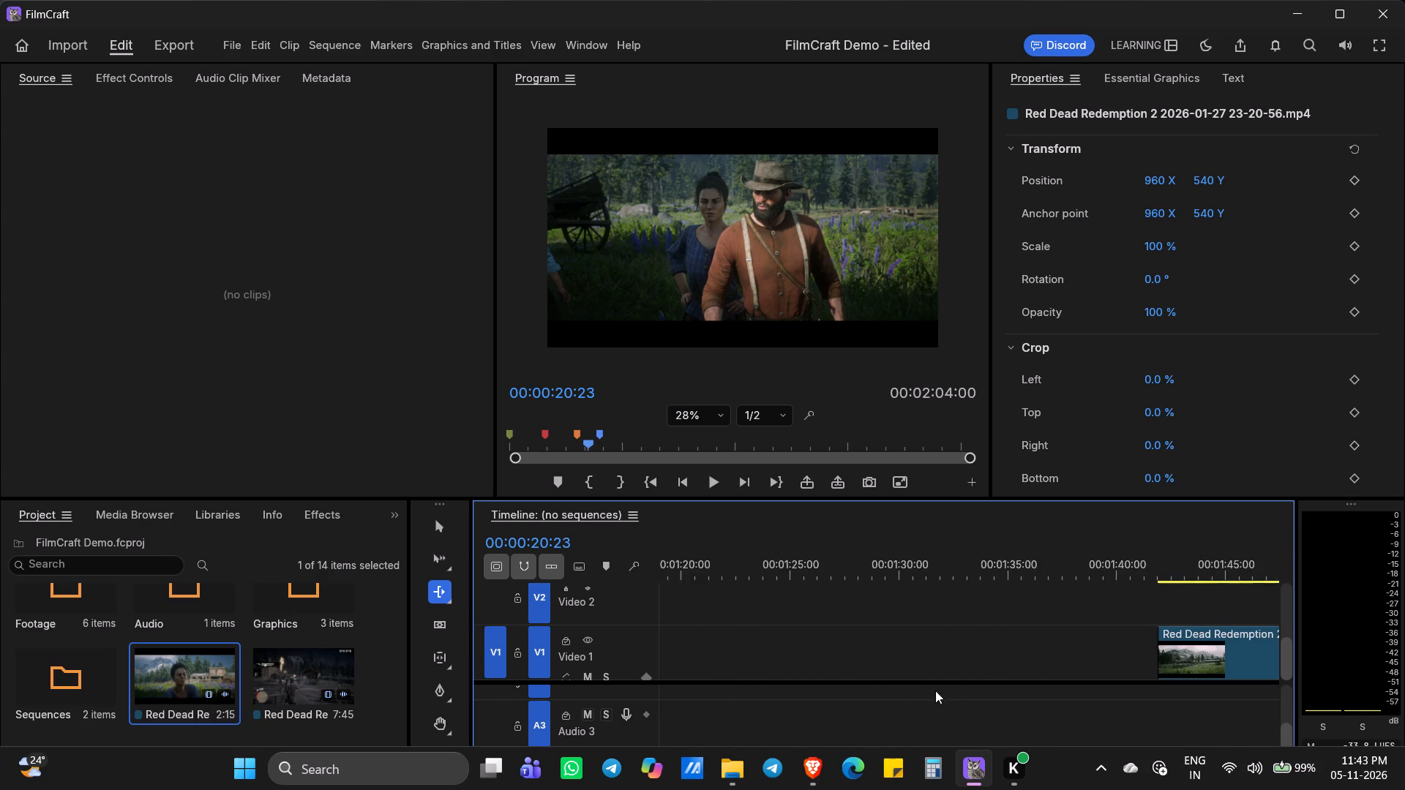
pyautogui.keyDown('ctrl'); pyautogui.scroll(-4, 935, 691); pyautogui.keyUp('ctrl')
pyautogui.moveTo(1081, 661); pyautogui.dragTo(790, 676)
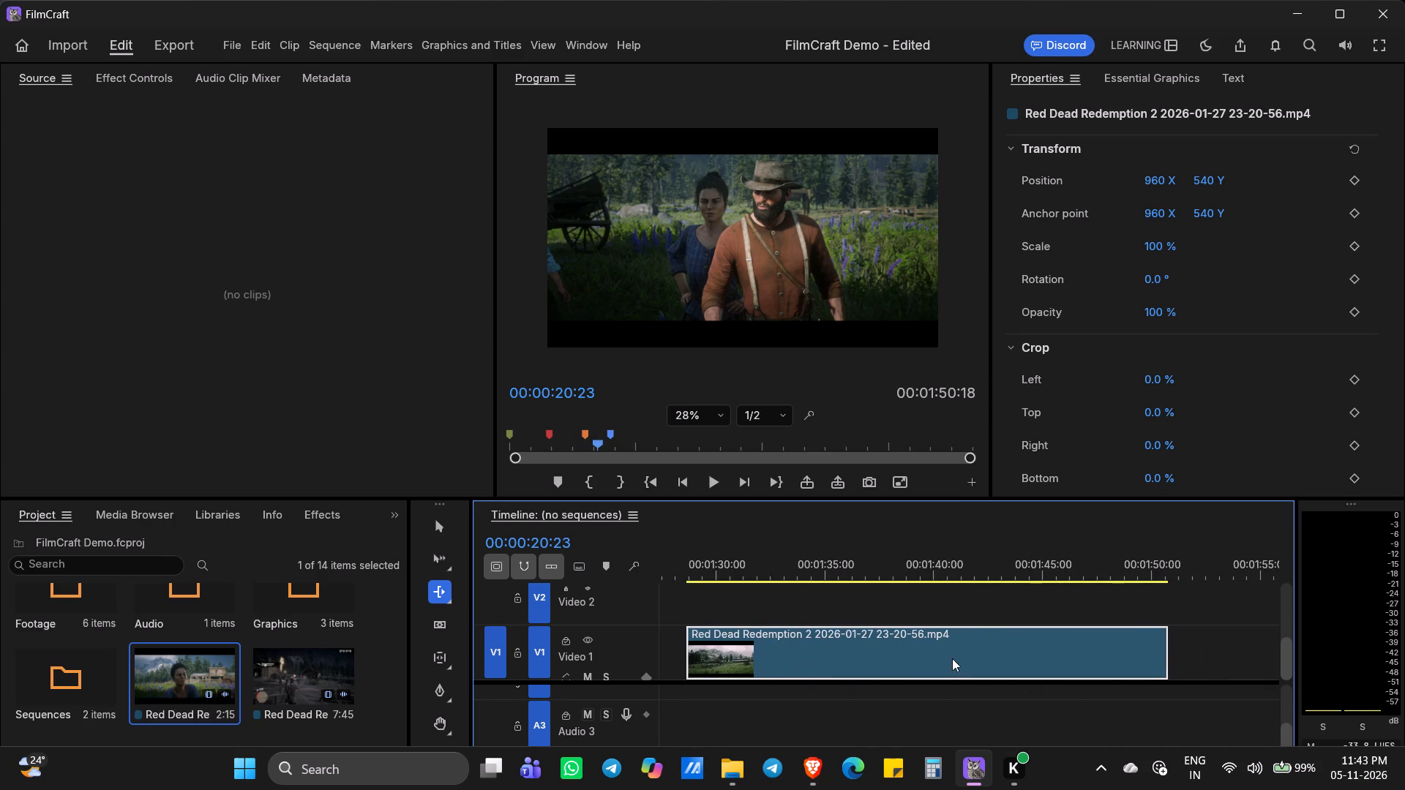
pyautogui.moveTo(951, 655); pyautogui.dragTo(774, 641)
pyautogui.moveTo(835, 655); pyautogui.dragTo(678, 588)
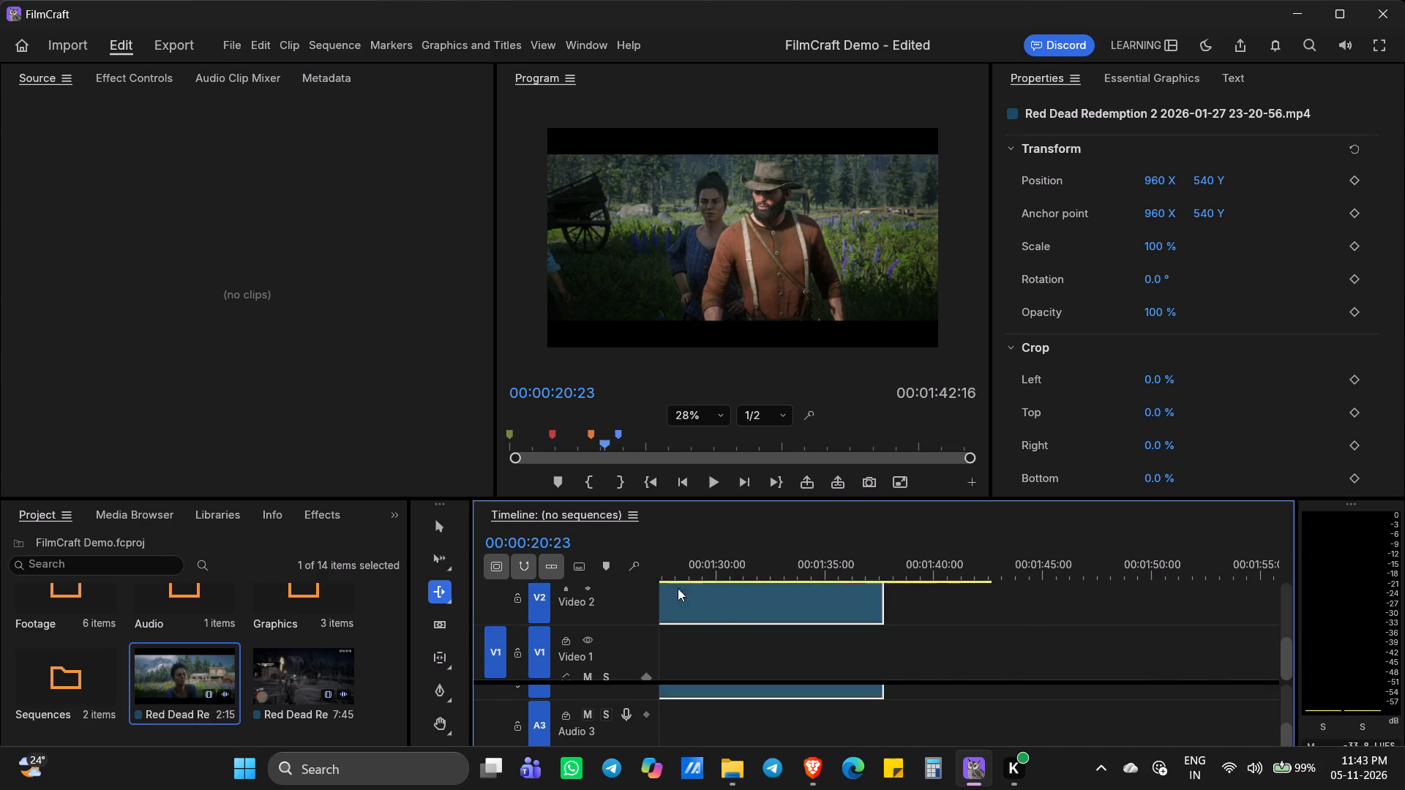
pyautogui.moveTo(678, 588); pyautogui.dragTo(768, 636)
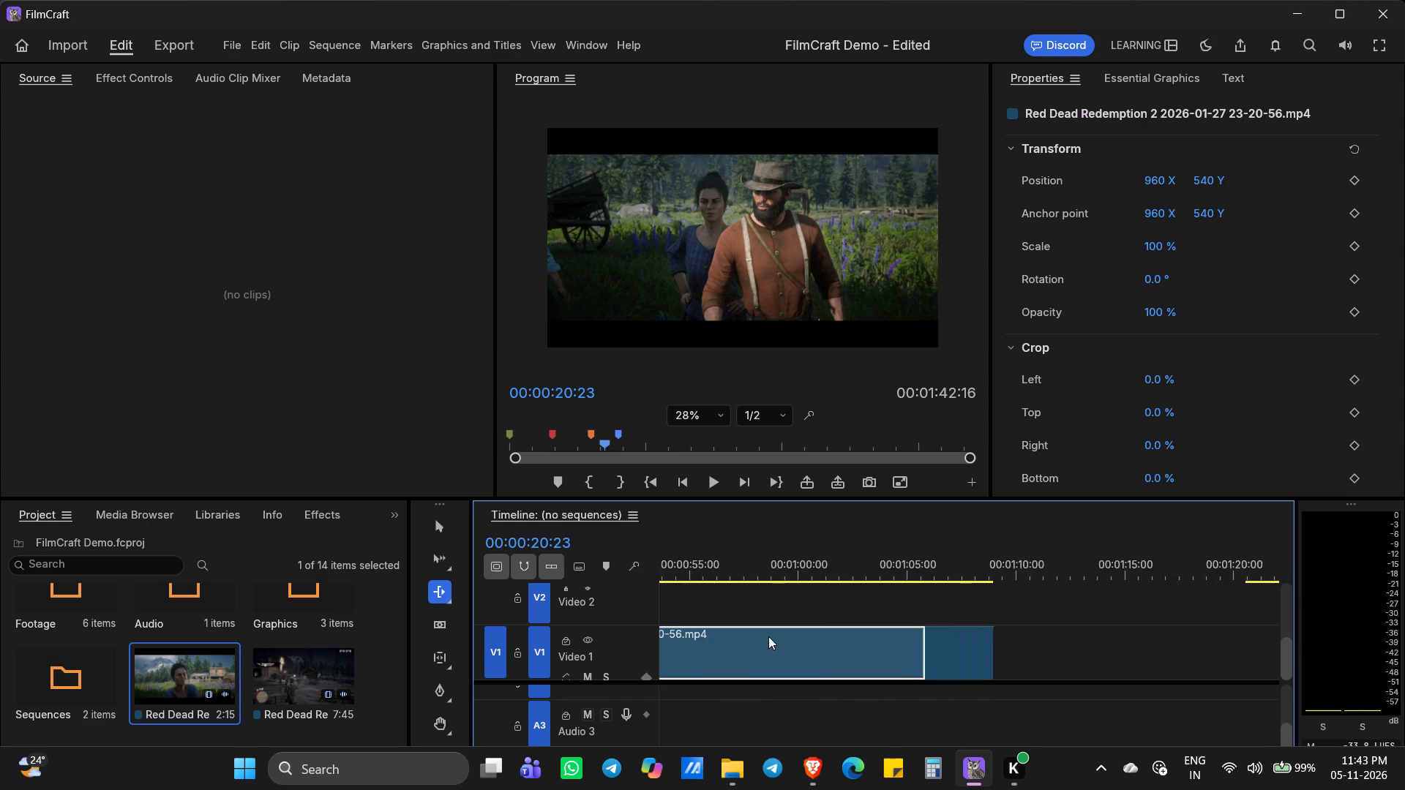
pyautogui.moveTo(768, 636); pyautogui.dragTo(799, 648)
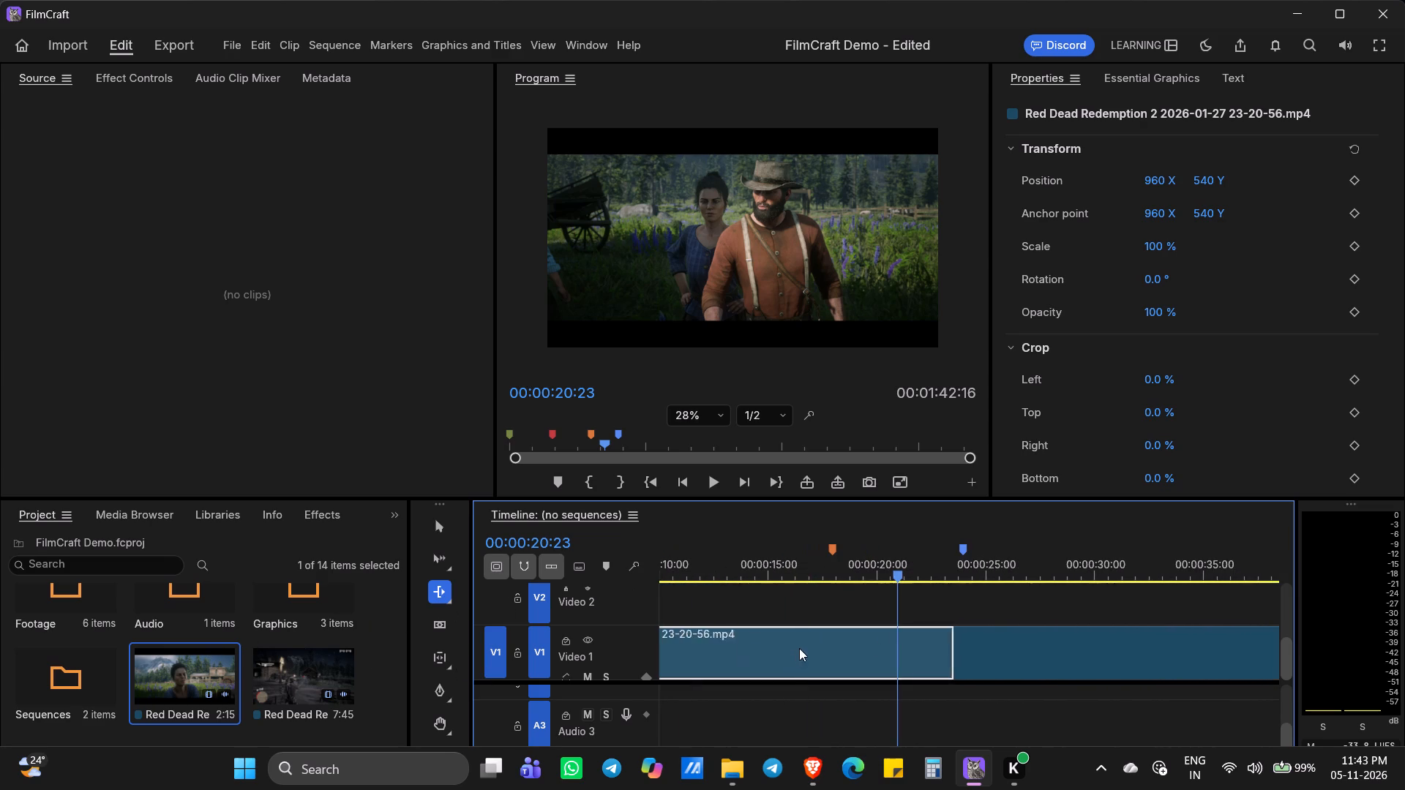
pyautogui.moveTo(799, 648); pyautogui.dragTo(979, 575)
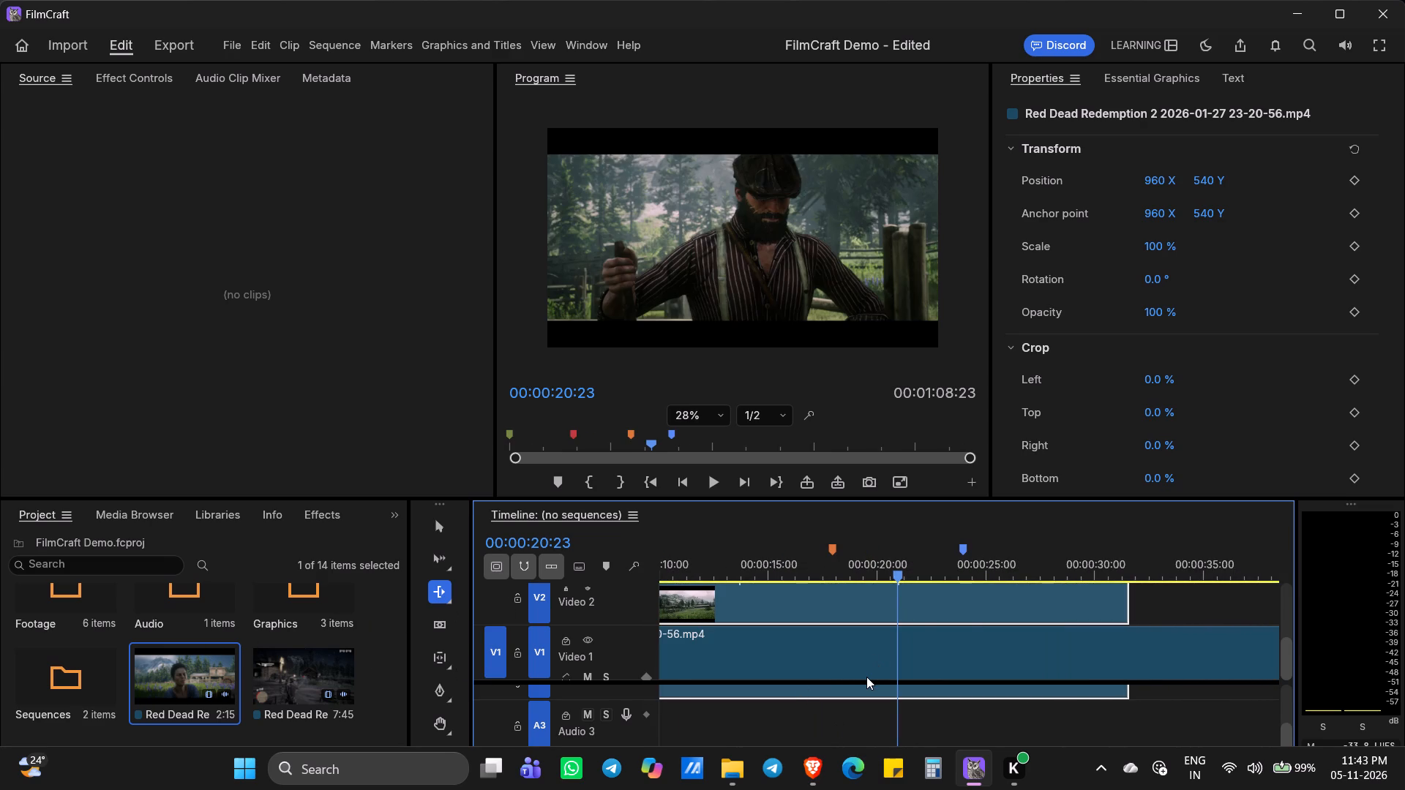
# Move the Video 2 section down onto Video 1 over the long clip, starting at about 00:00:24:18.
pyautogui.scroll(-20, 866, 678)
pyautogui.scroll(-1, 866, 678)
pyautogui.keyDown('ctrl'); pyautogui.scroll(-4, 864, 689); pyautogui.keyUp('ctrl')
pyautogui.keyDown('shift'); pyautogui.scroll(-5, 844, 695); pyautogui.keyUp('shift')
pyautogui.keyDown('shift'); pyautogui.scroll(20, 850, 690); pyautogui.keyUp('shift')
pyautogui.keyDown('shift'); pyautogui.scroll(1, 850, 690); pyautogui.keyUp('shift')
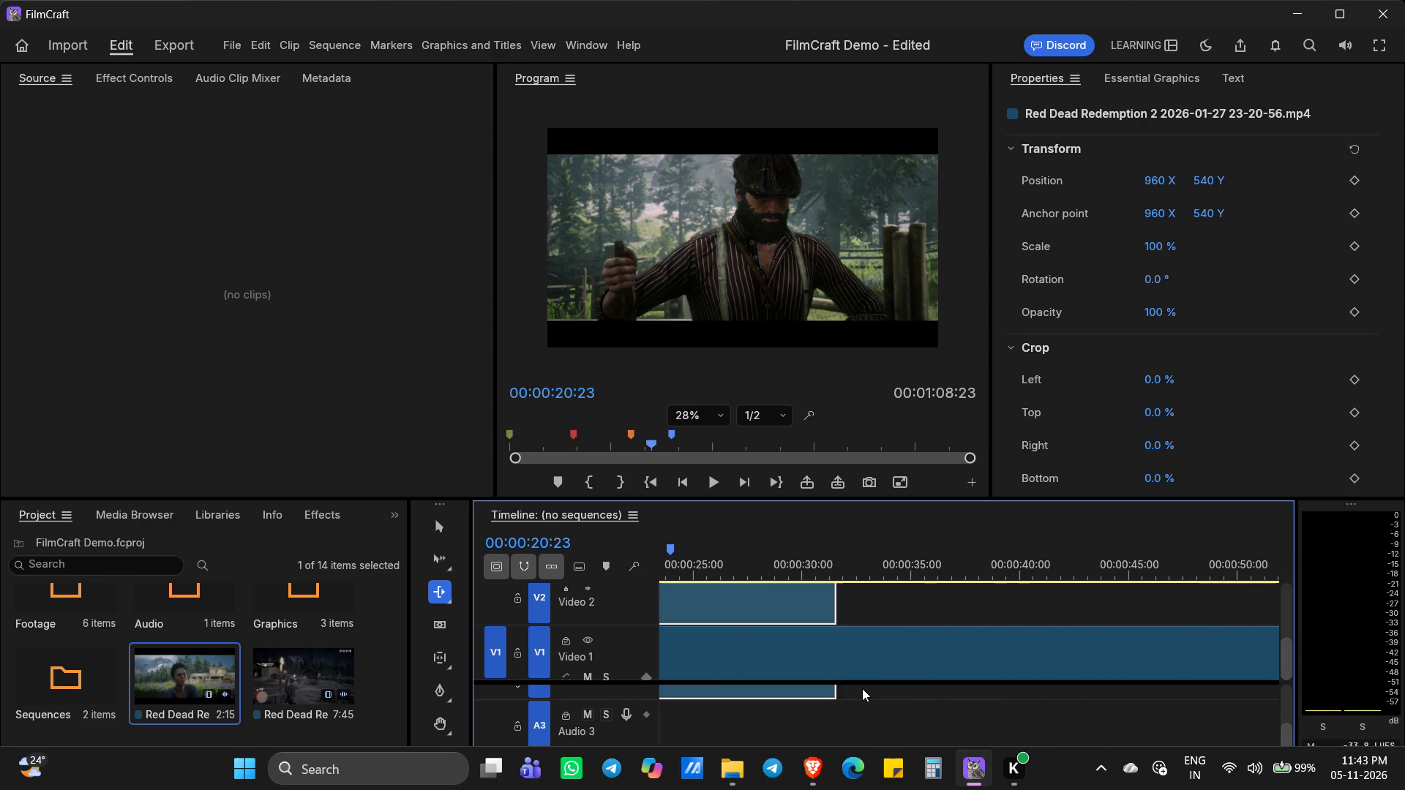
pyautogui.keyDown('shift'); pyautogui.scroll(7, 862, 688); pyautogui.keyUp('shift')
pyautogui.scroll(-2, 869, 688)
pyautogui.scroll(9, 869, 688)
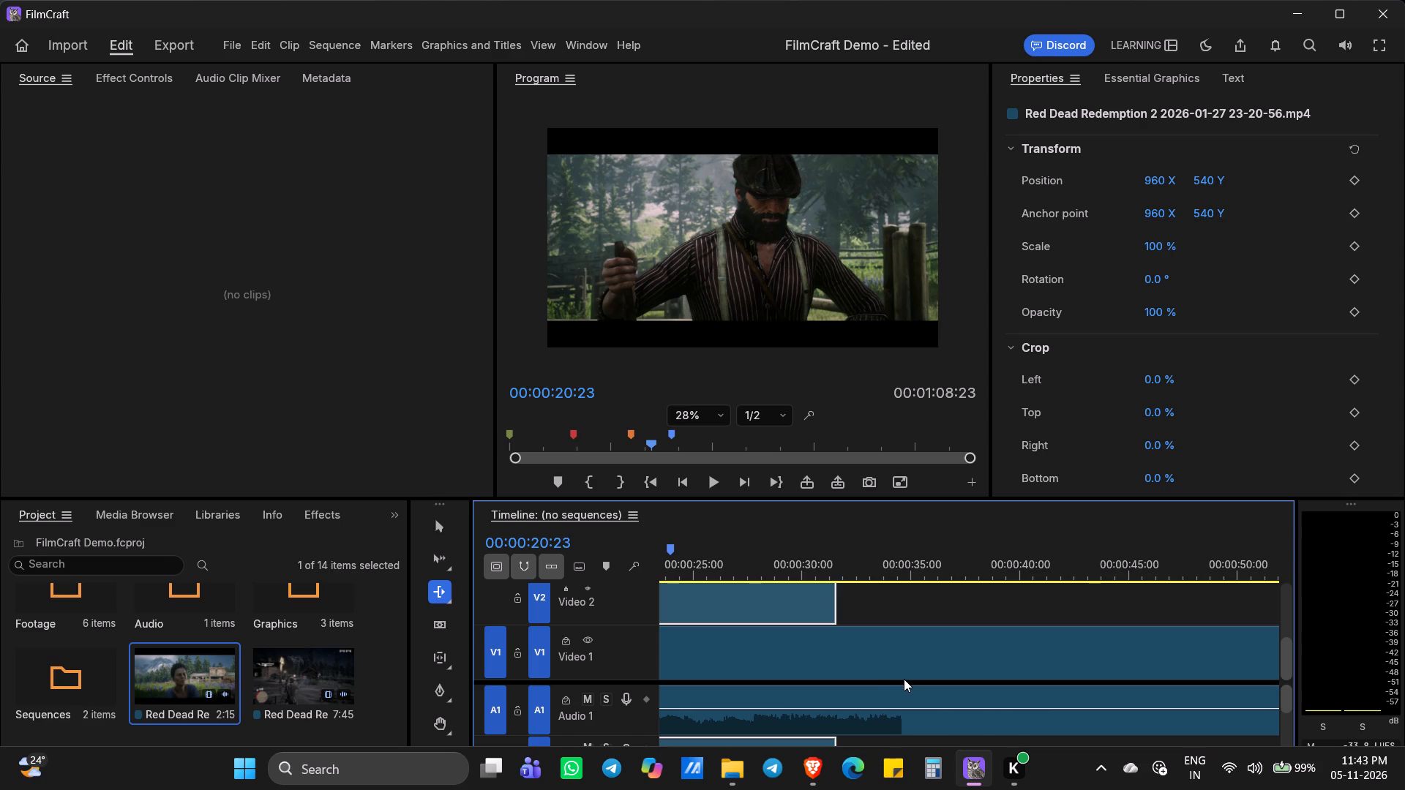
pyautogui.moveTo(904, 679); pyautogui.dragTo(904, 671)
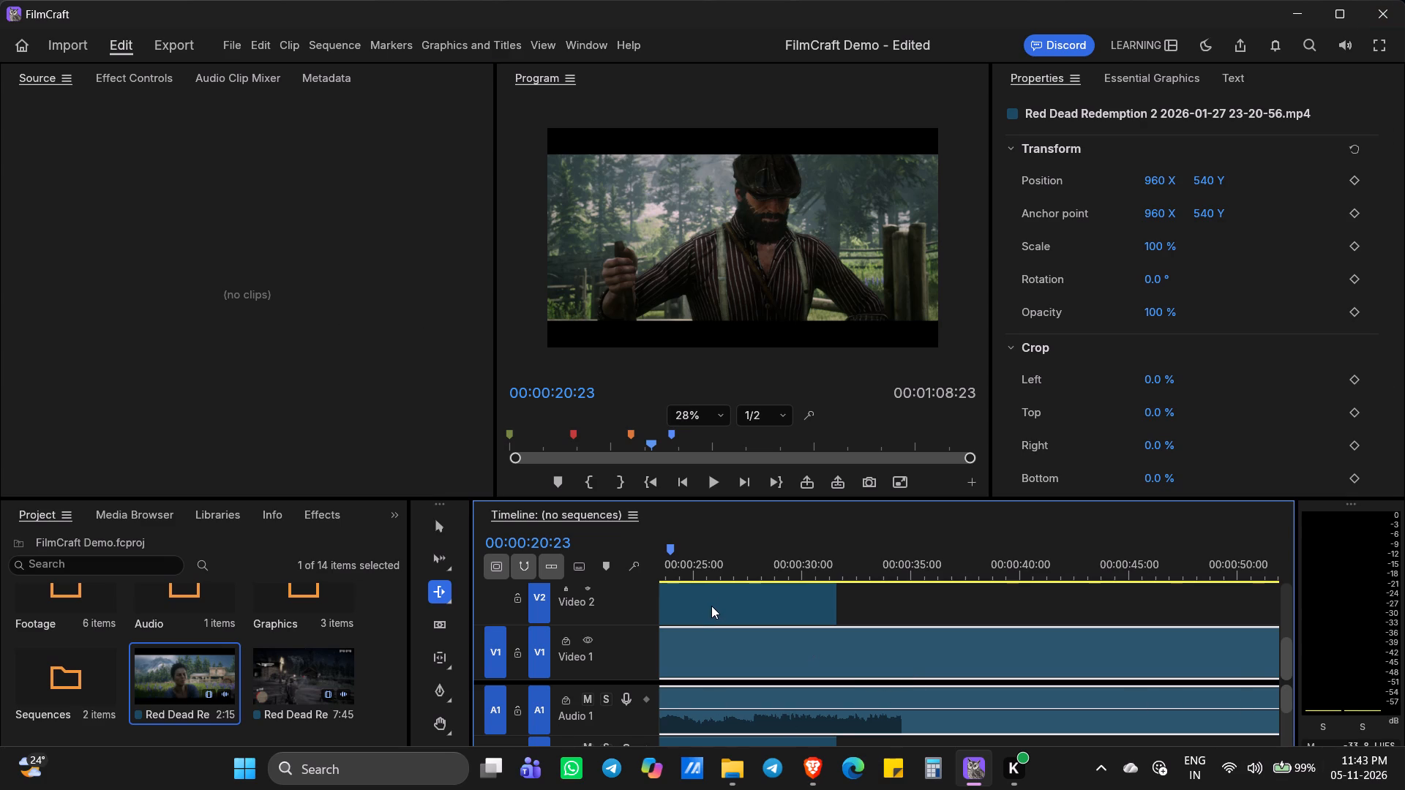
pyautogui.moveTo(735, 620); pyautogui.dragTo(1068, 630)
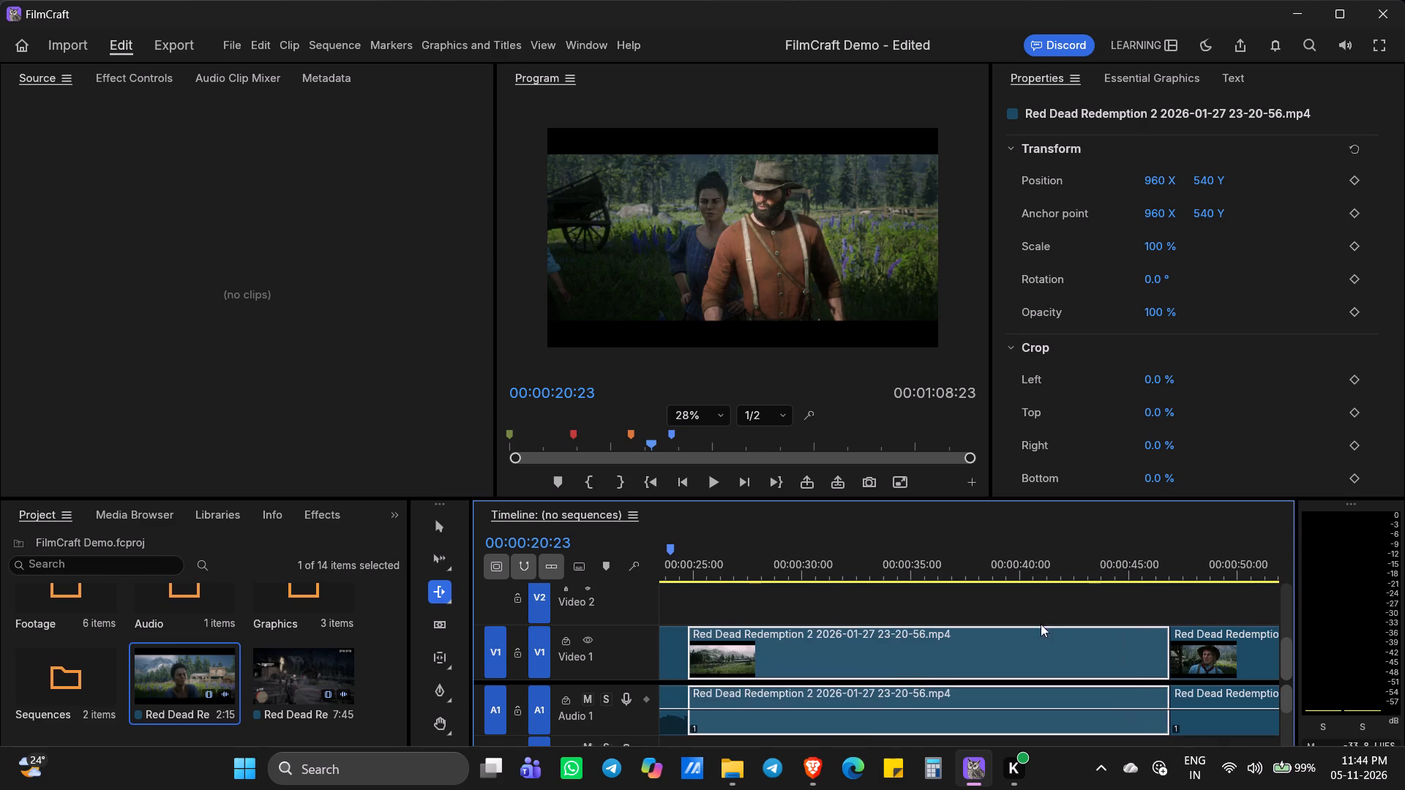
# Check the rearranged sections on Video 1 and Audio 1 across the whole sequence.
pyautogui.keyDown('ctrl'); pyautogui.scroll(-5, 942, 654); pyautogui.keyUp('ctrl')
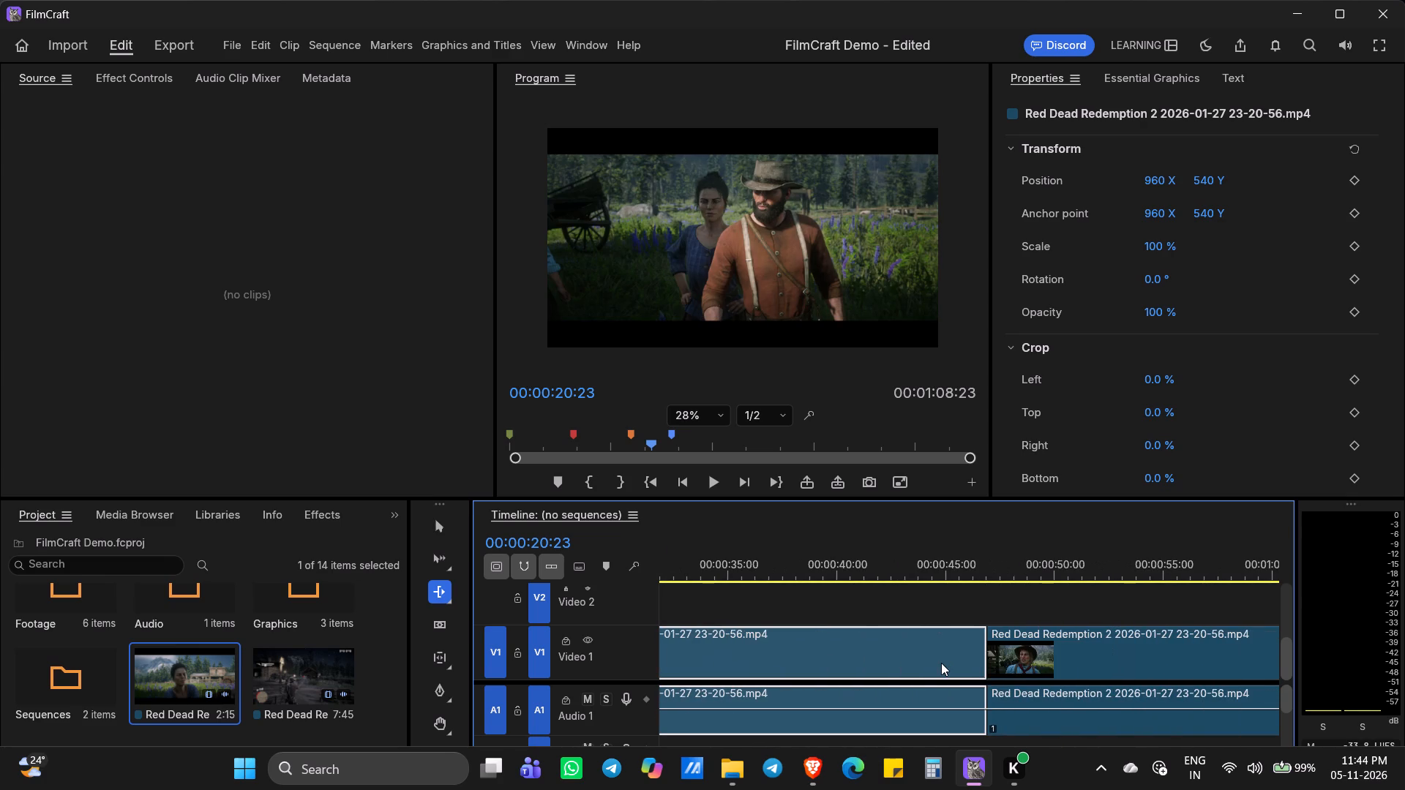
pyautogui.keyDown('shift'); pyautogui.scroll(-6, 866, 612); pyautogui.keyUp('shift')
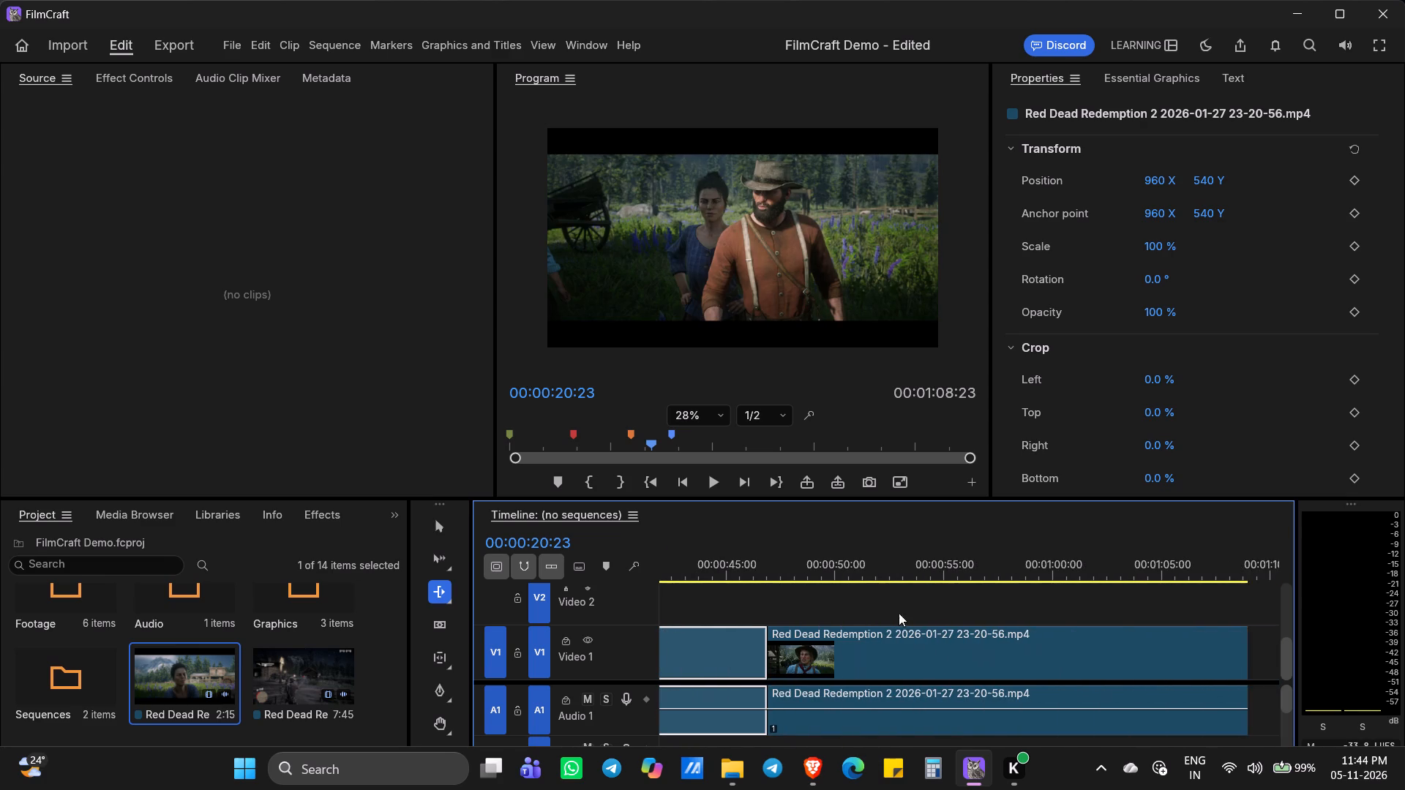
pyautogui.keyDown('shift'); pyautogui.scroll(18, 953, 620); pyautogui.keyUp('shift')
pyautogui.keyDown('shift'); pyautogui.scroll(14, 1000, 641); pyautogui.keyUp('shift')
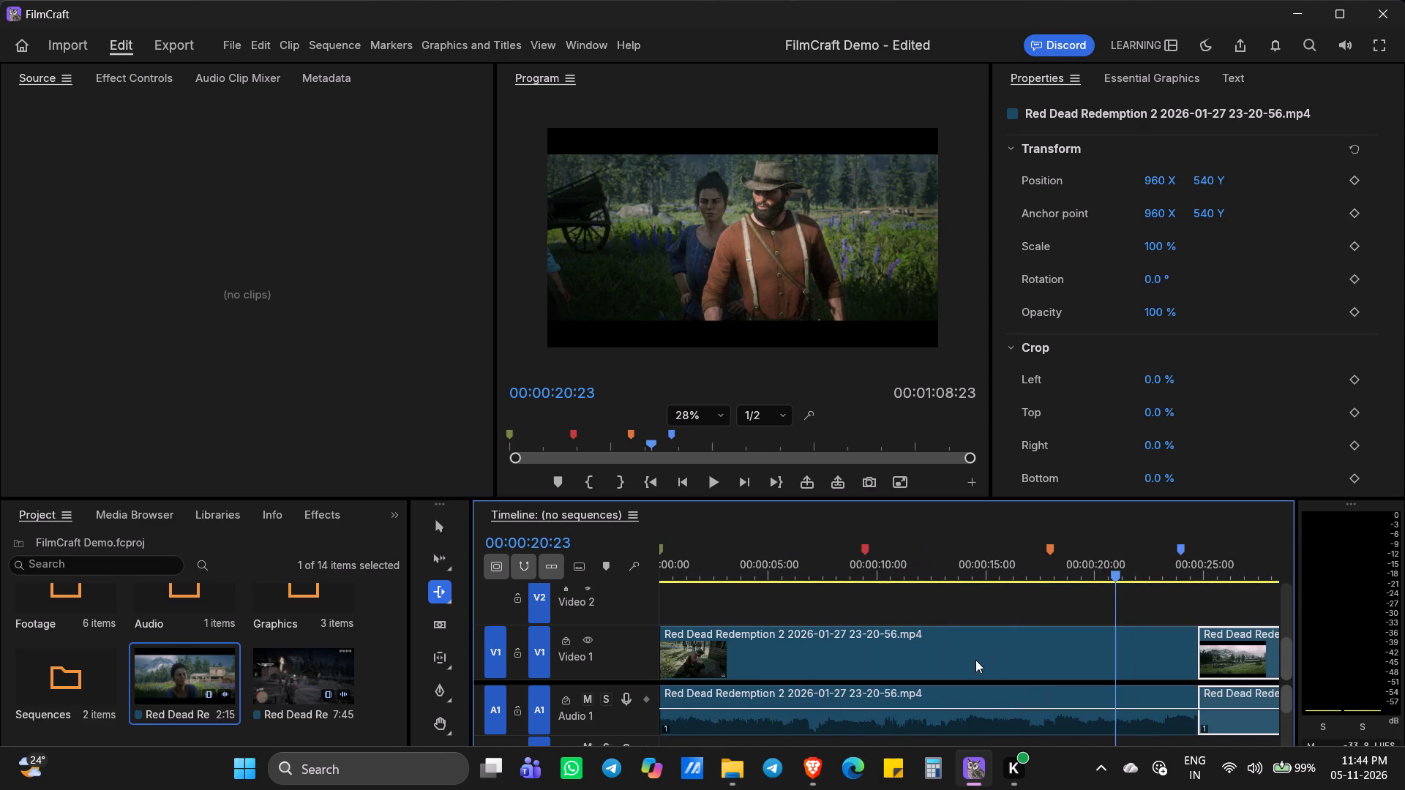
pyautogui.keyDown('shift'); pyautogui.scroll(4, 975, 660); pyautogui.keyUp('shift')
pyautogui.click(932, 649)
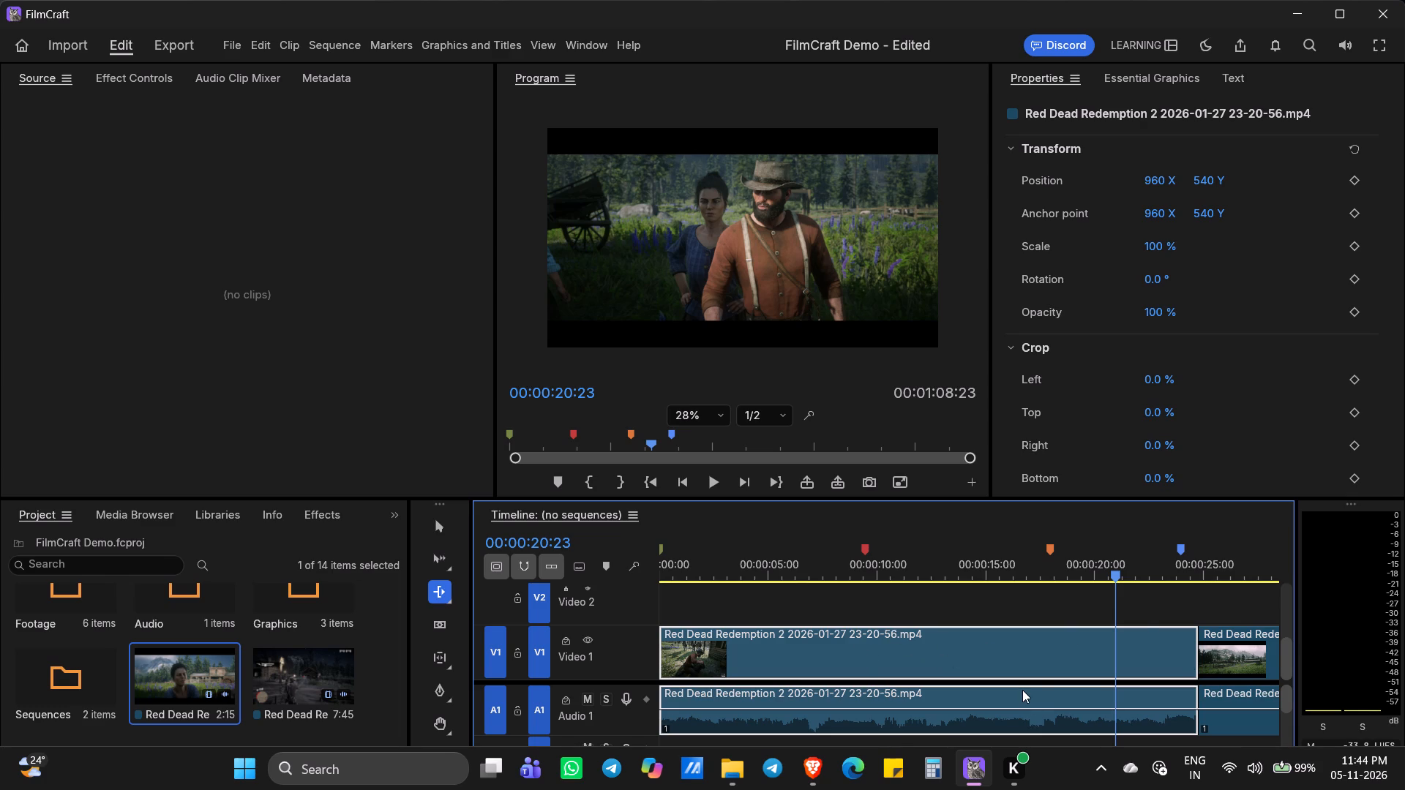
pyautogui.scroll(1, 1087, 658)
pyautogui.scroll(-3, 1086, 658)
pyautogui.keyDown('shift'); pyautogui.scroll(-7, 1083, 683); pyautogui.keyUp('shift')
# Mark In and Out points around the first section and cut the two sections that follow it out of the timeline.
pyautogui.click(1115, 669)
pyautogui.keyDown('shift'); pyautogui.scroll(-6, 1117, 668); pyautogui.keyUp('shift')
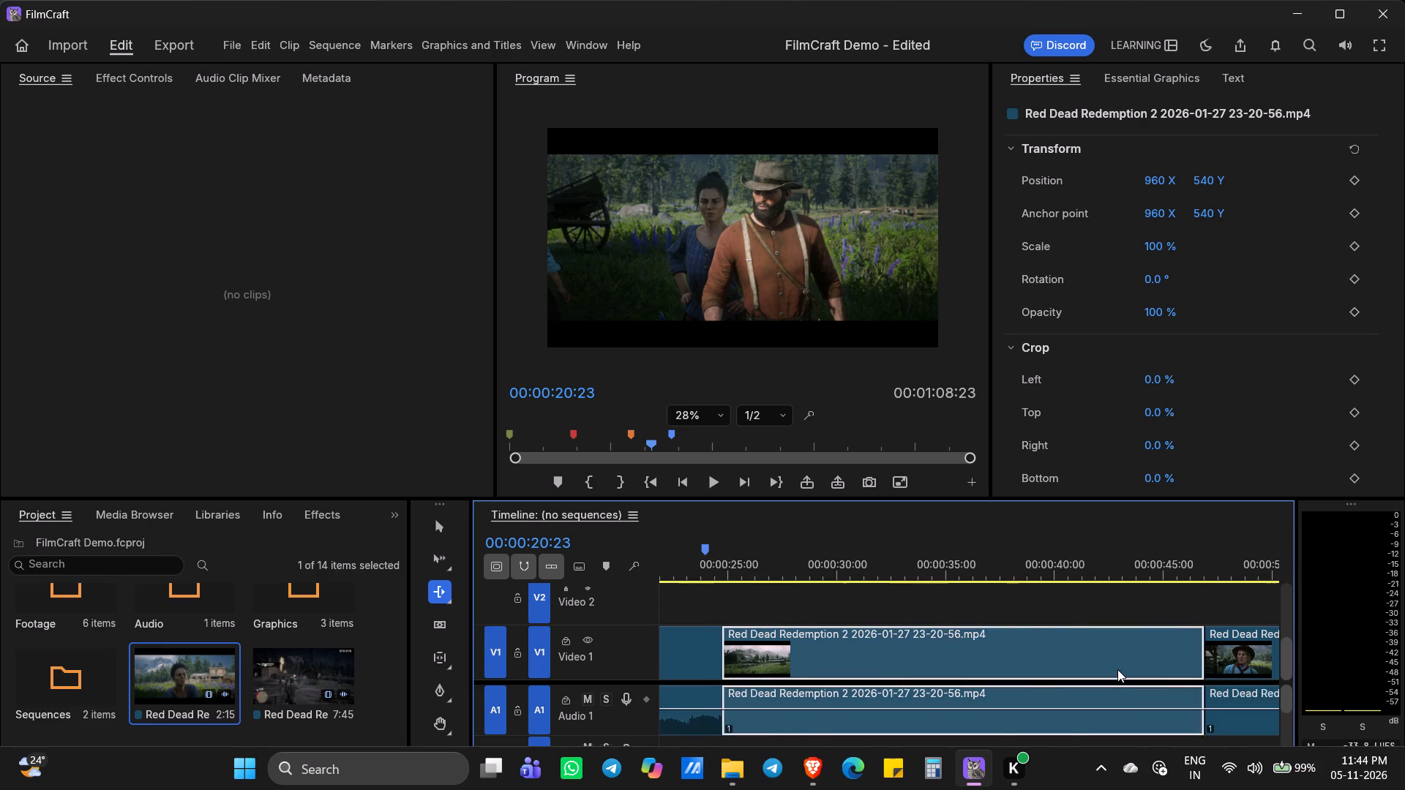
pyautogui.keyDown('shift'); pyautogui.scroll(-9, 1117, 669); pyautogui.keyUp('shift')
pyautogui.keyDown('shift'); pyautogui.click(1024, 667); pyautogui.keyUp('shift')
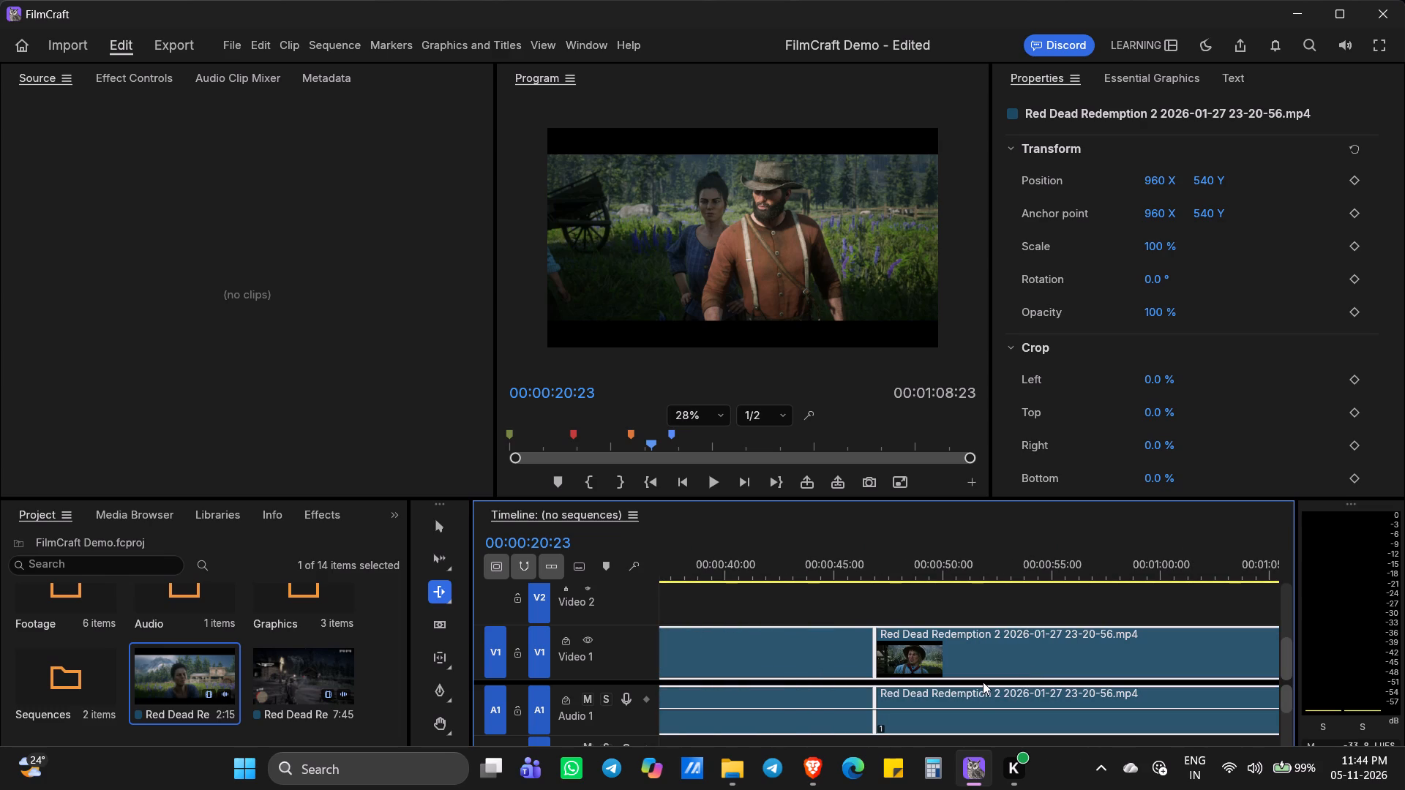
pyautogui.press('x')
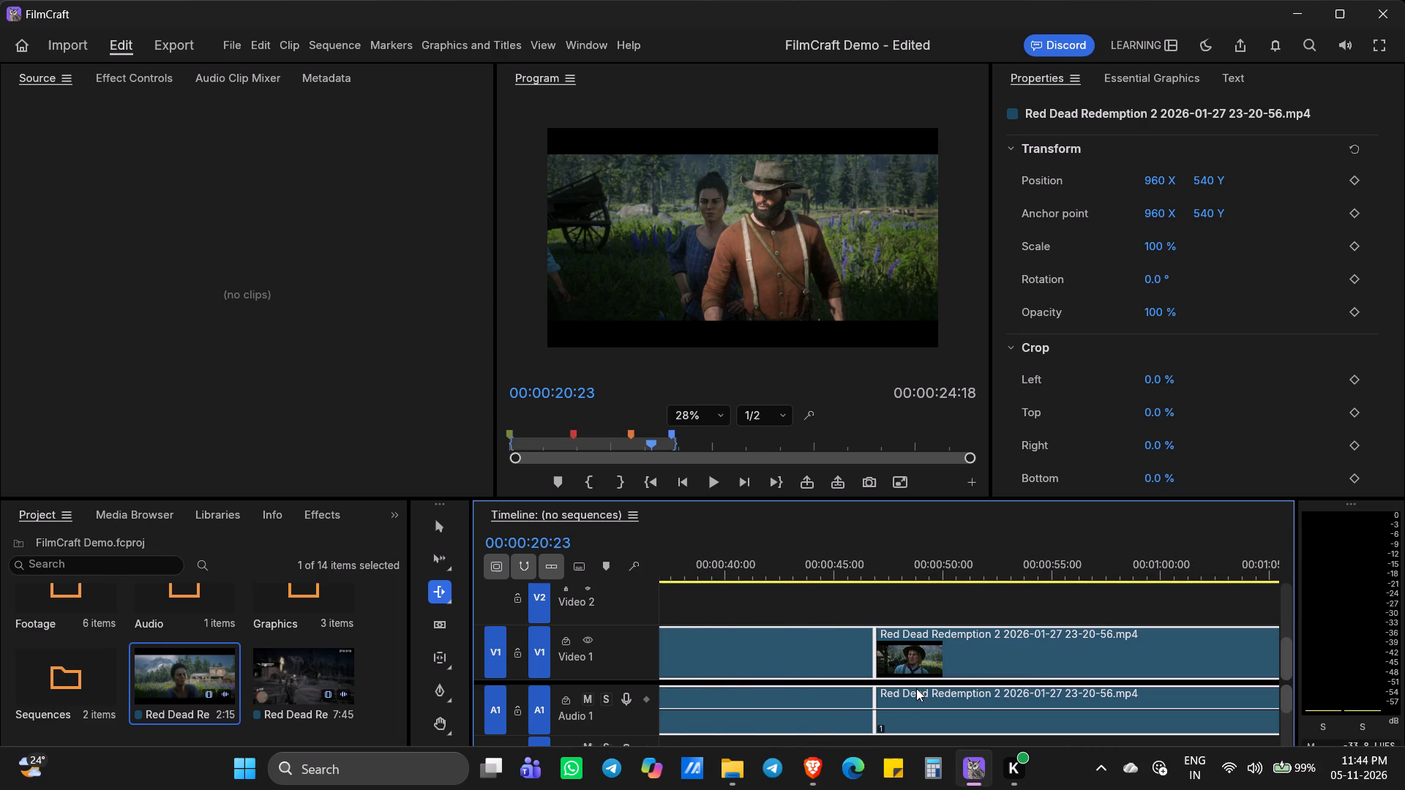
pyautogui.hotkey('ctrl', 'x')
pyautogui.keyDown('shift'); pyautogui.scroll(20, 838, 684); pyautogui.keyUp('shift')
pyautogui.keyDown('shift'); pyautogui.scroll(13, 838, 684); pyautogui.keyUp('shift')
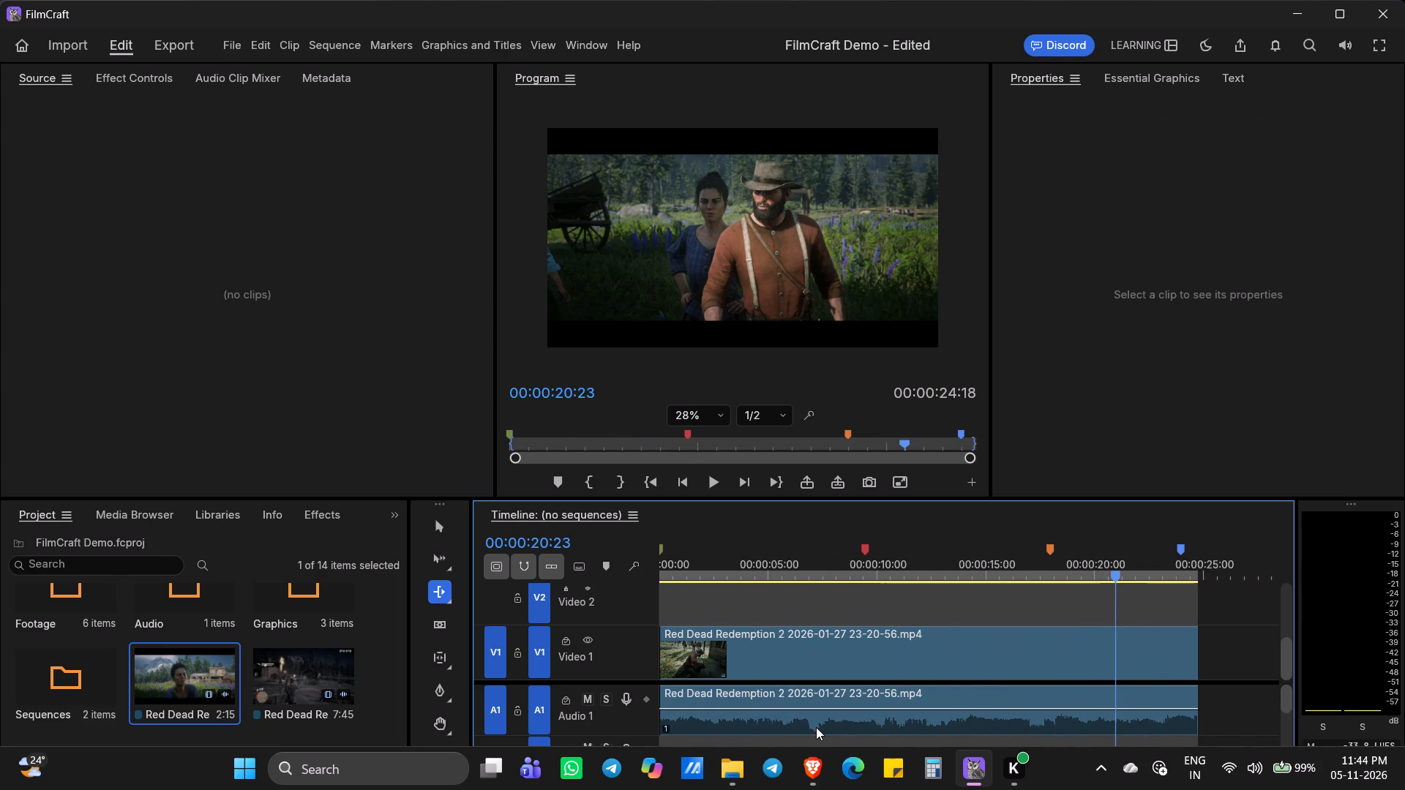
pyautogui.keyDown('shift'); pyautogui.scroll(1, 816, 727); pyautogui.keyUp('shift')
# Open the export settings and remove both queued Sequence 01 exports.
pyautogui.click(169, 56)
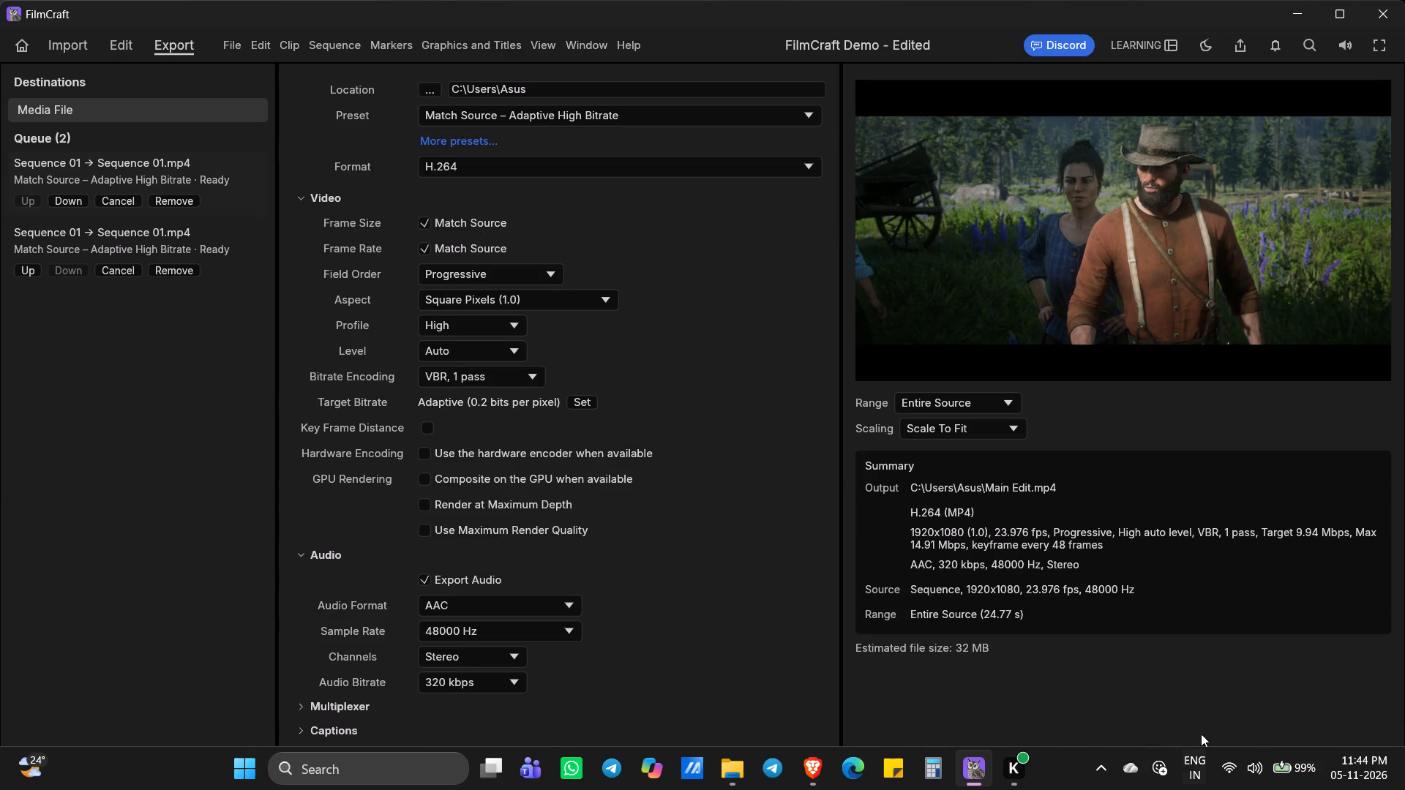
pyautogui.scroll(-5, 1119, 663)
pyautogui.click(164, 205)
pyautogui.click(178, 206)
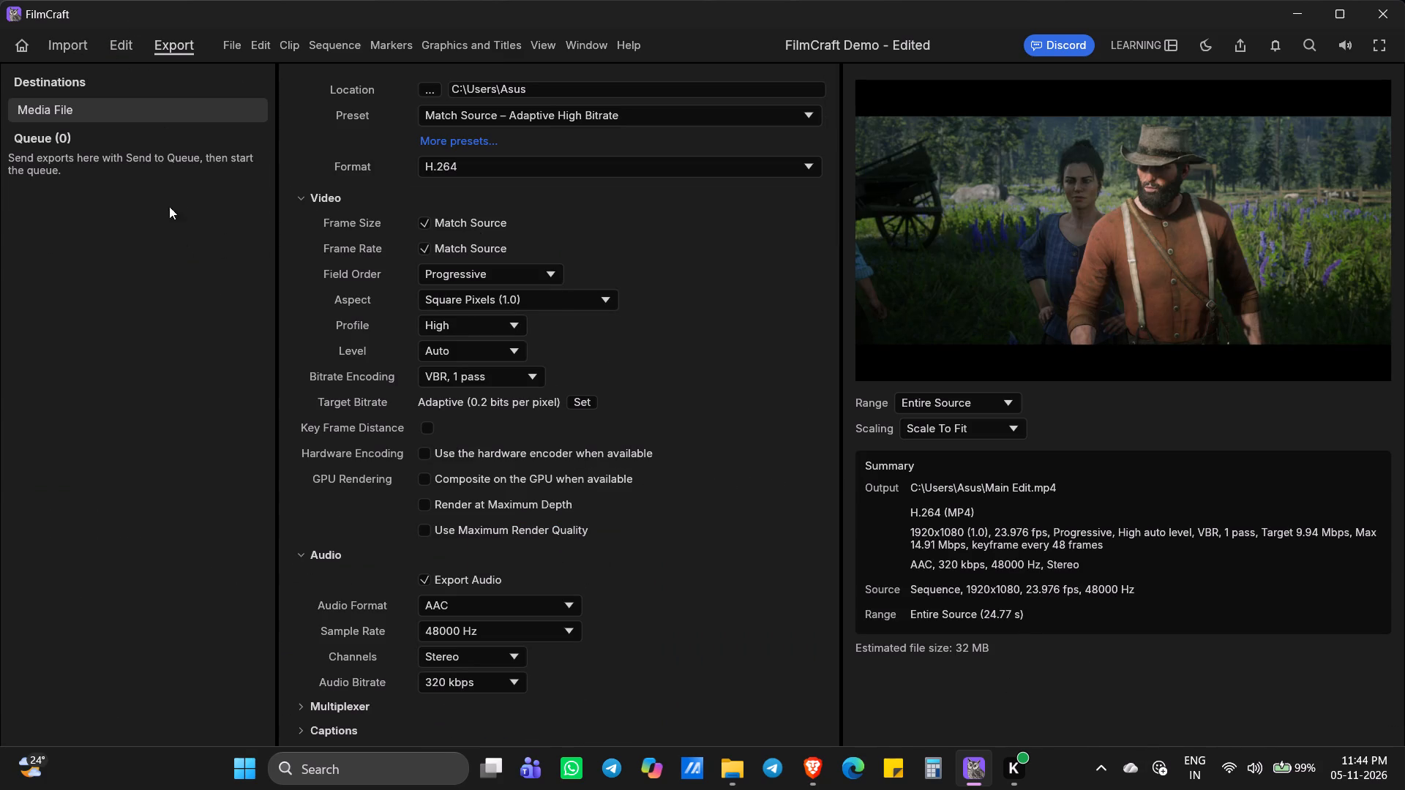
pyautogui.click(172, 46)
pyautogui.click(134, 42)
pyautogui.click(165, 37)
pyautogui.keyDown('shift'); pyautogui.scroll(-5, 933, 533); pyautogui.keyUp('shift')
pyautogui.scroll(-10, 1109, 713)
# Return to the timeline and check the remaining Red Dead Redemption 2 clip and the video tracks above it.
pyautogui.click(80, 49)
pyautogui.click(135, 30)
pyautogui.click(124, 43)
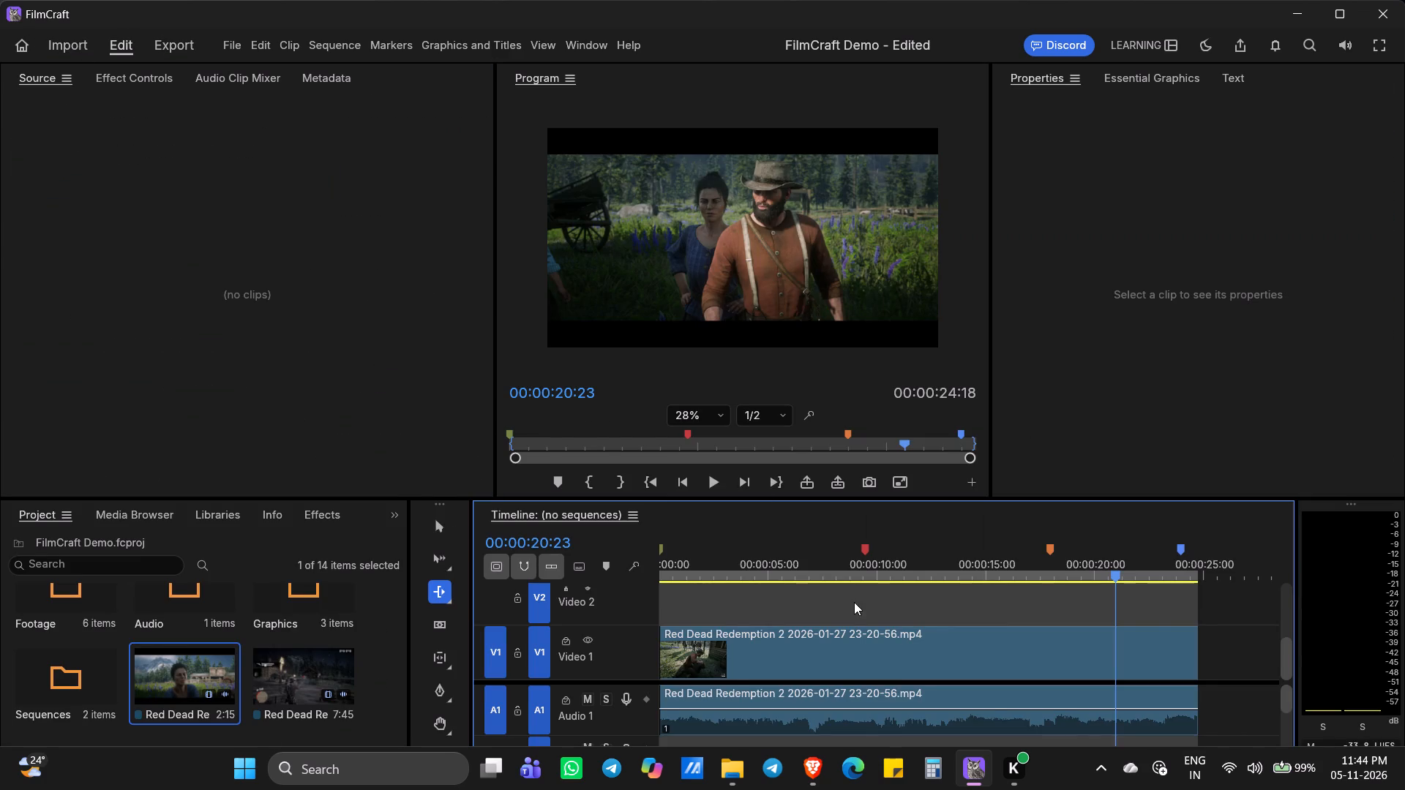
pyautogui.keyDown('shift'); pyautogui.scroll(-5, 989, 693); pyautogui.keyUp('shift')
pyautogui.keyDown('shift'); pyautogui.scroll(7, 1011, 685); pyautogui.keyUp('shift')
pyautogui.click(946, 637)
pyautogui.keyDown('shift'); pyautogui.scroll(15, 803, 628); pyautogui.keyUp('shift')
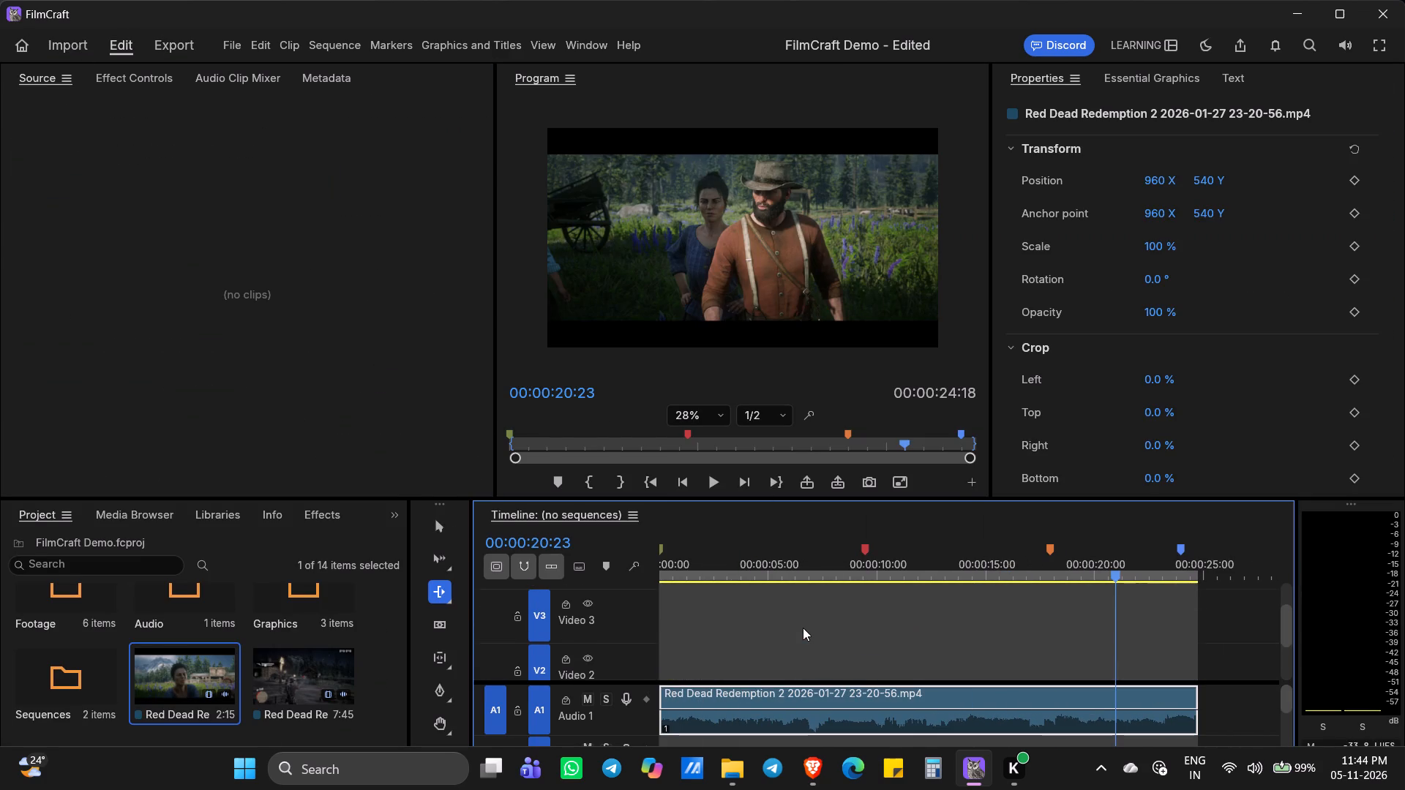
pyautogui.keyDown('shift'); pyautogui.scroll(1, 803, 628); pyautogui.keyUp('shift')
pyautogui.keyDown('shift'); pyautogui.scroll(-6, 803, 627); pyautogui.keyUp('shift')
pyautogui.keyDown('shift'); pyautogui.scroll(18, 823, 658); pyautogui.keyUp('shift')
# Reopen the export settings and save the FilmCraft Demo project.
pyautogui.click(159, 38)
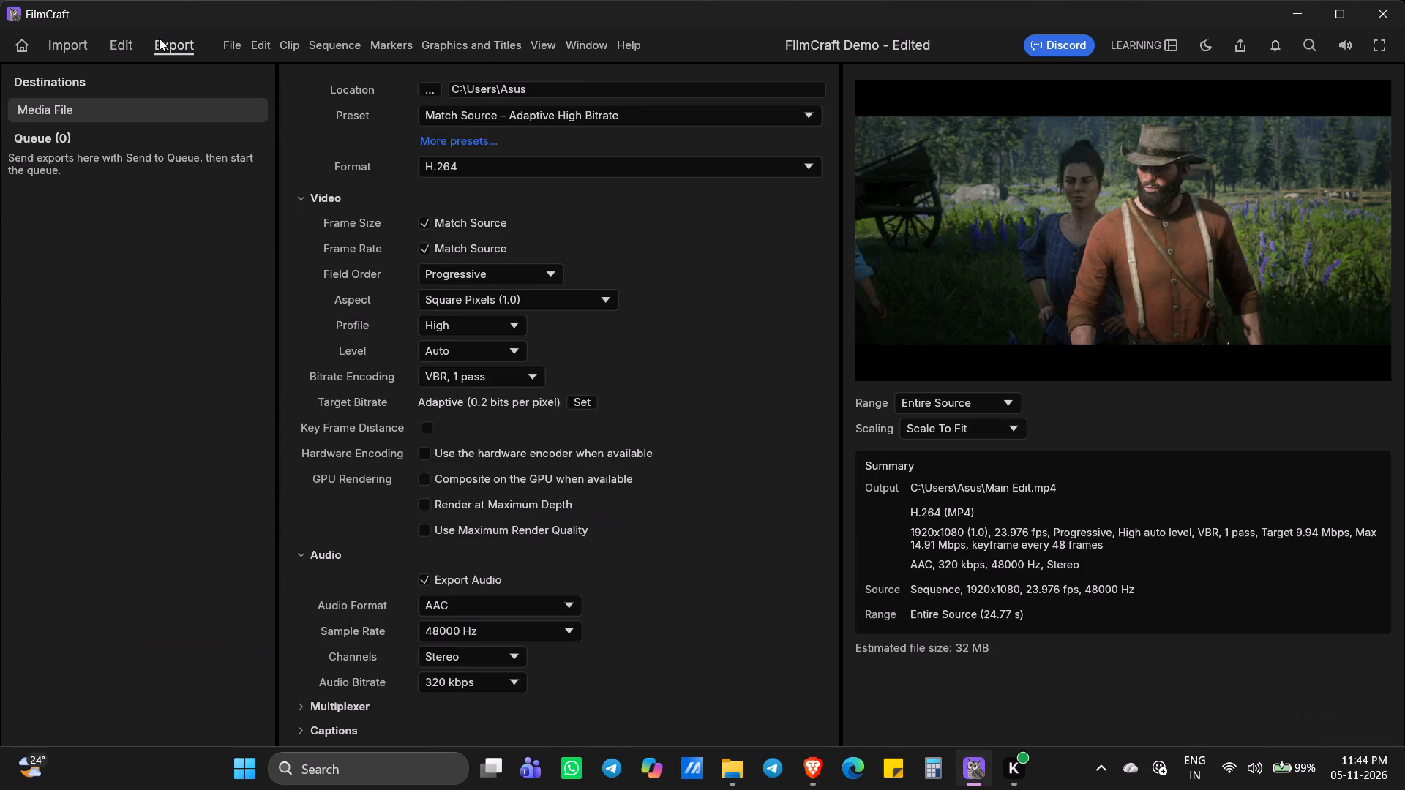
pyautogui.scroll(-3, 1024, 609)
pyautogui.keyDown('ctrl'); pyautogui.scroll(-4, 1031, 633); pyautogui.keyUp('ctrl')
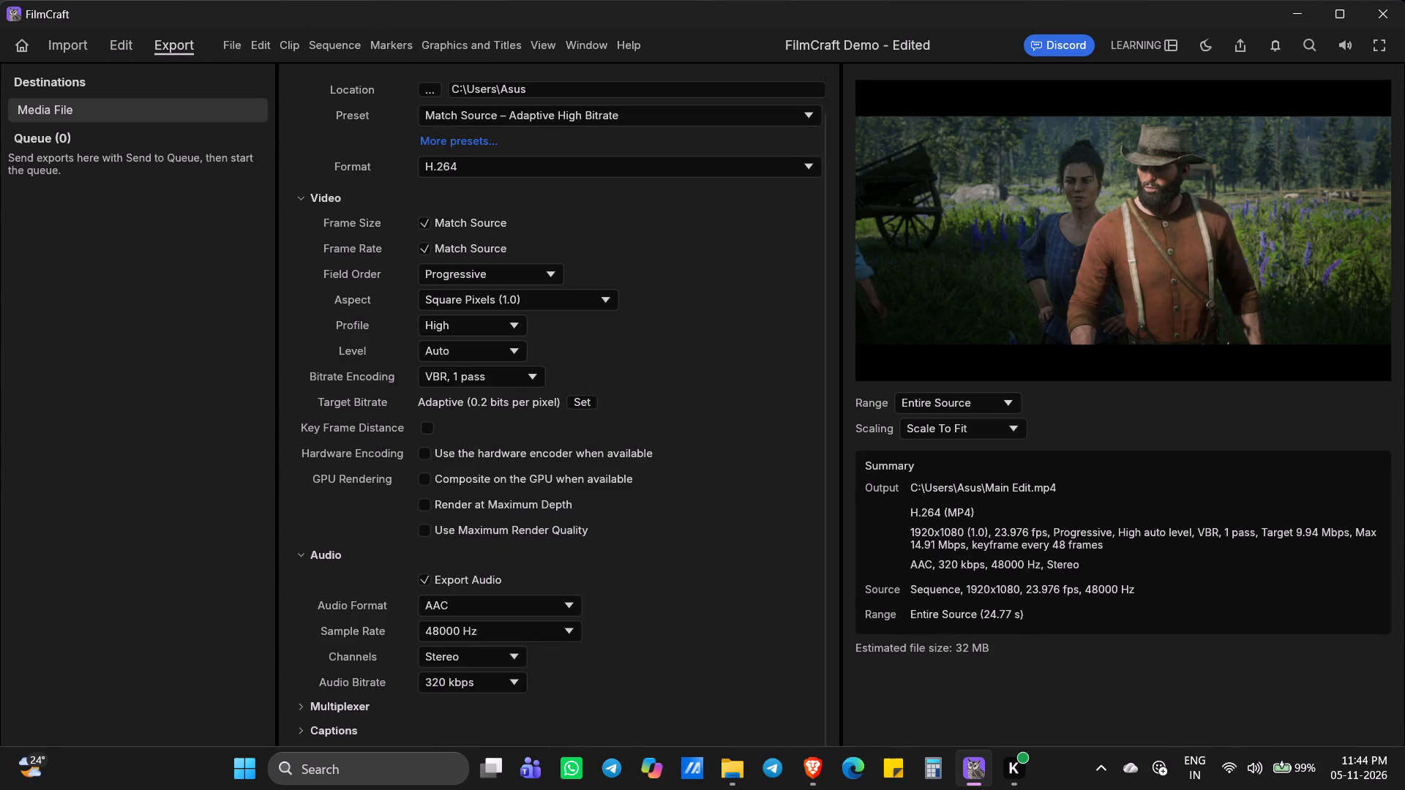
pyautogui.click(179, 48)
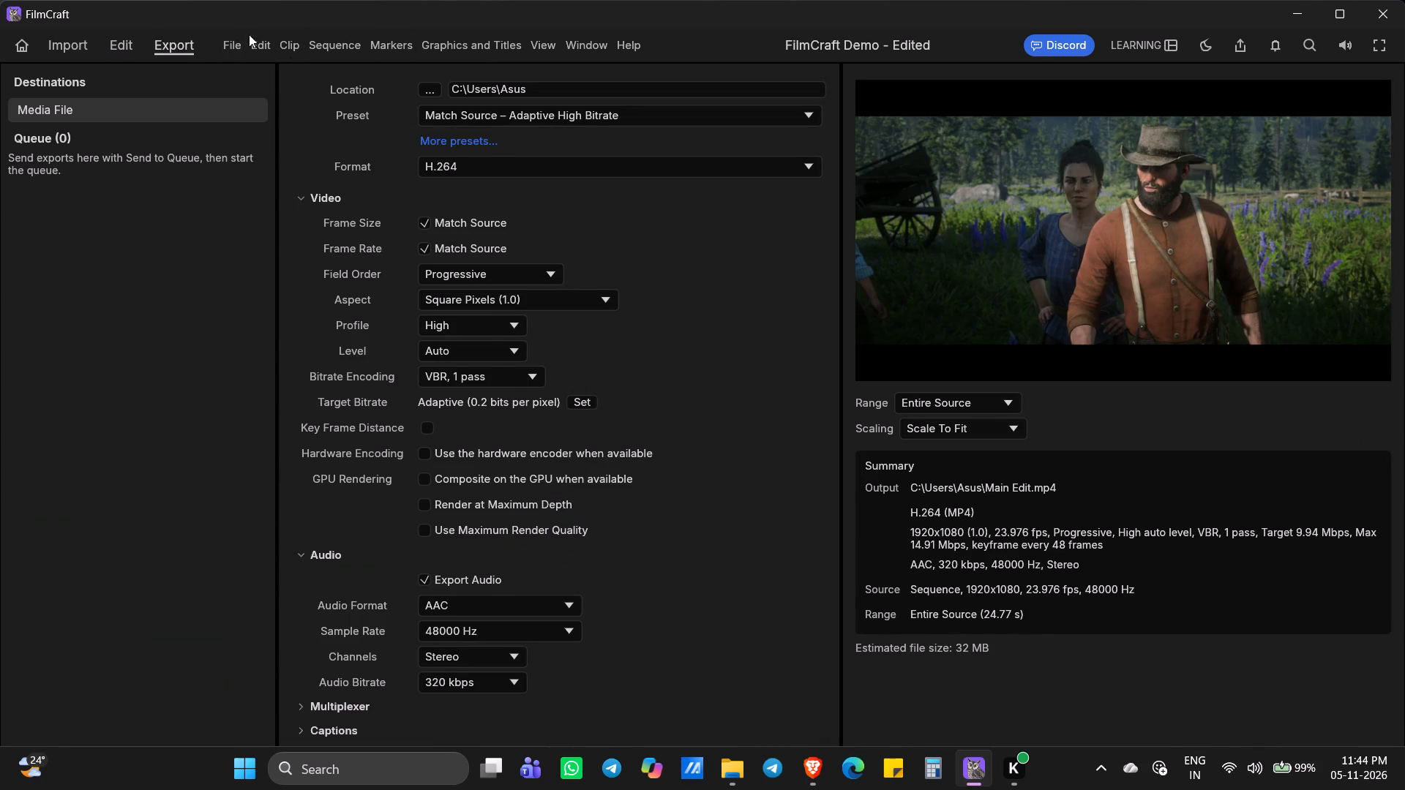
pyautogui.click(250, 34)
pyautogui.click(230, 46)
pyautogui.click(230, 46)
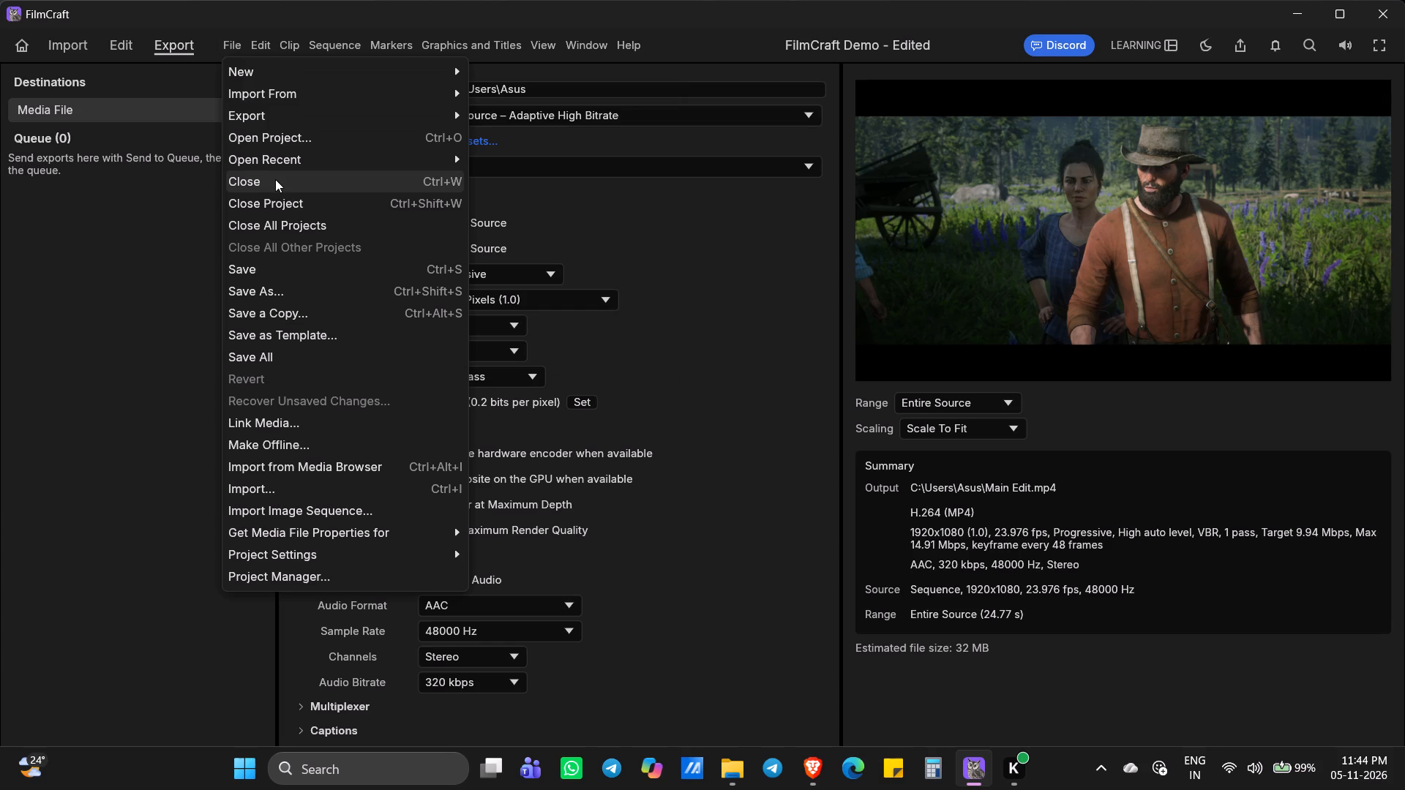
pyautogui.click(301, 279)
pyautogui.click(791, 586)
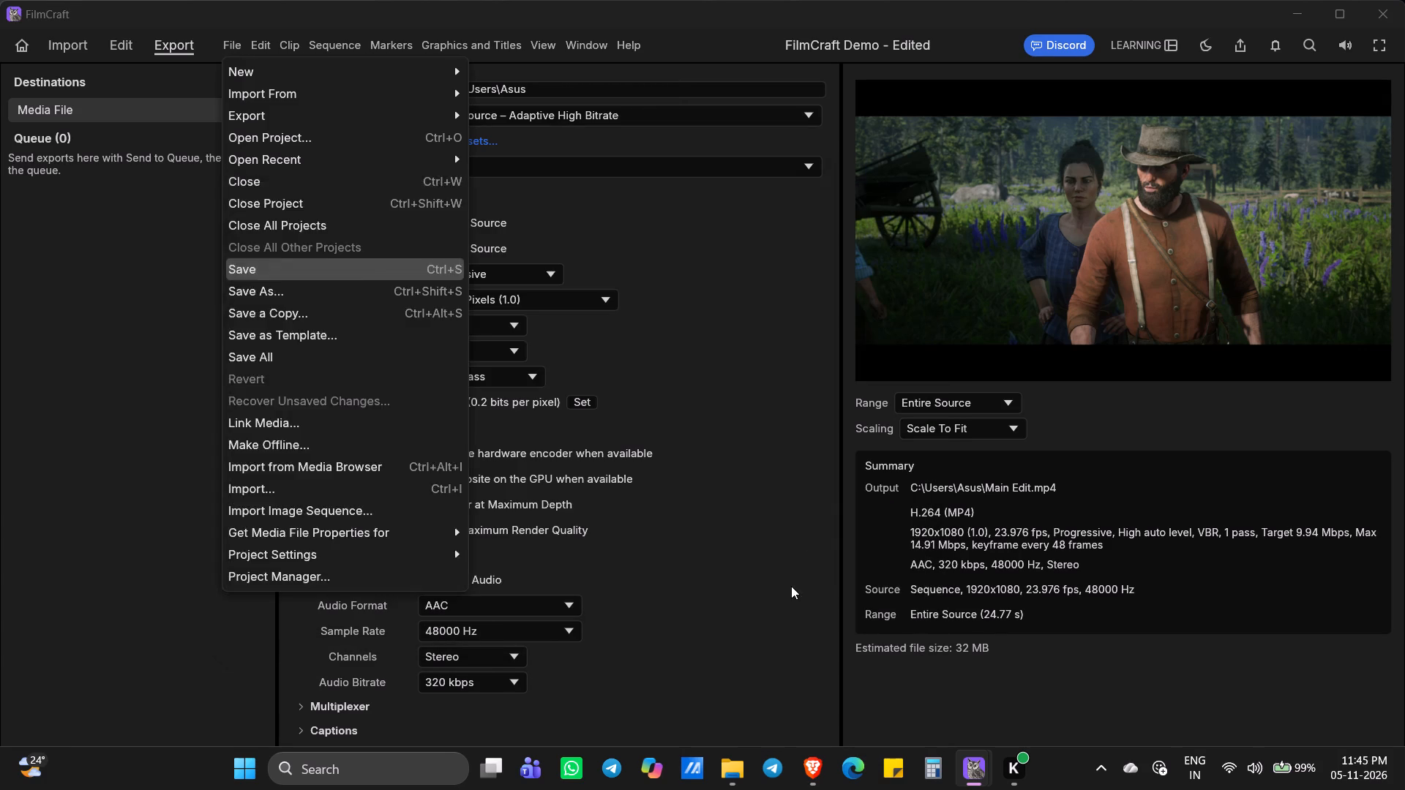
# Try to export the entire source as Main Edit.mp4 in H.264 with the Match Source – Adaptive High Bitrate preset.
pyautogui.click(1396, 0)
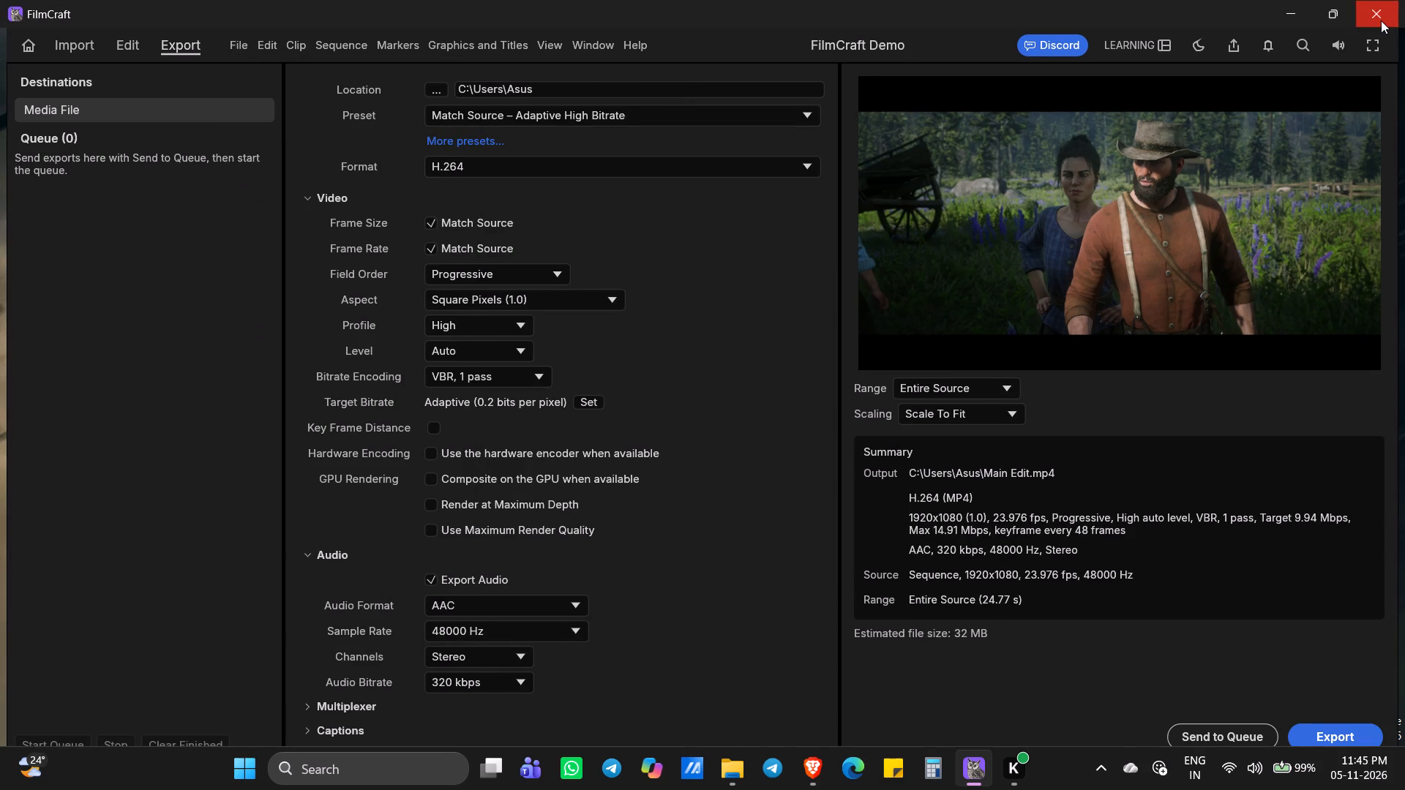
pyautogui.keyDown('shift'); pyautogui.scroll(-2, 1238, 493); pyautogui.keyUp('shift')
pyautogui.keyDown('ctrl'); pyautogui.scroll(-2, 1220, 639); pyautogui.keyUp('ctrl')
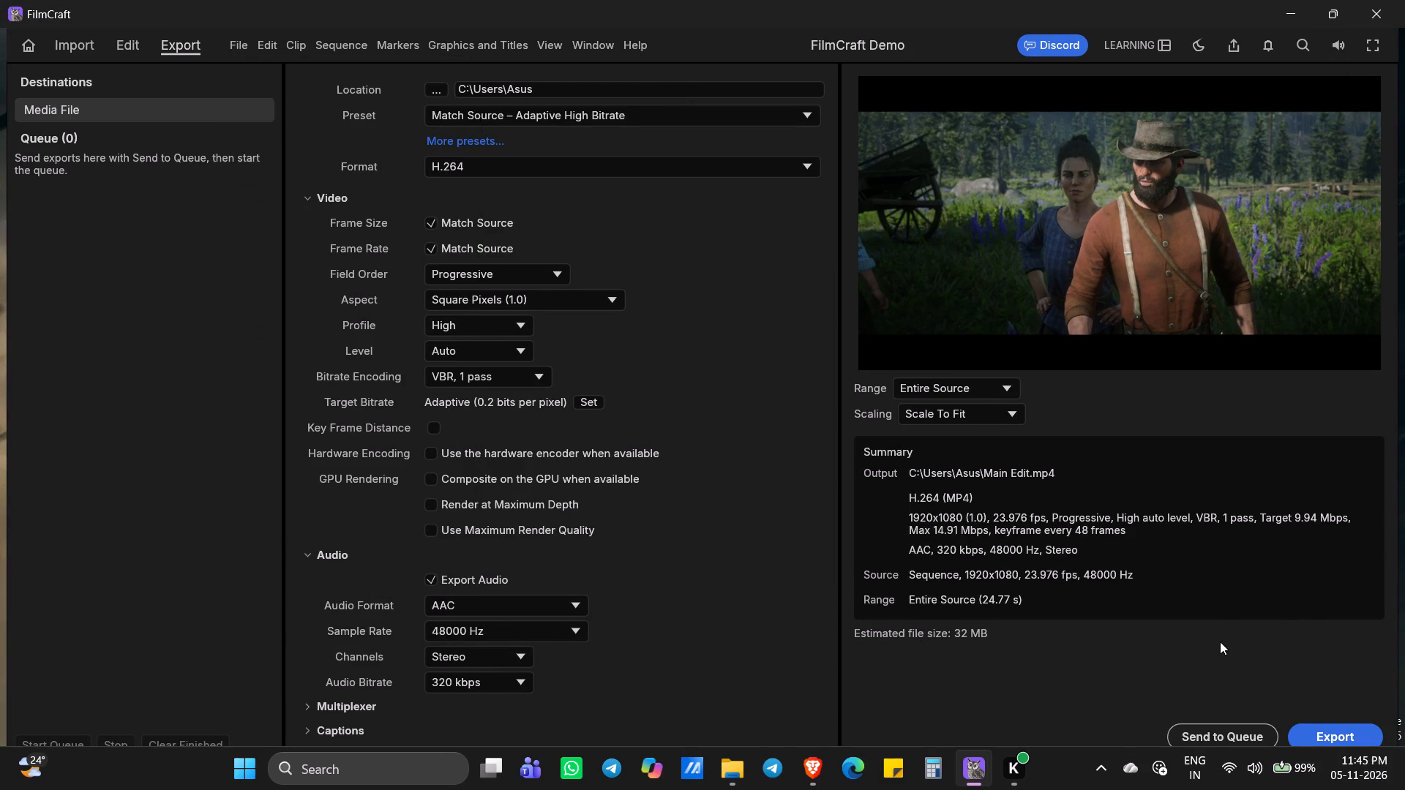
pyautogui.keyDown('ctrl'); pyautogui.scroll(-1, 1220, 642); pyautogui.keyUp('ctrl')
pyautogui.click(1331, 733)
pyautogui.click(1341, 737)
pyautogui.click(1327, 18)
pyautogui.click(1353, 737)
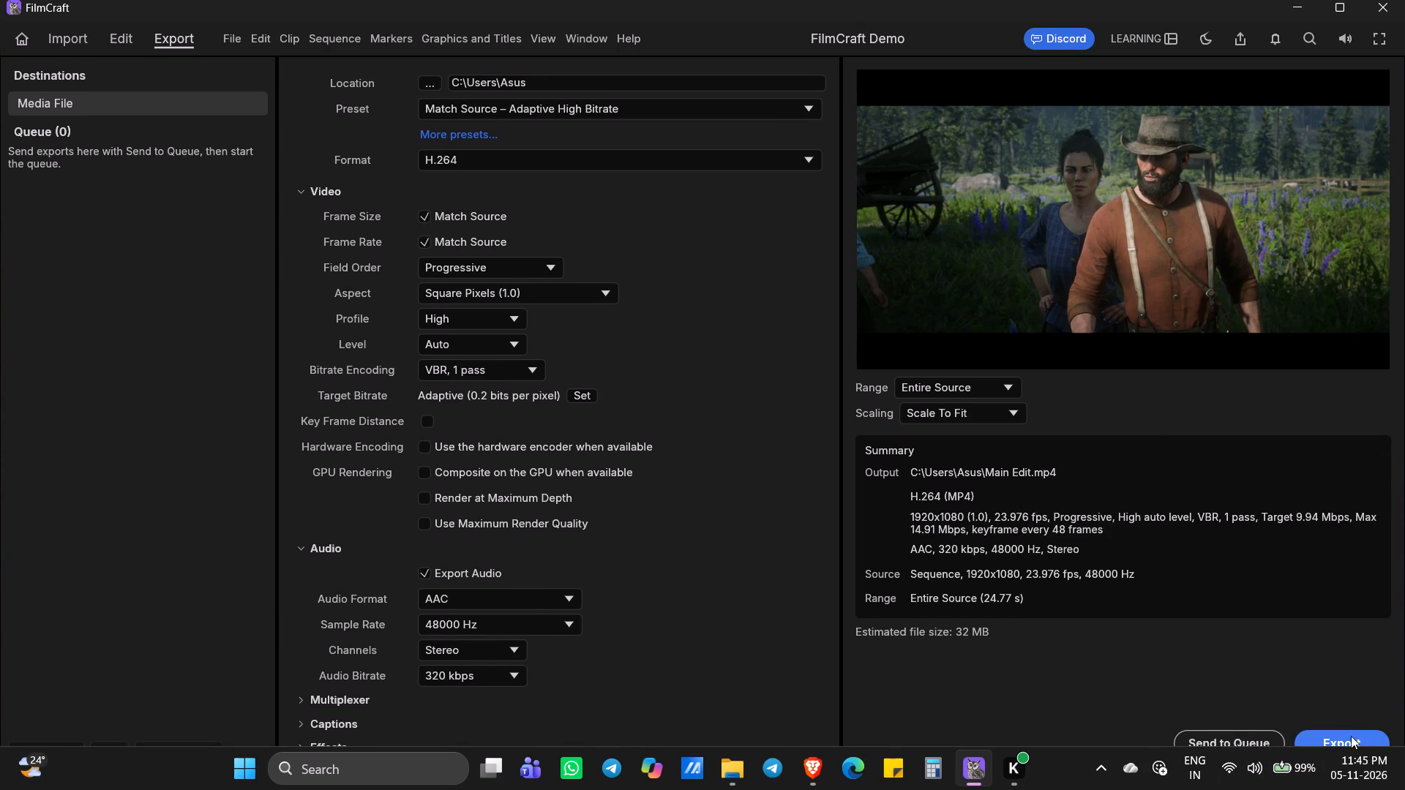
pyautogui.click(1188, 638)
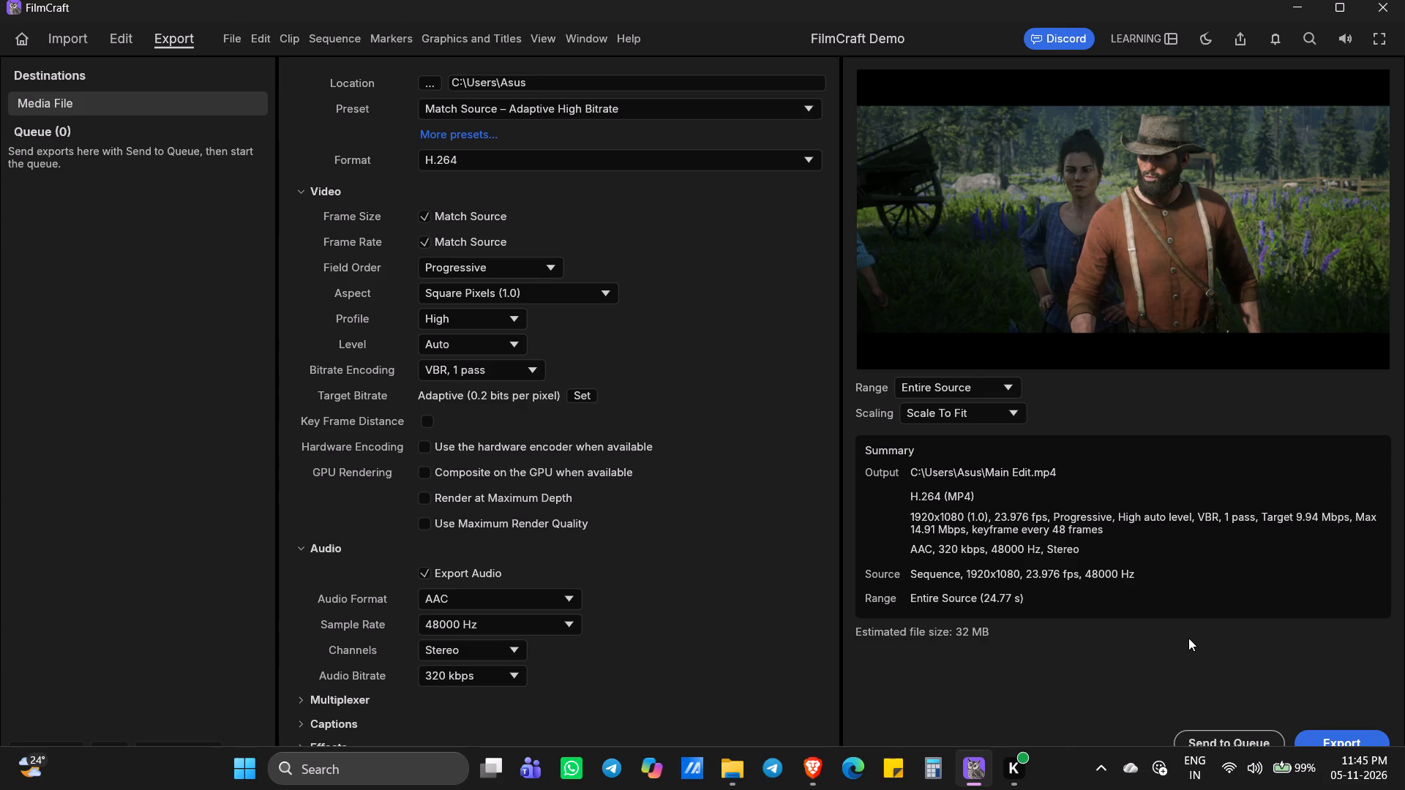
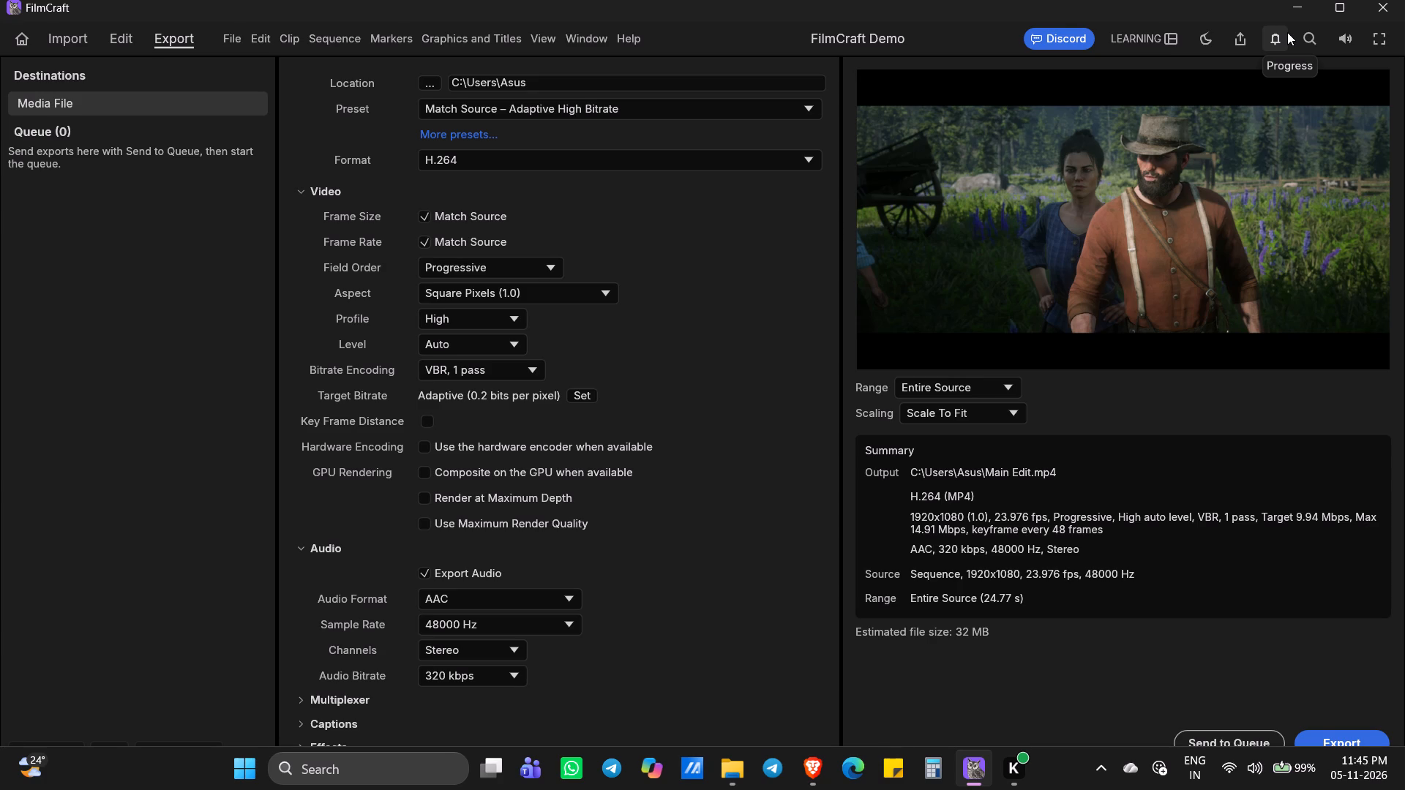
# Close the FilmCraft video editor from the export settings without starting an export.
pyautogui.click(1393, 13)
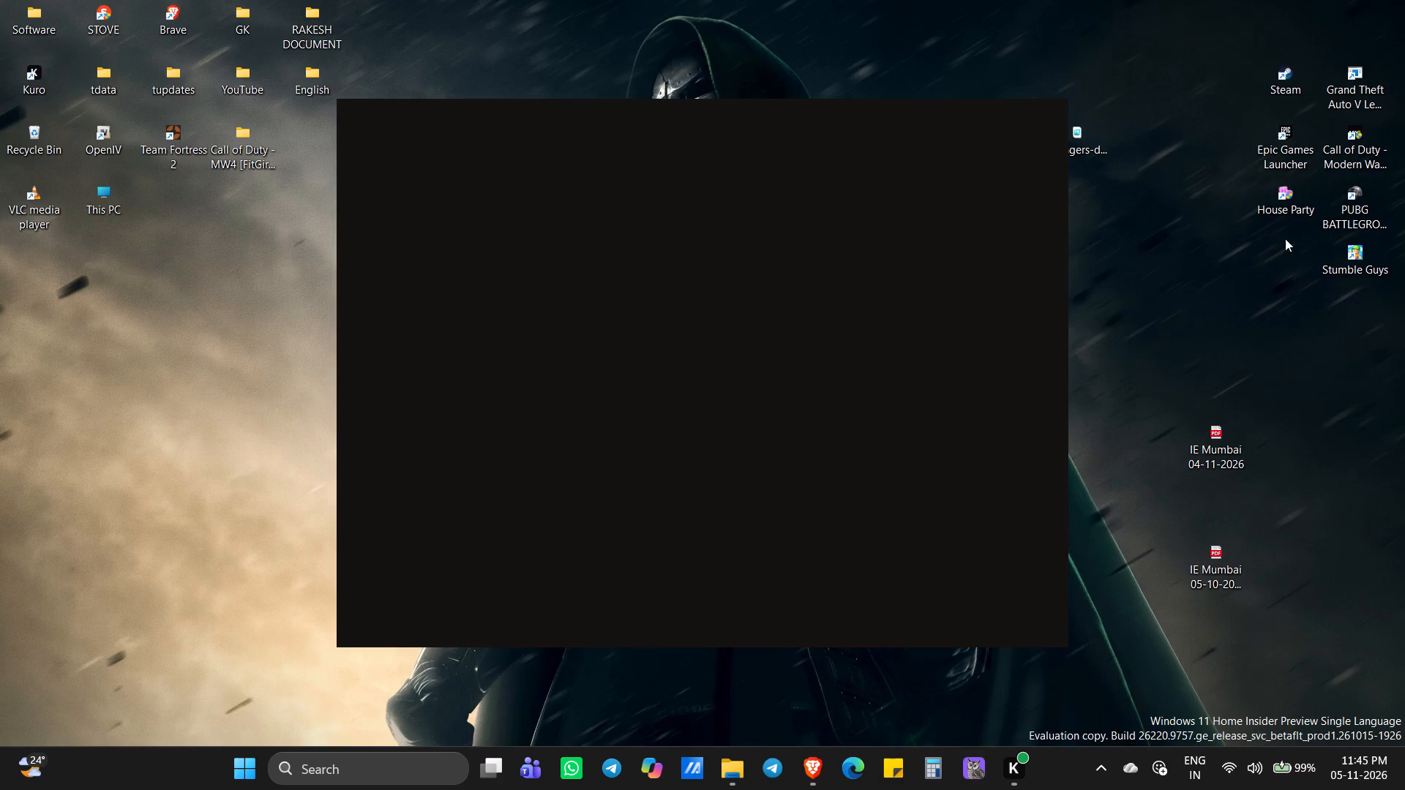
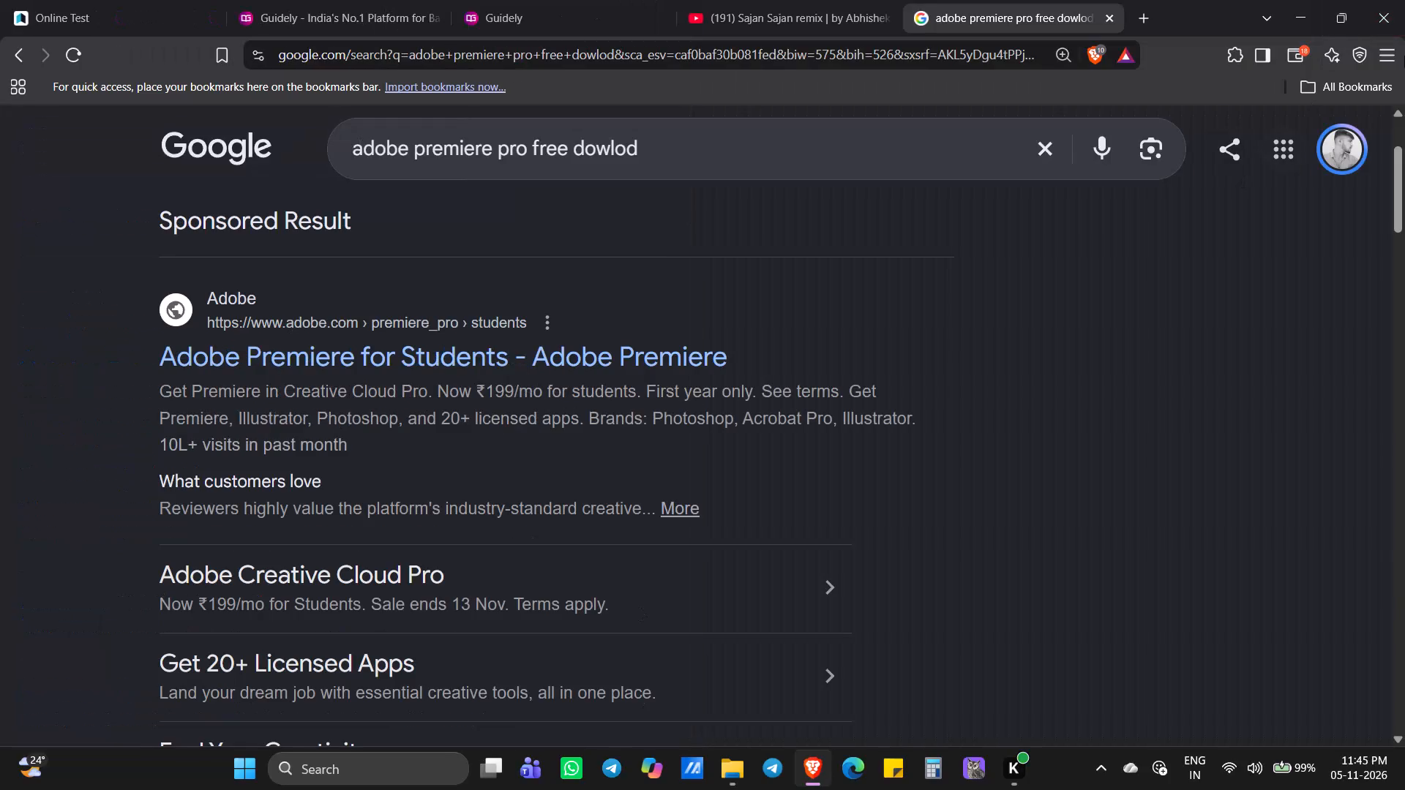
# Close the browser and switch to FilmCraft.
pyautogui.click(1404, 0)
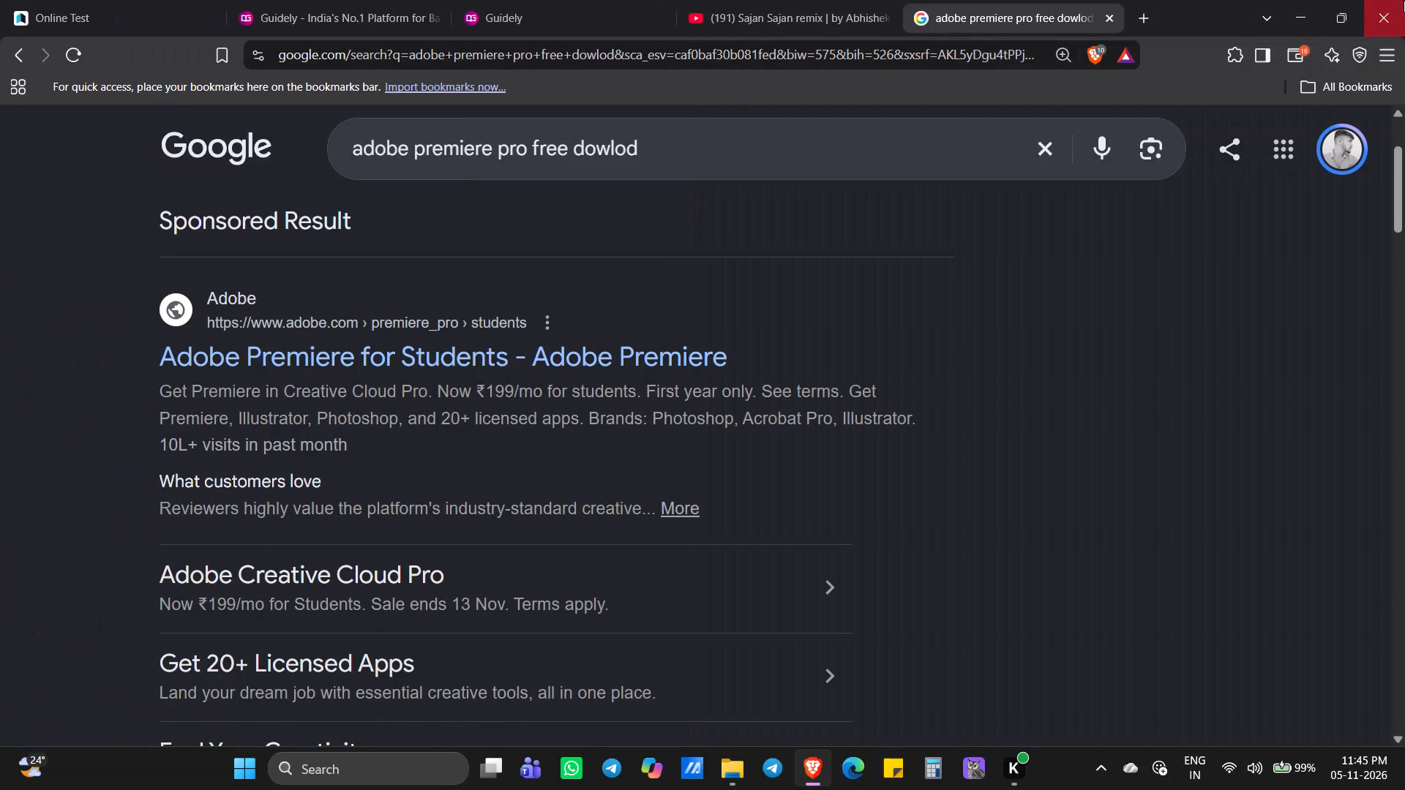
pyautogui.click(963, 772)
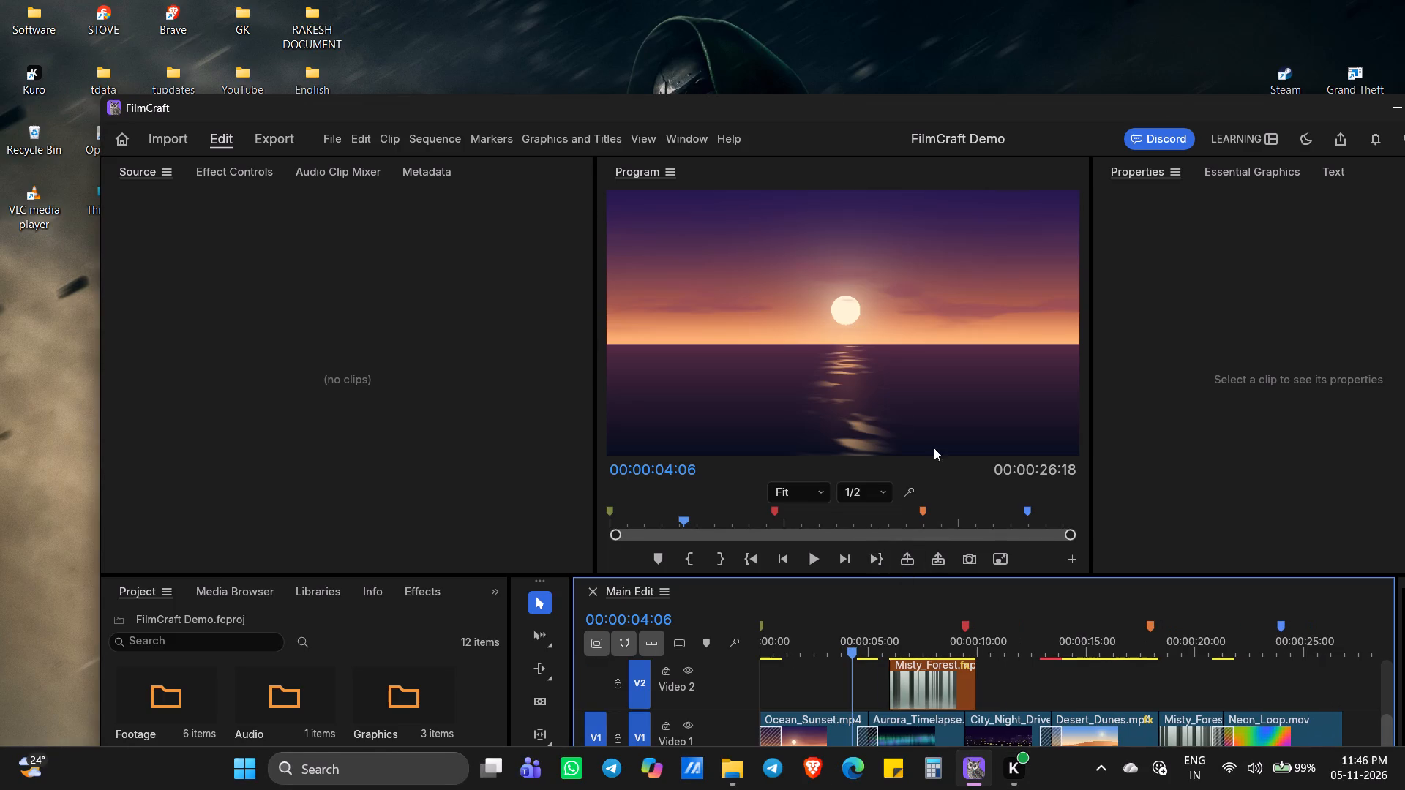
pyautogui.click(1224, 94)
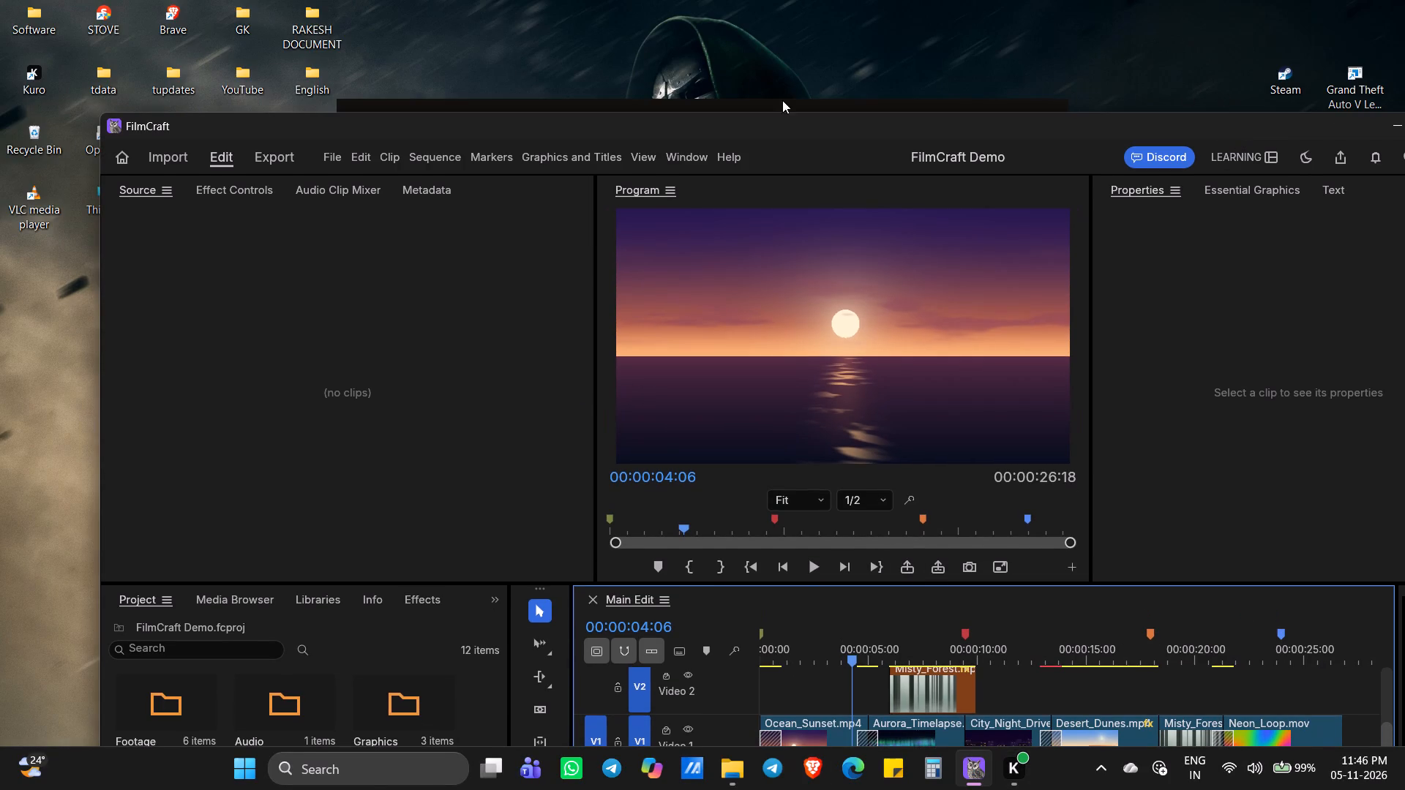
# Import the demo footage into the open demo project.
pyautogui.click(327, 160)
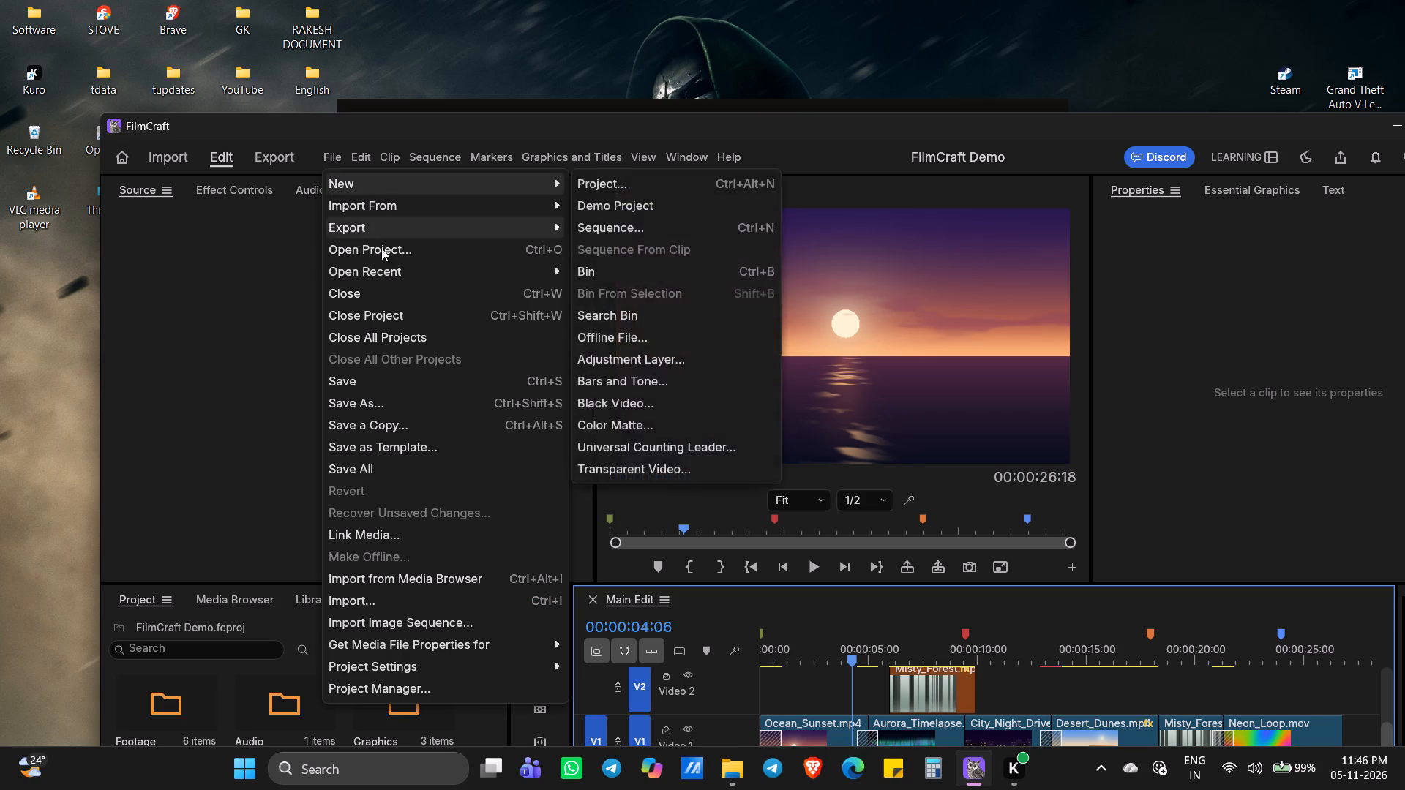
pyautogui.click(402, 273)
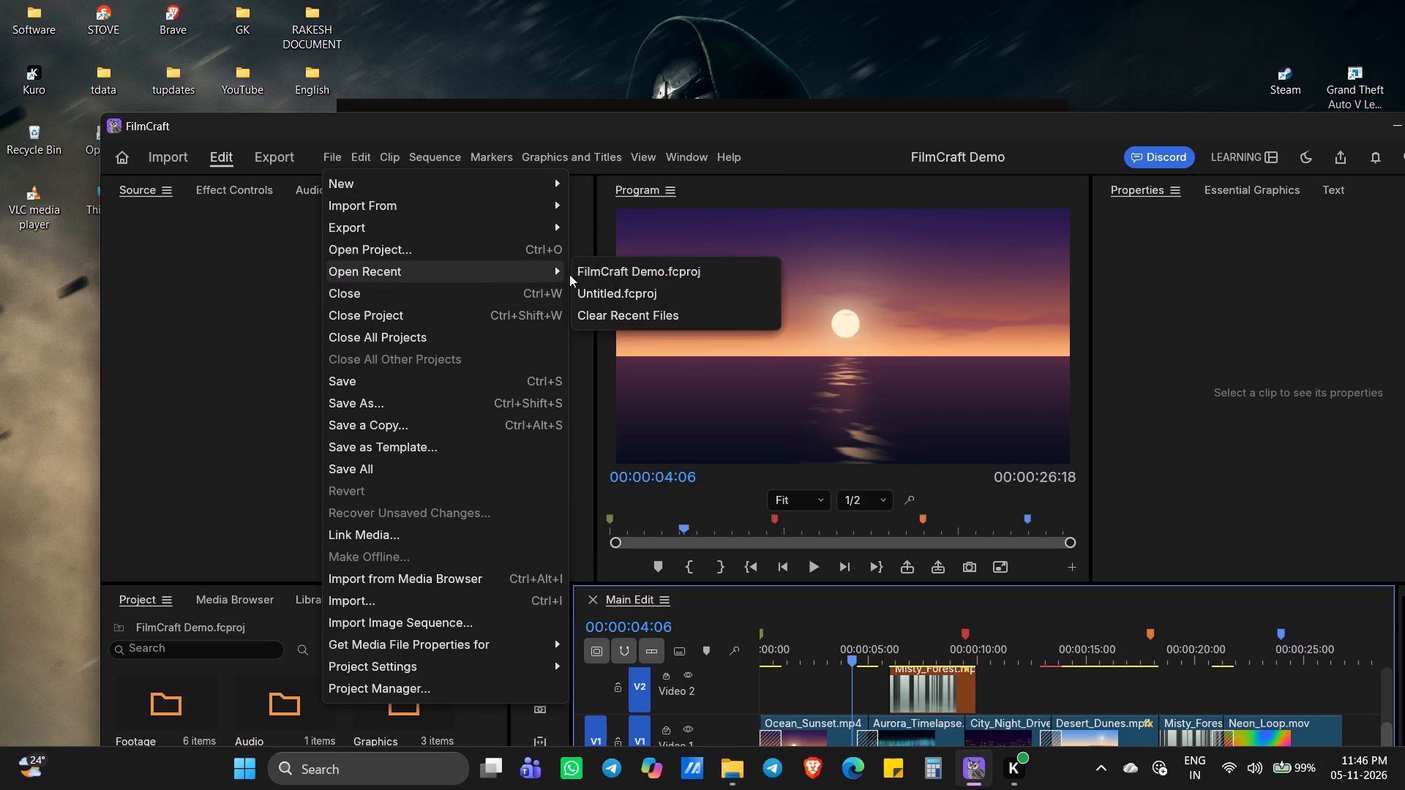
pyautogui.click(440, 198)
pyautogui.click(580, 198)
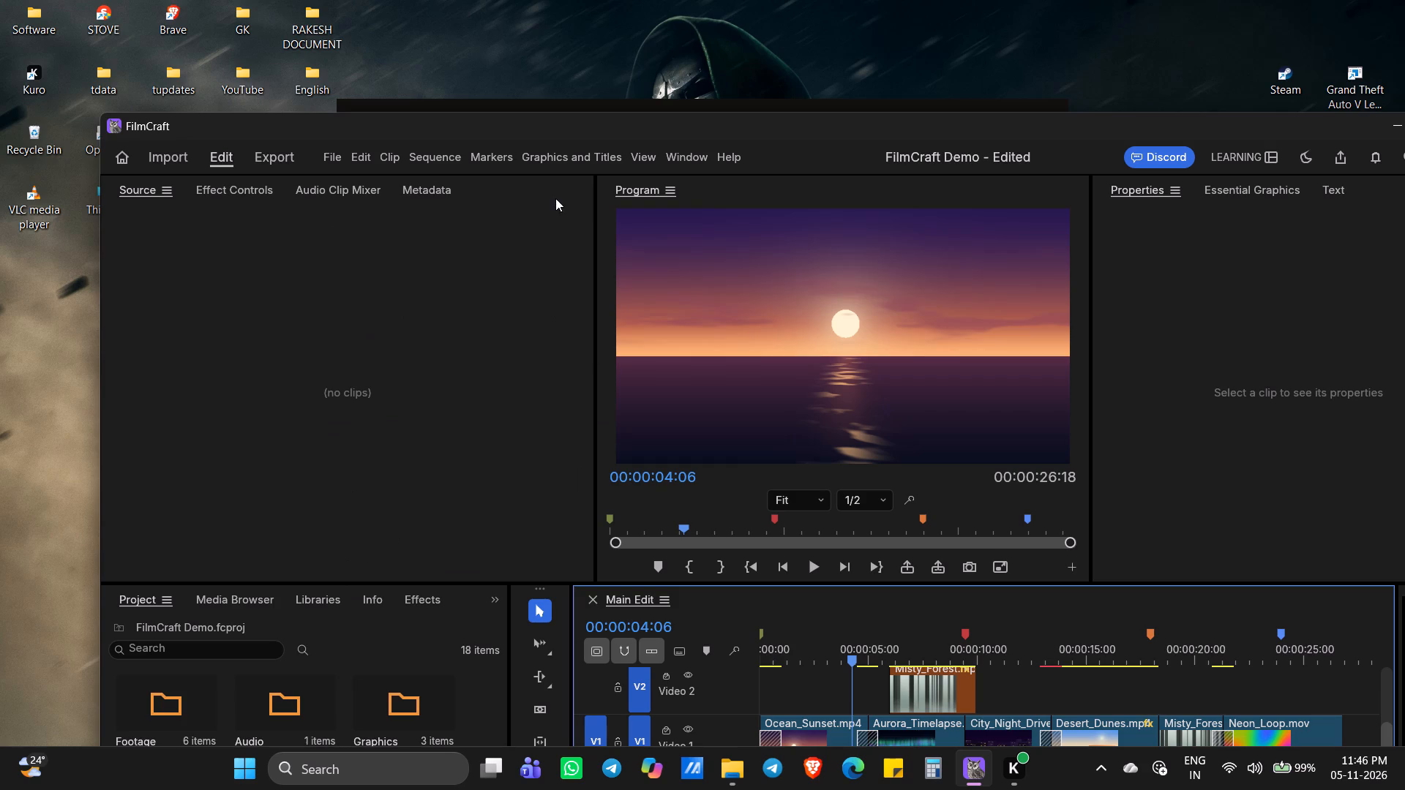
# Open the export settings for the Main Edit sequence.
pyautogui.click(282, 162)
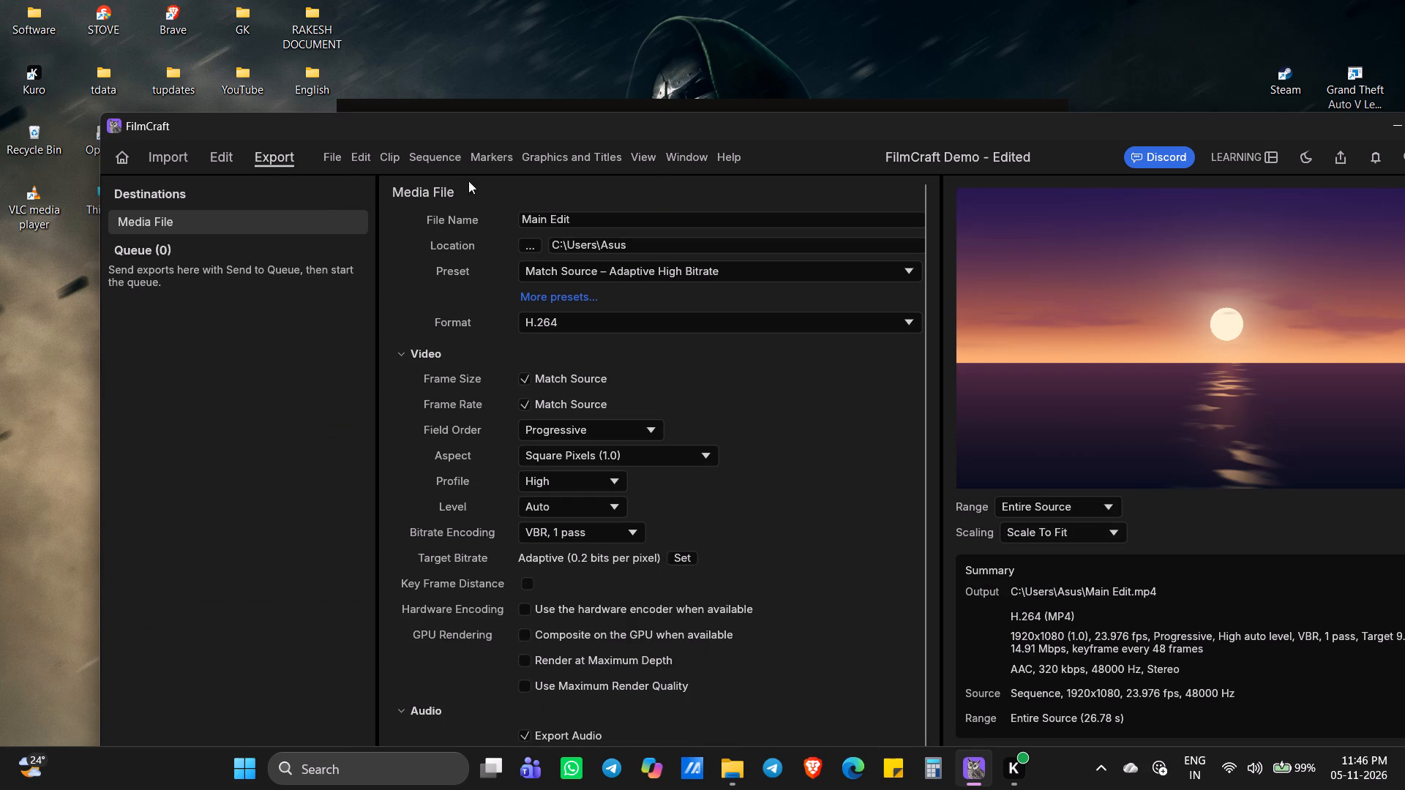
pyautogui.click(297, 163)
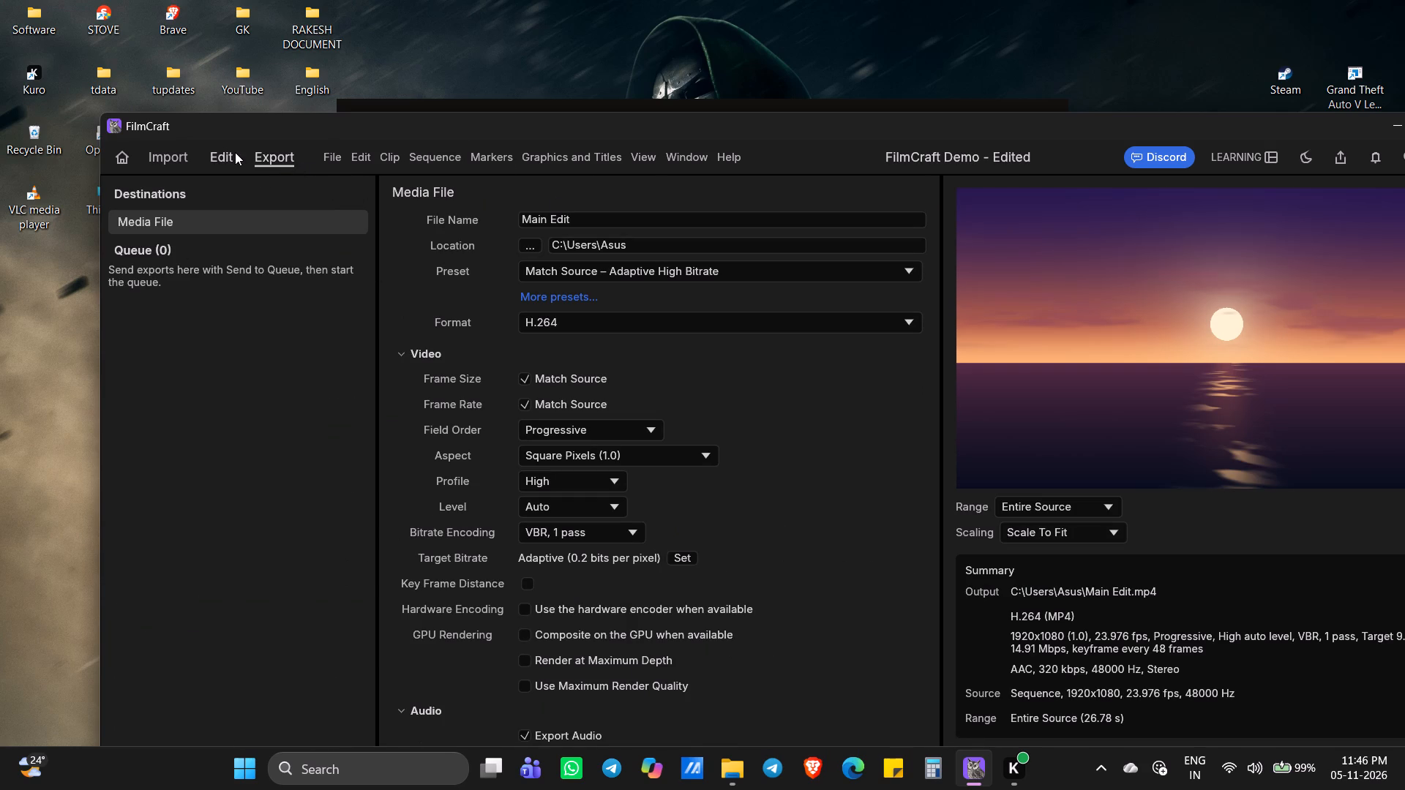
pyautogui.click(234, 153)
pyautogui.click(278, 162)
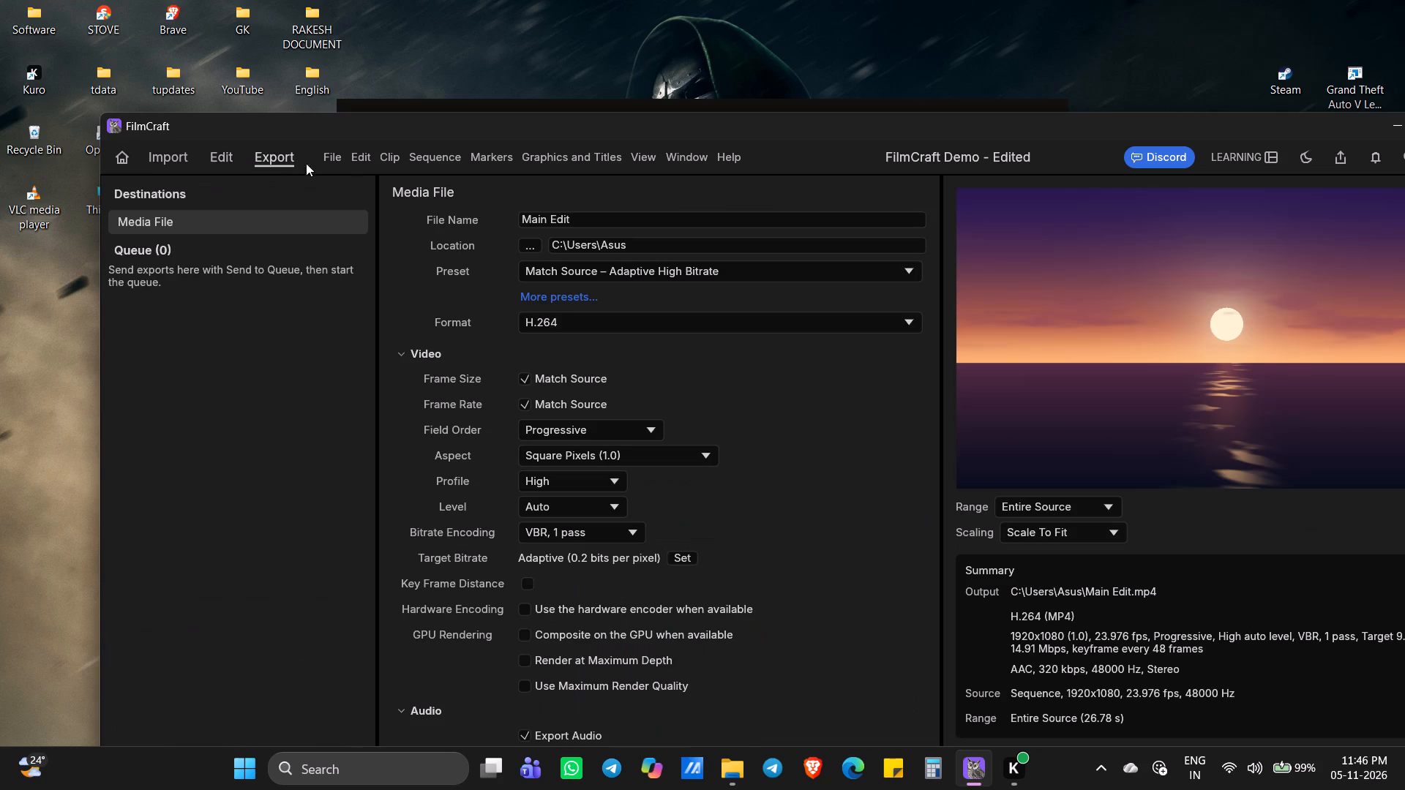
# Open the saved project FilmCraft Demo.fcproj from the Captures folder and maximize the window.
pyautogui.click(323, 157)
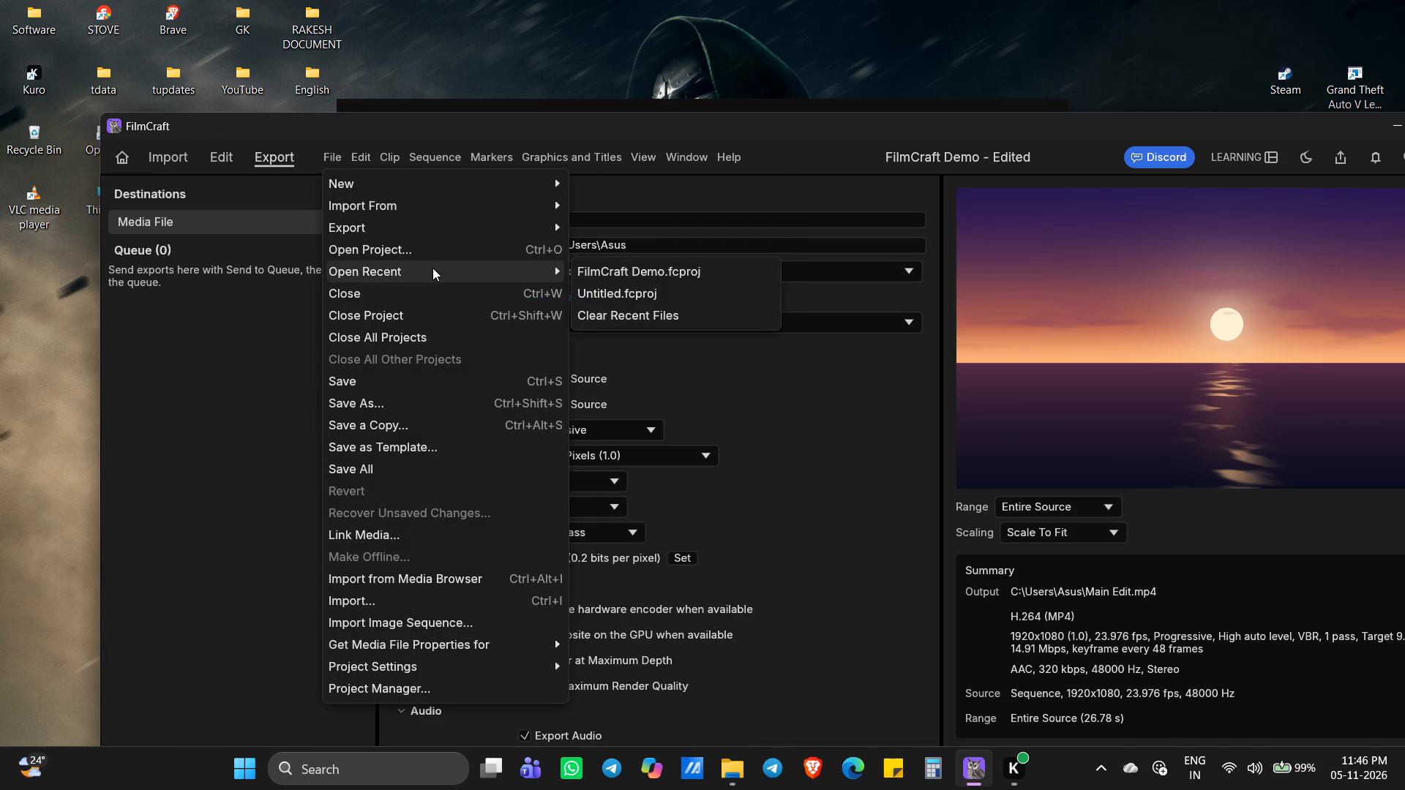
pyautogui.click(454, 252)
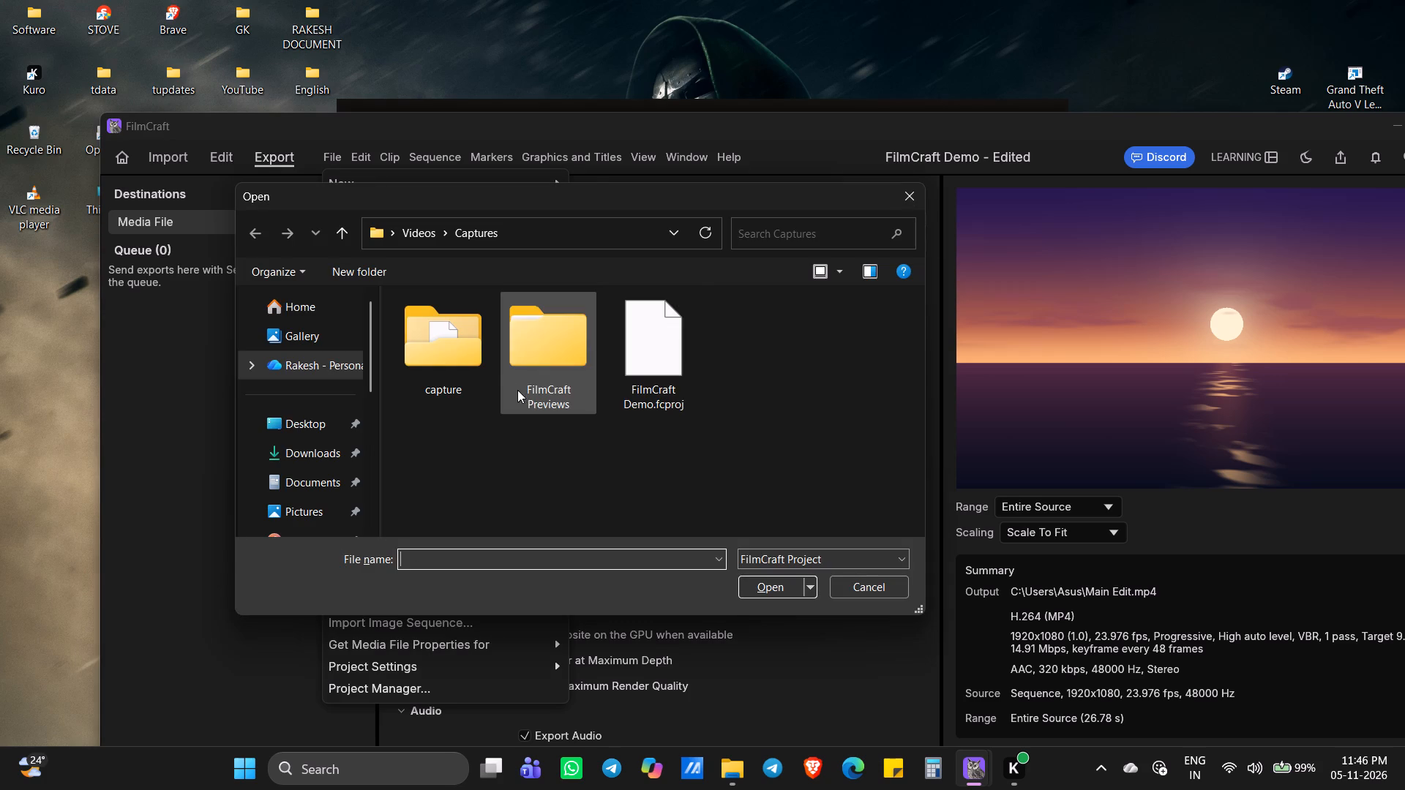
pyautogui.click(612, 392)
pyautogui.click(773, 576)
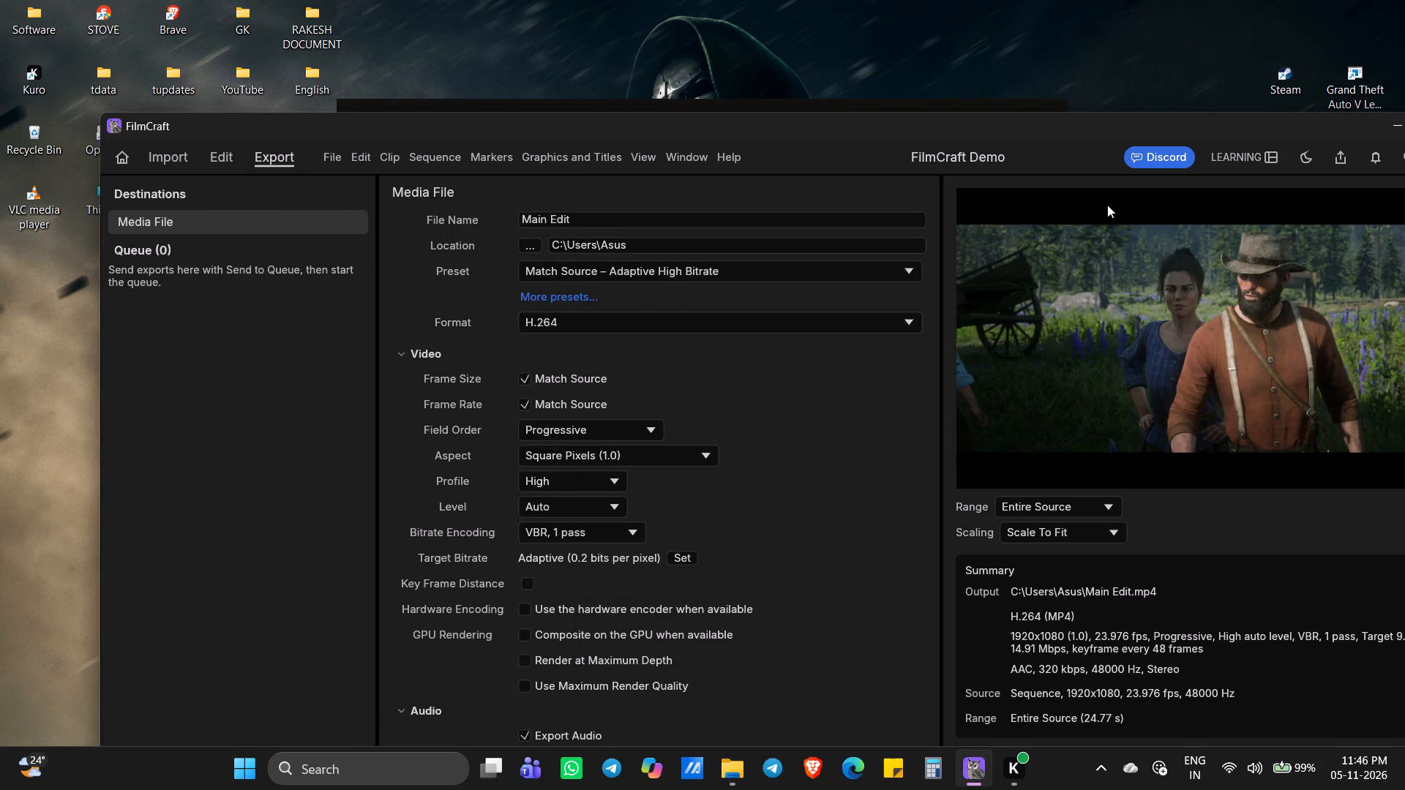
pyautogui.moveTo(1092, 132); pyautogui.dragTo(879, 110)
pyautogui.click(1234, 107)
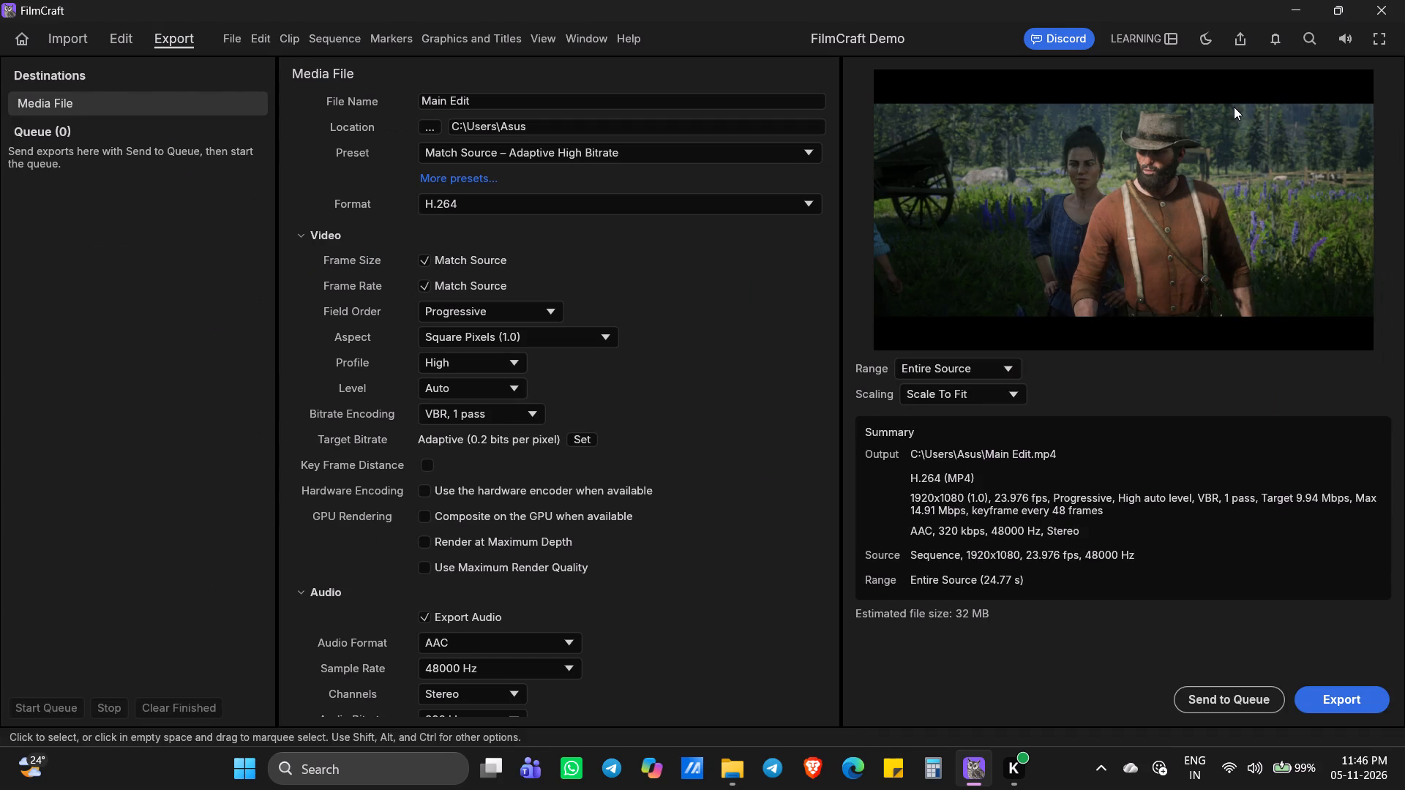
# Export the Main Edit sequence in H.264 with the Match Source – Adaptive High Bitrate preset.
pyautogui.click(1325, 702)
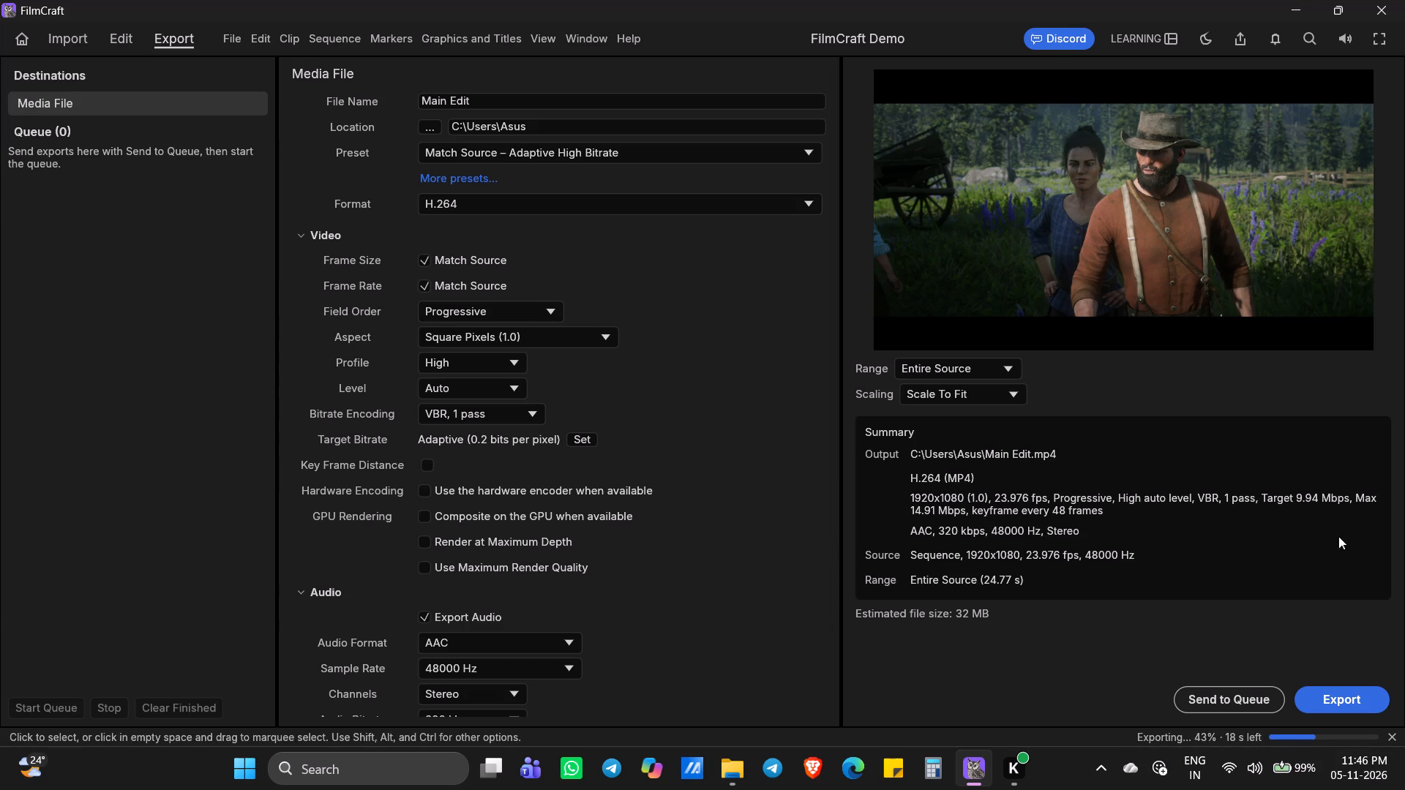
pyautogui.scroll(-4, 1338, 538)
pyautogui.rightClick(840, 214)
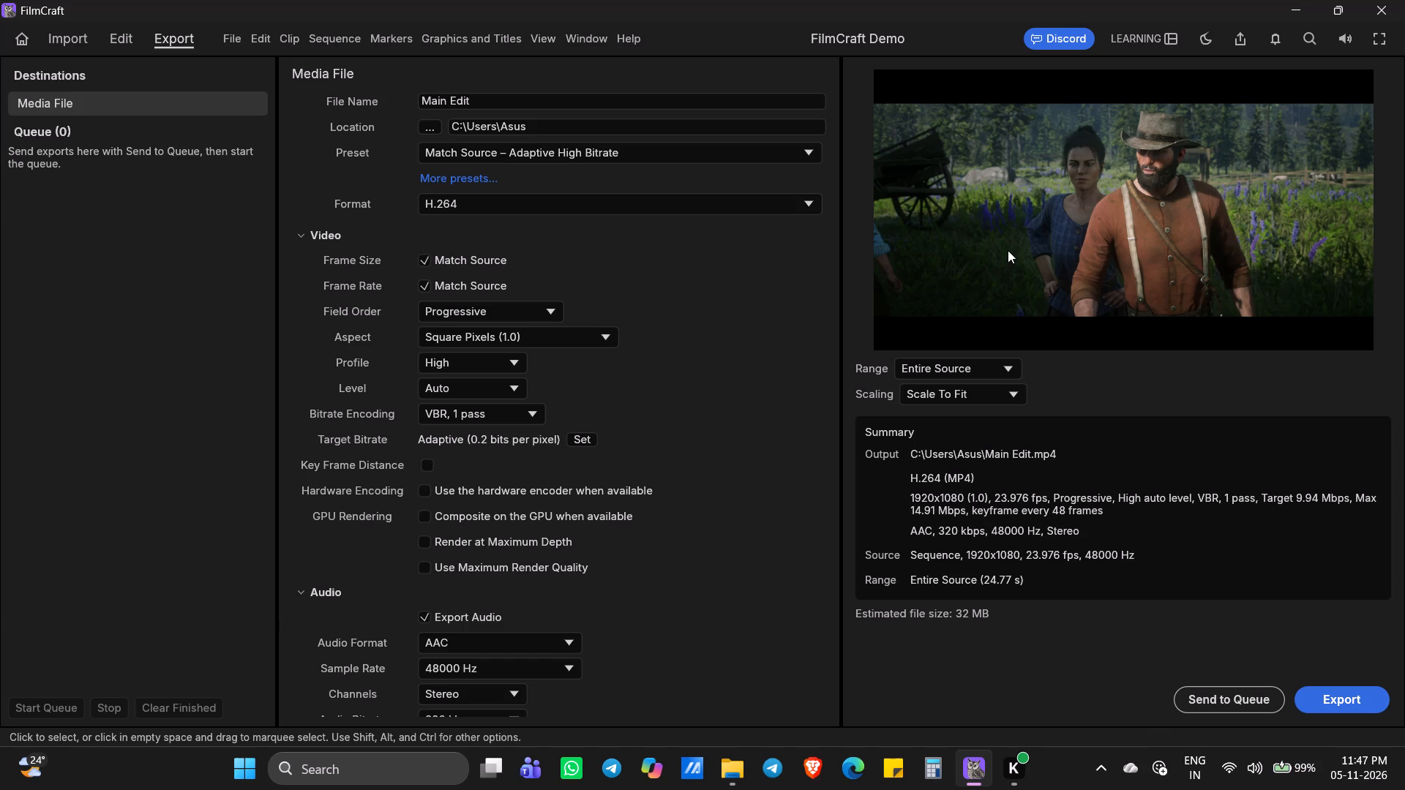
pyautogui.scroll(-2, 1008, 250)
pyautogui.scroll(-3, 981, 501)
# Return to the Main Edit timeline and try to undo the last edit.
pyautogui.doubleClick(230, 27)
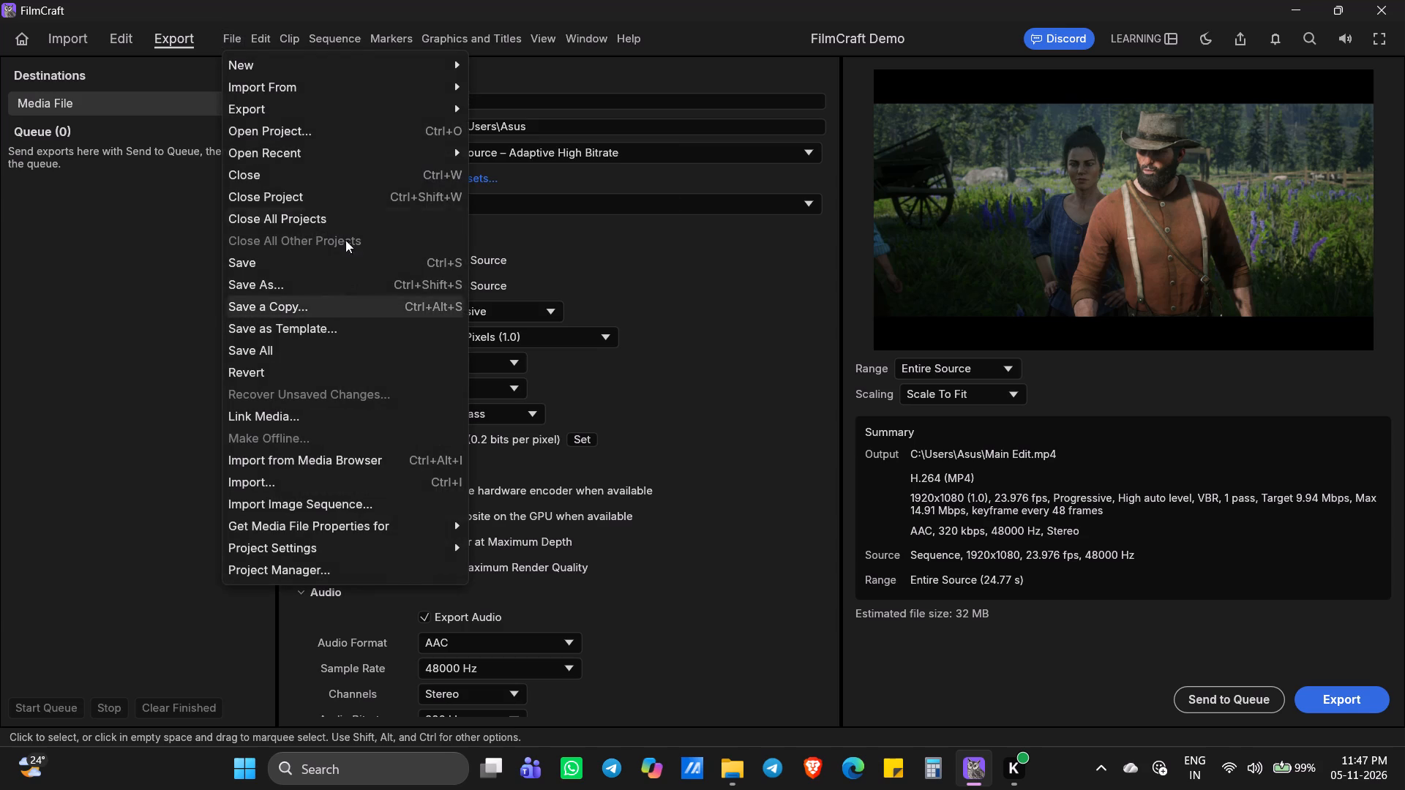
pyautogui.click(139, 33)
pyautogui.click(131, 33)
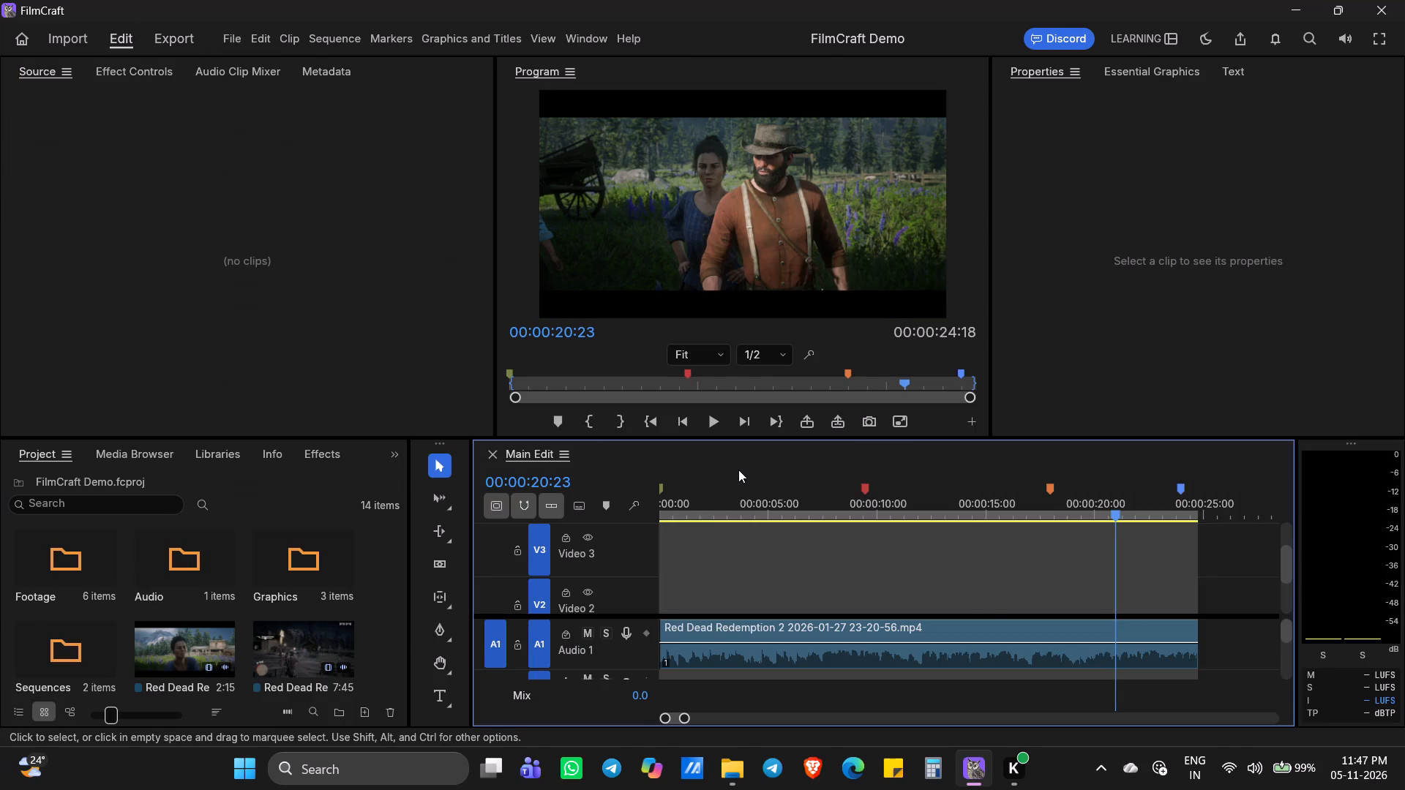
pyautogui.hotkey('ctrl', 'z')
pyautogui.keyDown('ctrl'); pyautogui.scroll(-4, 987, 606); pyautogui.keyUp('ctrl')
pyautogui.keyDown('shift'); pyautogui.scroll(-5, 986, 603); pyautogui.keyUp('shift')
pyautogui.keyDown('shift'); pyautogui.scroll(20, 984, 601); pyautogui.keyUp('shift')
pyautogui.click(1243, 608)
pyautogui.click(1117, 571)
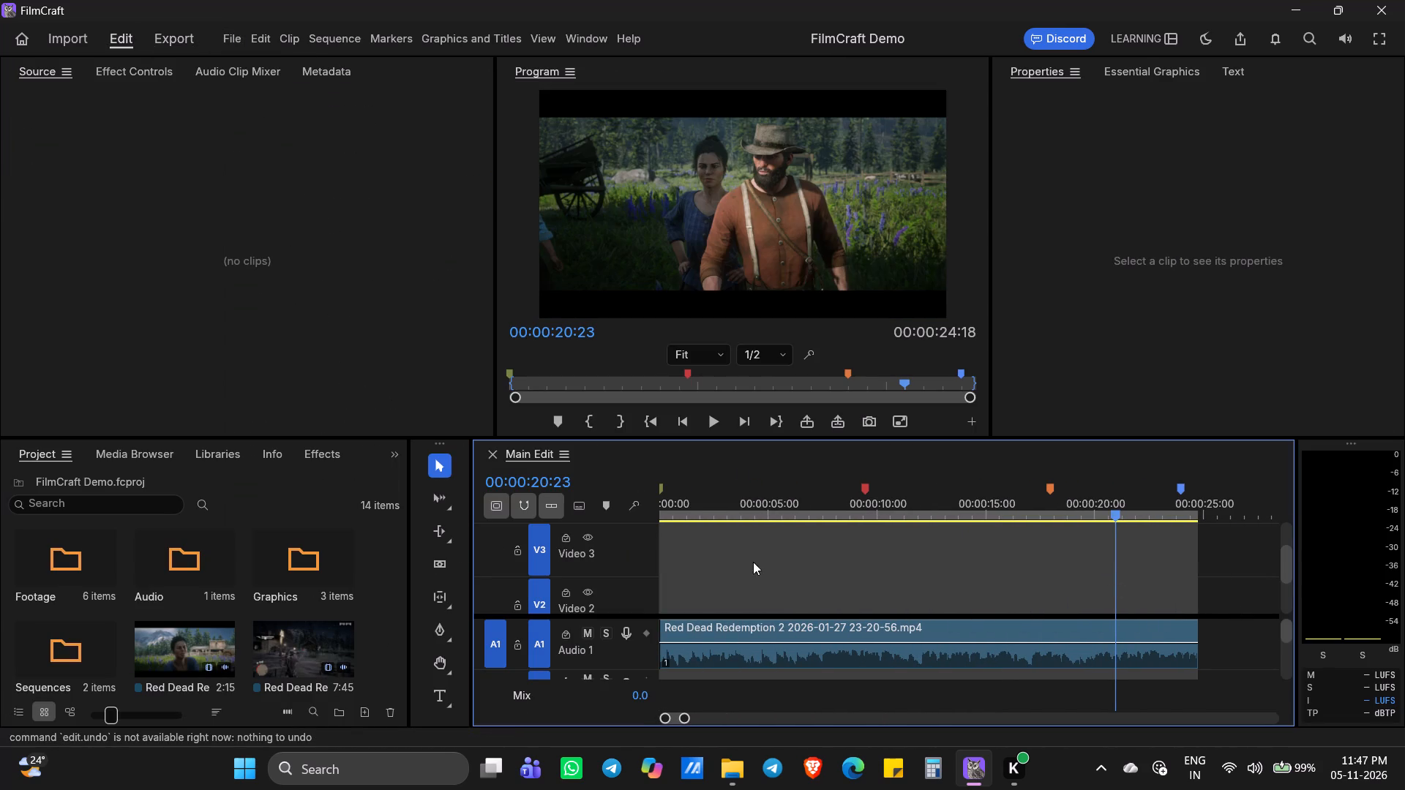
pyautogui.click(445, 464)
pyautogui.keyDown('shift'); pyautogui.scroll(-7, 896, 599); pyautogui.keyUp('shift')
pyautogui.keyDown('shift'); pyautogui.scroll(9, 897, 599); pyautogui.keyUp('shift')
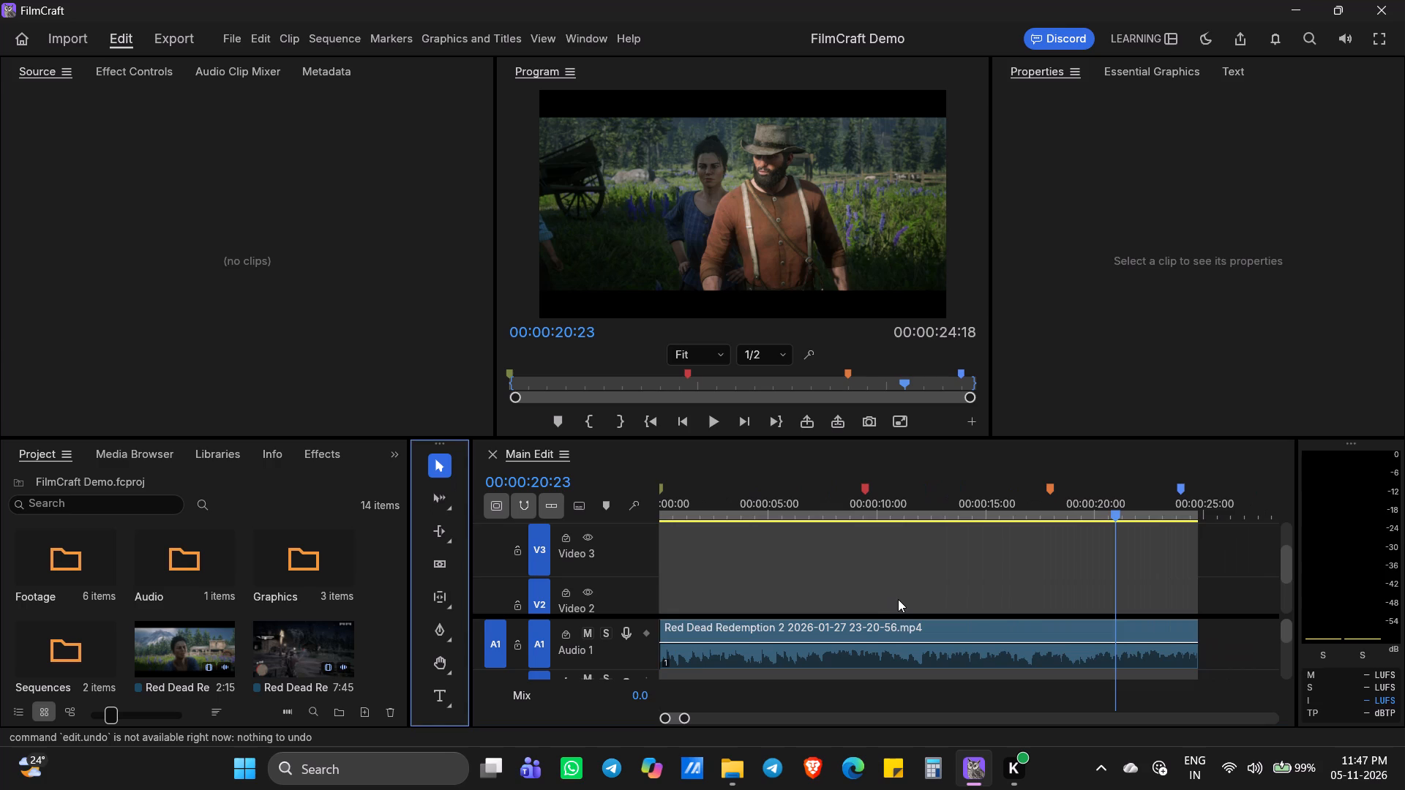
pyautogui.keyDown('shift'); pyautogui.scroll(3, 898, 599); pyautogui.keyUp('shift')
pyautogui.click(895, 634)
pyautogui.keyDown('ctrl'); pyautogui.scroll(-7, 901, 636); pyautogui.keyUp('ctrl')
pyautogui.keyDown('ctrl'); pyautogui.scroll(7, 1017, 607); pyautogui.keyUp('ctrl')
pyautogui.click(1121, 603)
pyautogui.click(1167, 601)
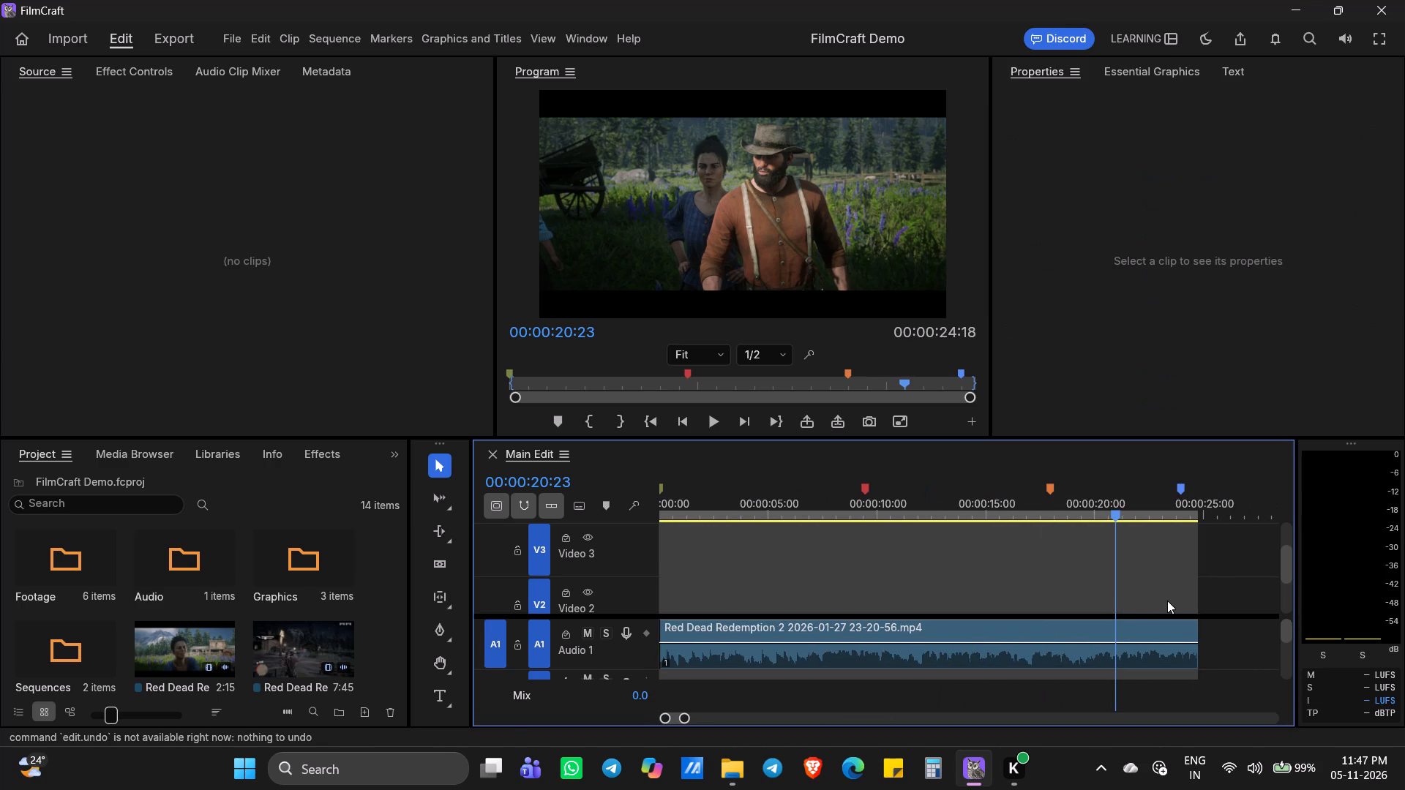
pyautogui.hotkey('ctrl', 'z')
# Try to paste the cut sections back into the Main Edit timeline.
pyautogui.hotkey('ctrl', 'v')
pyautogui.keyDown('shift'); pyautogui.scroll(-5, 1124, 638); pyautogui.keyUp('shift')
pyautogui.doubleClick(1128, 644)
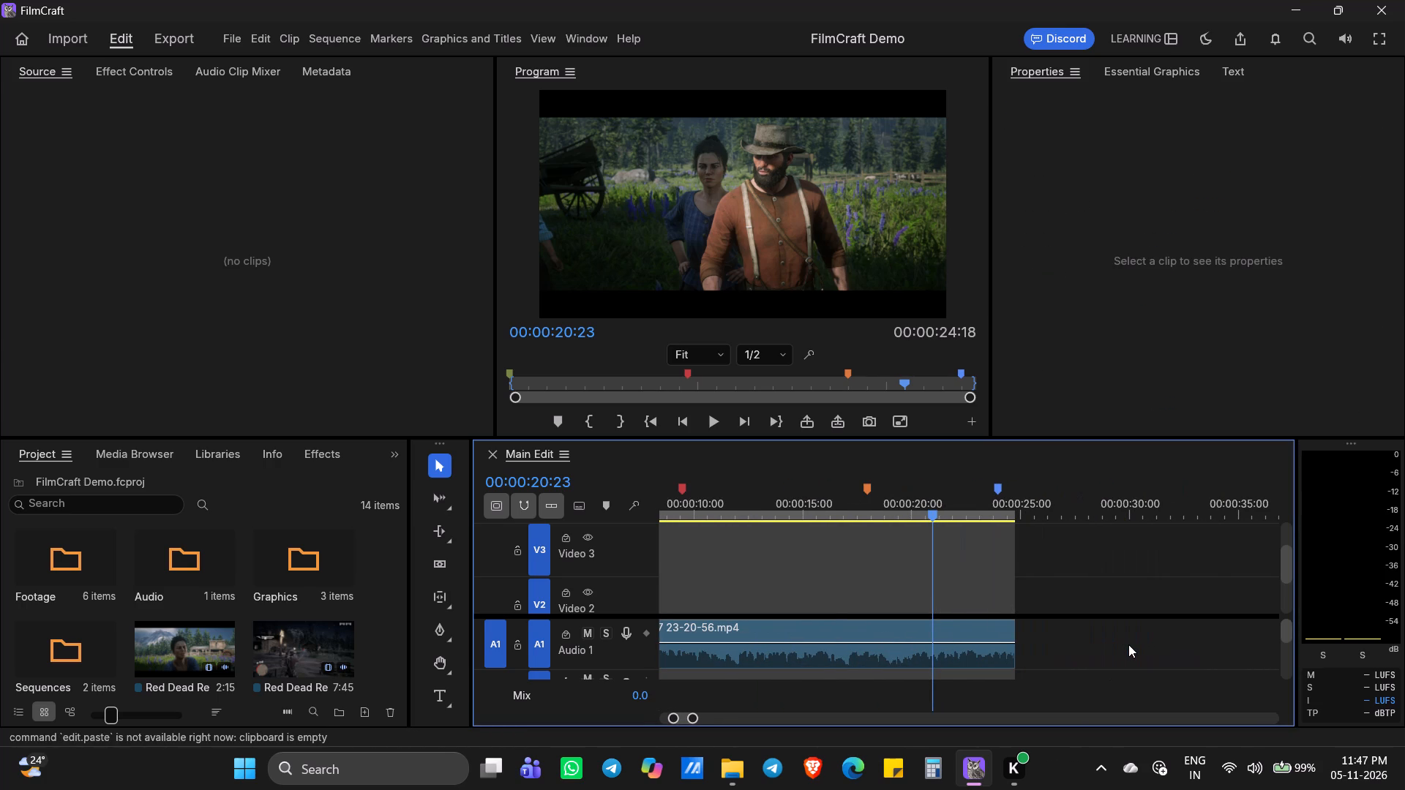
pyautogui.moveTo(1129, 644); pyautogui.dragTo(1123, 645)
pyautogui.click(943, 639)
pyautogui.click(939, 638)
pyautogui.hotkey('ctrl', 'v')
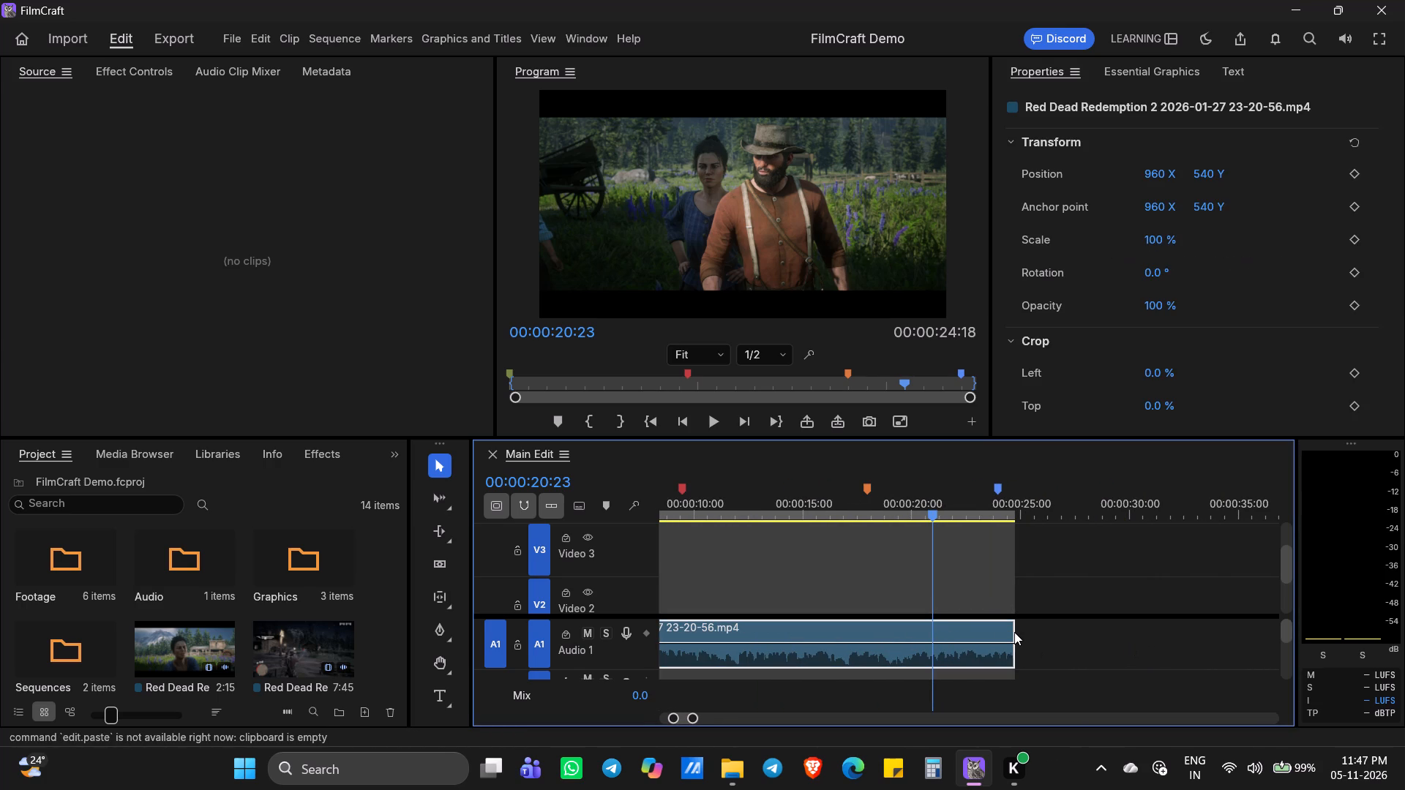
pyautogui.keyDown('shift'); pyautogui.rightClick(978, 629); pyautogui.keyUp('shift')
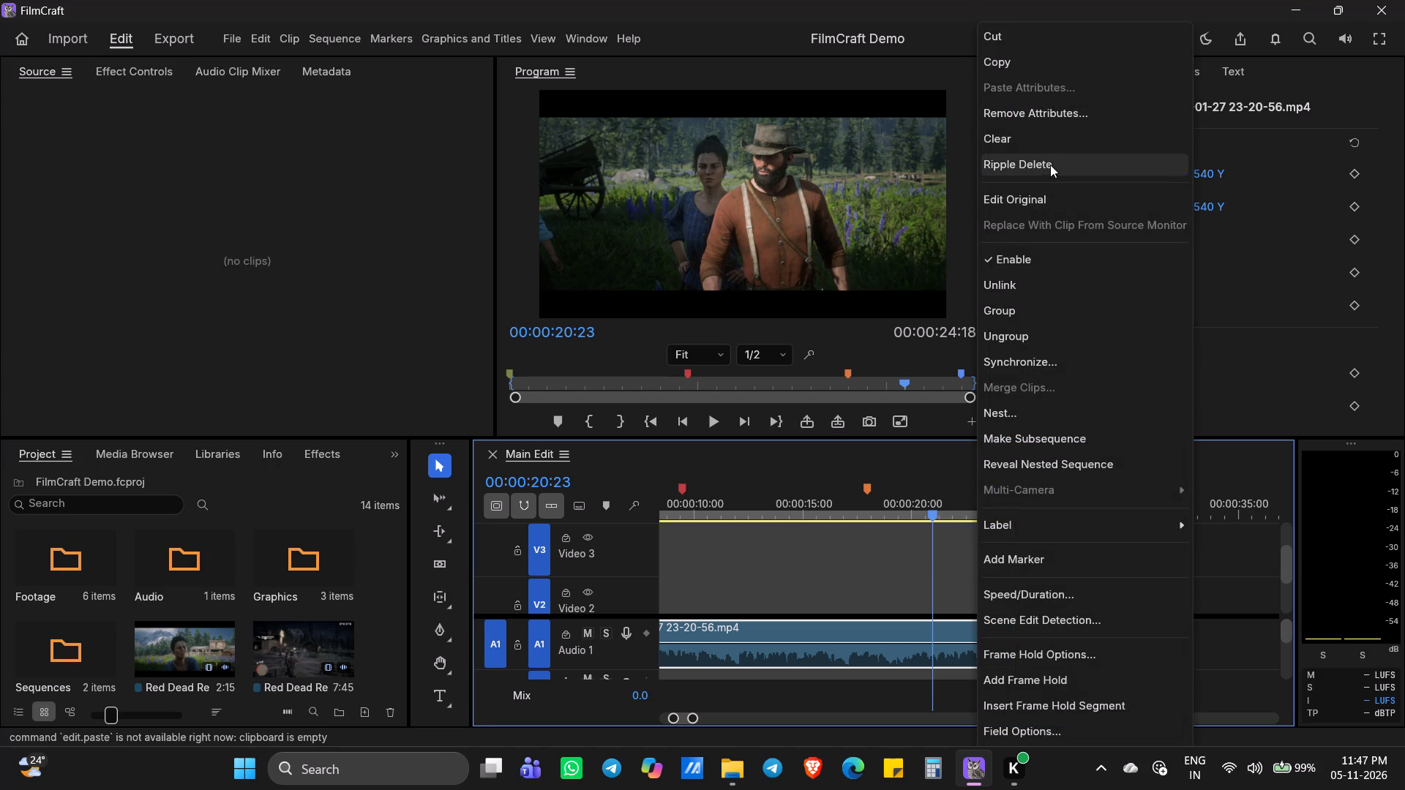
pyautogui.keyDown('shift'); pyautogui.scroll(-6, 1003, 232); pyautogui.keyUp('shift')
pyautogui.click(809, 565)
# Play the Main Edit sequence from 00:00:20:23 through to its end.
pyautogui.keyDown('shift'); pyautogui.scroll(-6, 811, 563); pyautogui.keyUp('shift')
pyautogui.keyDown('shift'); pyautogui.scroll(7, 812, 560); pyautogui.keyUp('shift')
pyautogui.keyDown('ctrl'); pyautogui.scroll(-13, 817, 556); pyautogui.keyUp('ctrl')
pyautogui.keyDown('ctrl'); pyautogui.scroll(5, 819, 551); pyautogui.keyUp('ctrl')
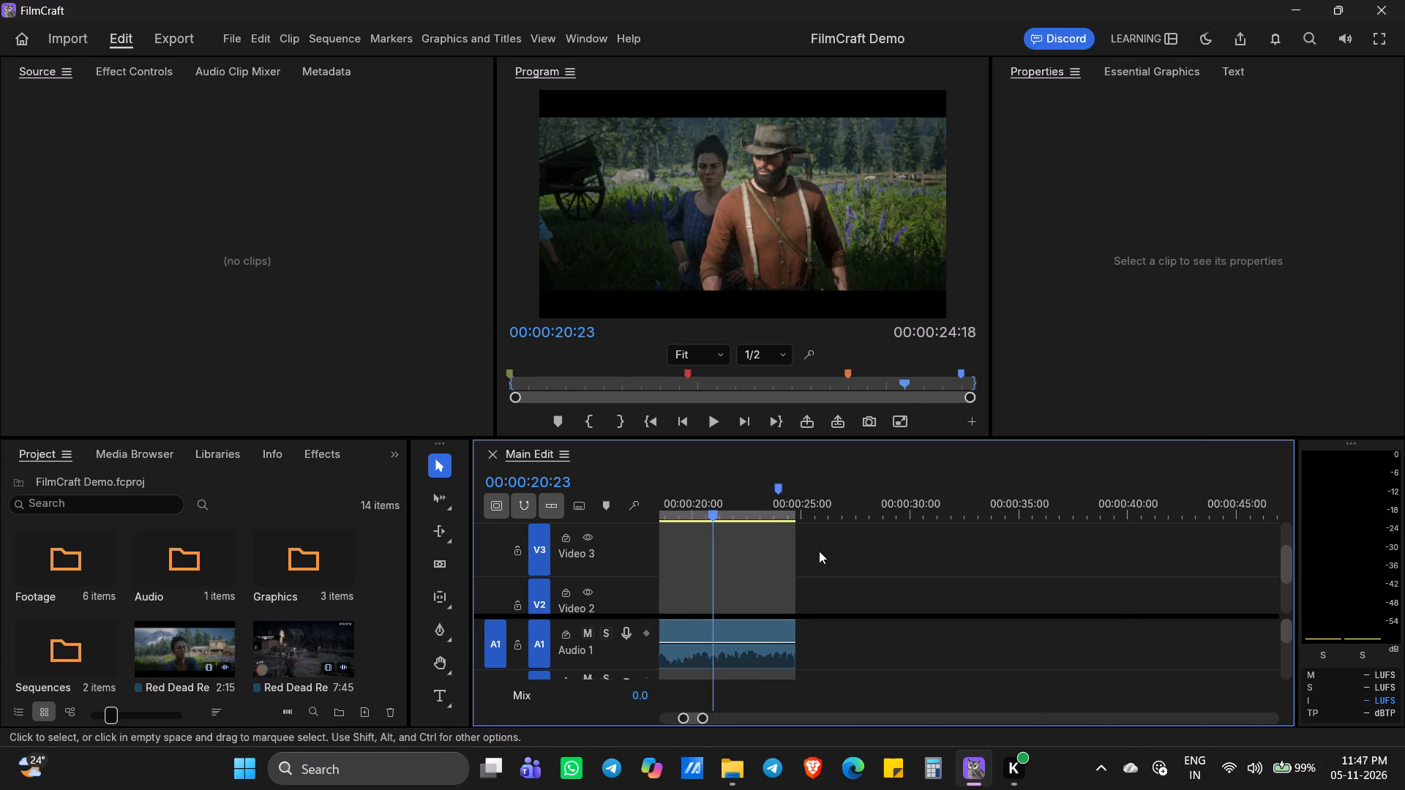
pyautogui.keyDown('ctrl'); pyautogui.scroll(20, 819, 551); pyautogui.keyUp('ctrl')
pyautogui.keyDown('ctrl'); pyautogui.scroll(8, 819, 551); pyautogui.keyUp('ctrl')
pyautogui.click(715, 546)
pyautogui.click(702, 407)
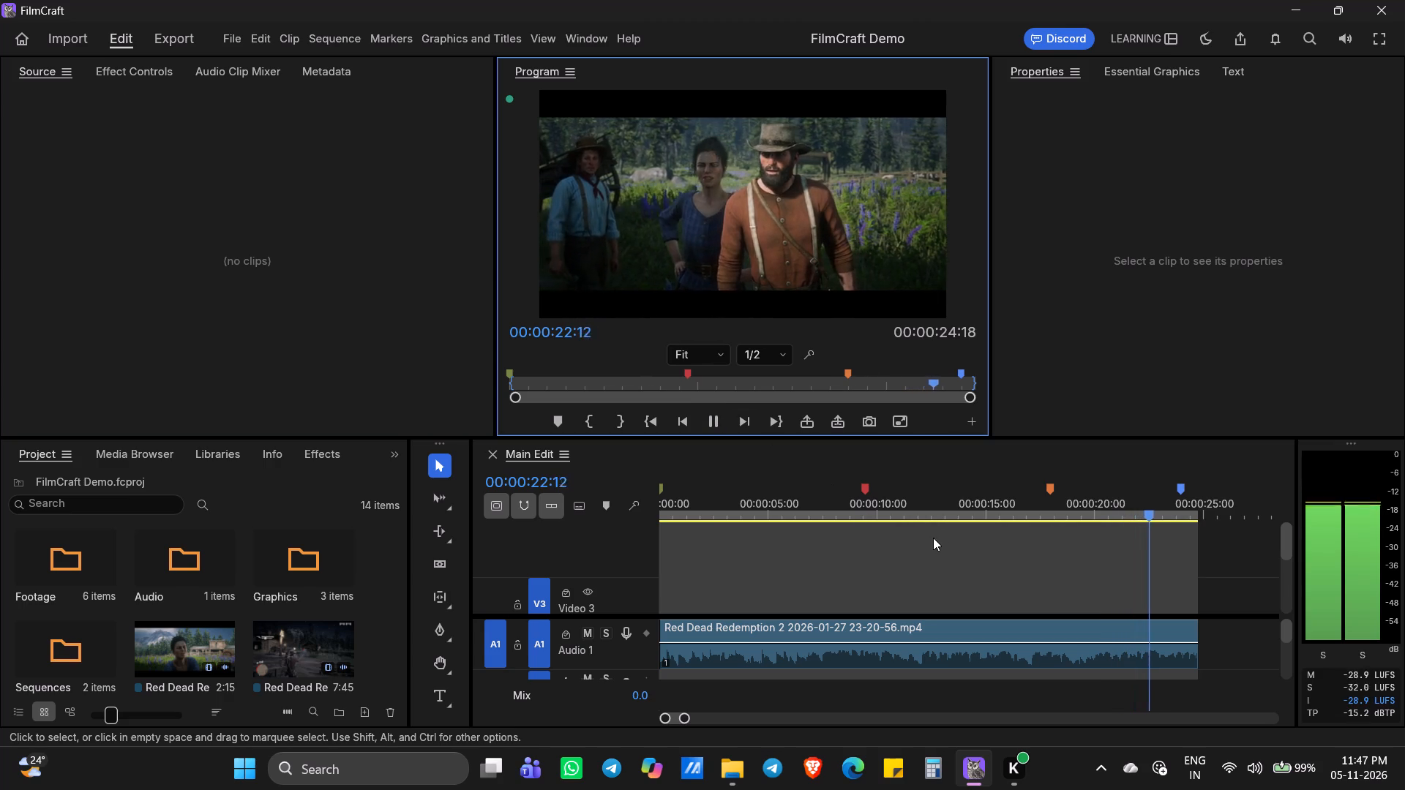
pyautogui.keyDown('ctrl'); pyautogui.scroll(-6, 867, 637); pyautogui.keyUp('ctrl')
pyautogui.keyDown('ctrl'); pyautogui.scroll(11, 867, 636); pyautogui.keyUp('ctrl')
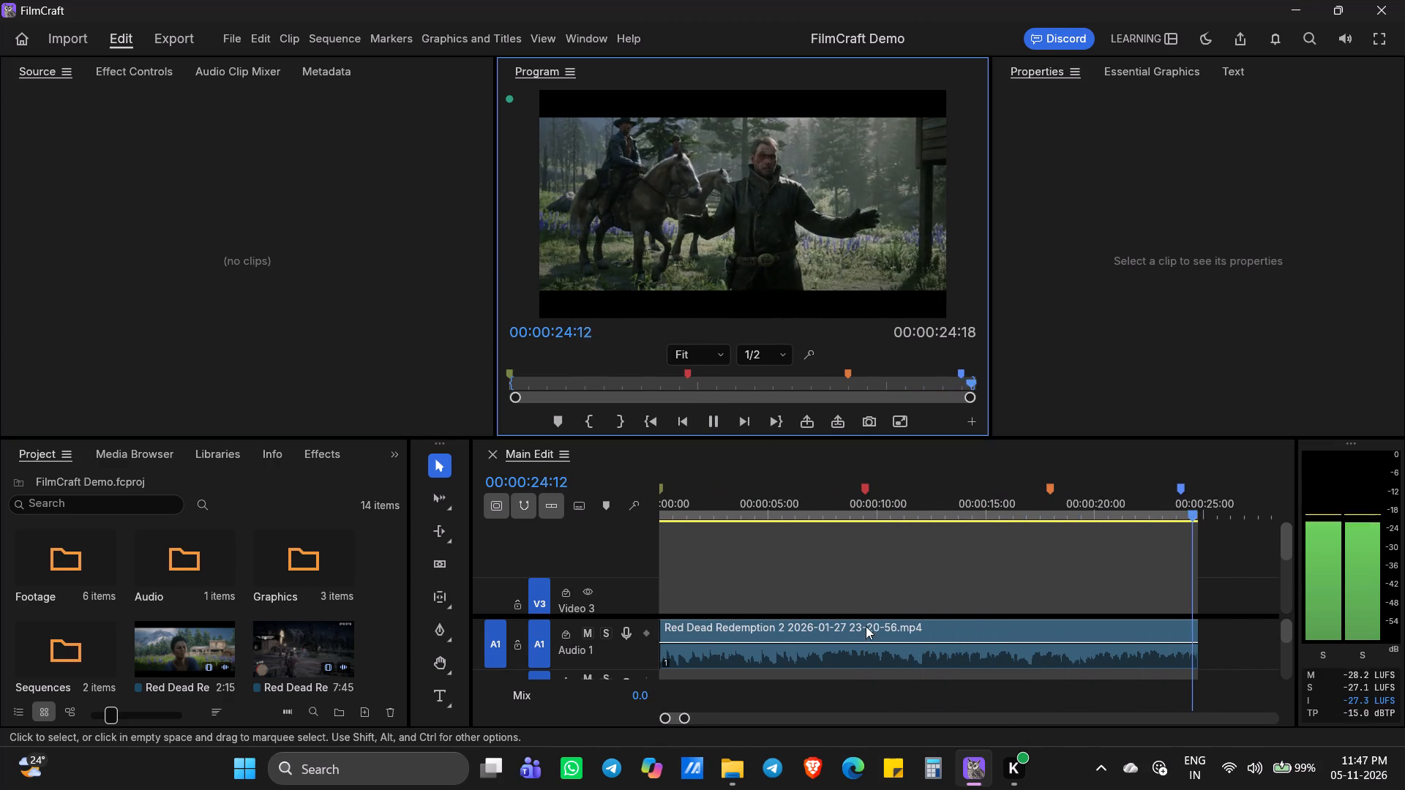
pyautogui.keyDown('ctrl'); pyautogui.scroll(2, 866, 626); pyautogui.keyUp('ctrl')
# Create a new empty project.
pyautogui.click(230, 37)
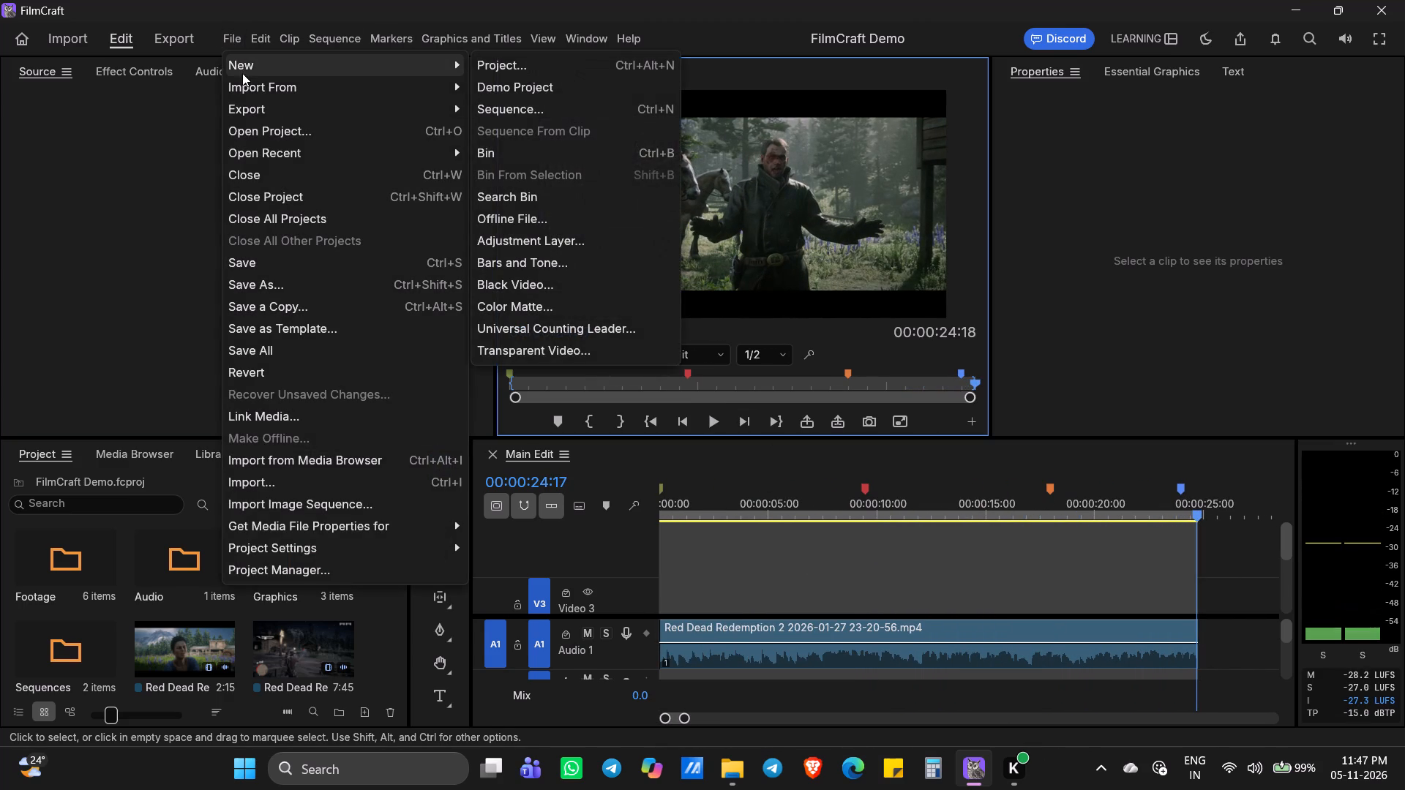
pyautogui.click(167, 29)
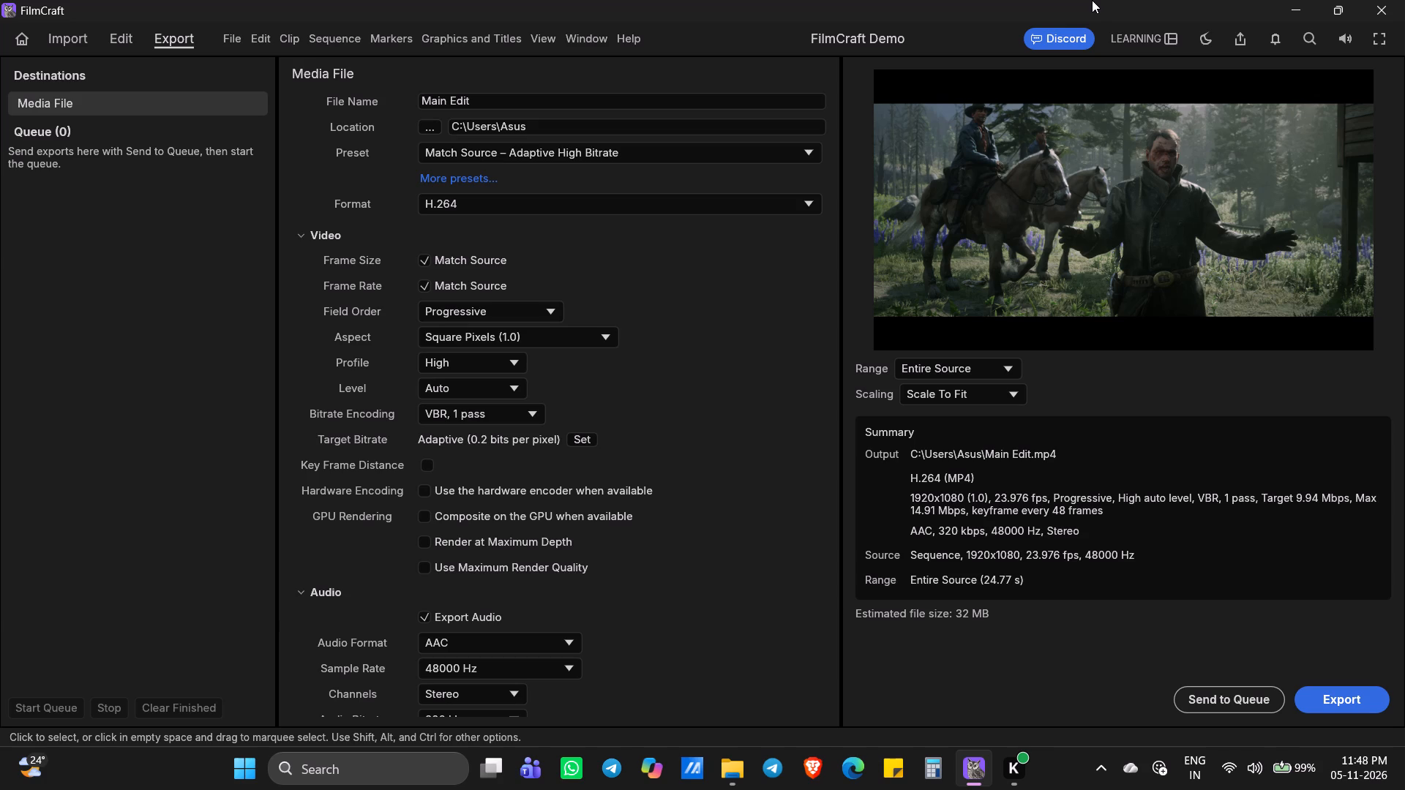
pyautogui.click(215, 36)
pyautogui.click(225, 40)
pyautogui.click(266, 65)
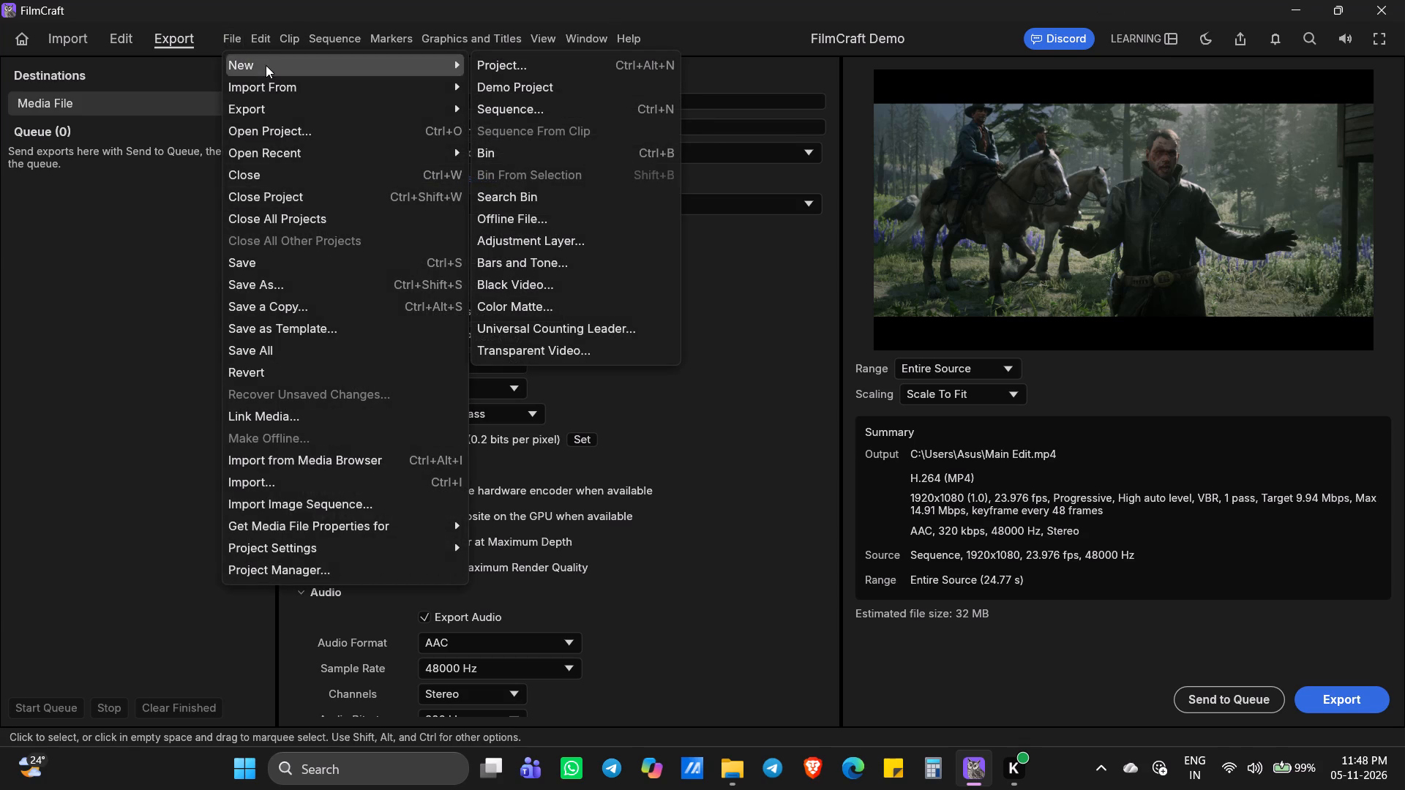
pyautogui.click(492, 65)
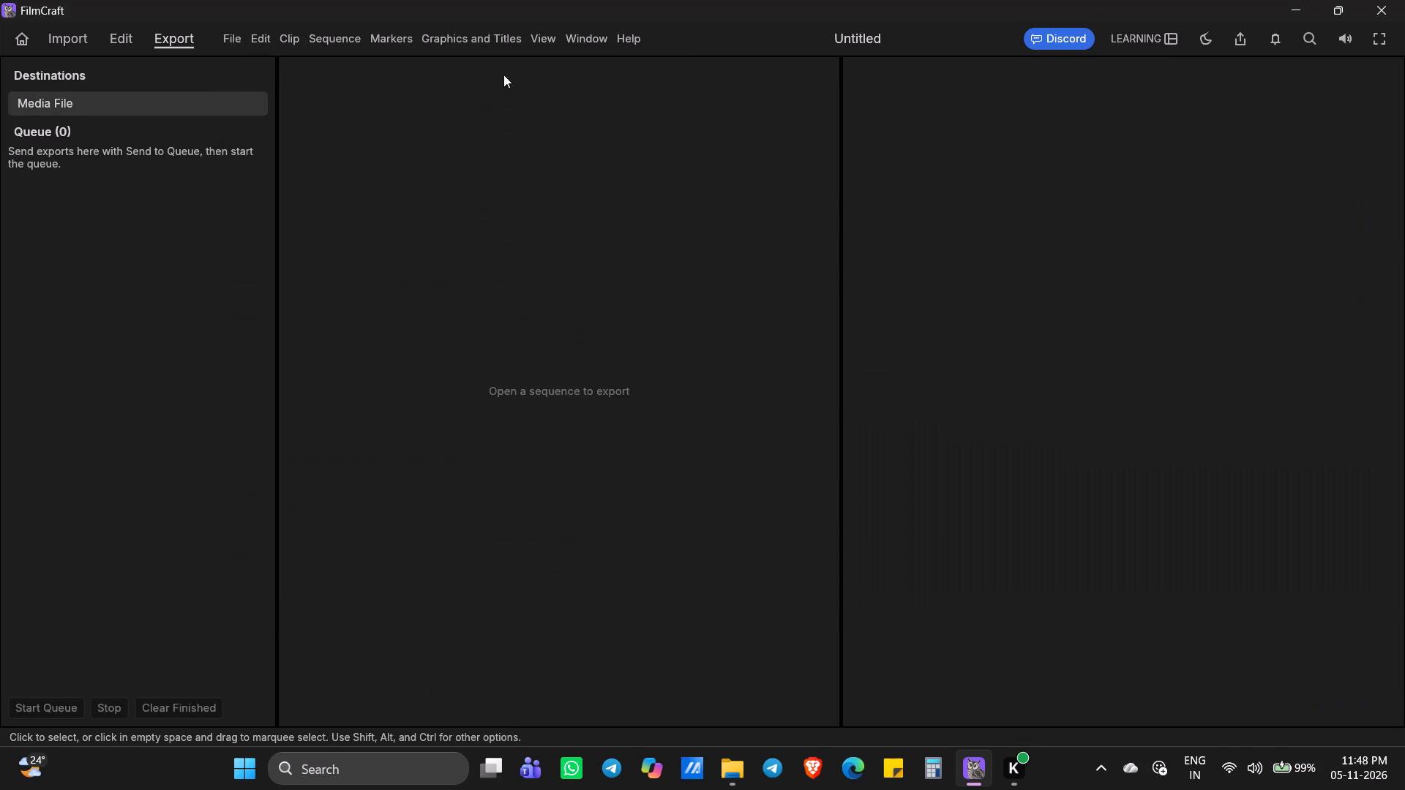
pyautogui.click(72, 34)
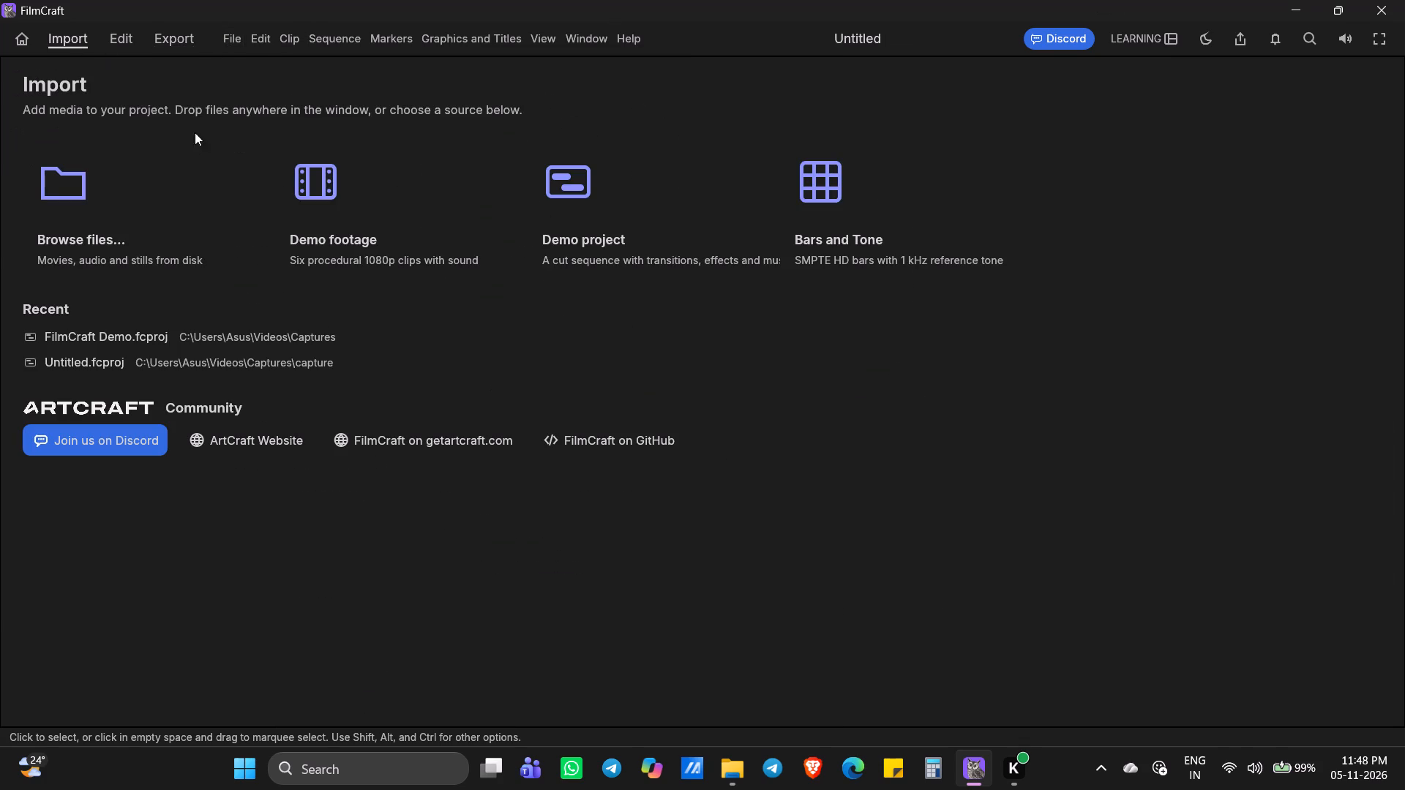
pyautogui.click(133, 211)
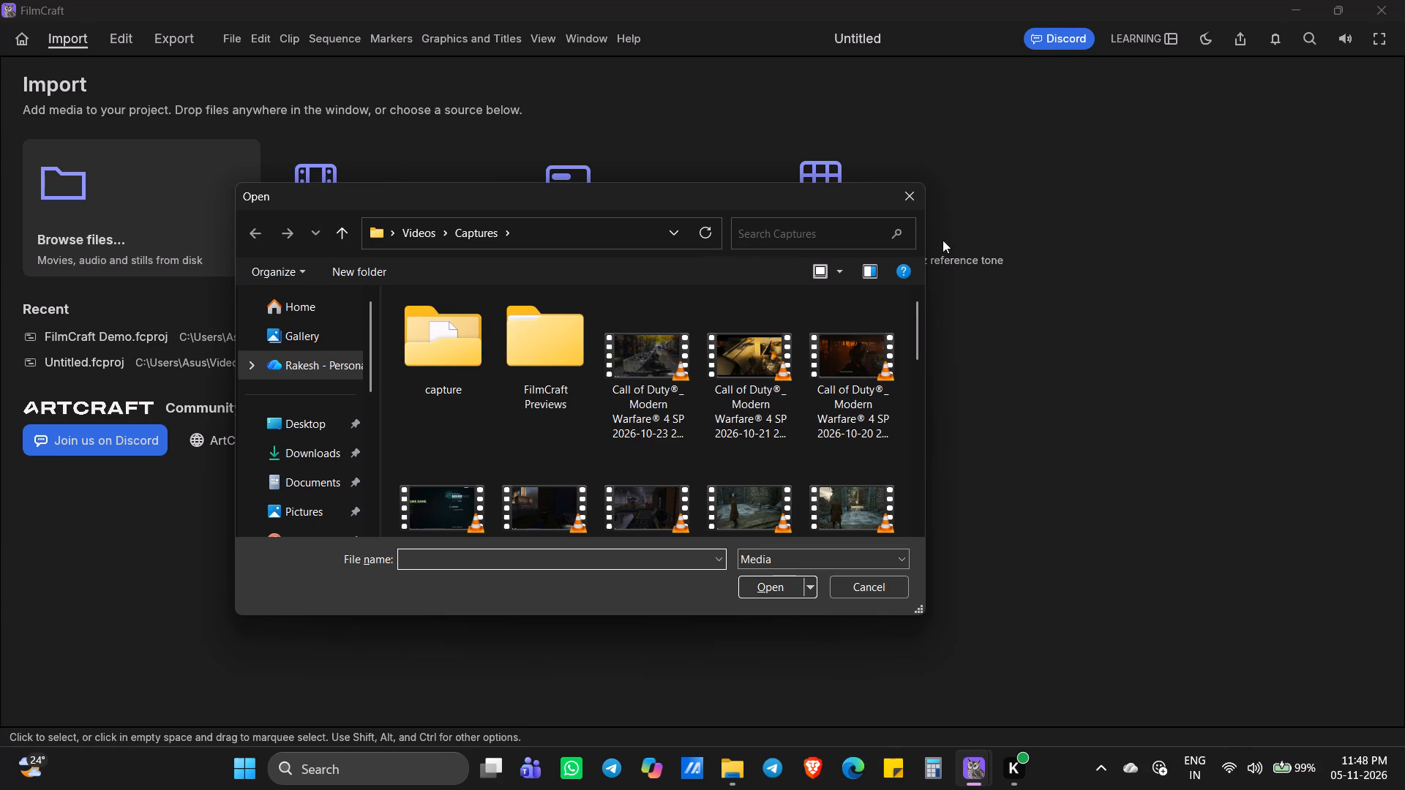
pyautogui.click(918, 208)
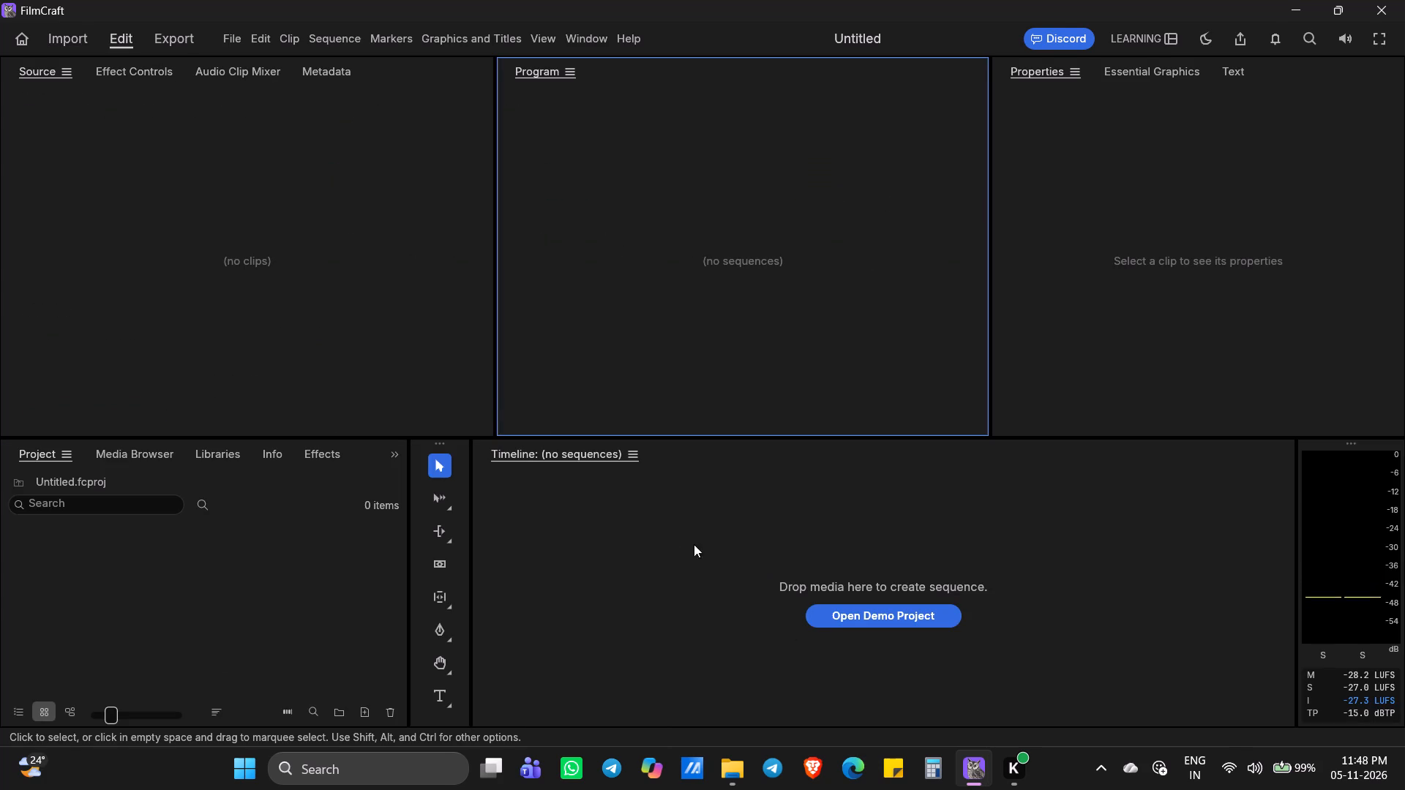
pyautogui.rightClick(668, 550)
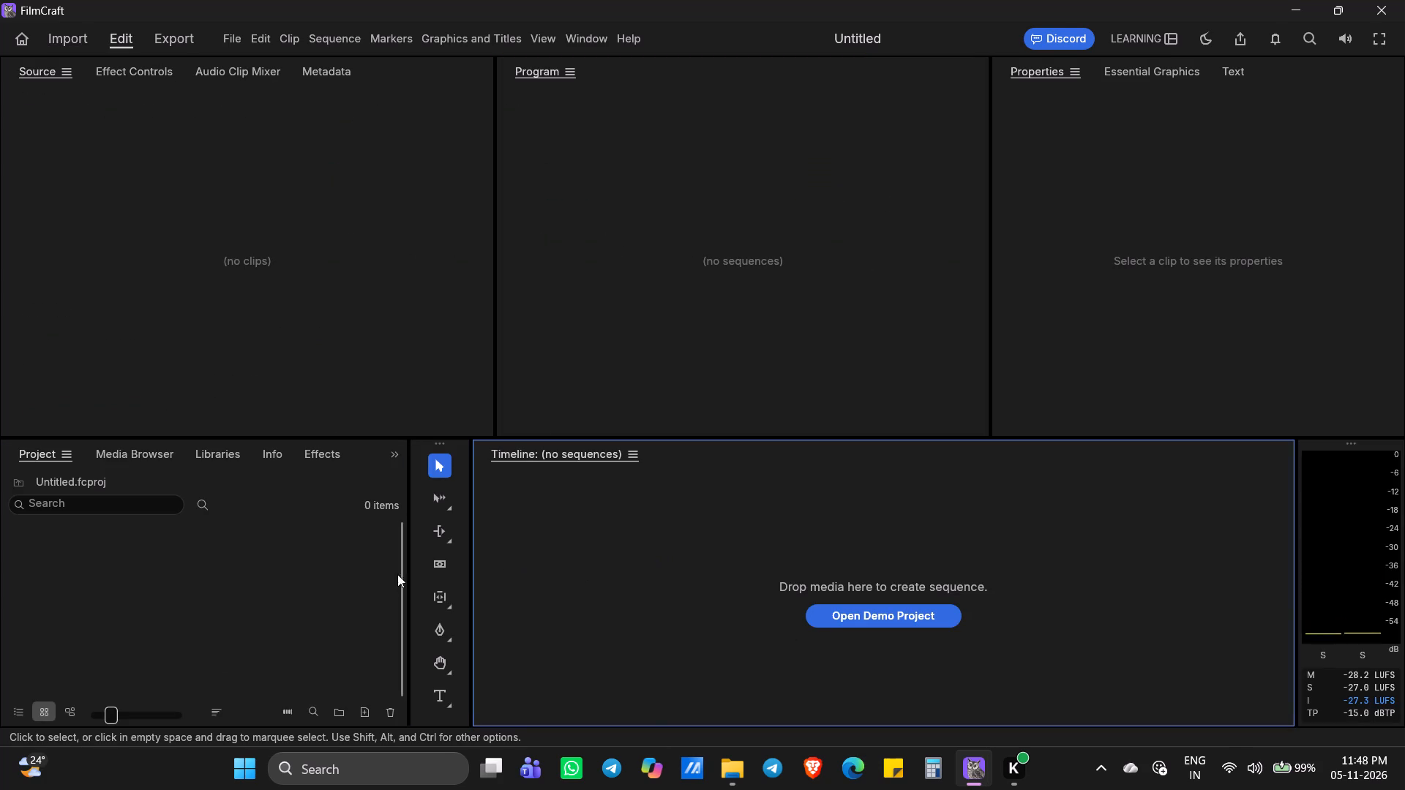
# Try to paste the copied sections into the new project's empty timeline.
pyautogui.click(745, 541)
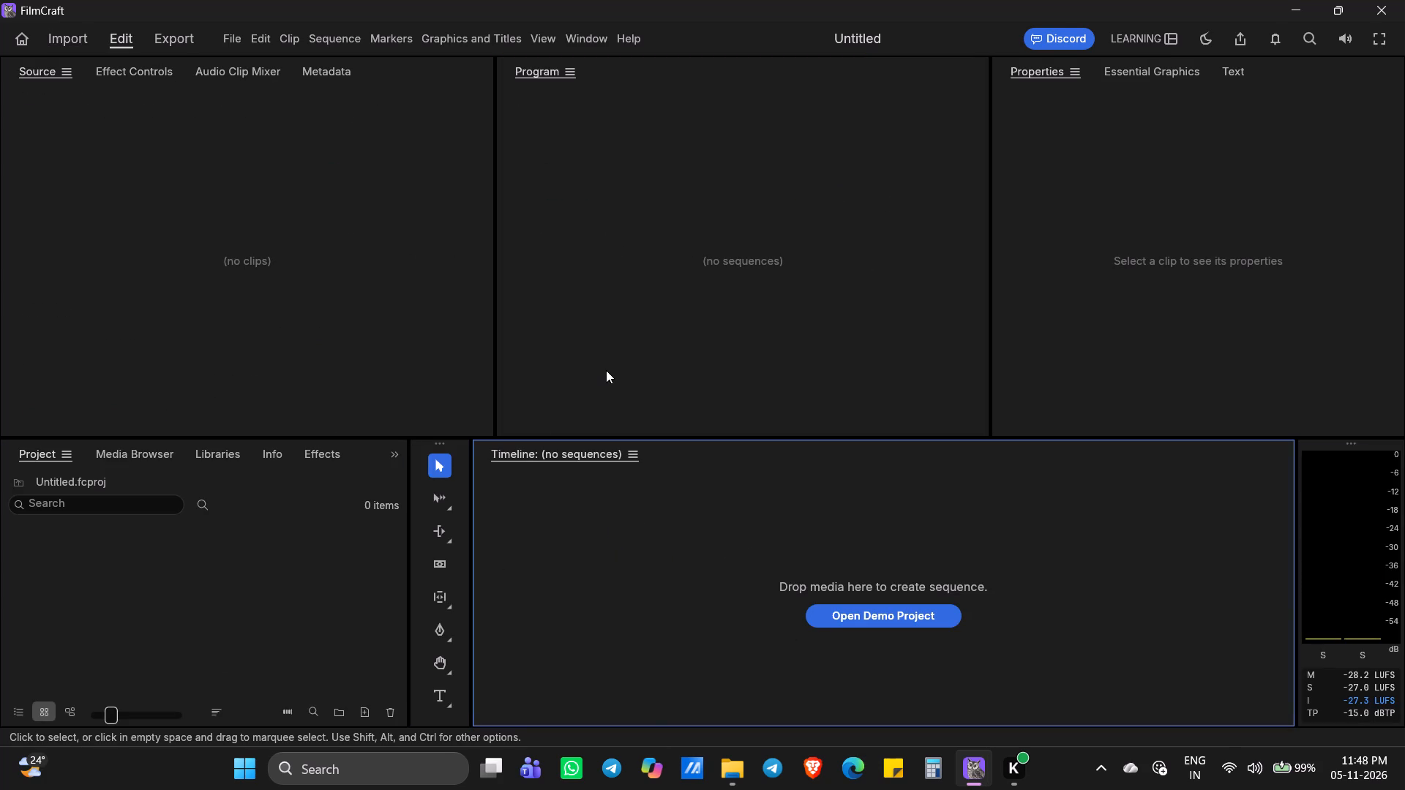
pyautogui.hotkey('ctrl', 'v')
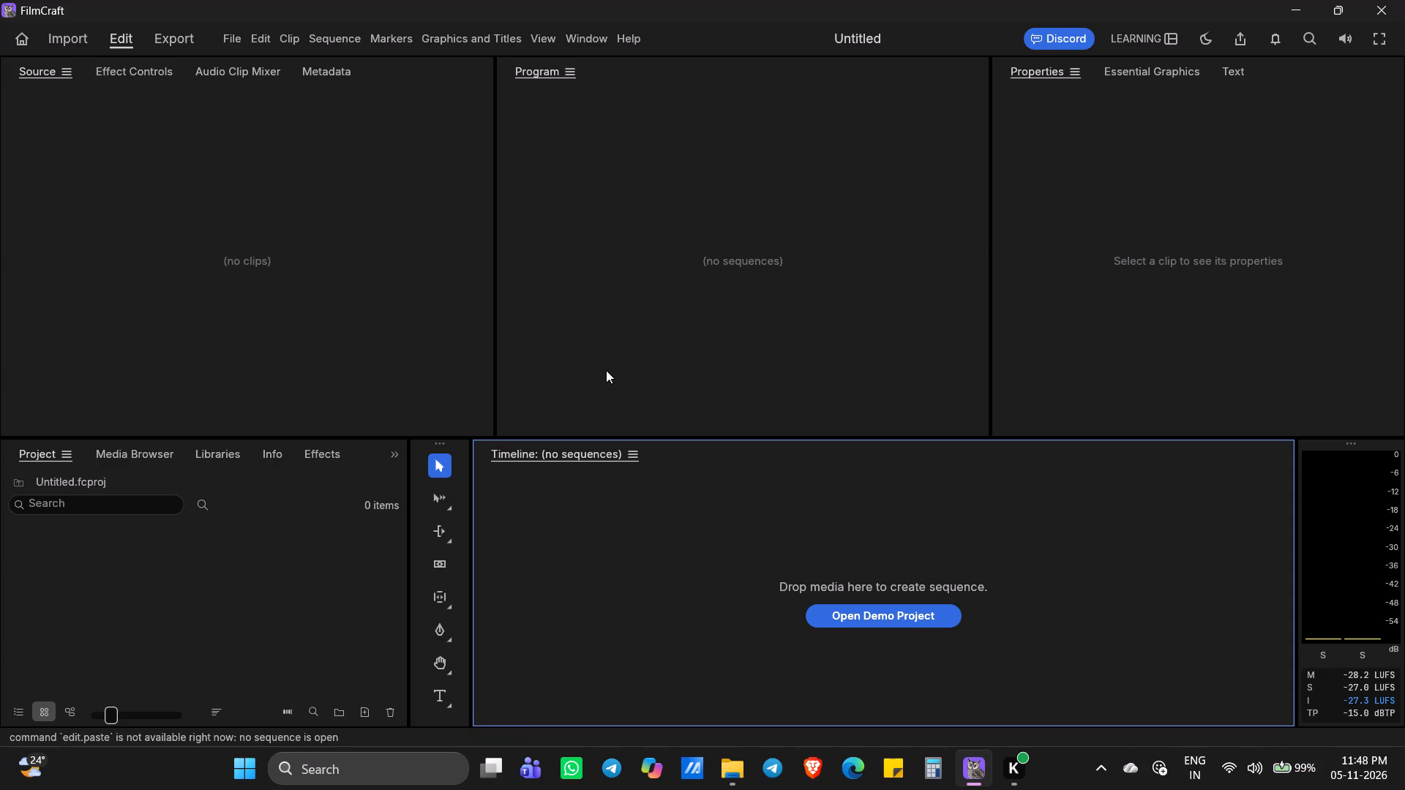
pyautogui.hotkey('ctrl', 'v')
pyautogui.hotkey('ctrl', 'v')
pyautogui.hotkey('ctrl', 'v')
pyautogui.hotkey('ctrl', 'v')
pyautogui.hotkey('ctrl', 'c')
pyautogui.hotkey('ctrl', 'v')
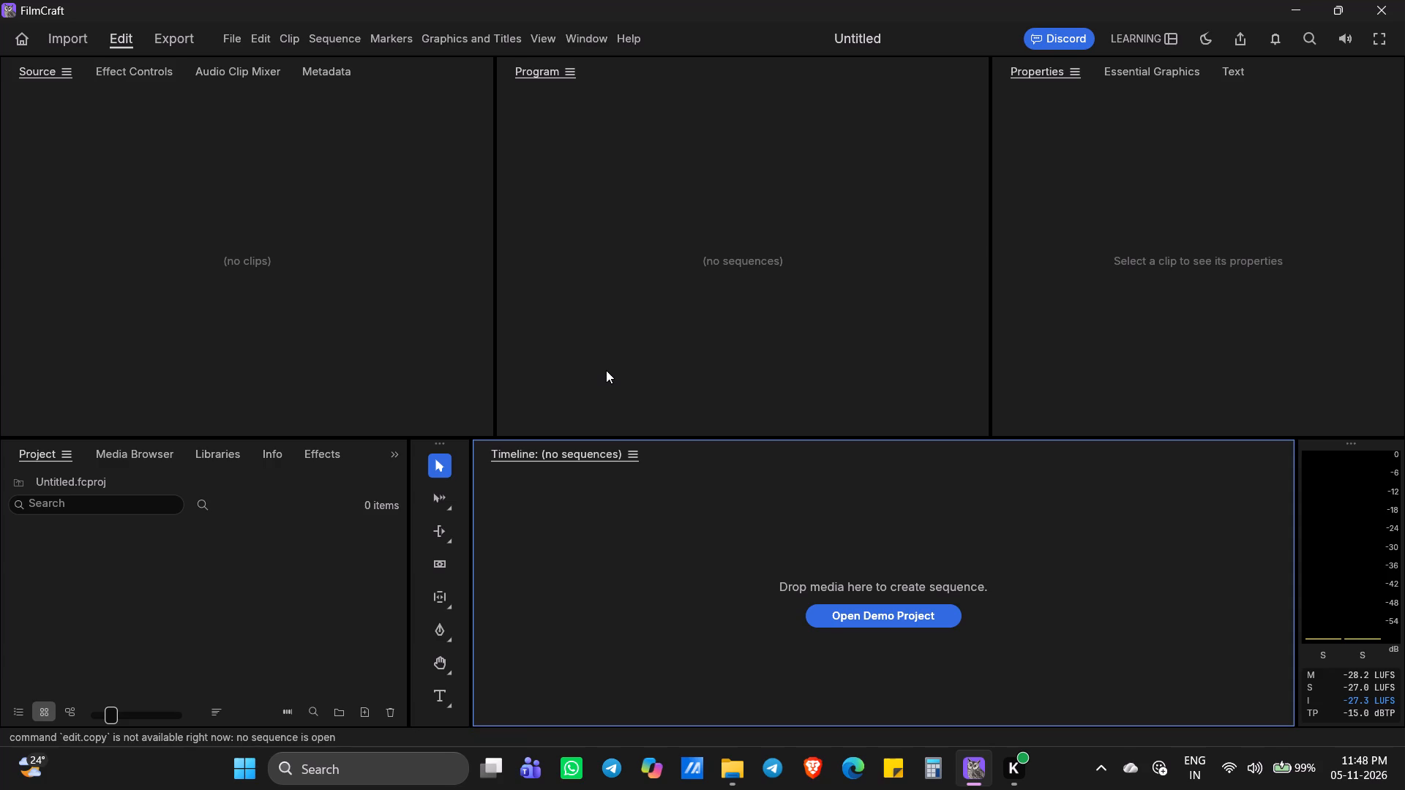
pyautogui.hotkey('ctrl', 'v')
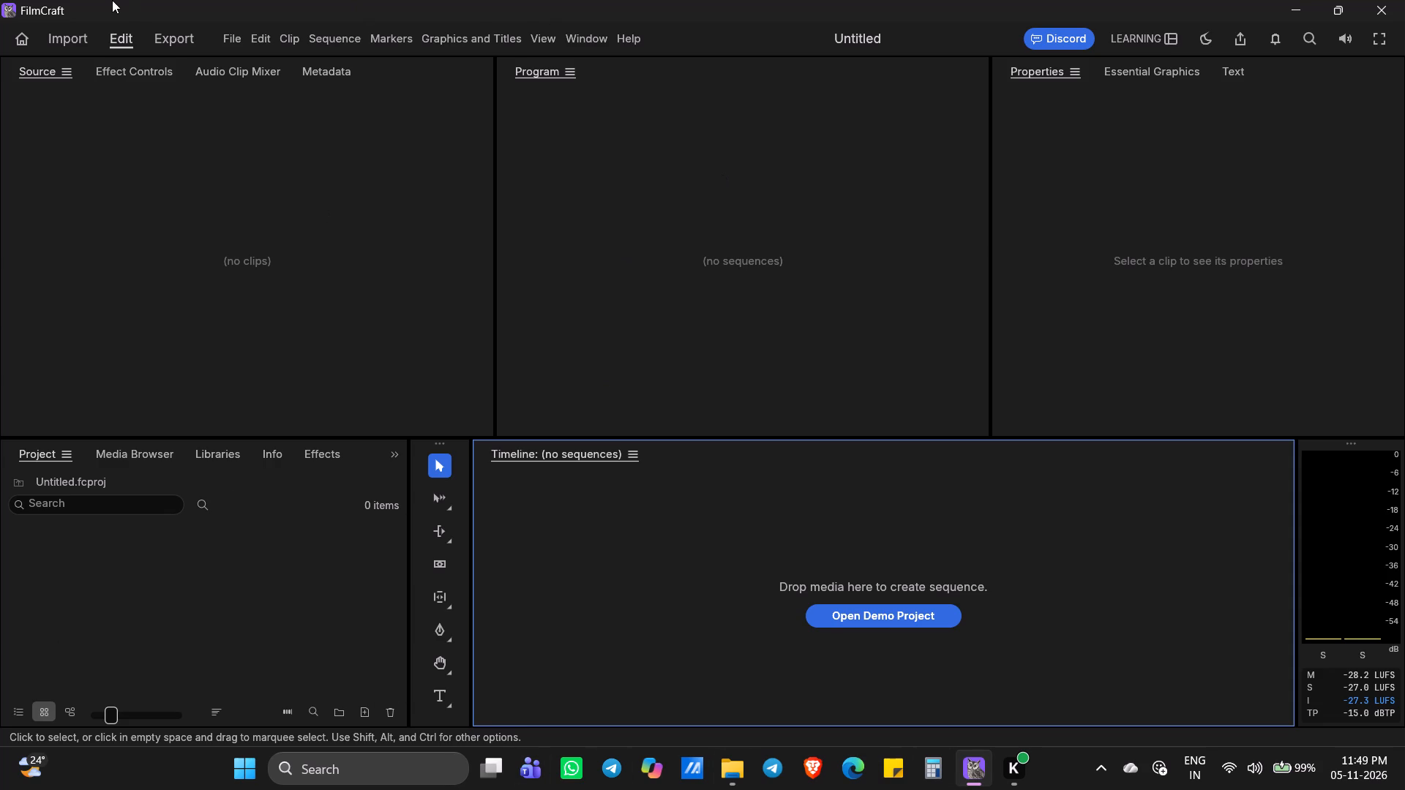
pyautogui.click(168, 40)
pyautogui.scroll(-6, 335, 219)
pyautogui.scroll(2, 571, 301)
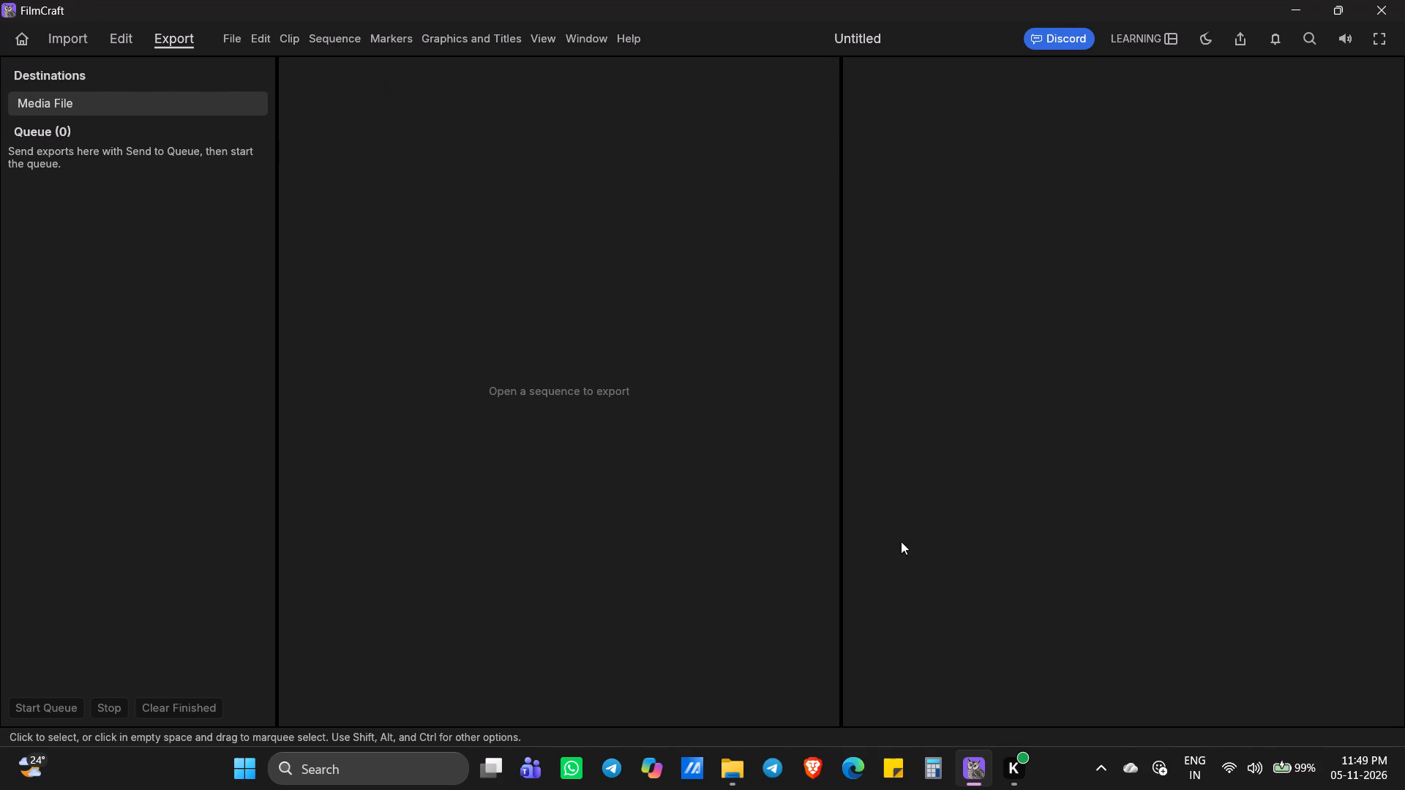
# Start importing media from disk and check the capture folder and its Auto-Save subfolder.
pyautogui.click(66, 43)
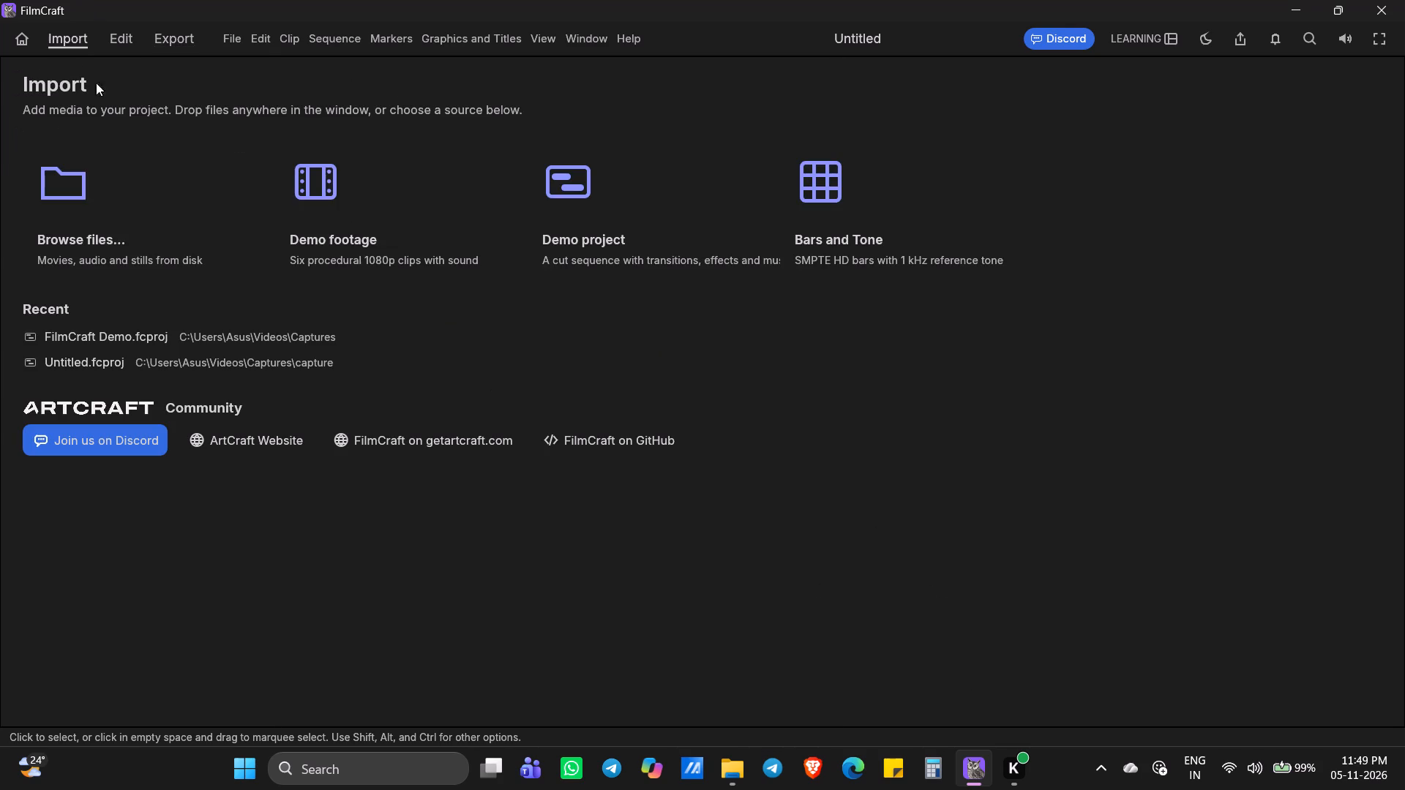
pyautogui.click(105, 203)
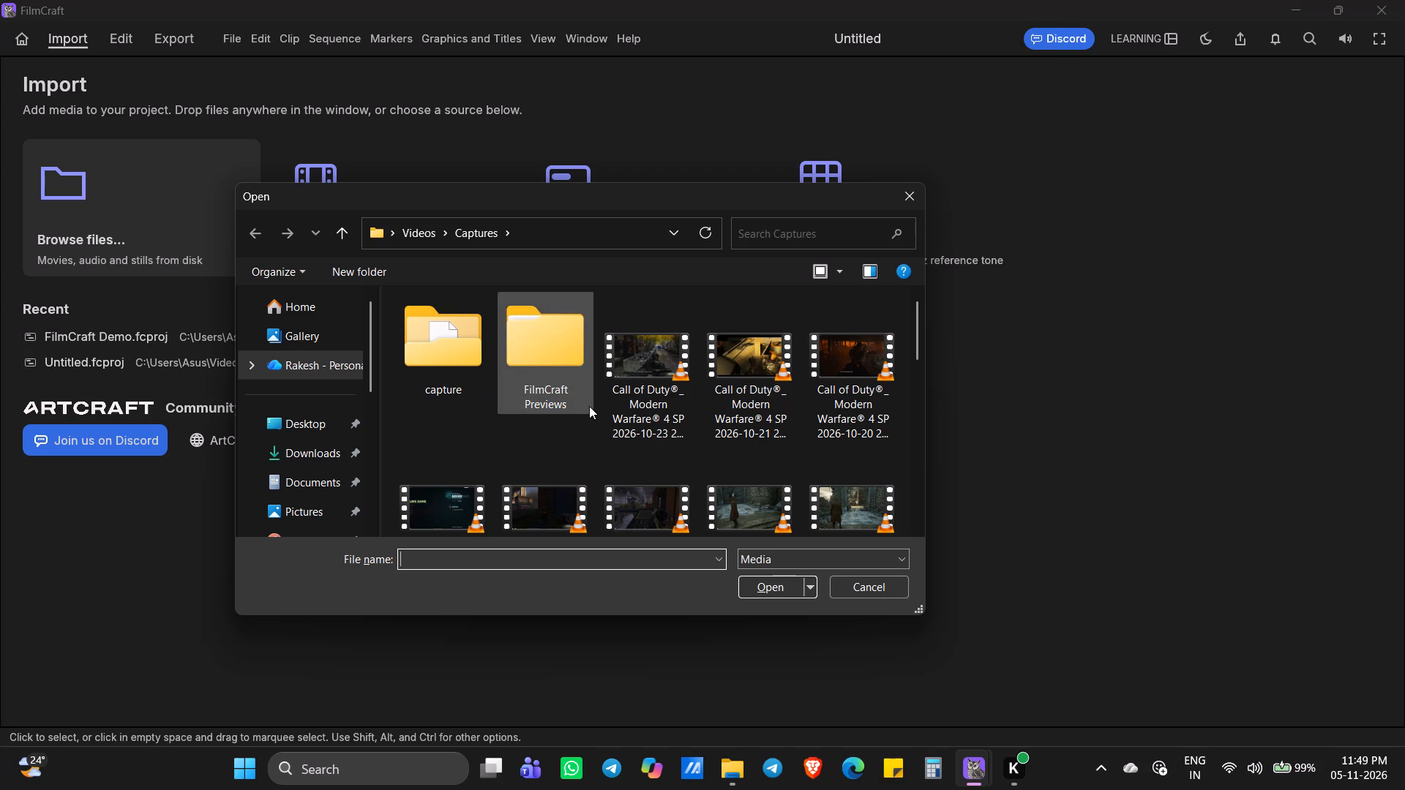
pyautogui.doubleClick(479, 391)
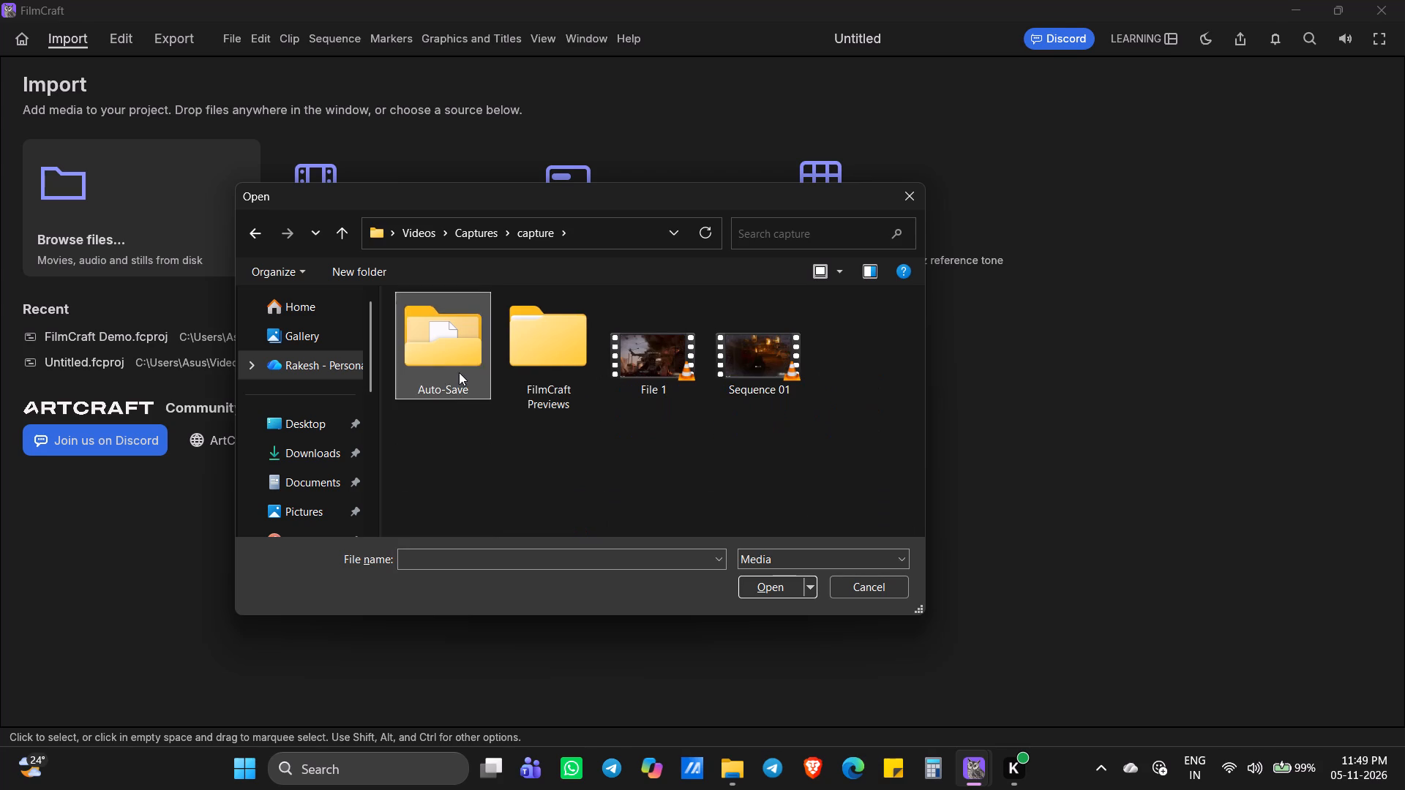
pyautogui.doubleClick(459, 372)
pyautogui.click(250, 225)
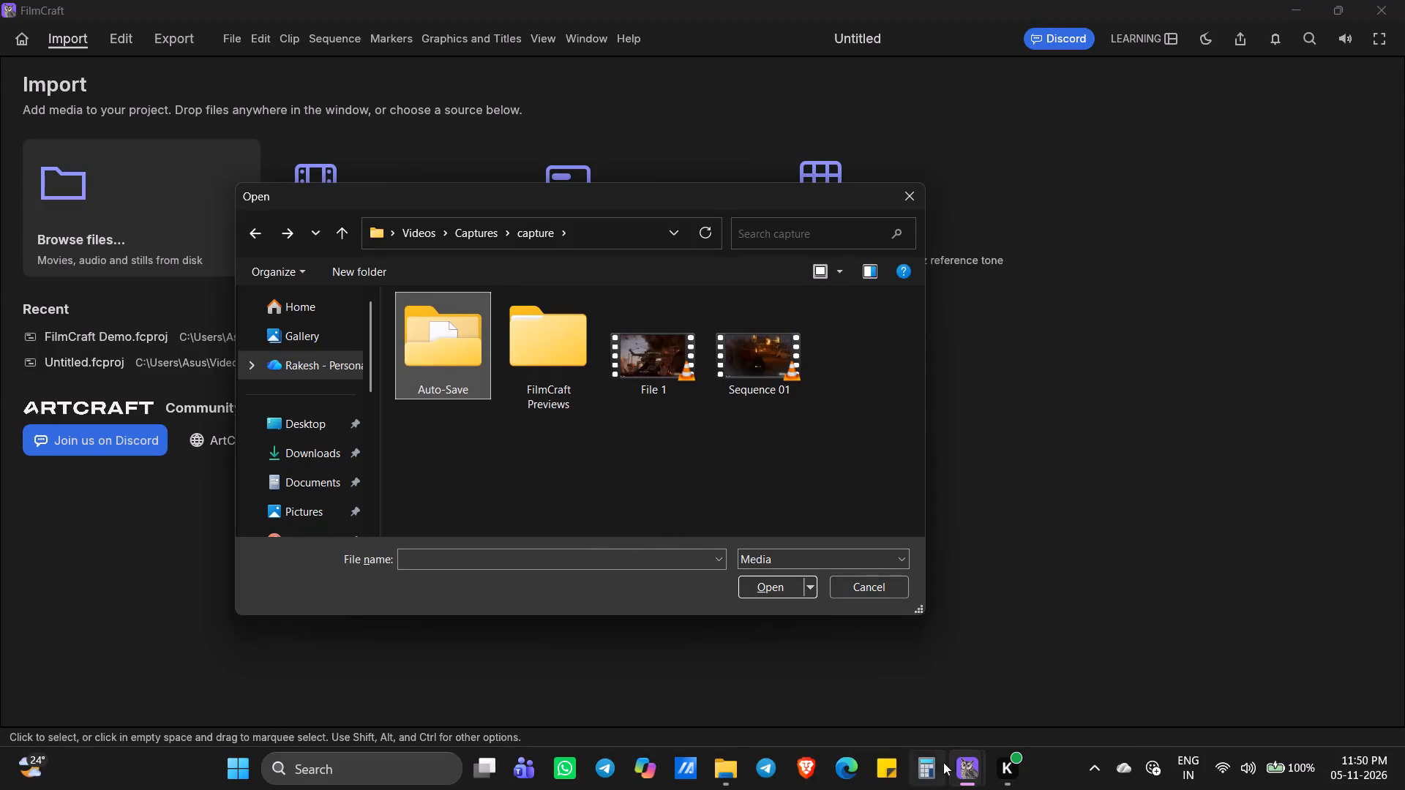
# Switch to Brave and play the Sajan Sajan remix video on YouTube at full player volume.
pyautogui.click(806, 775)
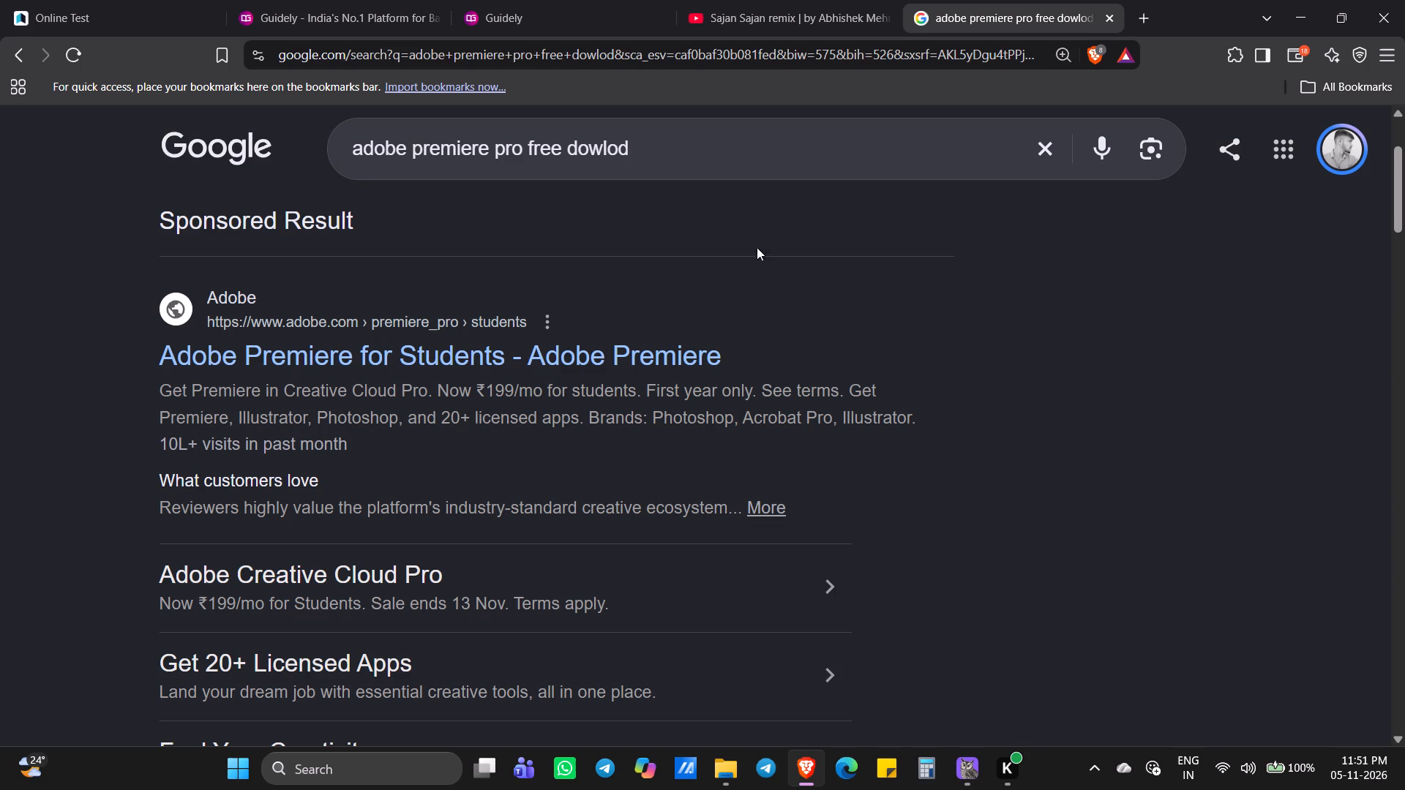
pyautogui.click(757, 4)
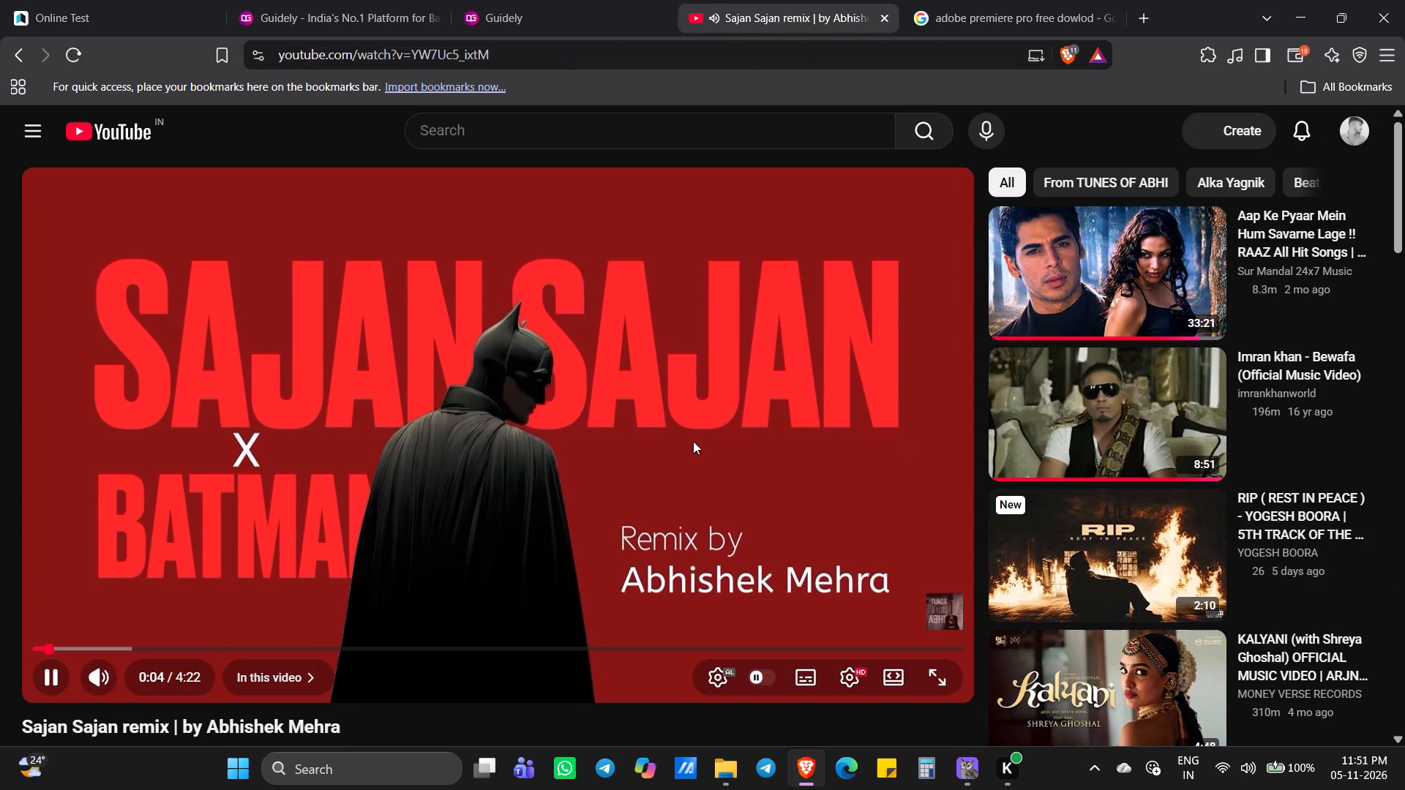
pyautogui.moveTo(160, 677); pyautogui.dragTo(212, 679)
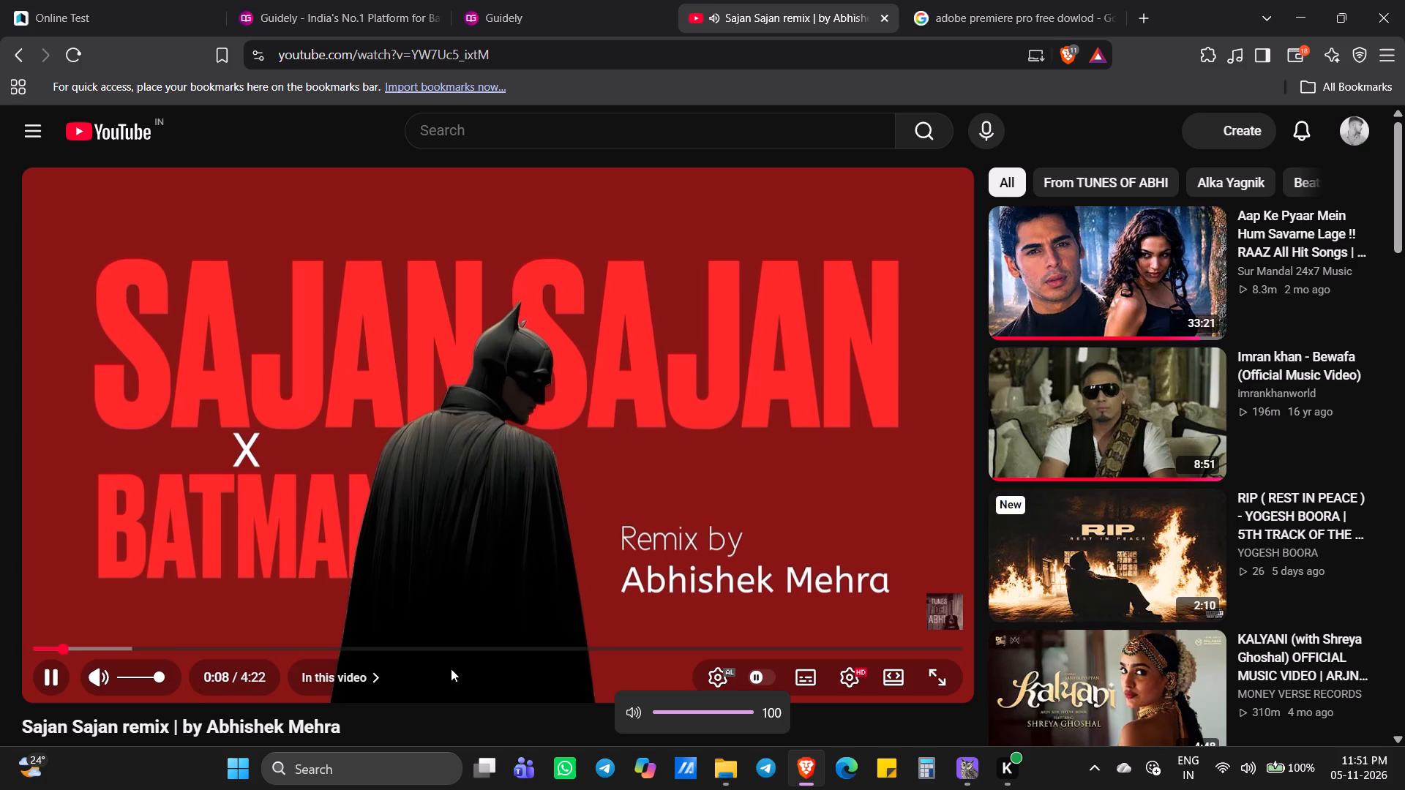
pyautogui.click(962, 789)
pyautogui.click(1014, 695)
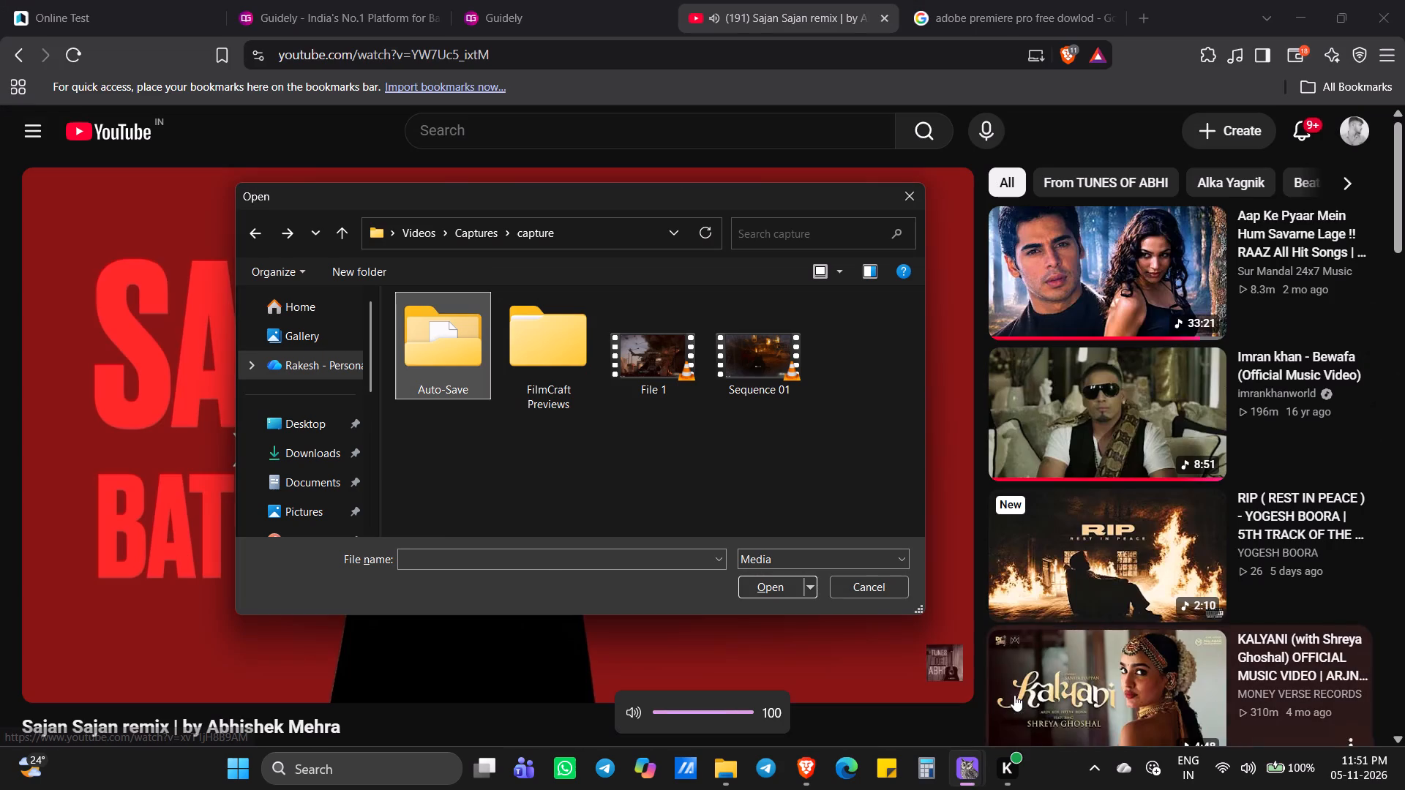
pyautogui.click(577, 376)
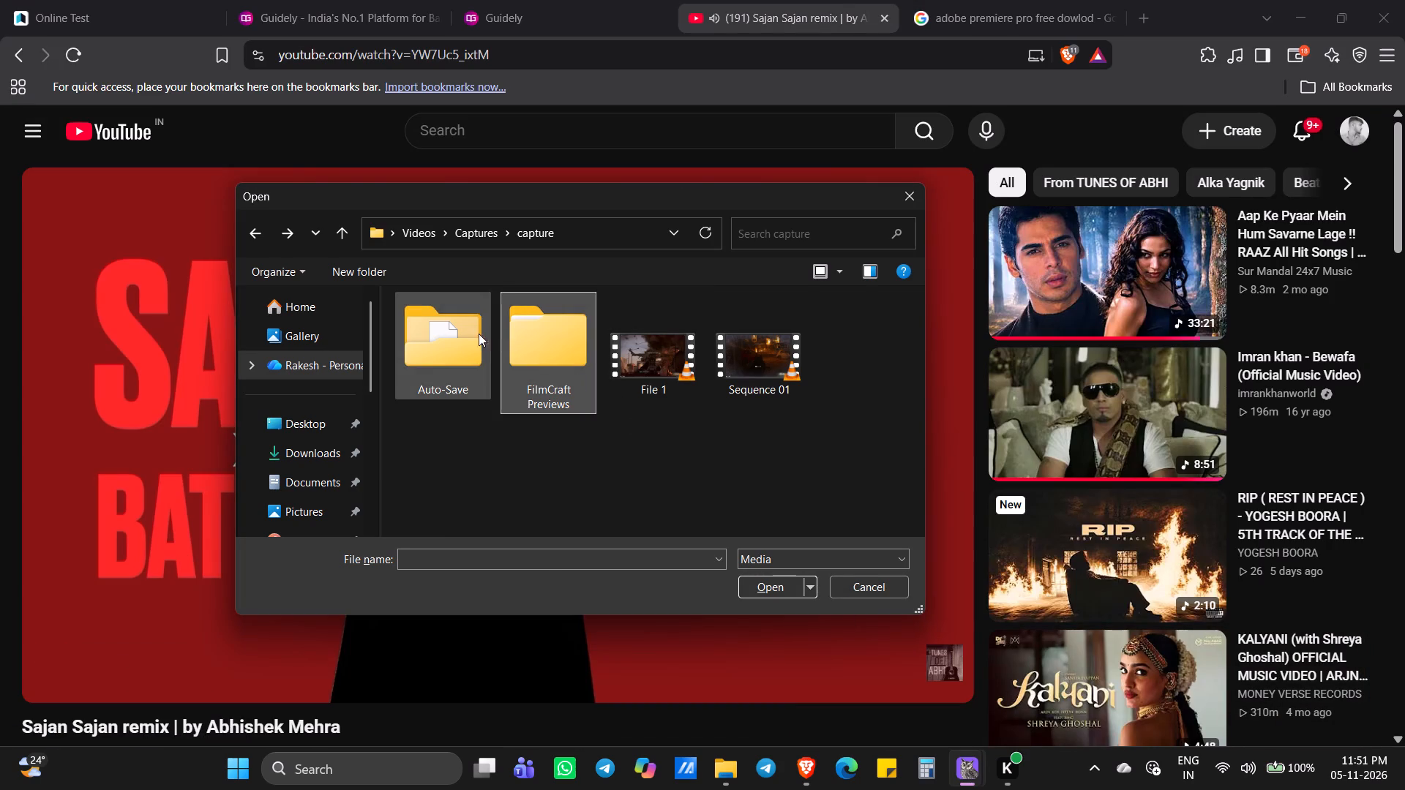
pyautogui.click(259, 236)
pyautogui.scroll(-10, 776, 473)
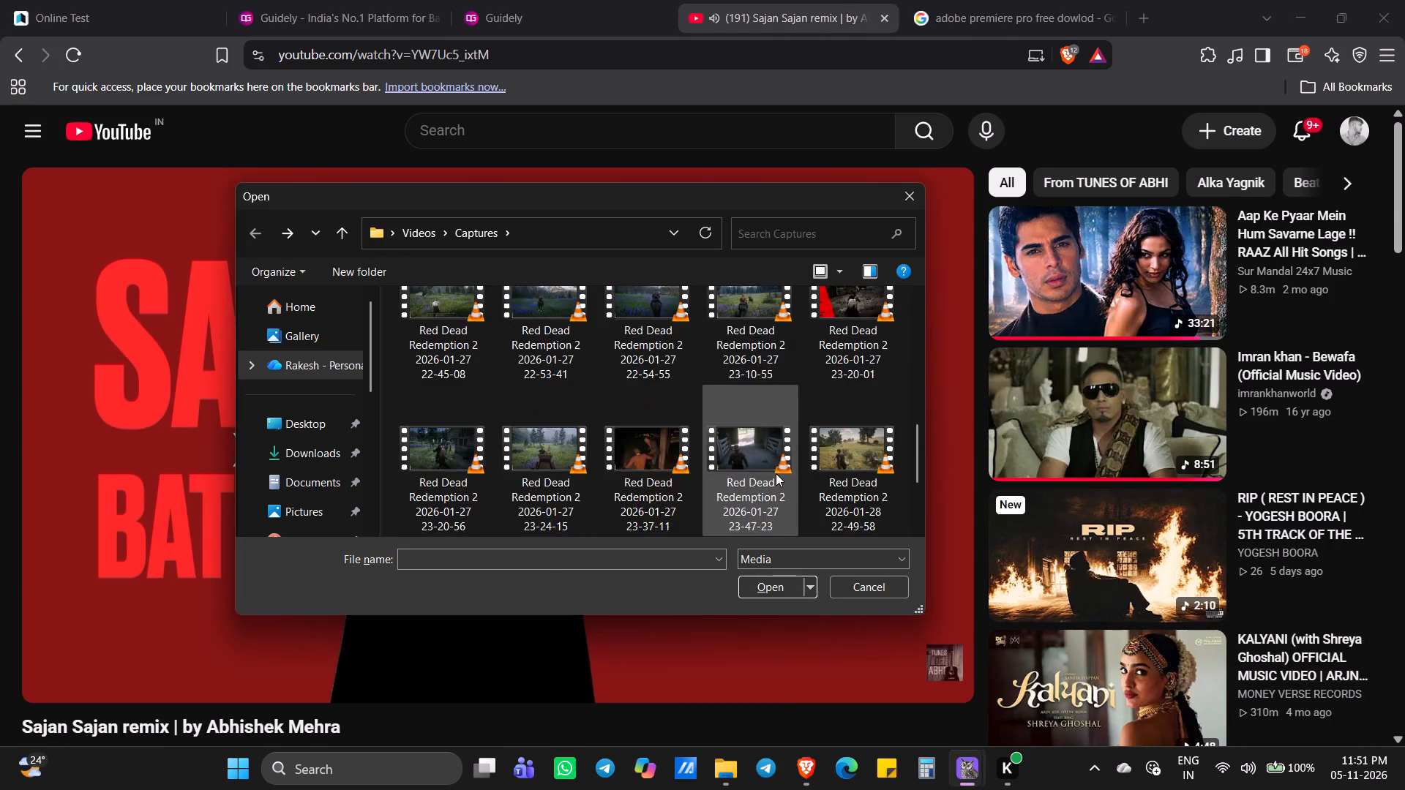
pyautogui.scroll(-3, 776, 473)
pyautogui.click(508, 487)
pyautogui.click(476, 488)
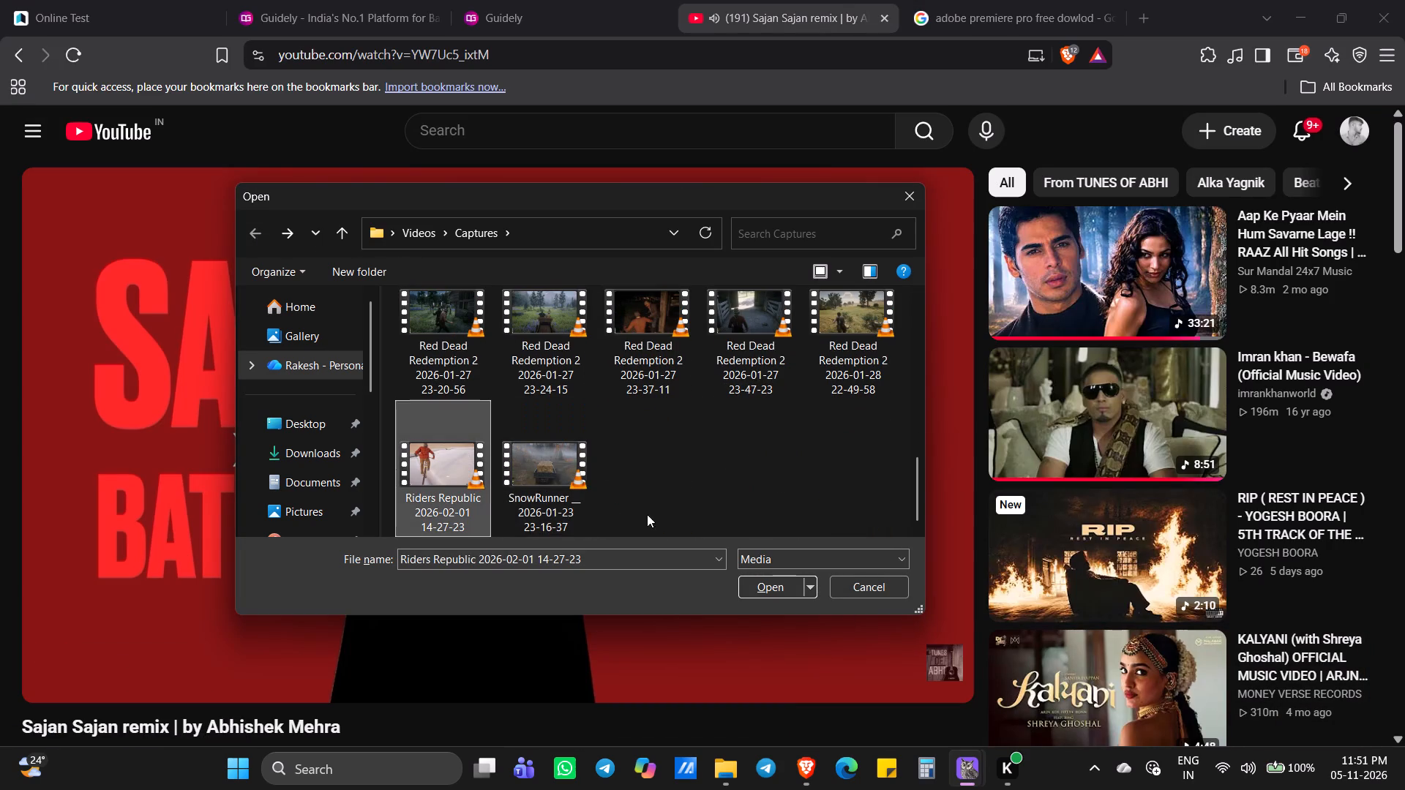
pyautogui.click(574, 459)
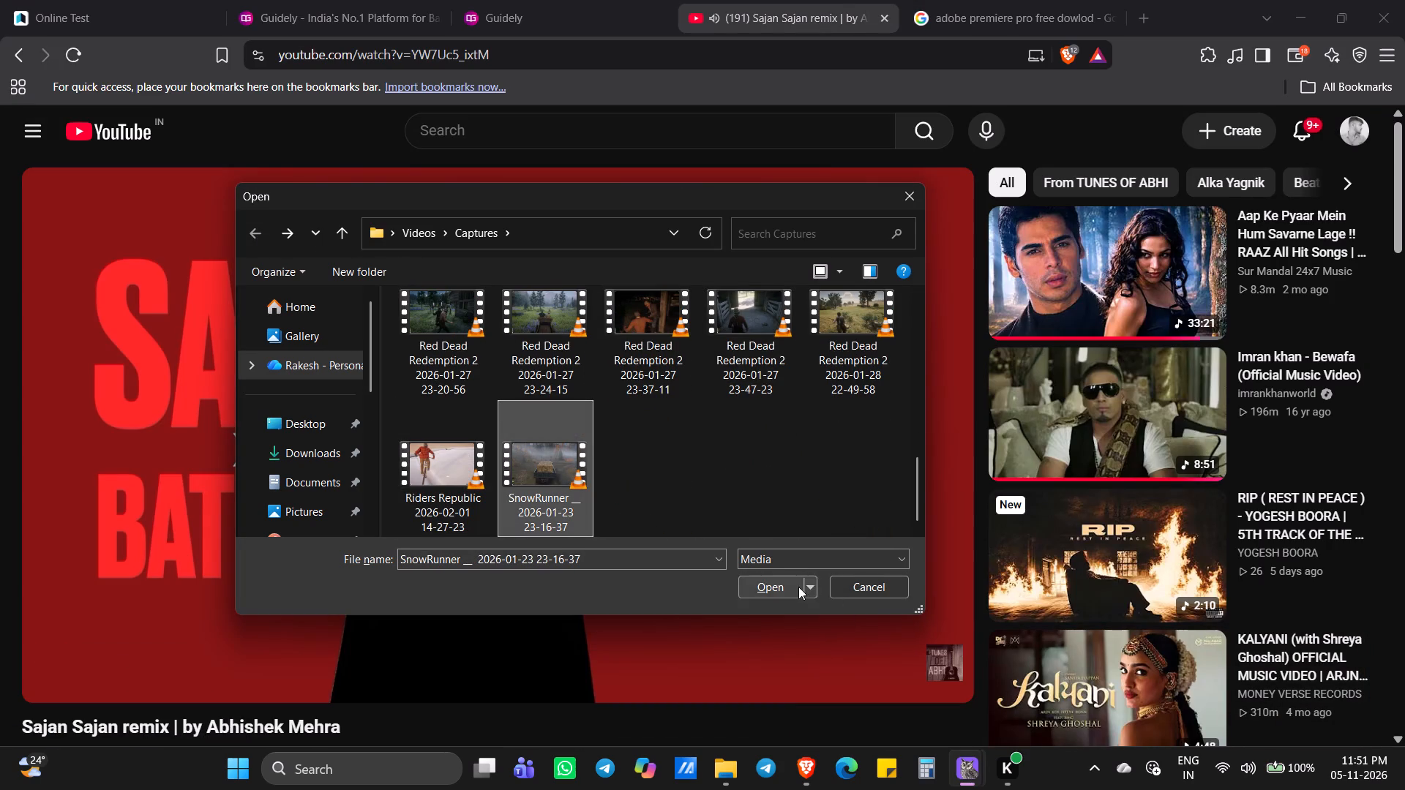
pyautogui.click(798, 587)
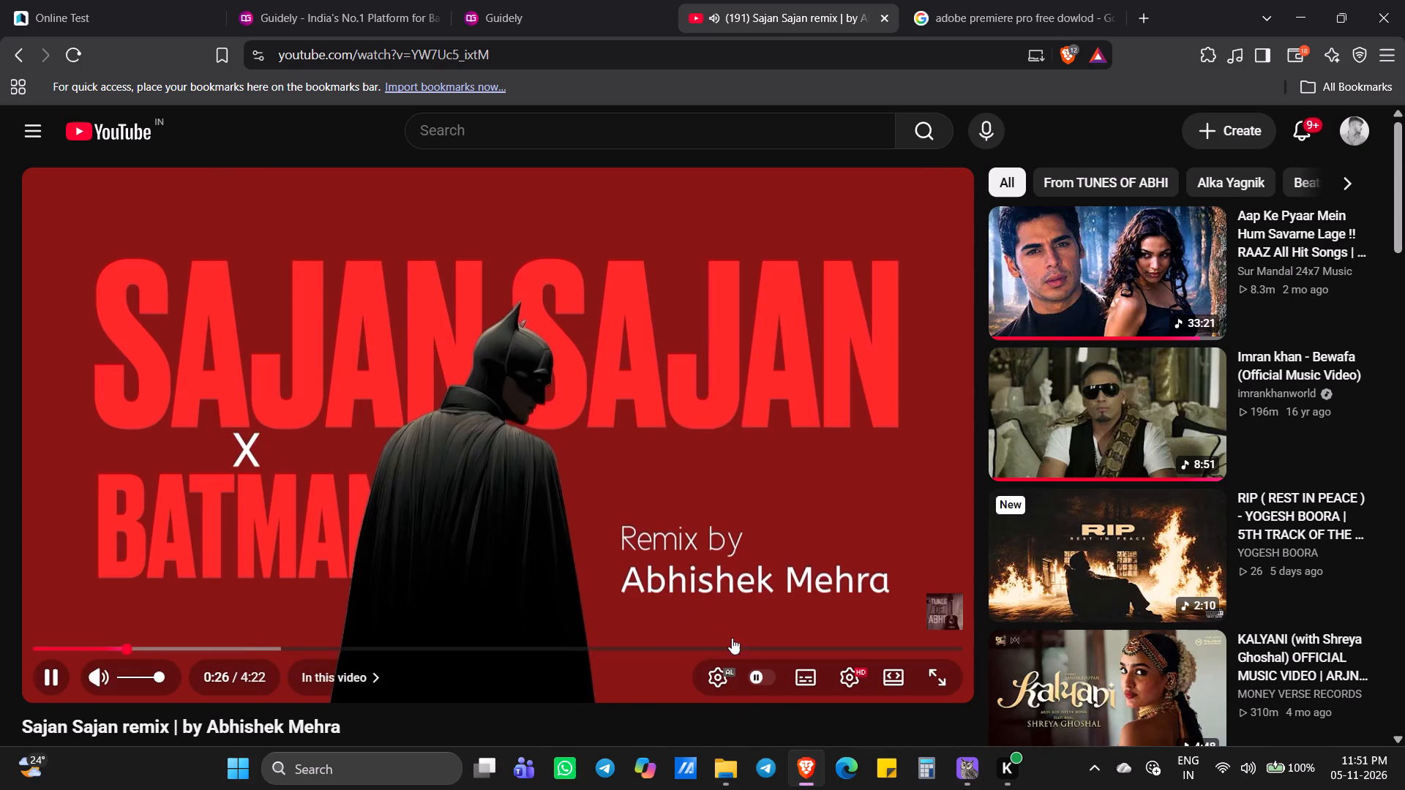
# Return to FilmCraft, load the imported SnowRunner clip in the source monitor and play it.
pyautogui.click(975, 767)
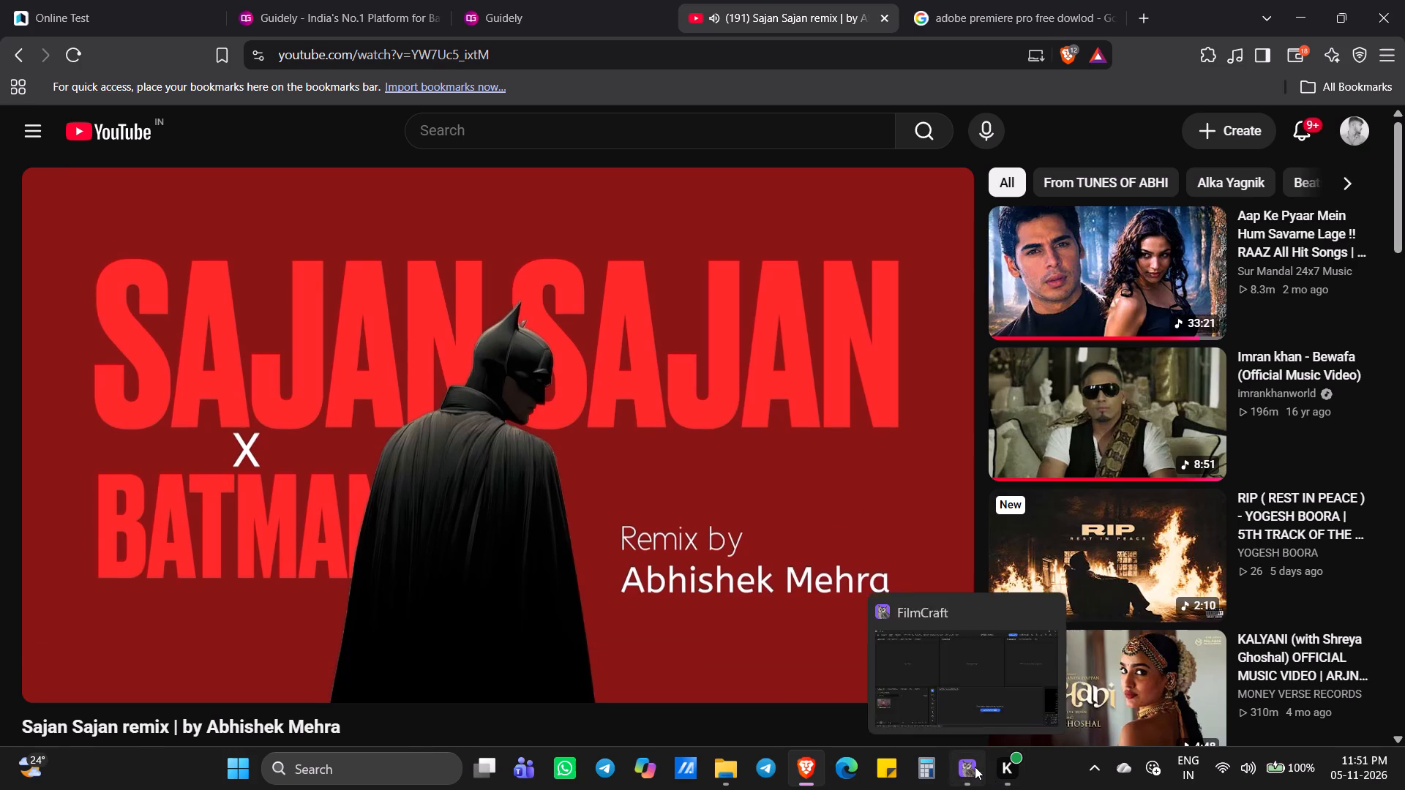
pyautogui.doubleClick(53, 584)
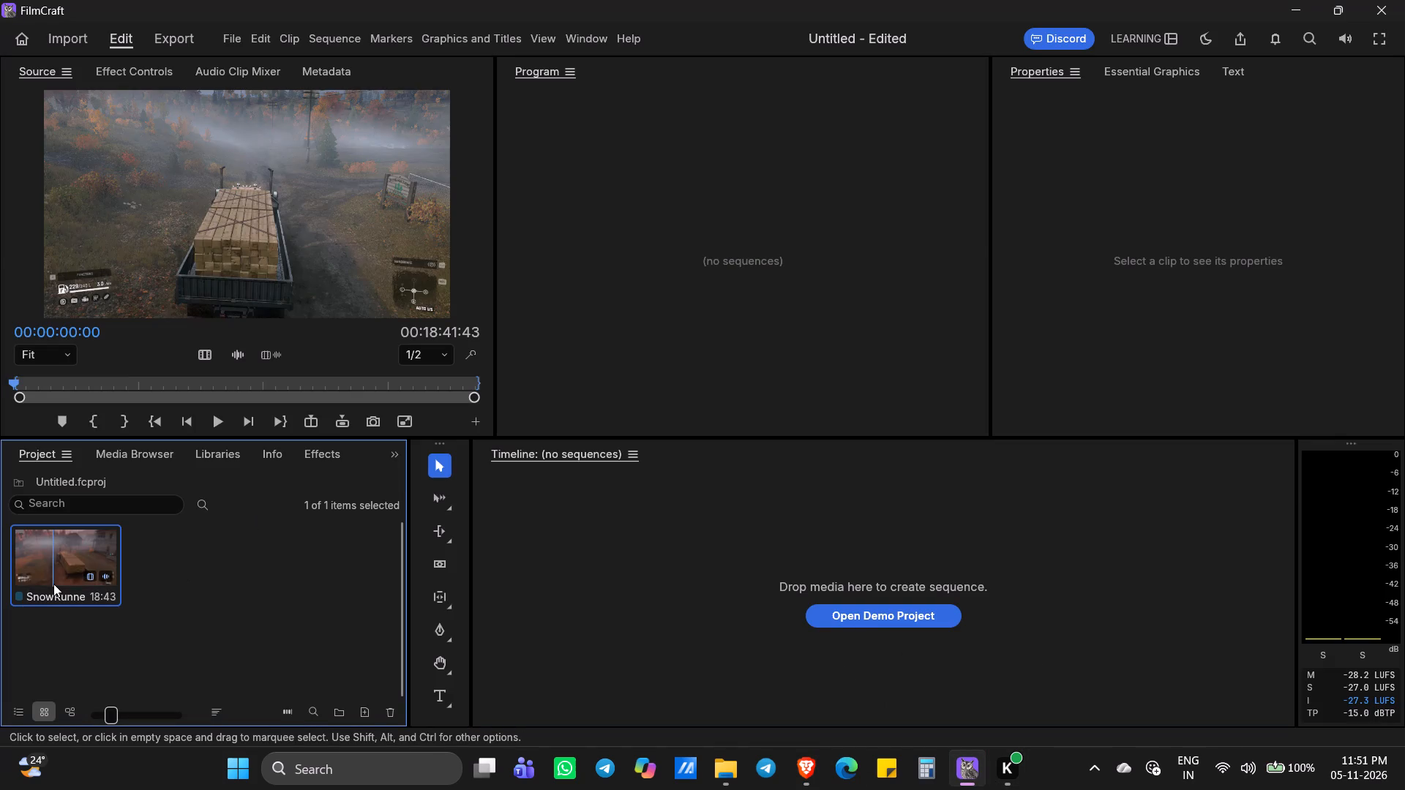
pyautogui.click(220, 414)
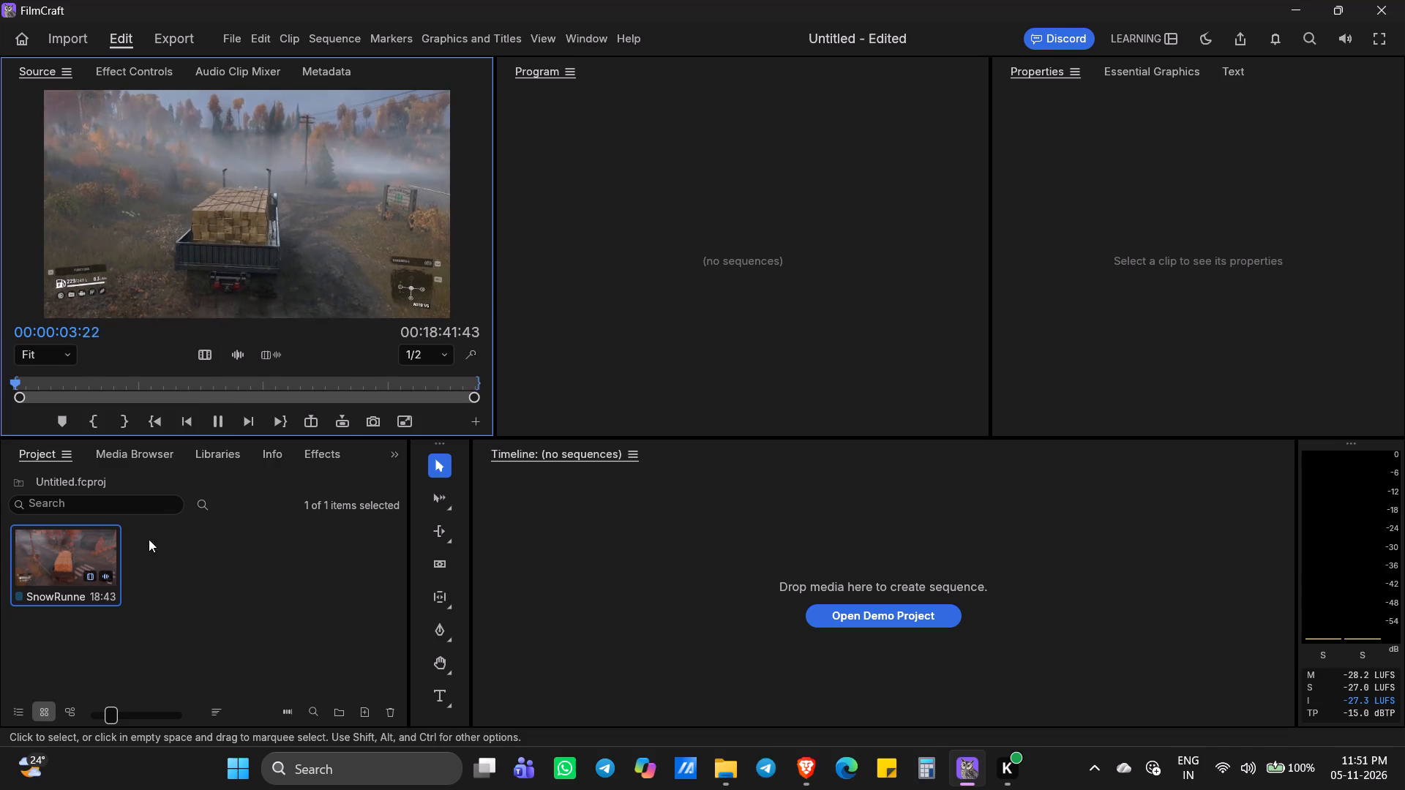
# Add the SnowRunner clip to the empty timeline to create a sequence from it.
pyautogui.moveTo(94, 563); pyautogui.dragTo(539, 569)
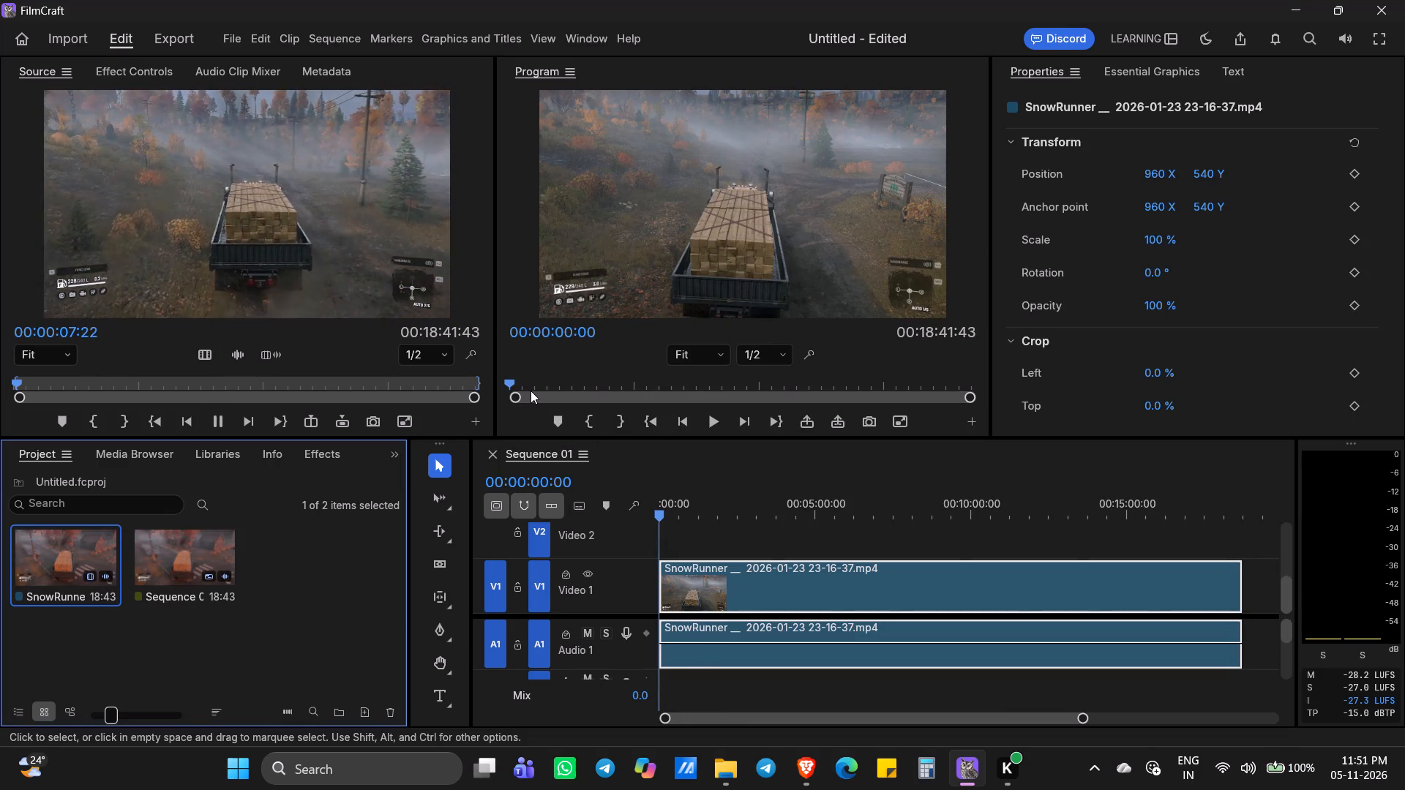
# Skim the SnowRunner clip in the source monitor, sampling around 00:16:07 and 00:11:48.
pyautogui.click(416, 383)
pyautogui.click(416, 383)
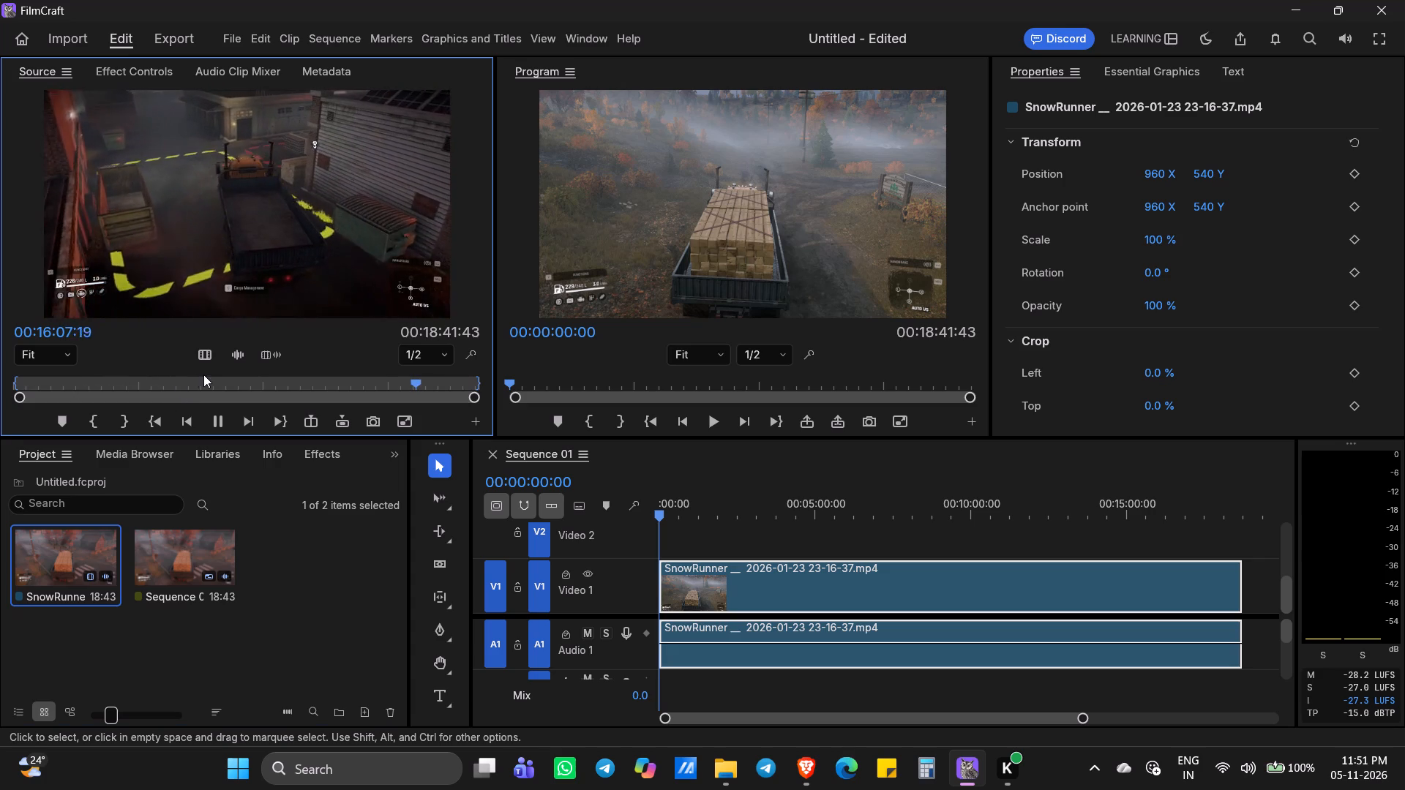
pyautogui.click(224, 375)
pyautogui.click(285, 380)
pyautogui.click(300, 380)
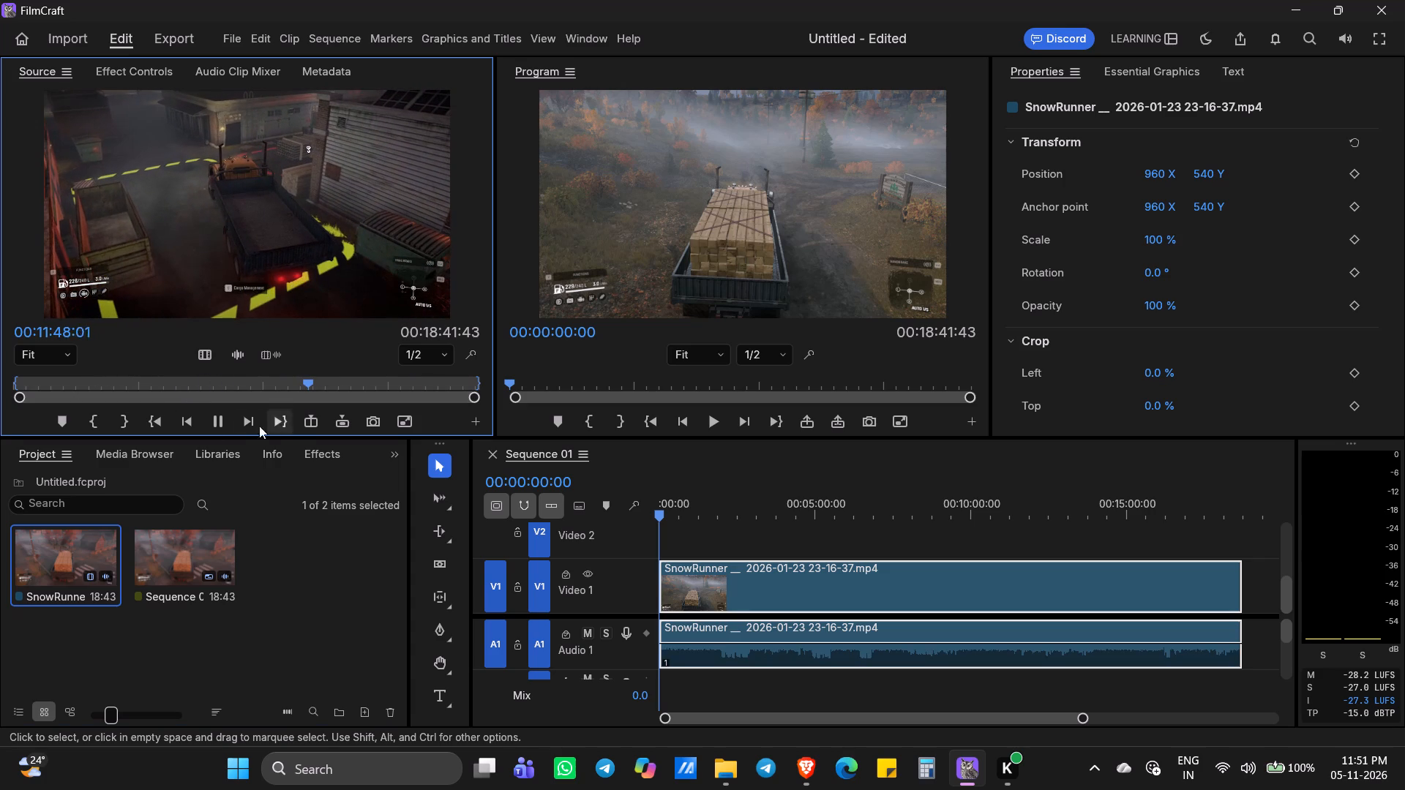
pyautogui.click(213, 422)
pyautogui.click(214, 421)
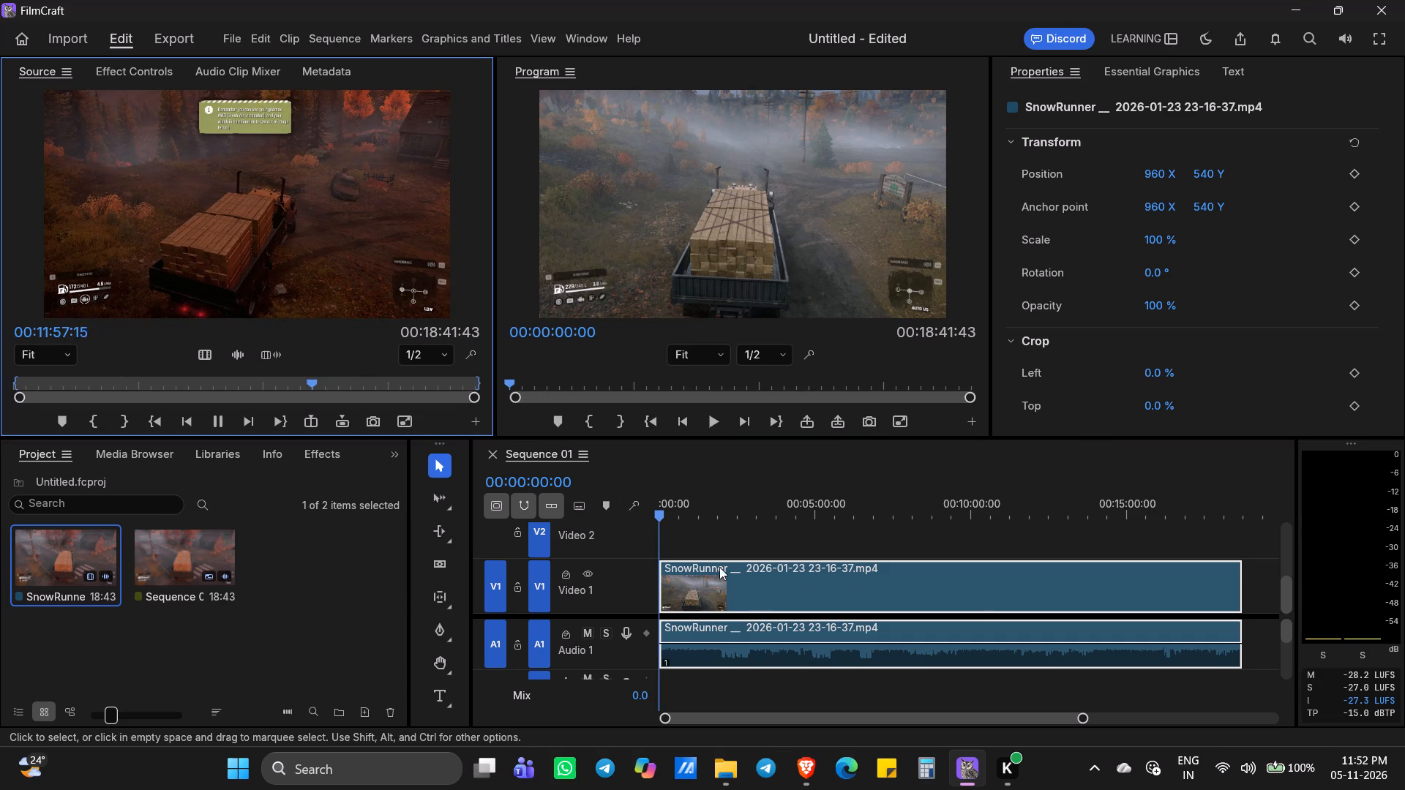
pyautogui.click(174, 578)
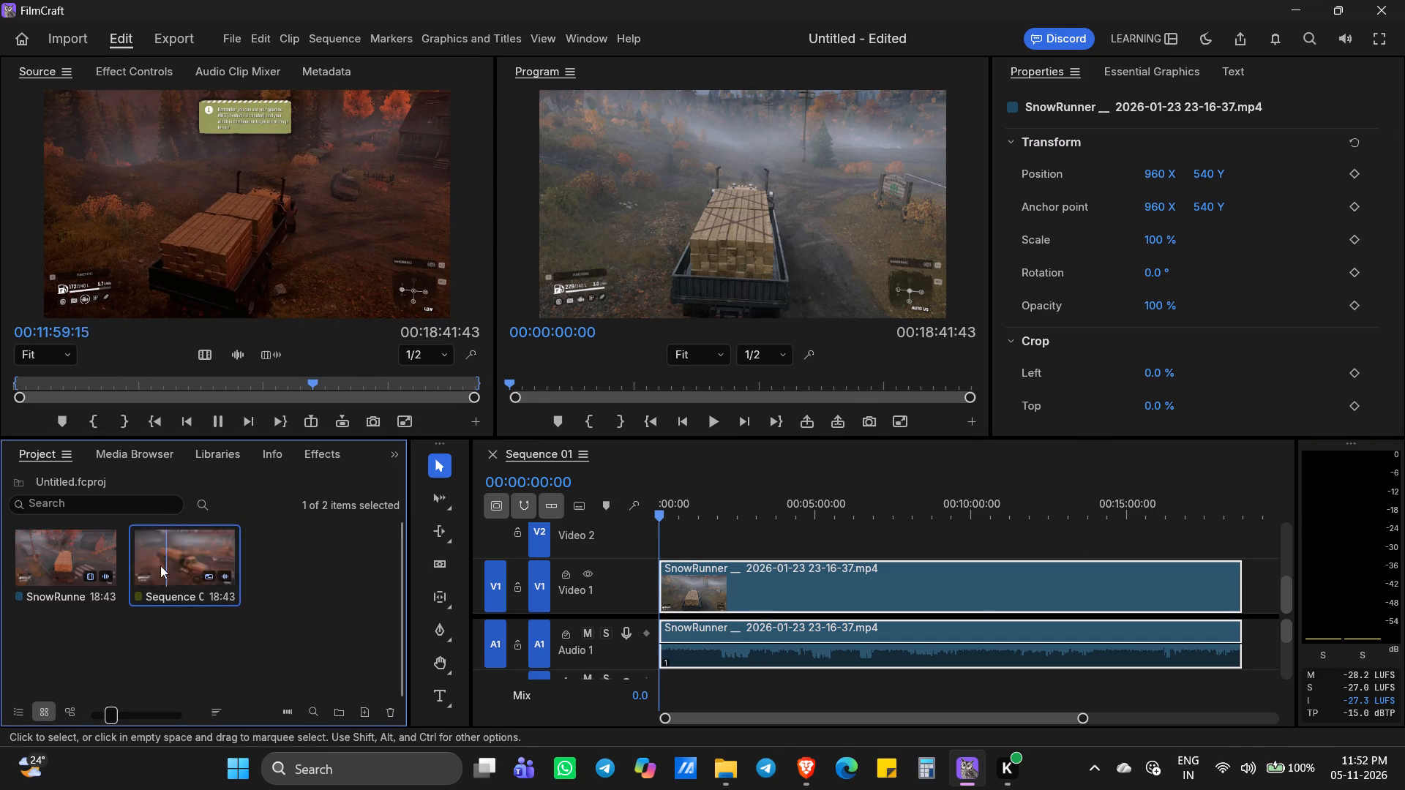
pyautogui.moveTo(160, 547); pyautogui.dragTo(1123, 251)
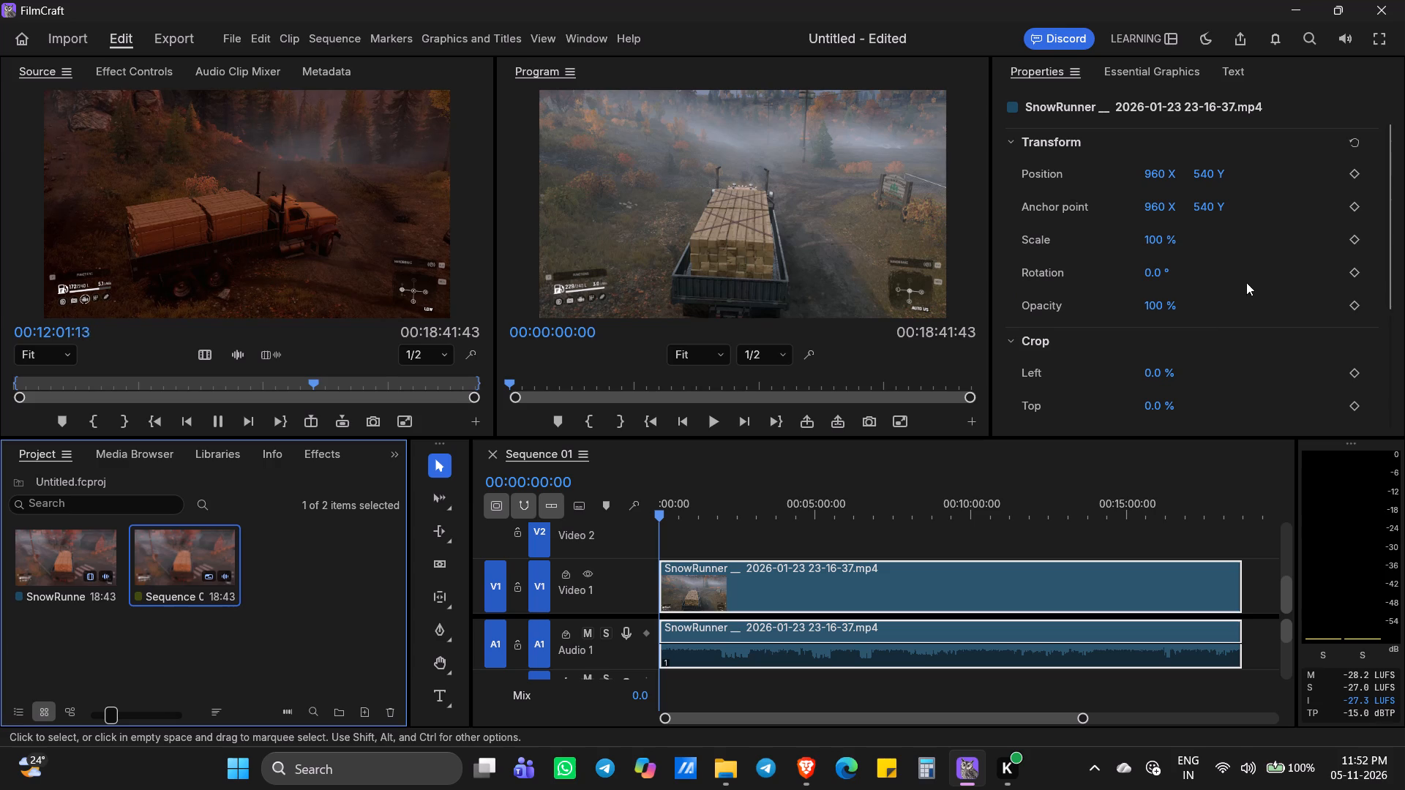
# Browse the Essential Graphics templates through to the End Credits, Callout and Ticker designs.
pyautogui.click(1264, 79)
pyautogui.click(1142, 86)
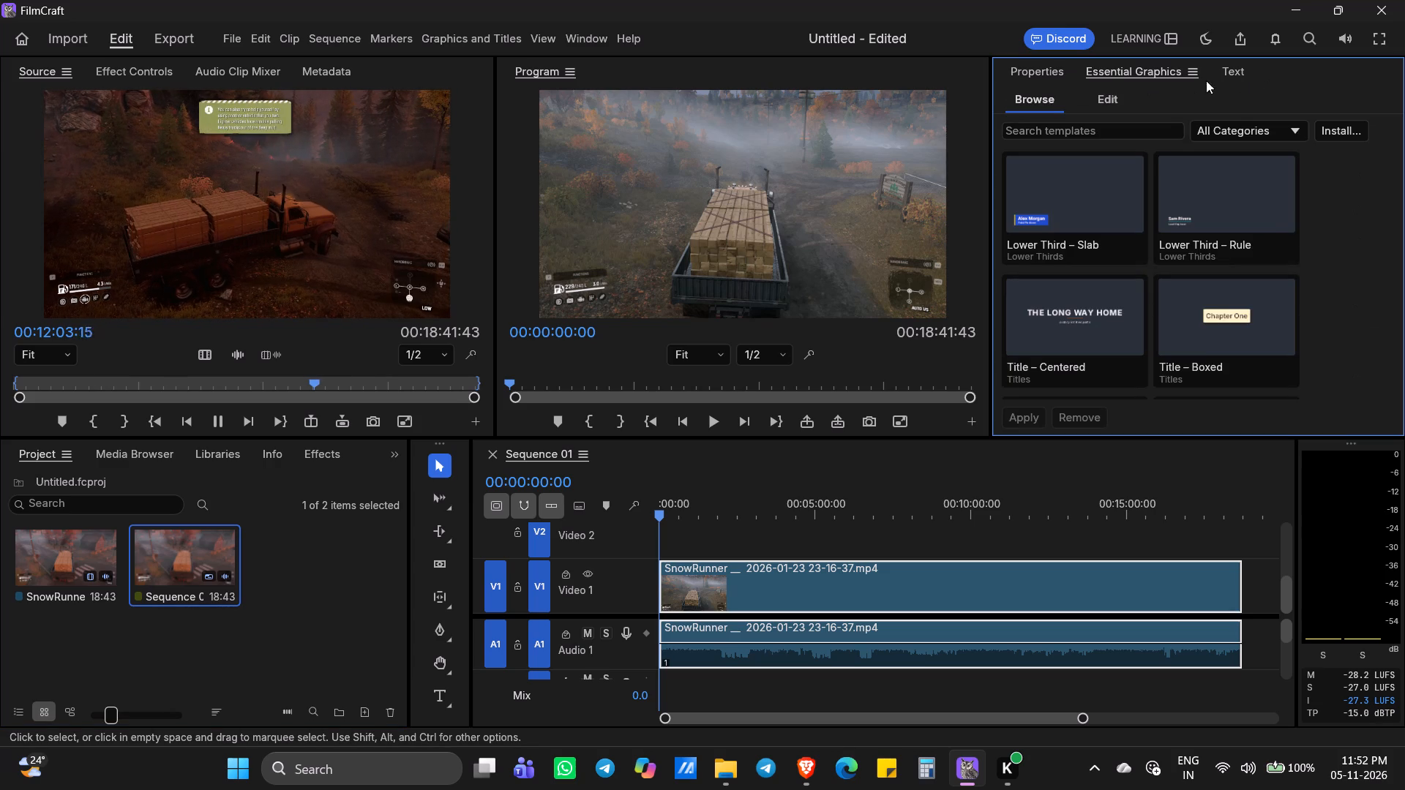
pyautogui.scroll(-5, 1195, 227)
pyautogui.scroll(6, 1200, 293)
pyautogui.scroll(-8, 1200, 293)
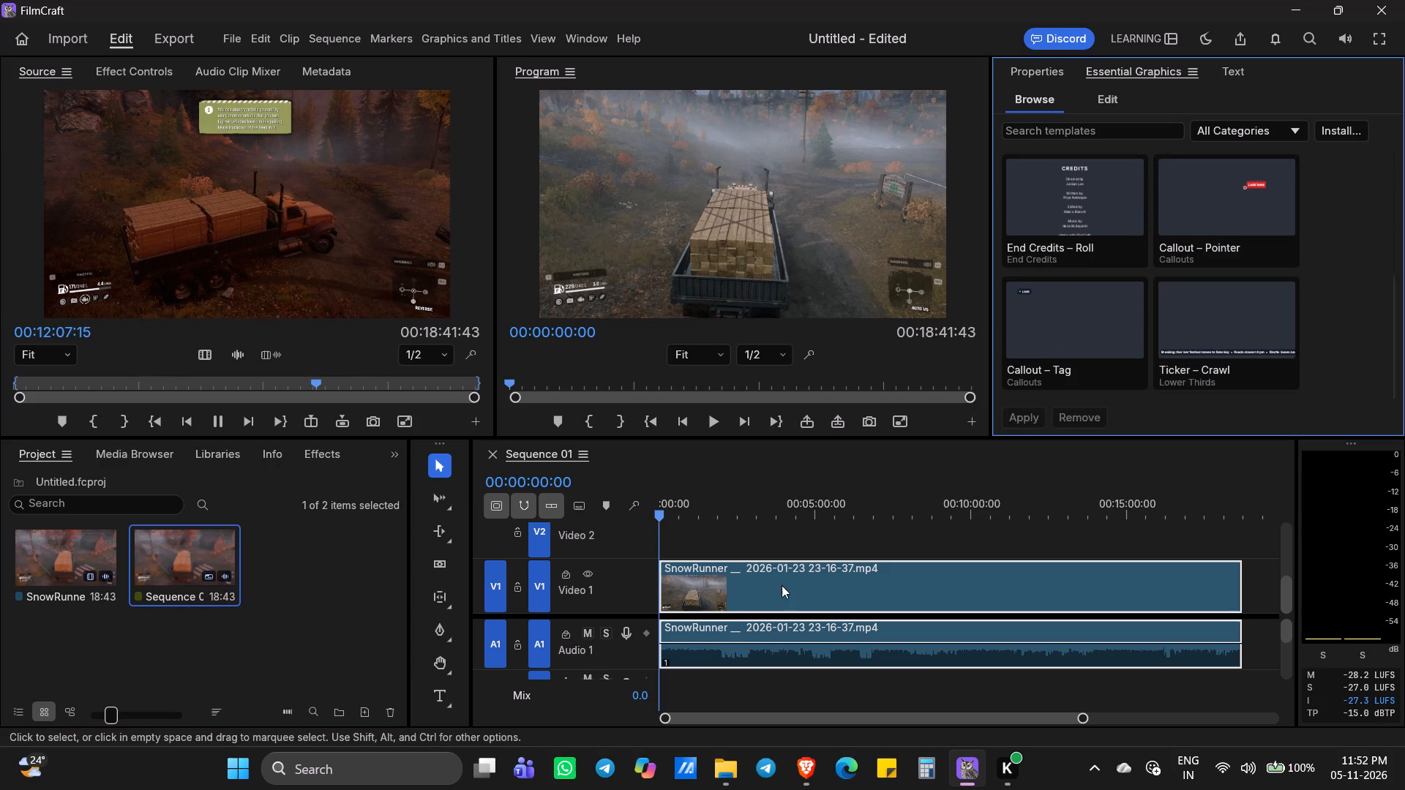
# Play Sequence 01 from its start, sample it near 00:04:55, and play from about 00:05:58.
pyautogui.click(720, 409)
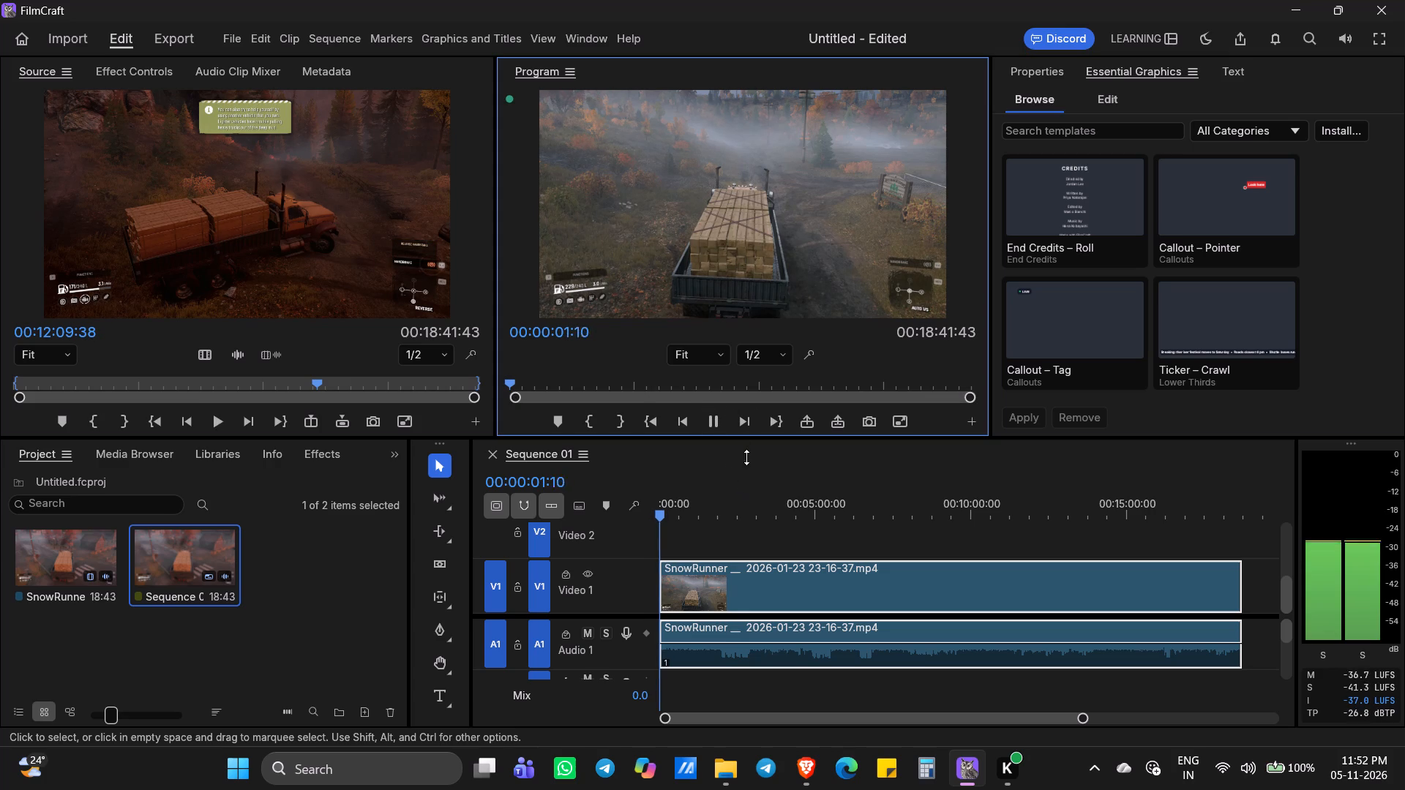
pyautogui.click(632, 387)
pyautogui.click(621, 391)
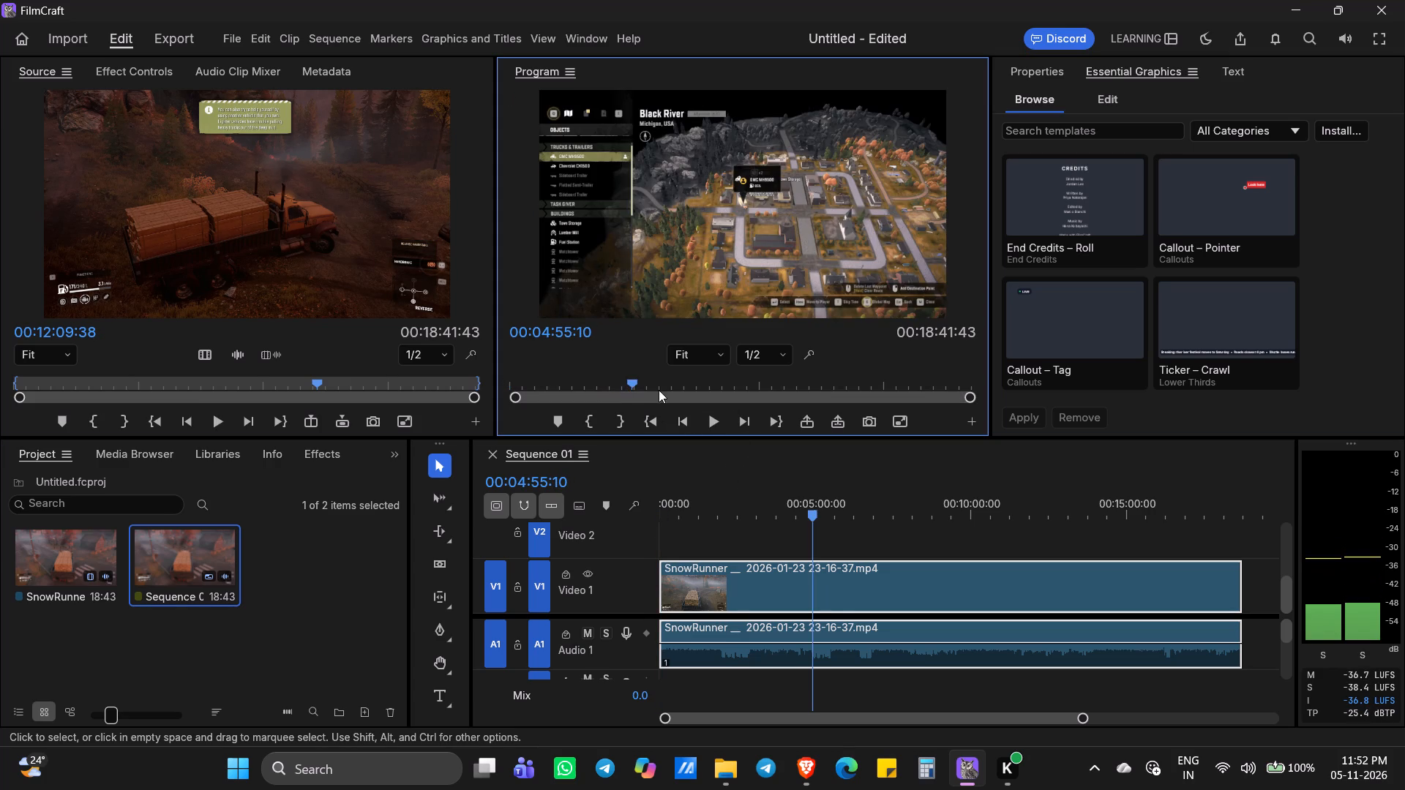
pyautogui.click(659, 390)
pyautogui.click(697, 391)
pyautogui.click(720, 426)
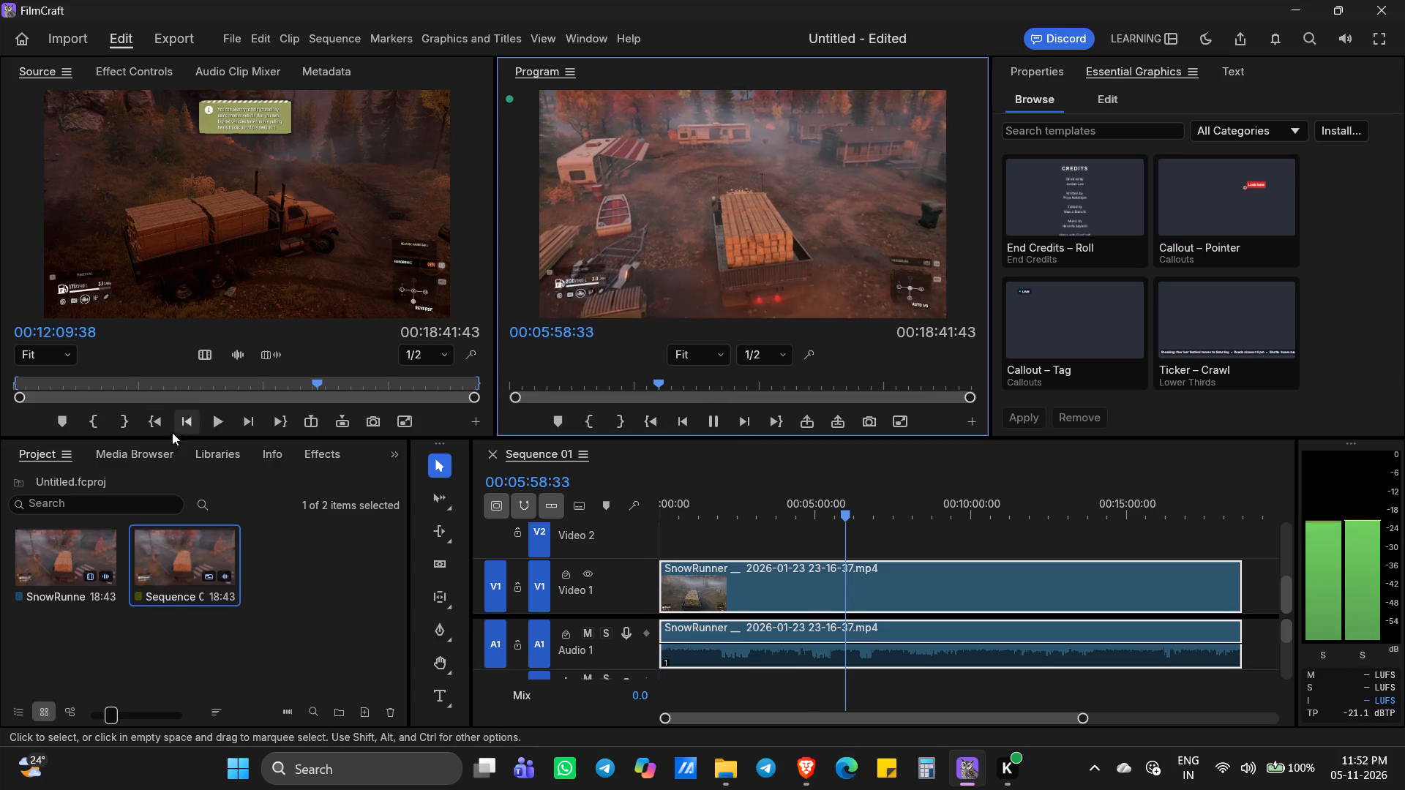
# Resume playing the SnowRunner clip in the source monitor from 00:12:09:38.
pyautogui.click(206, 424)
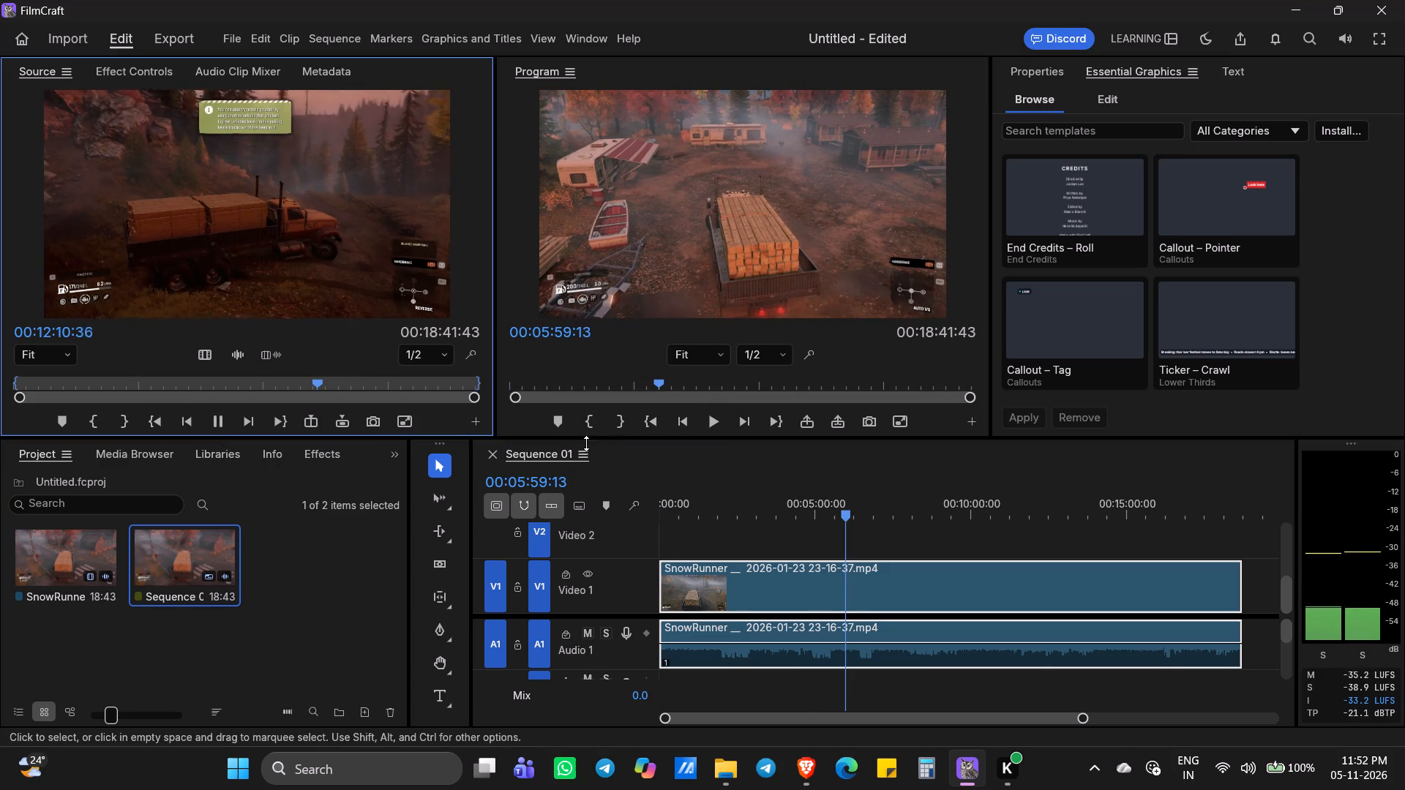
pyautogui.rightClick(779, 312)
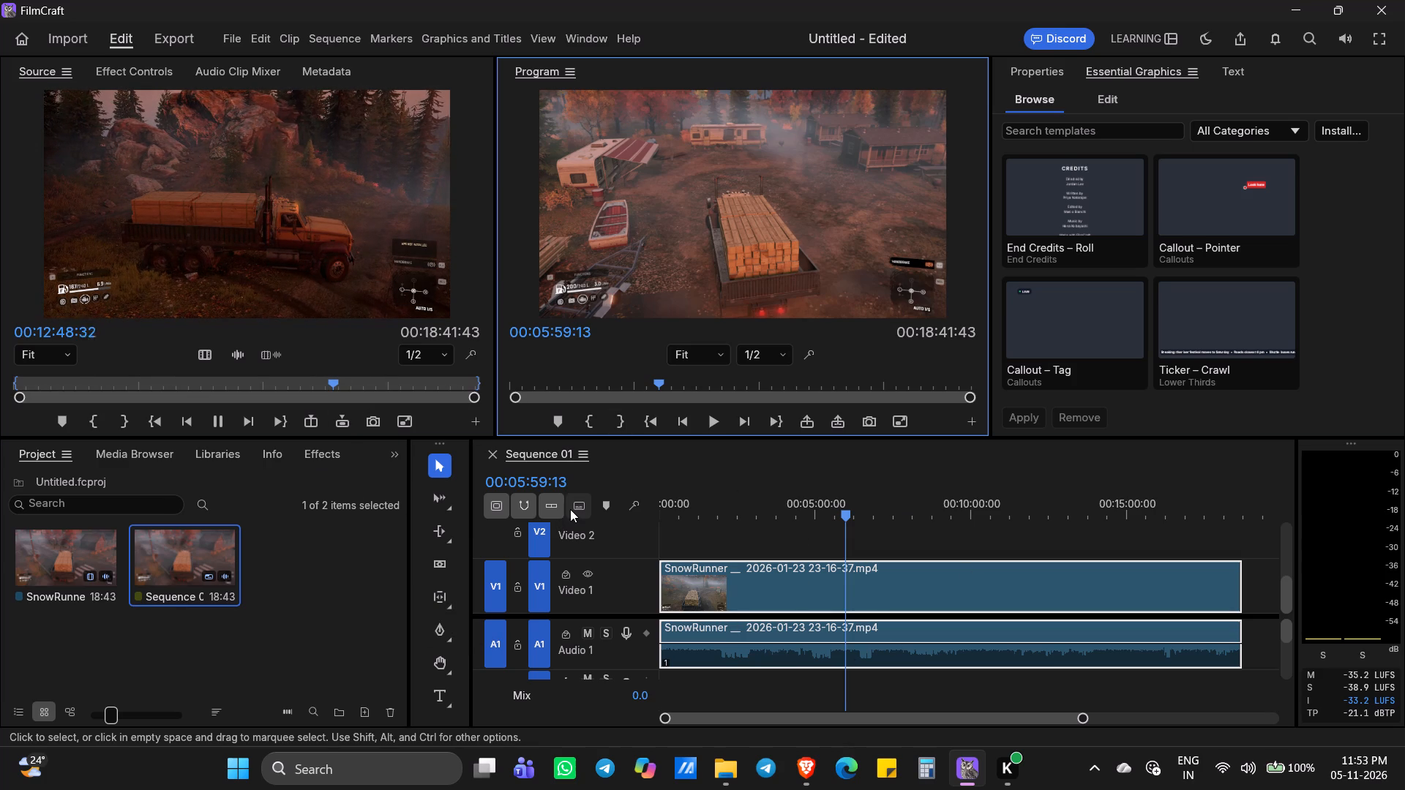
# Move the Sequence 01 playhead back to 00:02:05:35.
pyautogui.click(795, 519)
pyautogui.click(761, 514)
pyautogui.click(748, 513)
pyautogui.tripleClick(726, 510)
# Open the source monitor's playback resolution choices.
pyautogui.click(443, 355)
pyautogui.click(372, 312)
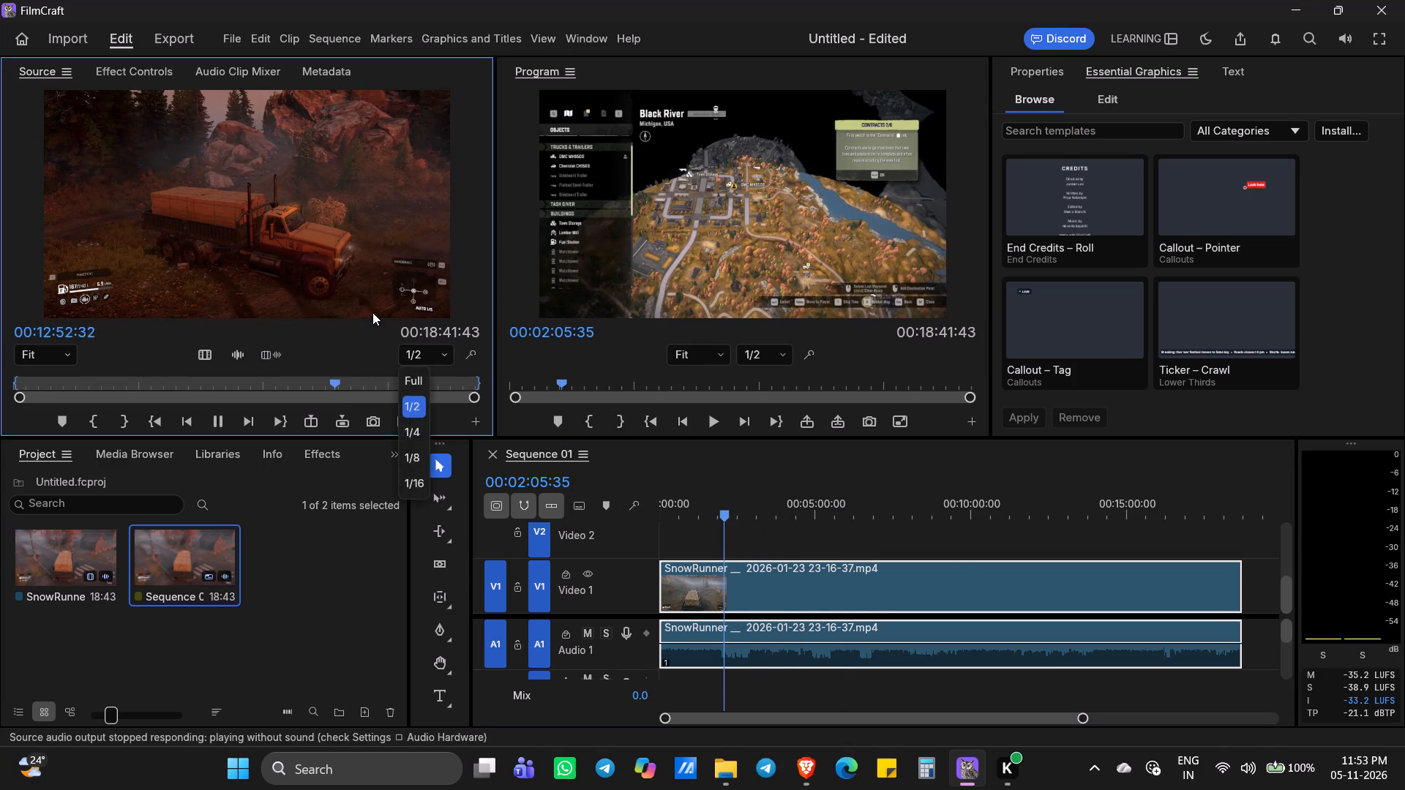
# Scrub through the opening of Sequence 01, between its start and about 00:03:50, stopping at 00:02:26:43.
pyautogui.click(703, 535)
pyautogui.doubleClick(697, 529)
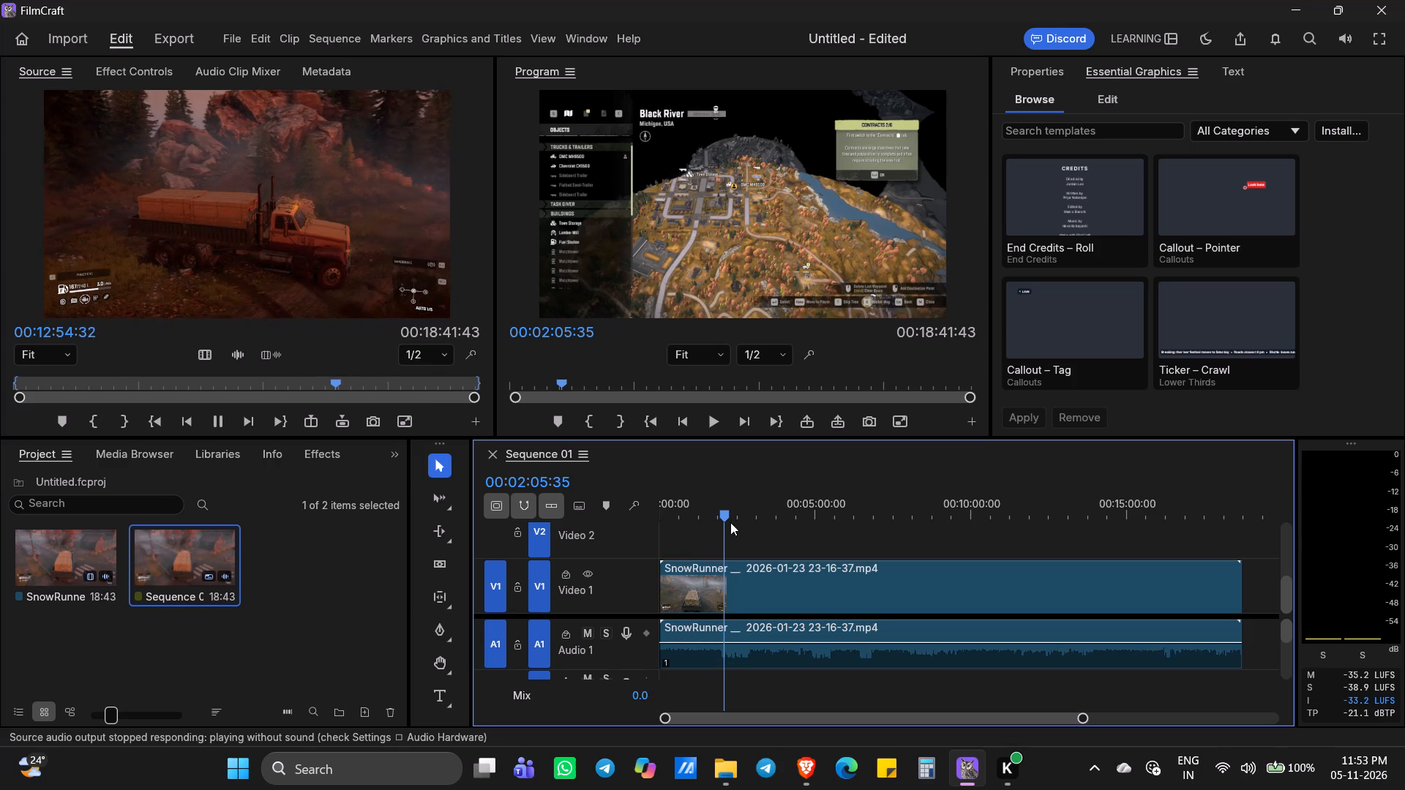
pyautogui.click(731, 522)
pyautogui.click(761, 521)
pyautogui.click(697, 520)
pyautogui.click(800, 524)
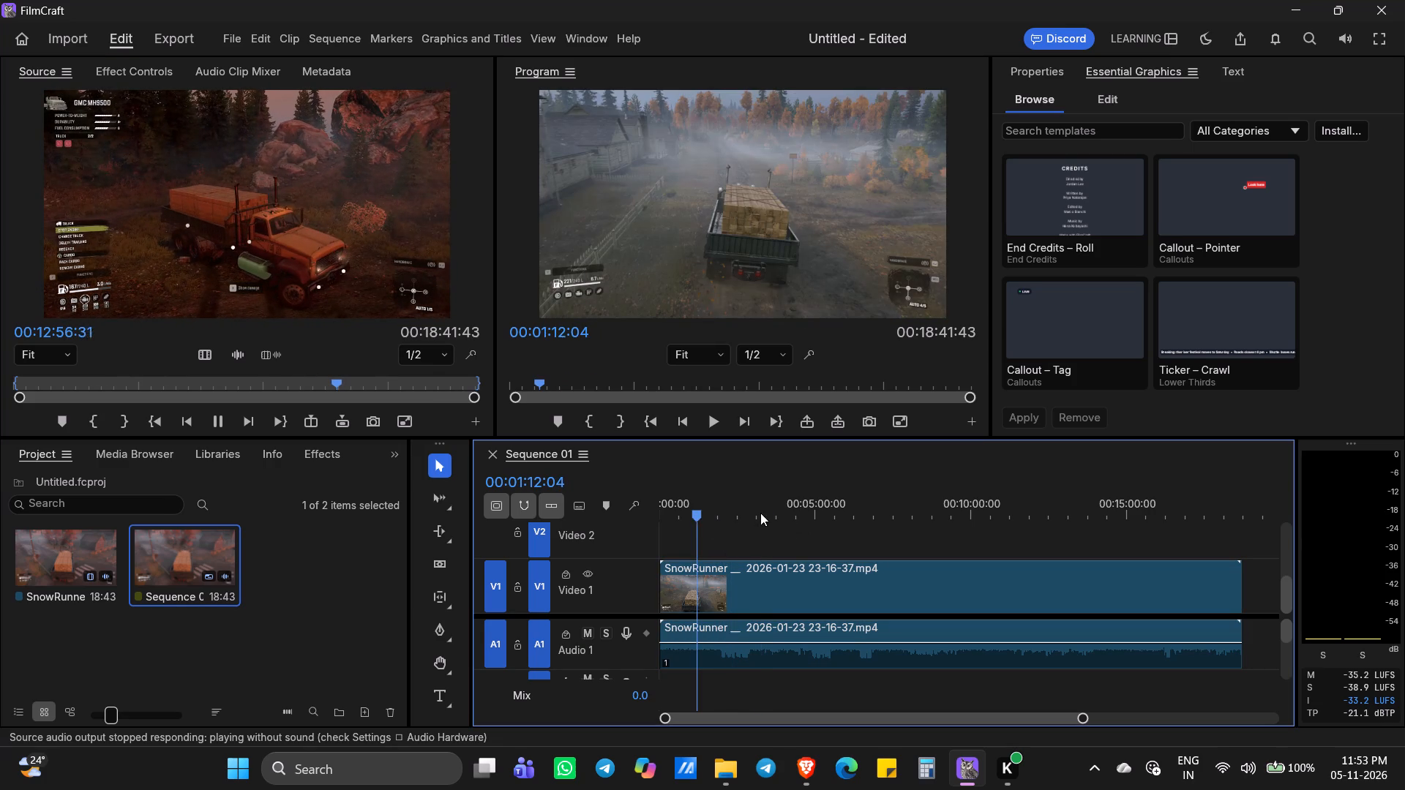
pyautogui.click(760, 513)
pyautogui.click(757, 516)
pyautogui.tripleClick(780, 515)
pyautogui.moveTo(743, 515); pyautogui.dragTo(727, 515)
pyautogui.click(717, 515)
pyautogui.click(693, 515)
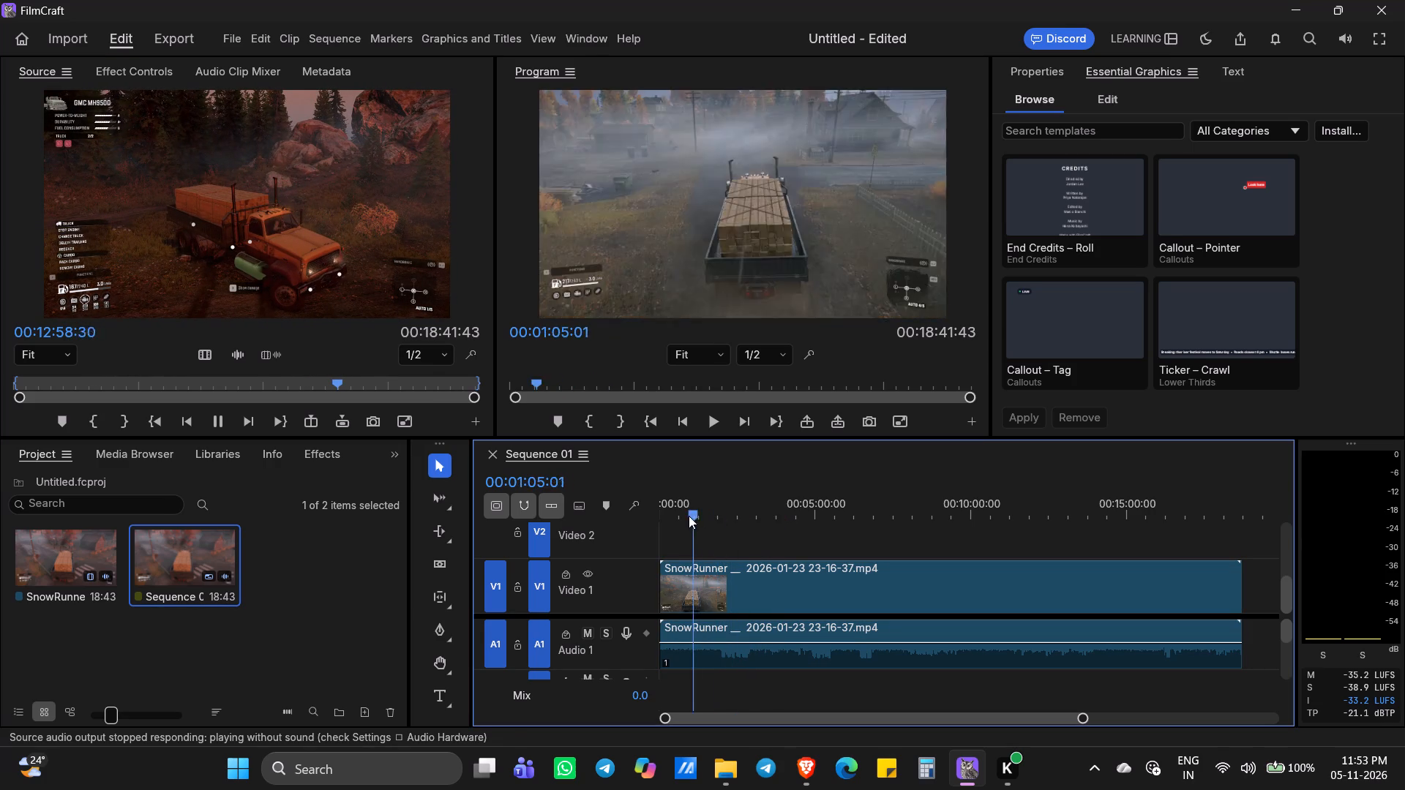
pyautogui.click(688, 516)
pyautogui.moveTo(679, 519); pyautogui.dragTo(596, 540)
pyautogui.click(734, 521)
pyautogui.moveTo(681, 516); pyautogui.dragTo(514, 528)
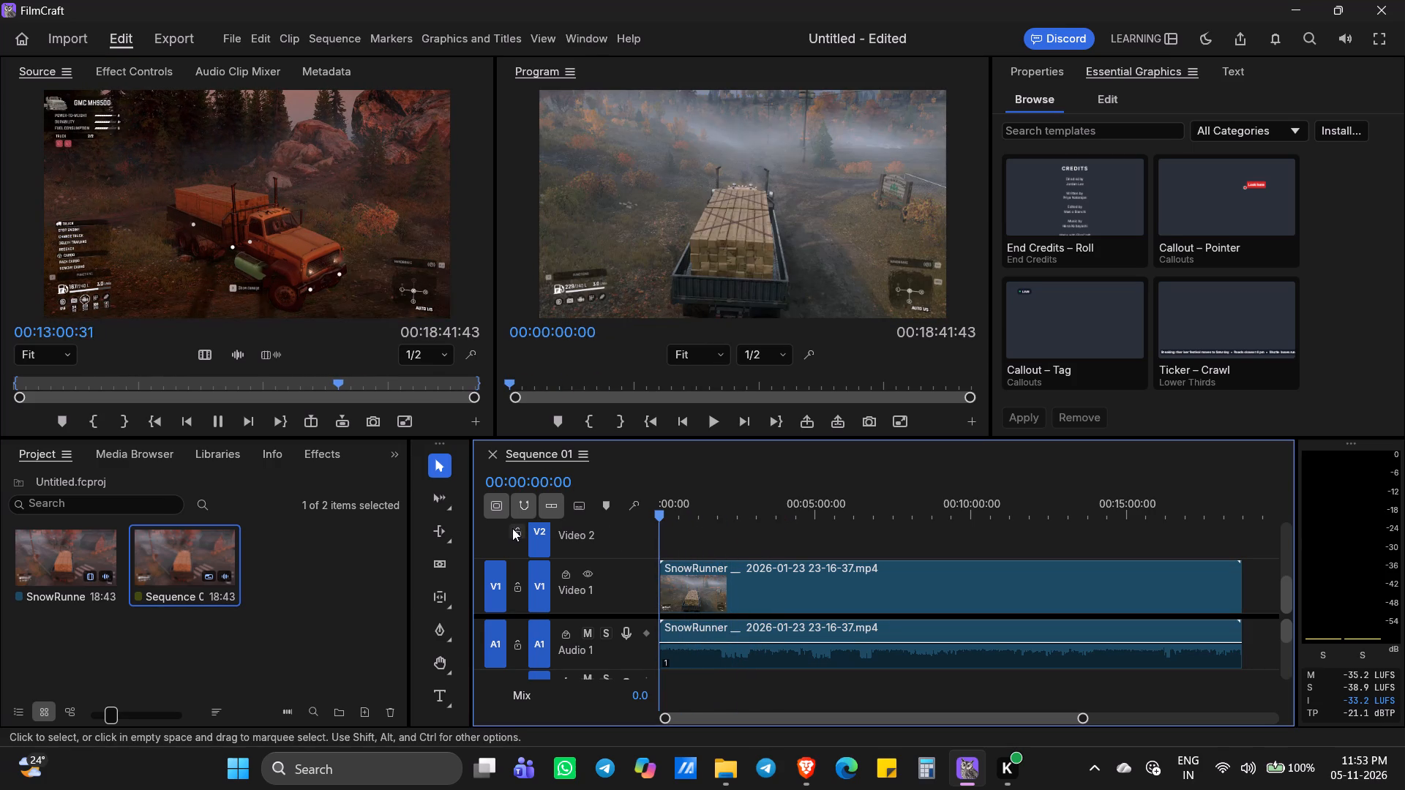
pyautogui.click(697, 511)
pyautogui.click(735, 511)
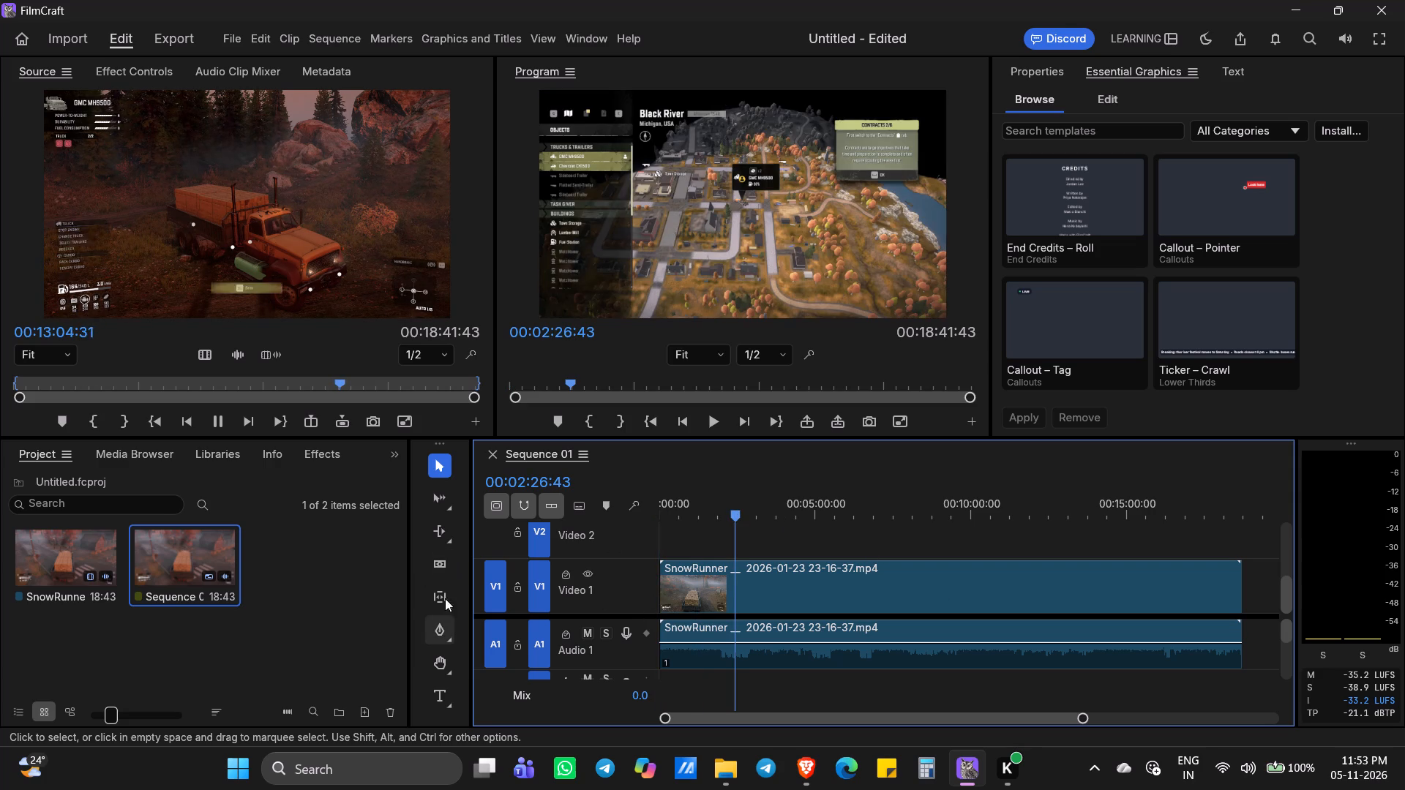
# Play Sequence 01 from 00:00:43:49 and split the SnowRunner clip at about 00:00:46 with the Razor tool.
pyautogui.press('c')
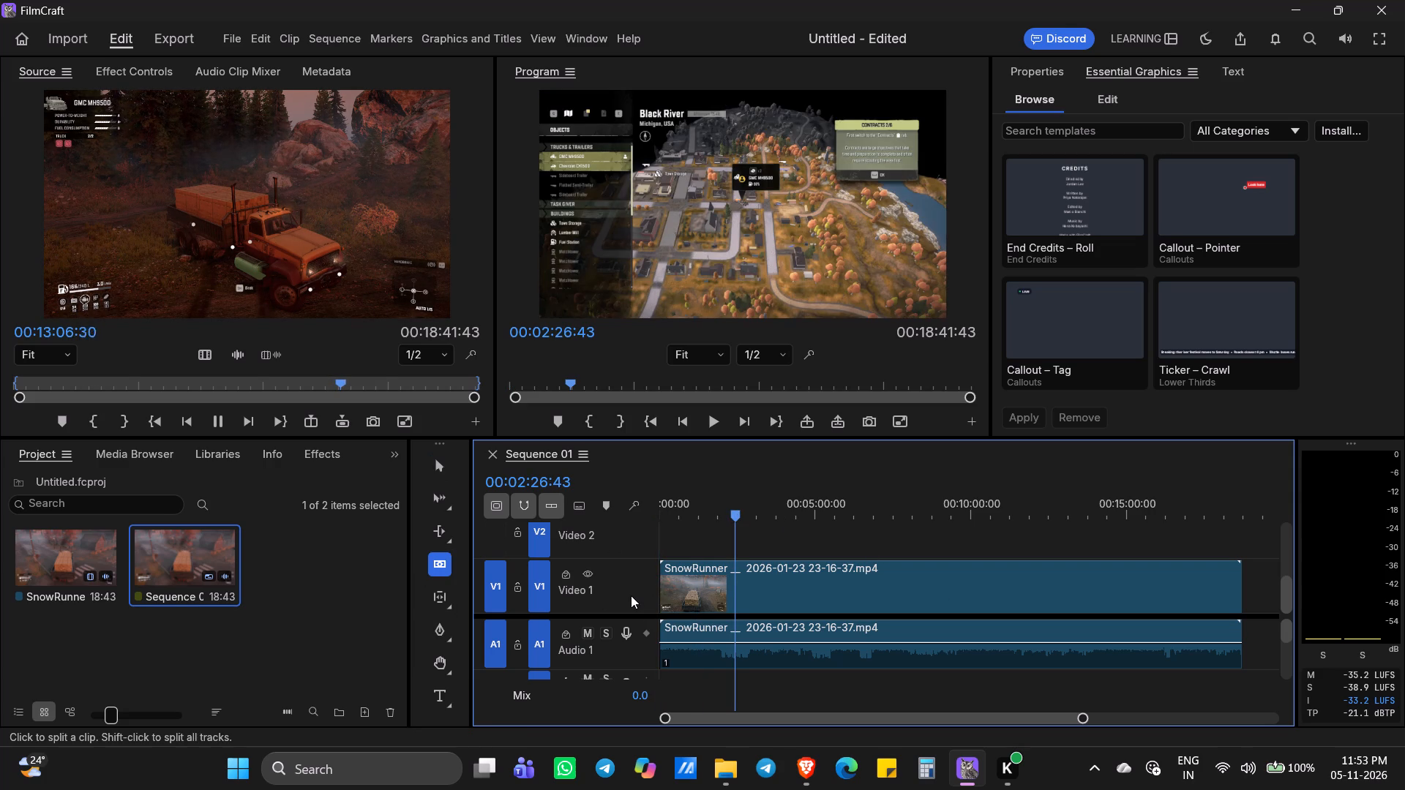
pyautogui.click(431, 463)
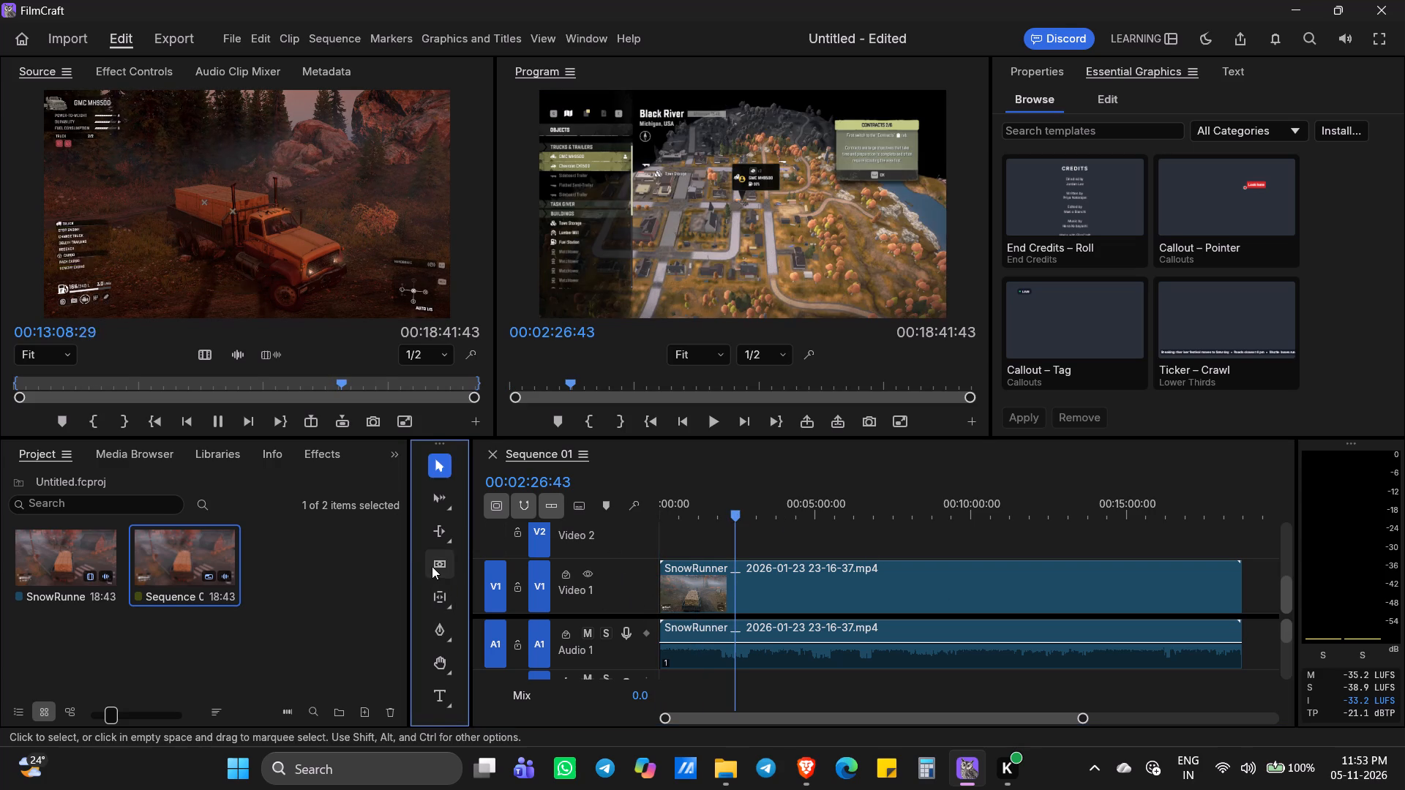
pyautogui.click(432, 566)
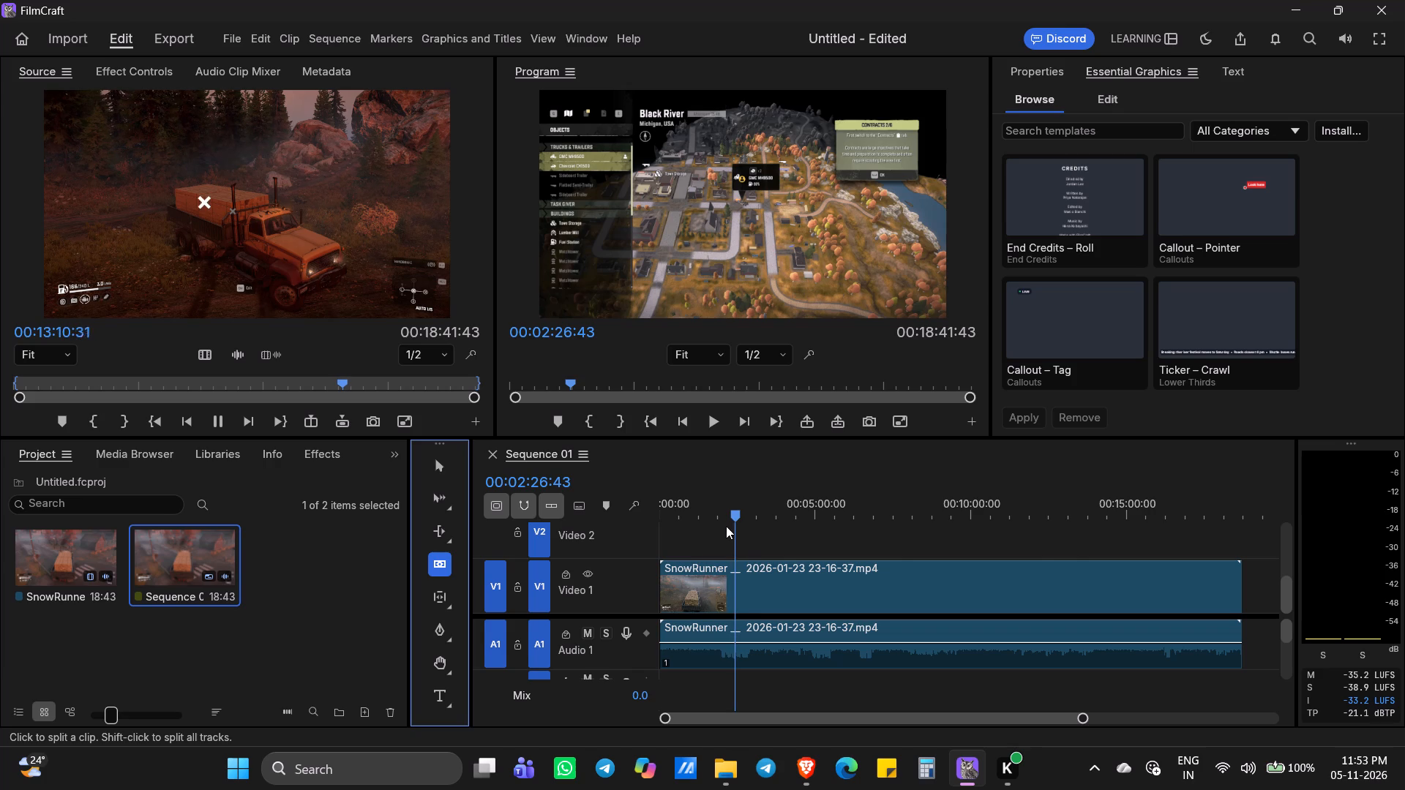
pyautogui.click(731, 521)
pyautogui.moveTo(727, 520); pyautogui.dragTo(653, 524)
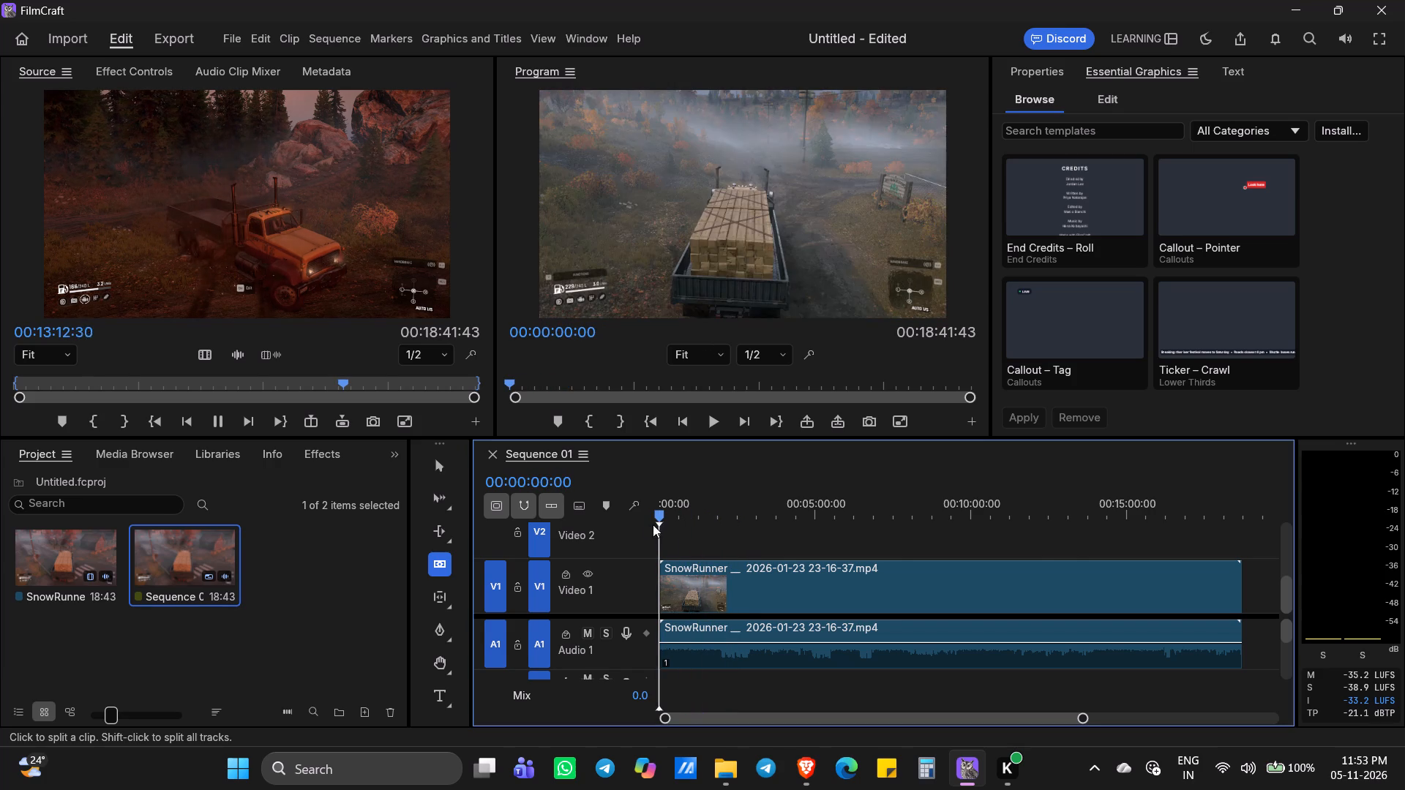
pyautogui.moveTo(653, 524); pyautogui.dragTo(682, 527)
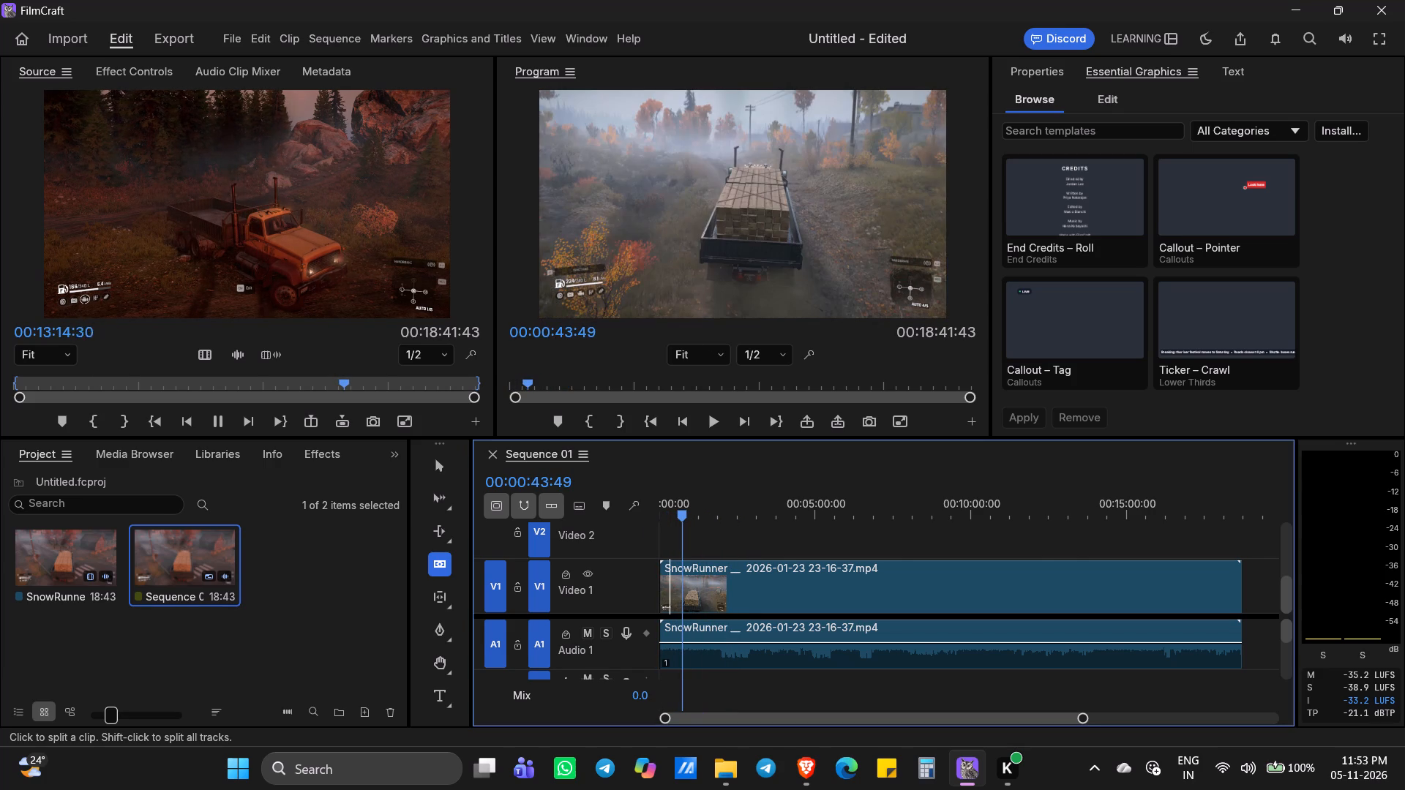
pyautogui.click(700, 429)
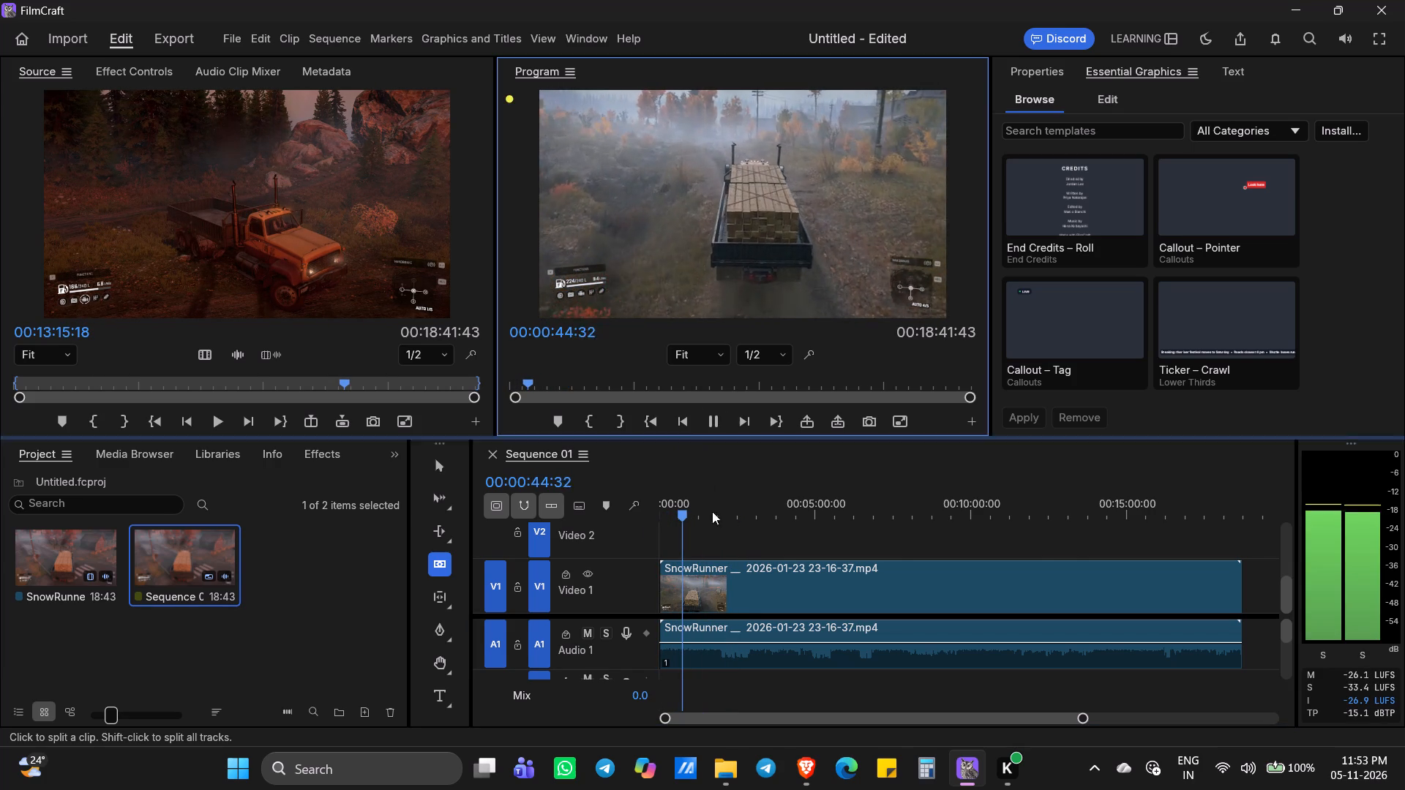
pyautogui.click(676, 569)
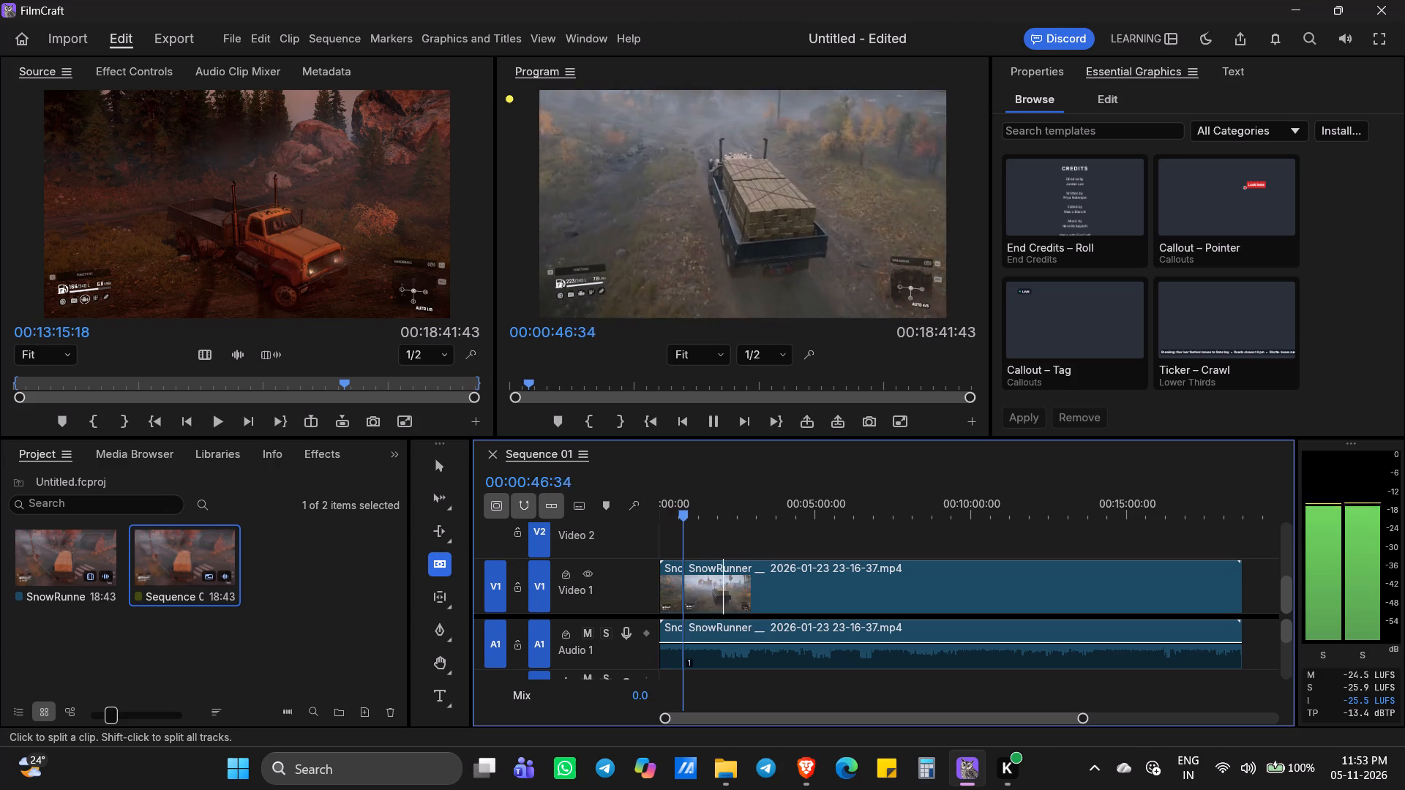
# Review the footage up to about 00:02:01 and split the remaining SnowRunner clip at 00:01:50:07.
pyautogui.moveTo(685, 518); pyautogui.dragTo(698, 521)
pyautogui.click(702, 520)
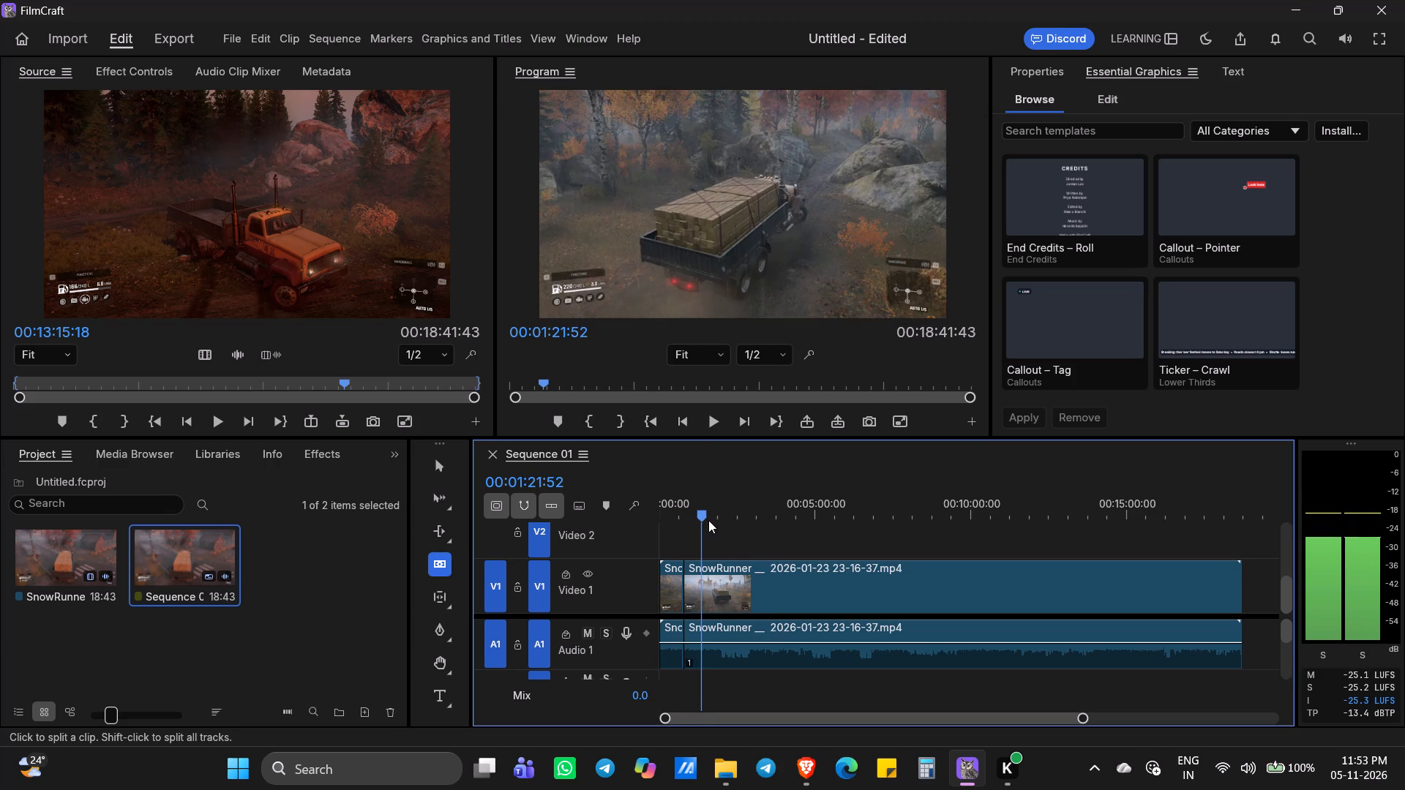
pyautogui.click(709, 520)
pyautogui.click(722, 520)
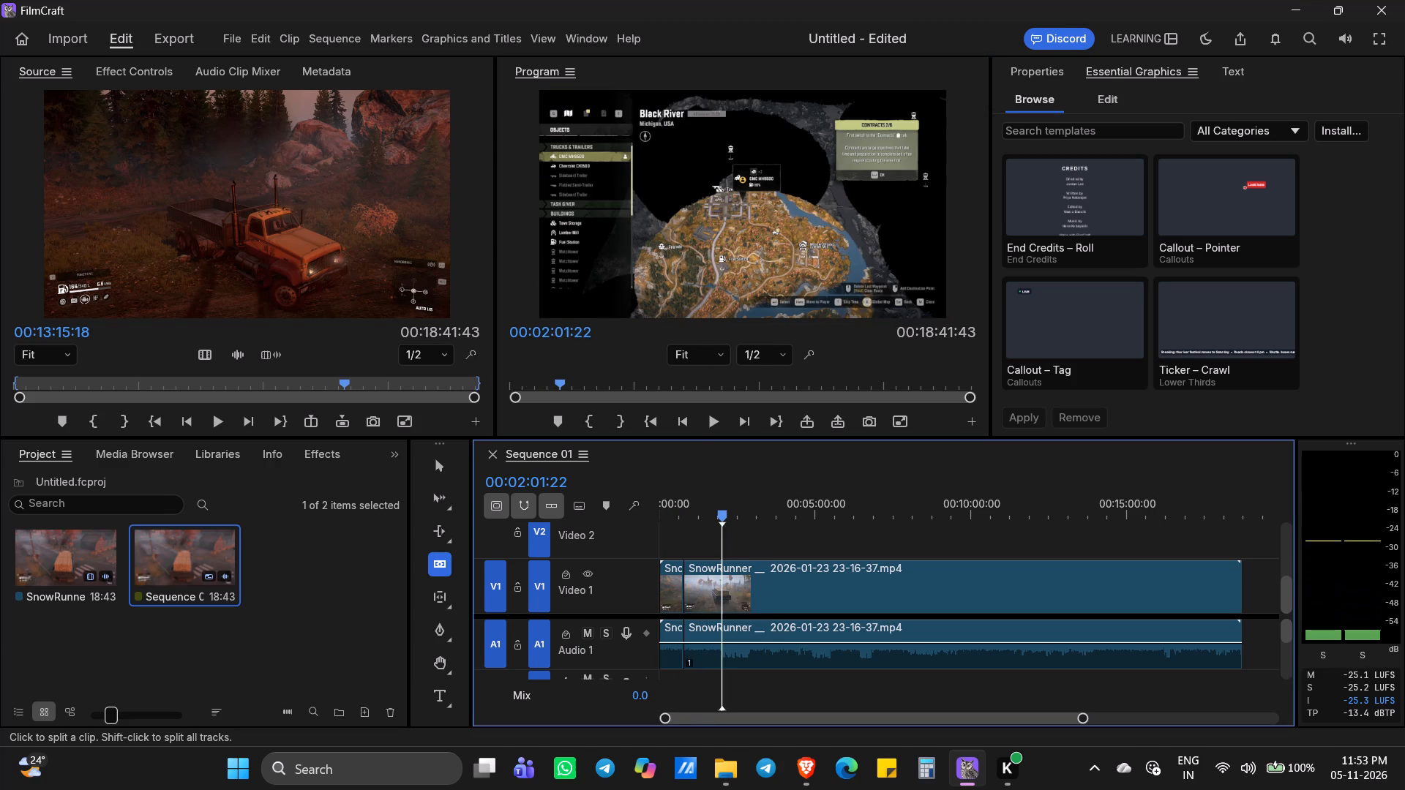
pyautogui.click(711, 530)
pyautogui.doubleClick(709, 521)
pyautogui.doubleClick(713, 514)
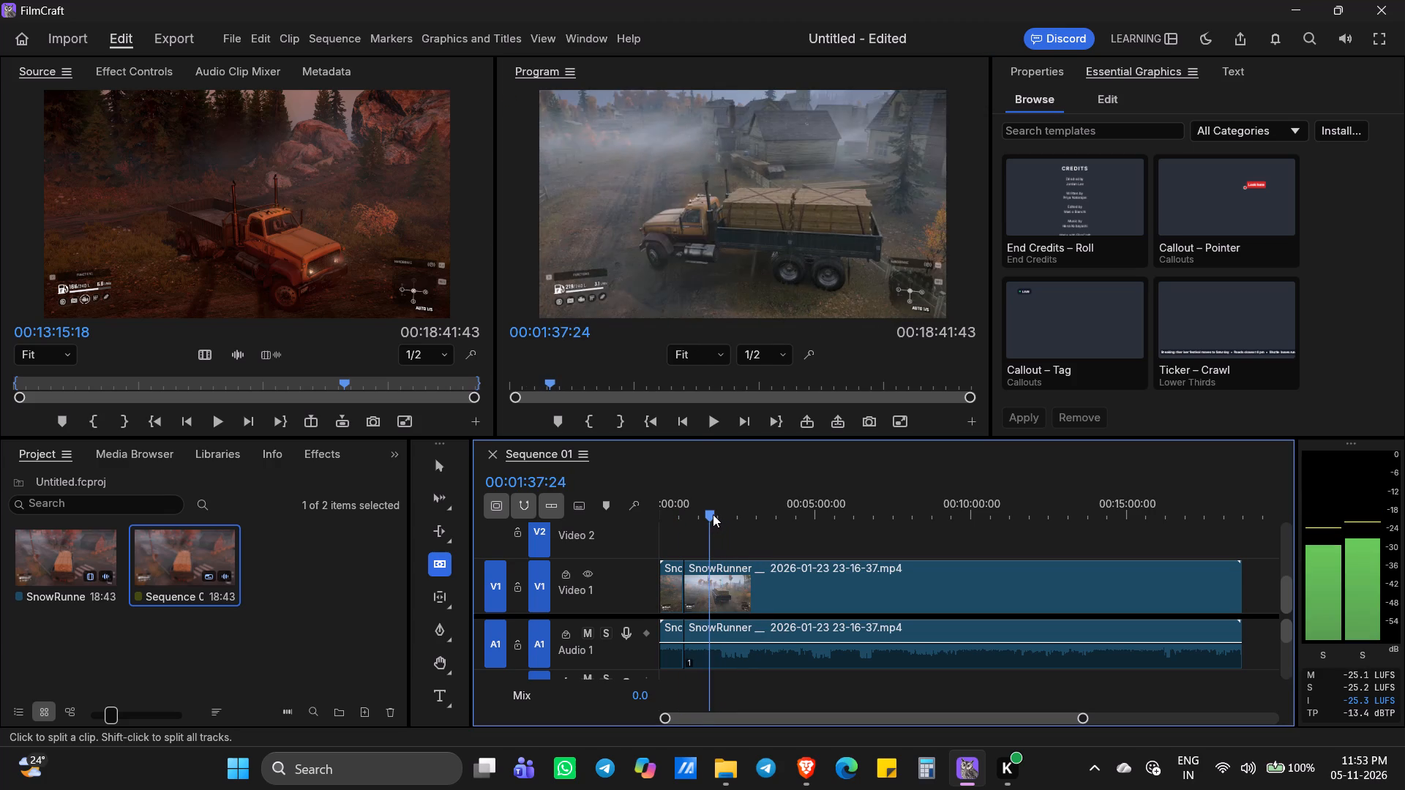
pyautogui.click(724, 596)
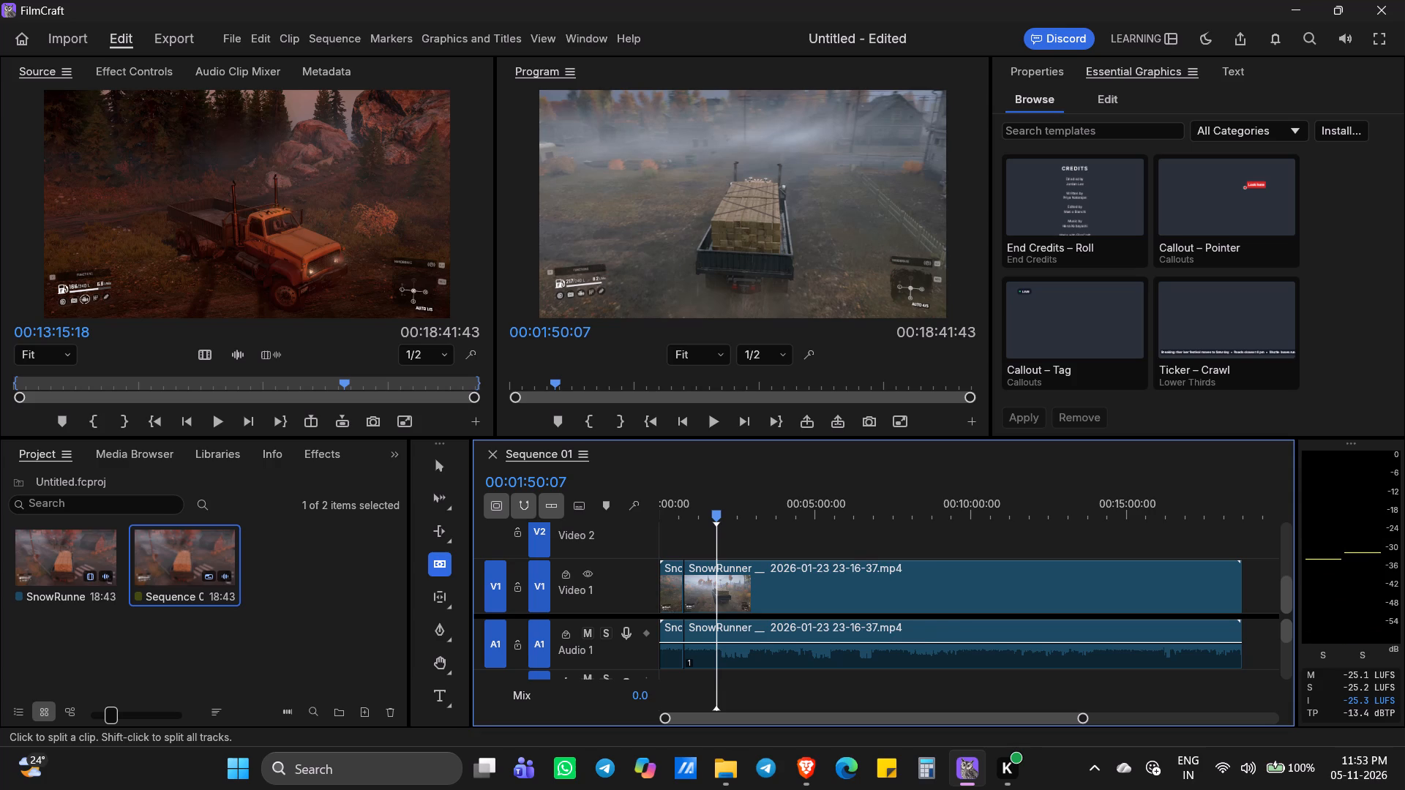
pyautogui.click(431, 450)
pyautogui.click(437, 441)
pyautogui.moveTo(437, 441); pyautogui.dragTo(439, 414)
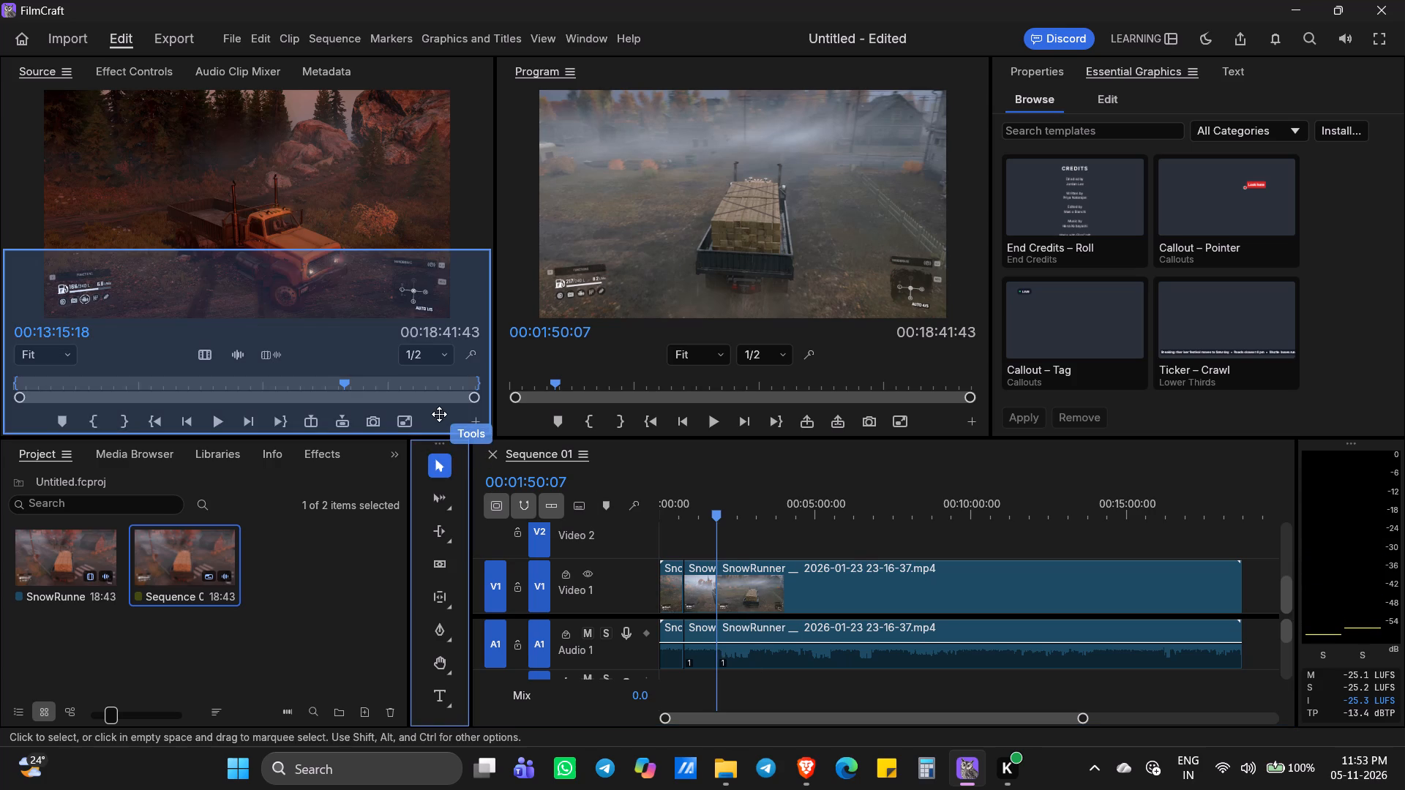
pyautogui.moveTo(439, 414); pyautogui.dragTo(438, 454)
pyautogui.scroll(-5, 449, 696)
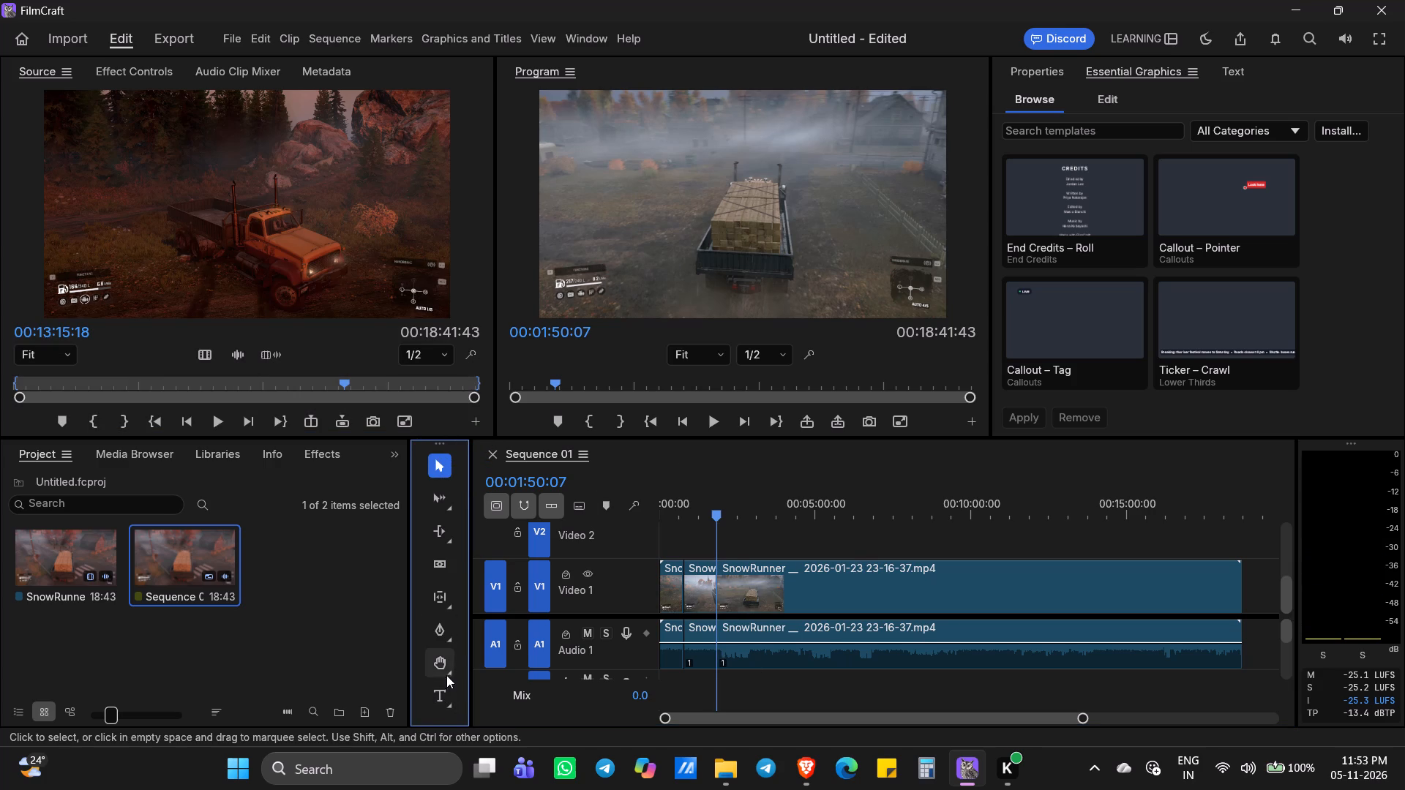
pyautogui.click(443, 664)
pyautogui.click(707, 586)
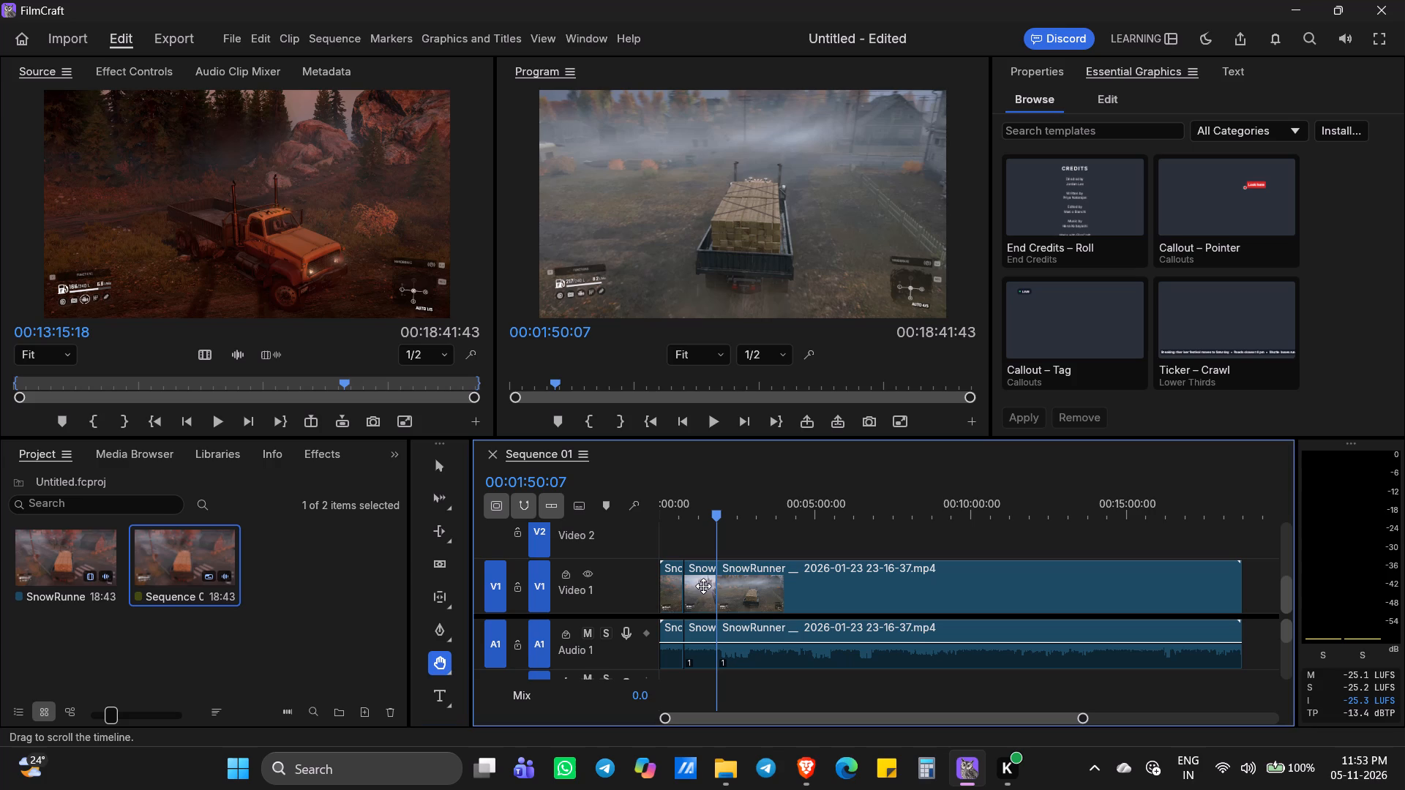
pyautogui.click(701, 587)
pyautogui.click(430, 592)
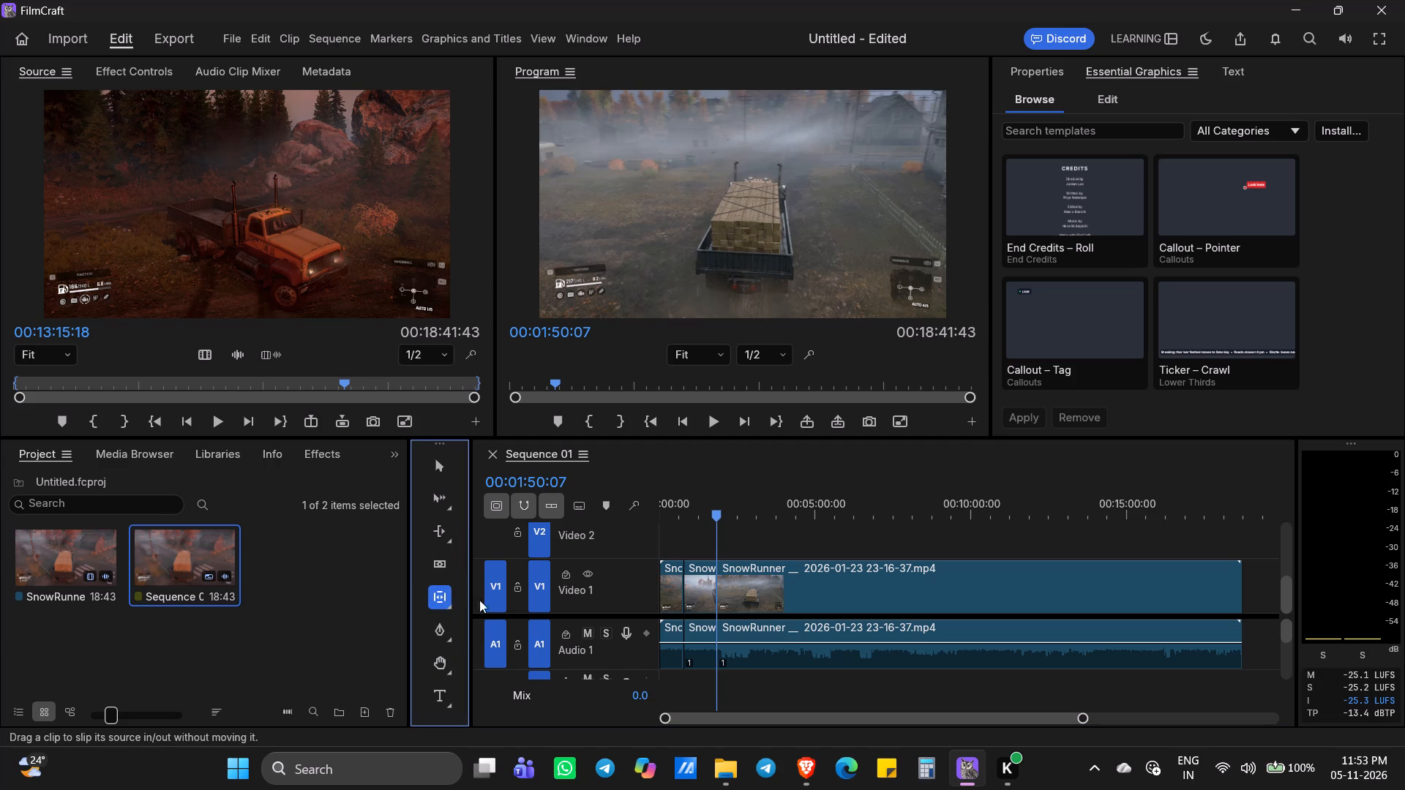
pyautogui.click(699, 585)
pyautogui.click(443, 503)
# Select the middle segment between the two cuts in Sequence 01 and look through its available clip commands.
pyautogui.click(444, 475)
pyautogui.click(715, 582)
pyautogui.click(695, 582)
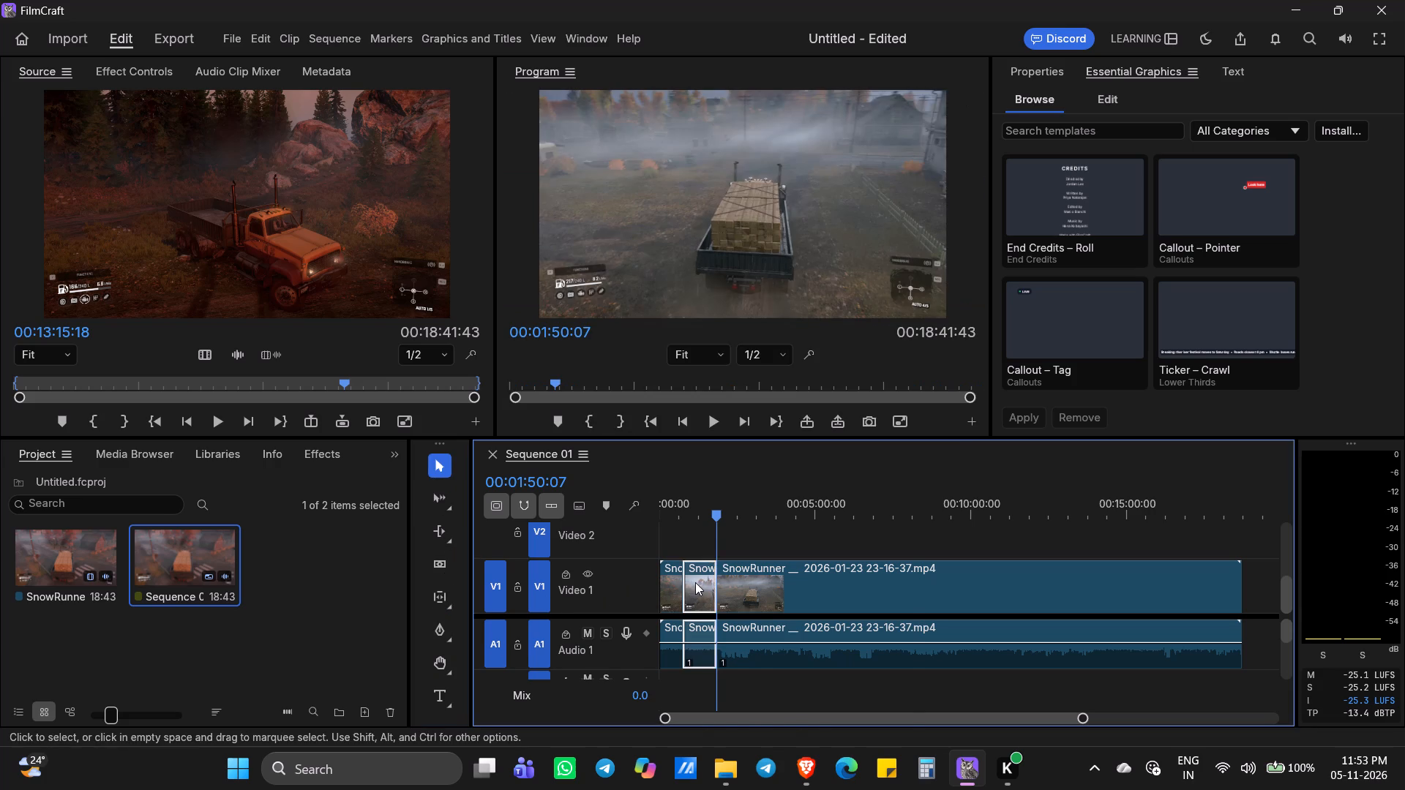
pyautogui.rightClick(695, 581)
pyautogui.scroll(-3, 726, 453)
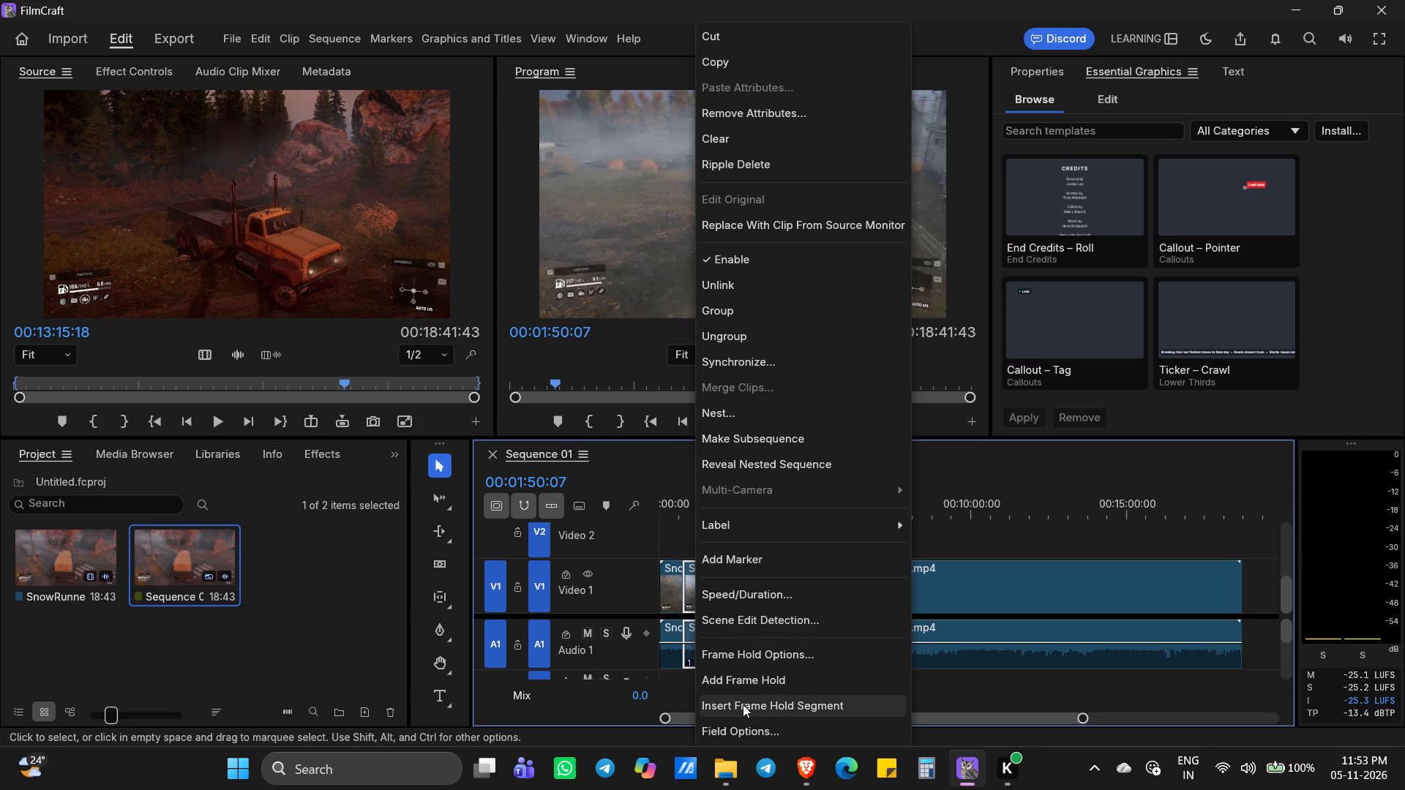
pyautogui.scroll(2, 758, 445)
pyautogui.scroll(-1, 760, 541)
pyautogui.scroll(-2, 781, 692)
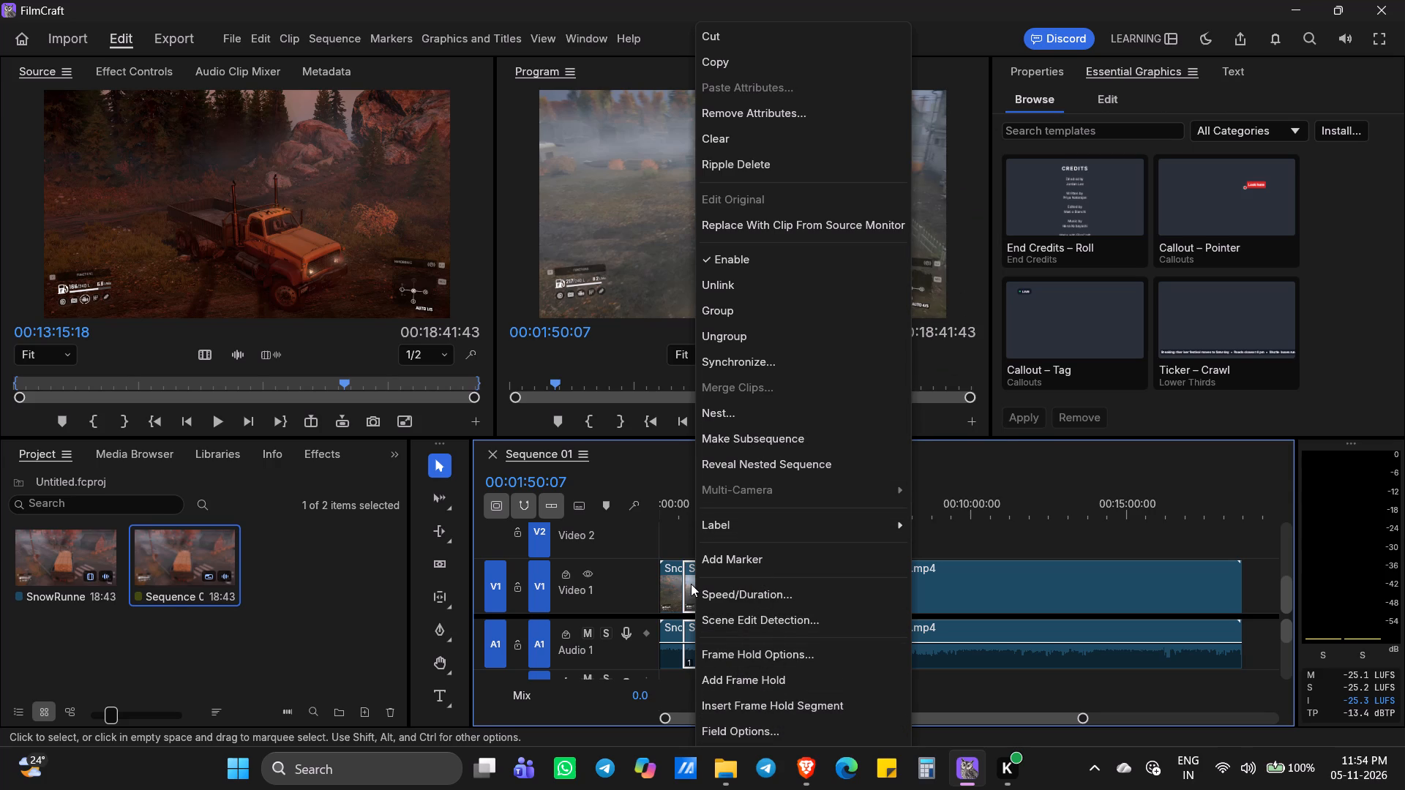
pyautogui.click(691, 584)
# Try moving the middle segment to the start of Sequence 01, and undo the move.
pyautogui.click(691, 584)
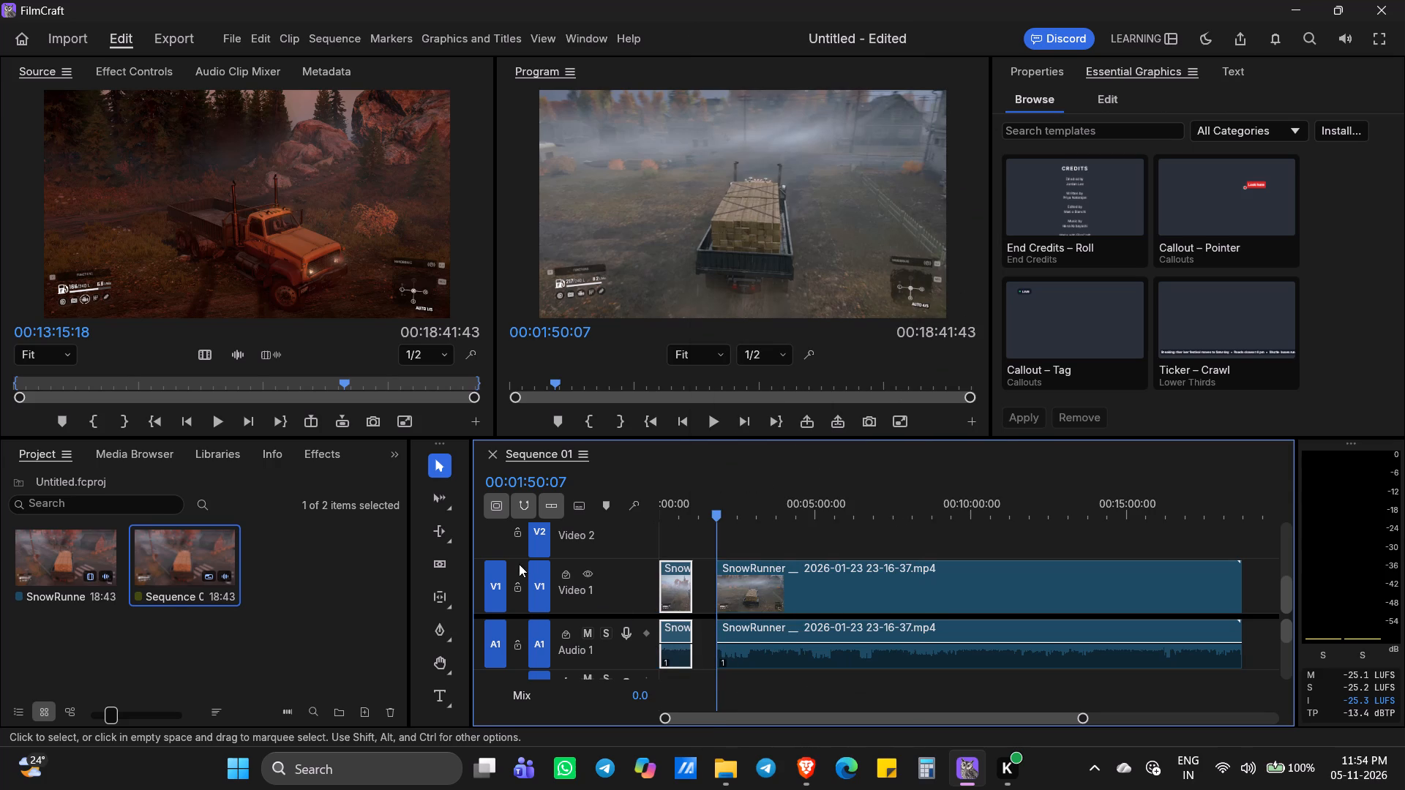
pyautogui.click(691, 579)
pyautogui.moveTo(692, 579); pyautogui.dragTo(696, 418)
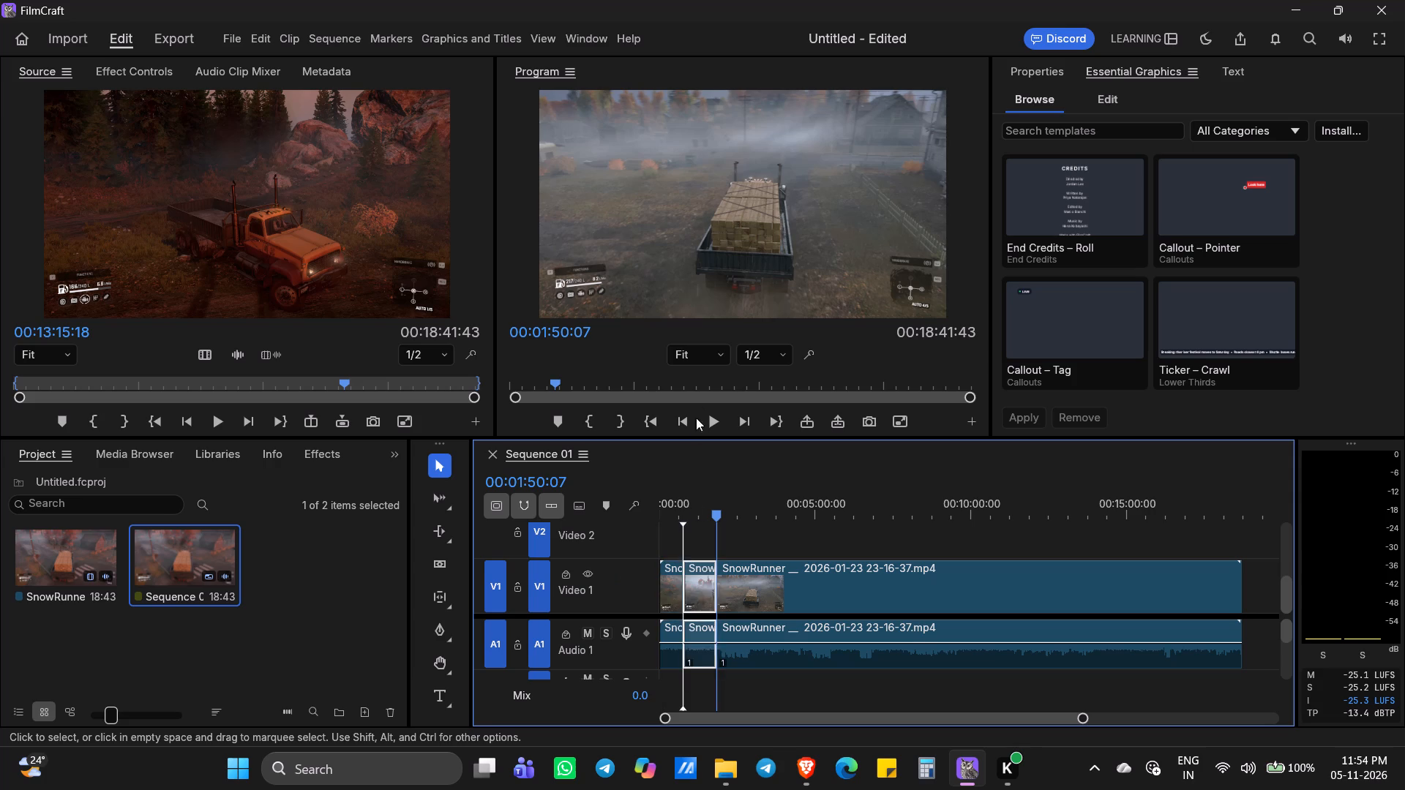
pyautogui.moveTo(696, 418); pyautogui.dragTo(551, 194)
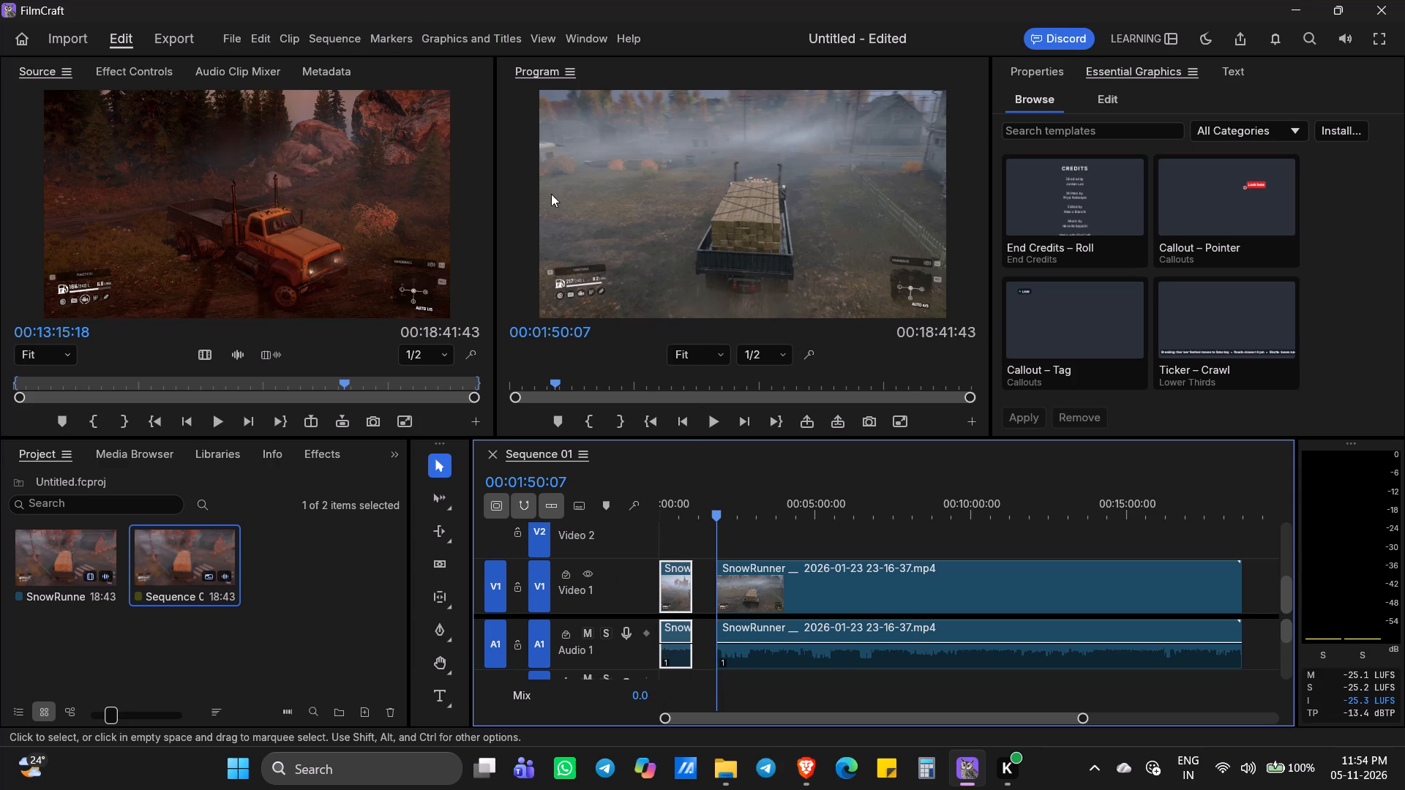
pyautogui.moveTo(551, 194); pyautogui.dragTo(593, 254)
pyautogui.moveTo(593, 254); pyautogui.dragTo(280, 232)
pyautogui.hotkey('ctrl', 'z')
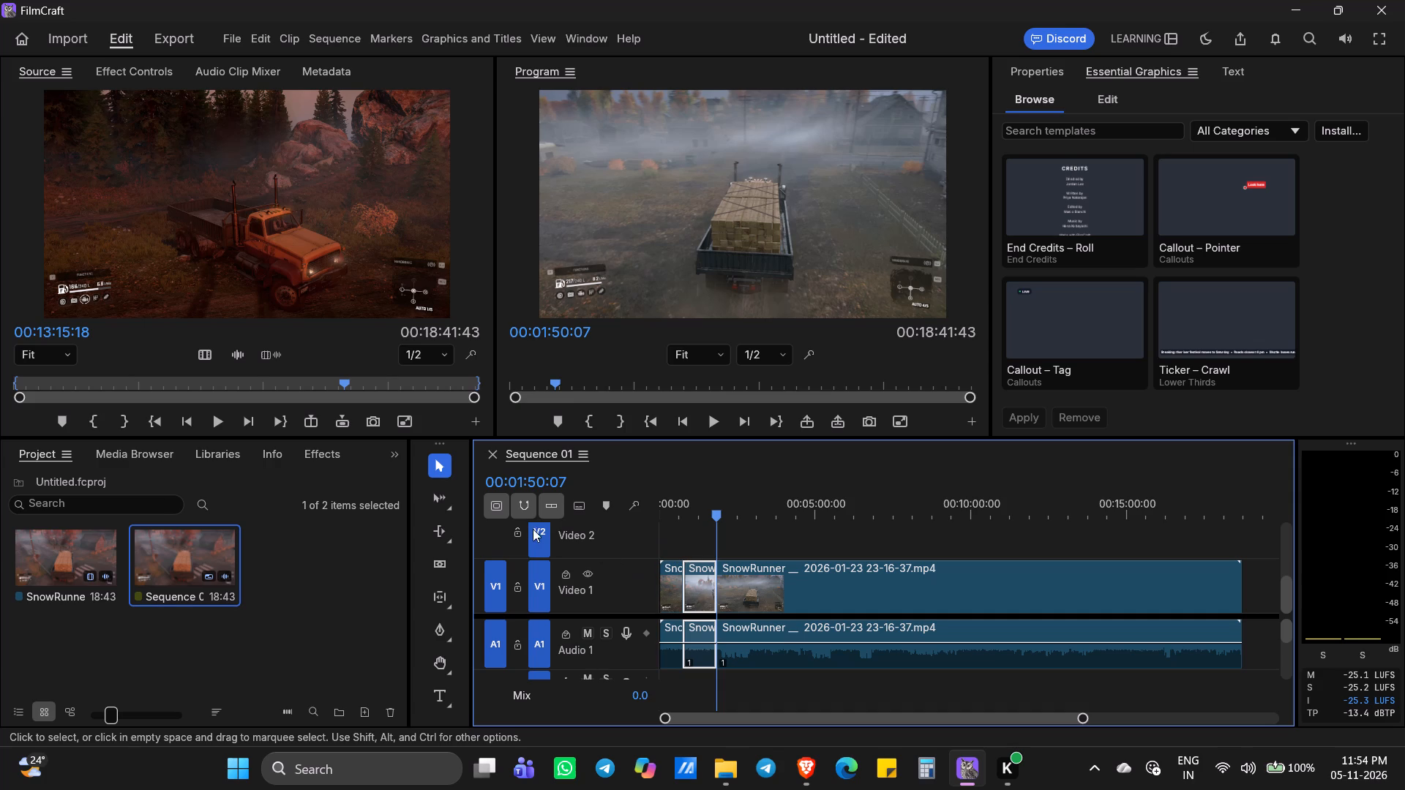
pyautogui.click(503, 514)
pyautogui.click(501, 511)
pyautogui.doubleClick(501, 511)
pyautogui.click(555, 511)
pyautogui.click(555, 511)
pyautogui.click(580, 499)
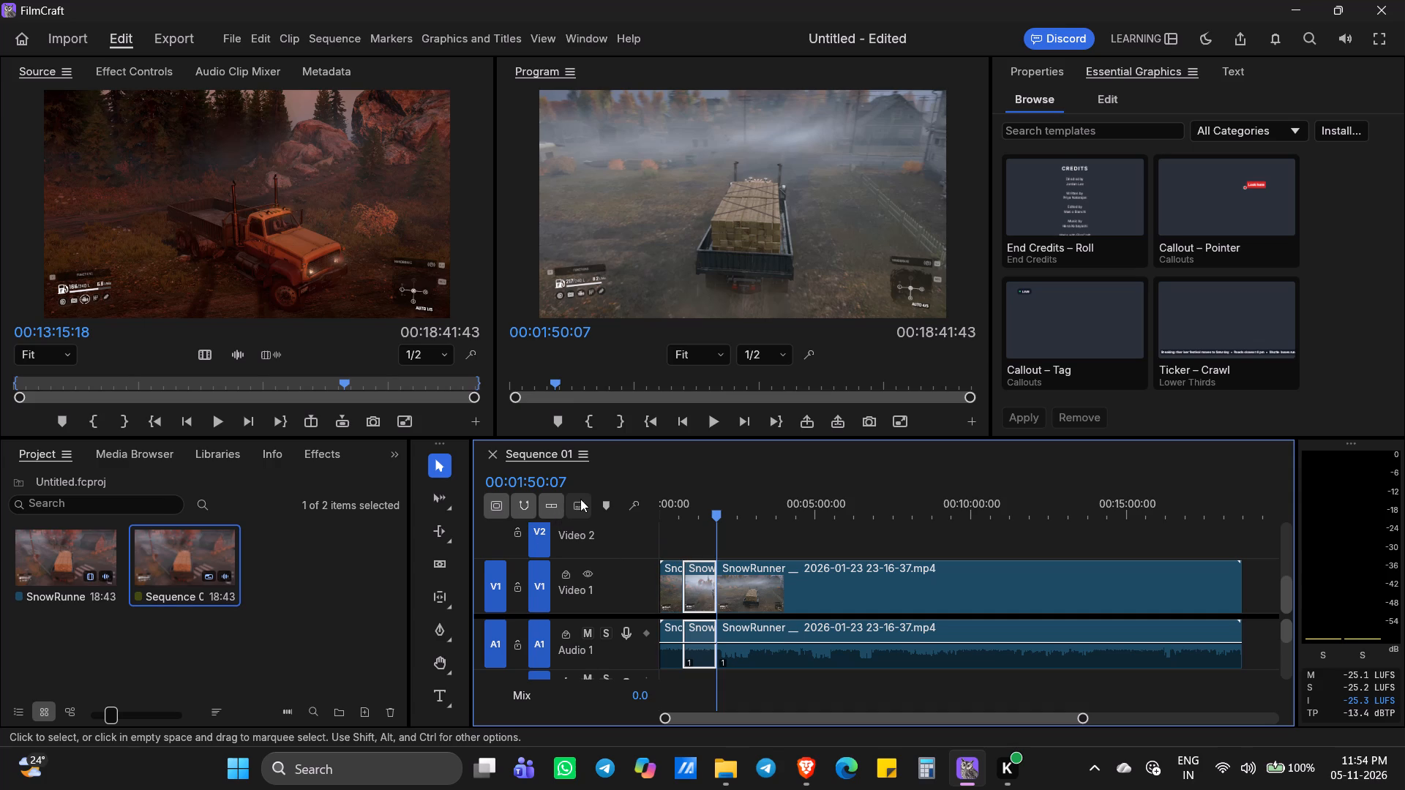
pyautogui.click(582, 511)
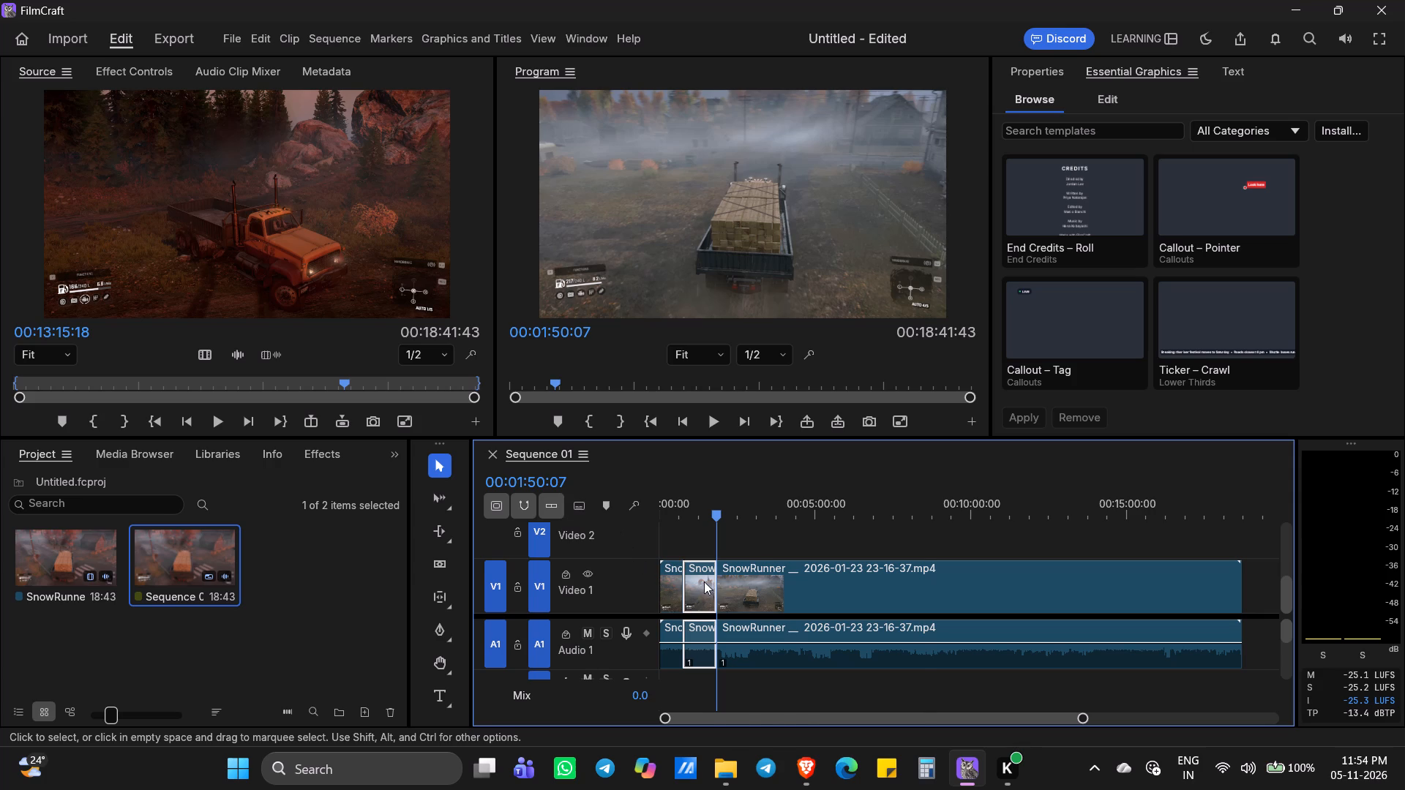
# Look through the clip commands available for the middle SnowRunner segment between the two cuts in Sequence 01.
pyautogui.rightClick(704, 582)
pyautogui.scroll(-7, 704, 374)
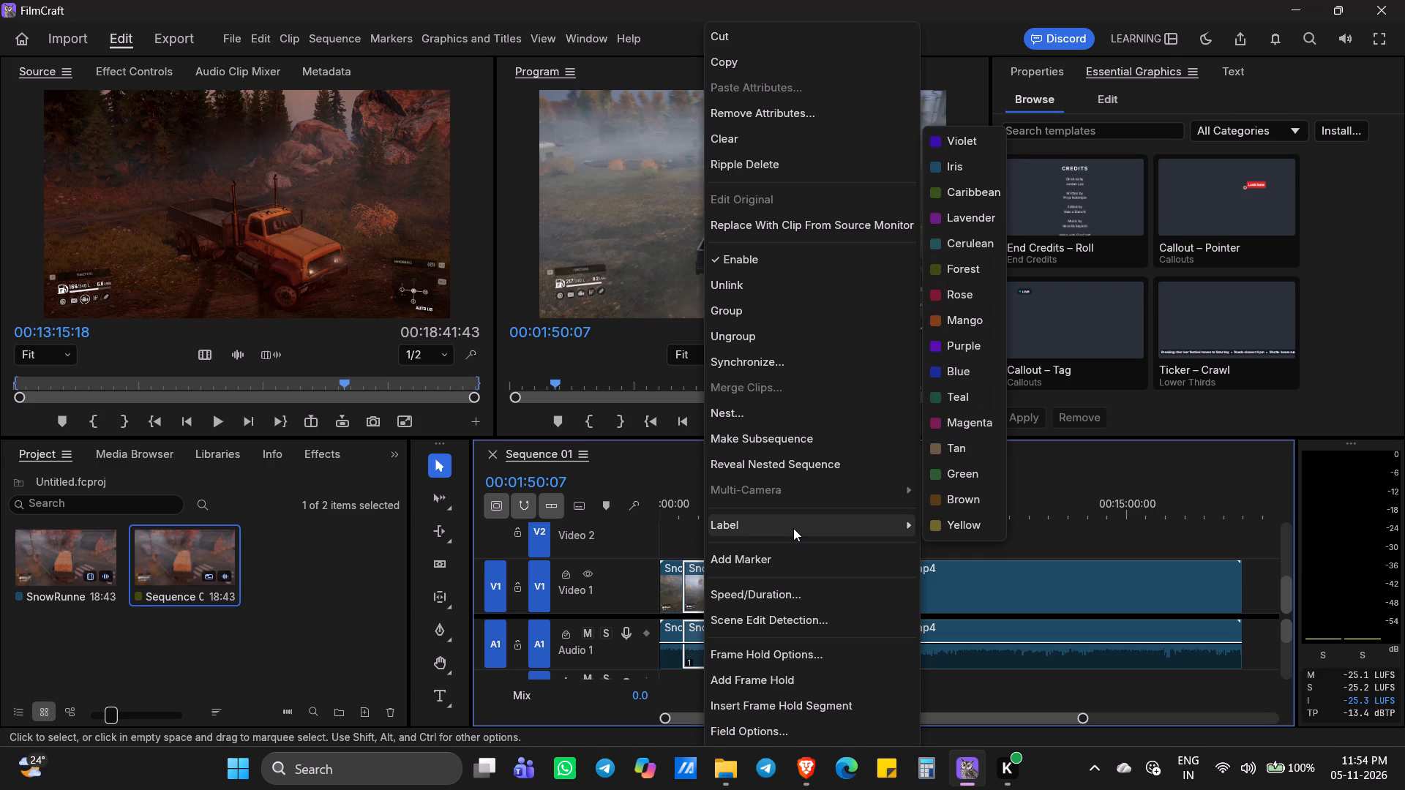
pyautogui.scroll(-3, 800, 542)
pyautogui.scroll(-3, 803, 603)
pyautogui.scroll(-2, 790, 696)
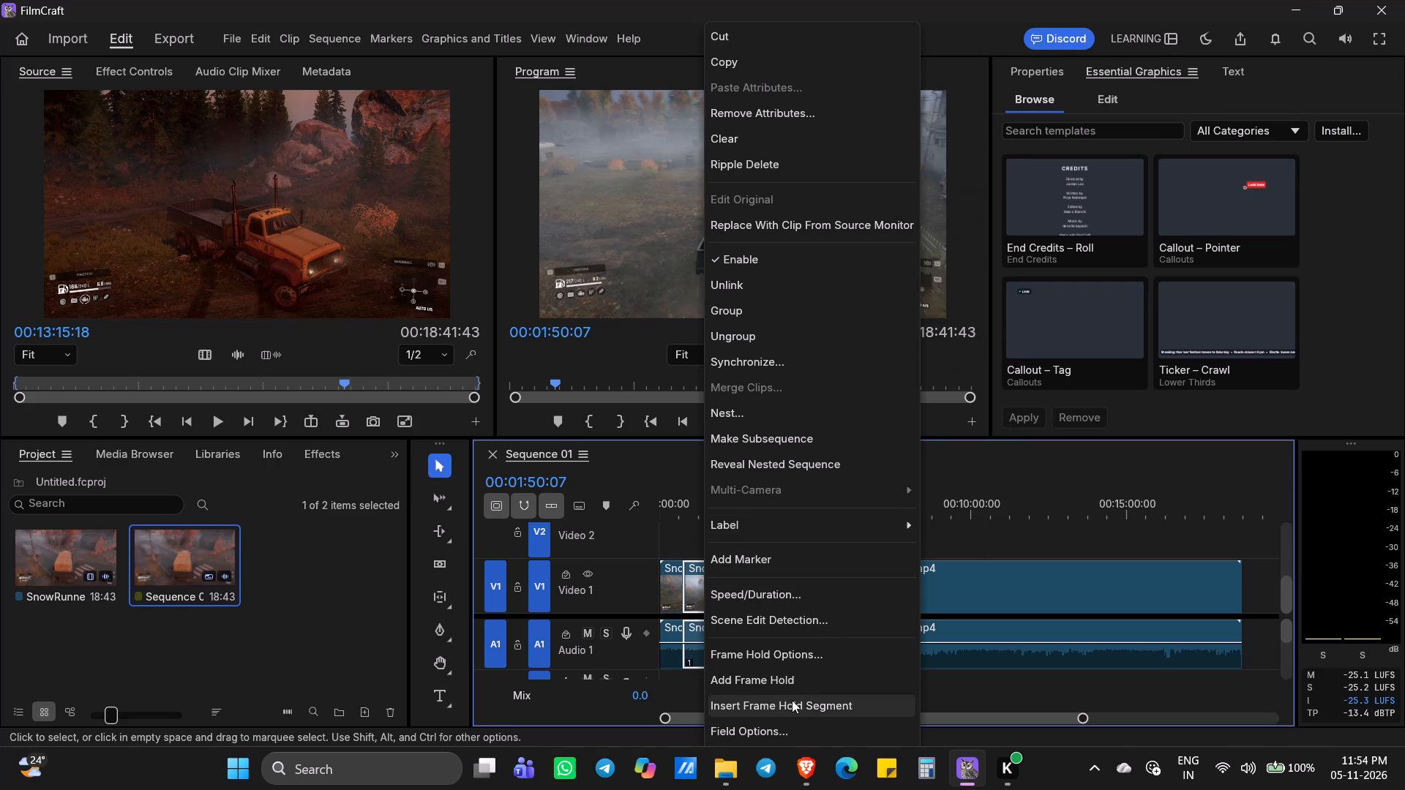
pyautogui.scroll(-2, 792, 700)
pyautogui.click(1267, 75)
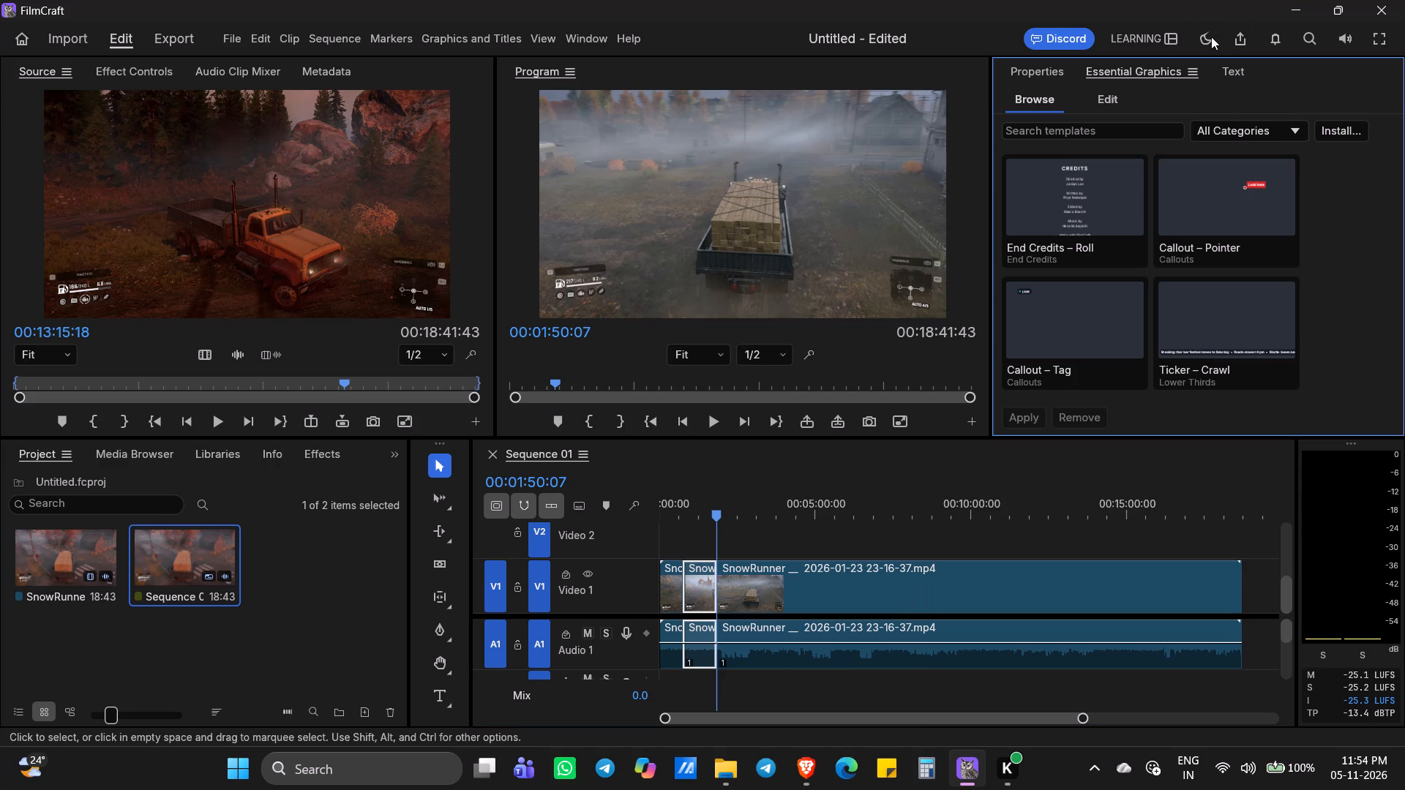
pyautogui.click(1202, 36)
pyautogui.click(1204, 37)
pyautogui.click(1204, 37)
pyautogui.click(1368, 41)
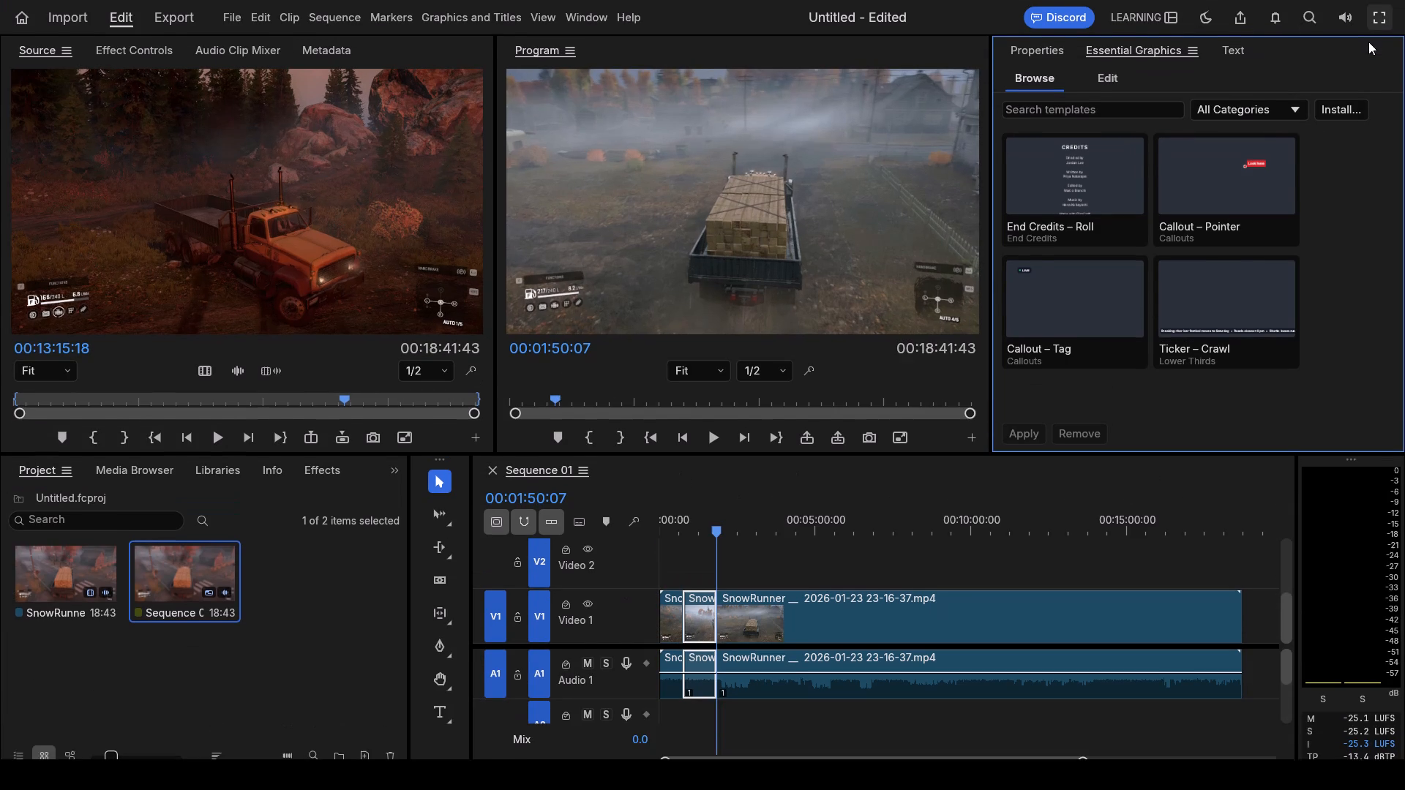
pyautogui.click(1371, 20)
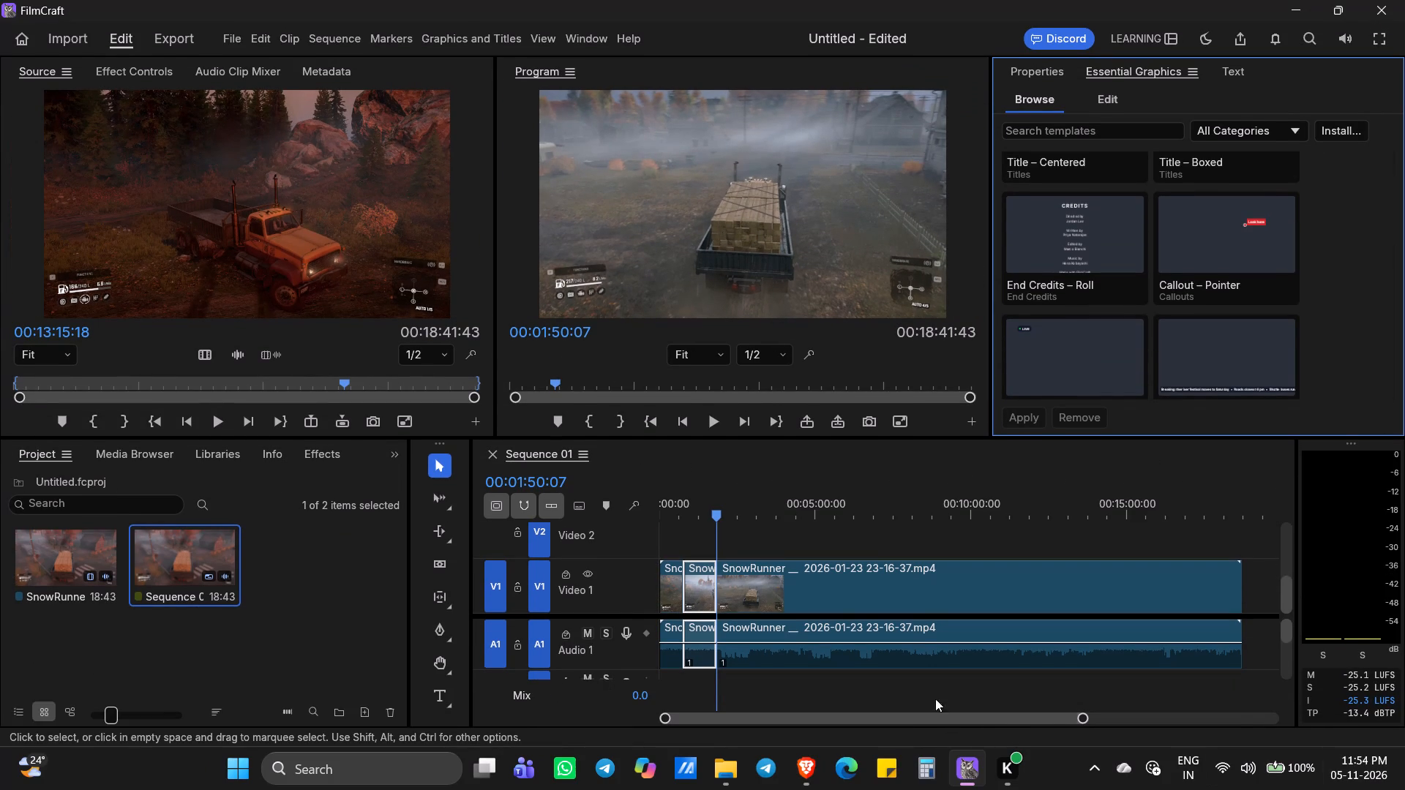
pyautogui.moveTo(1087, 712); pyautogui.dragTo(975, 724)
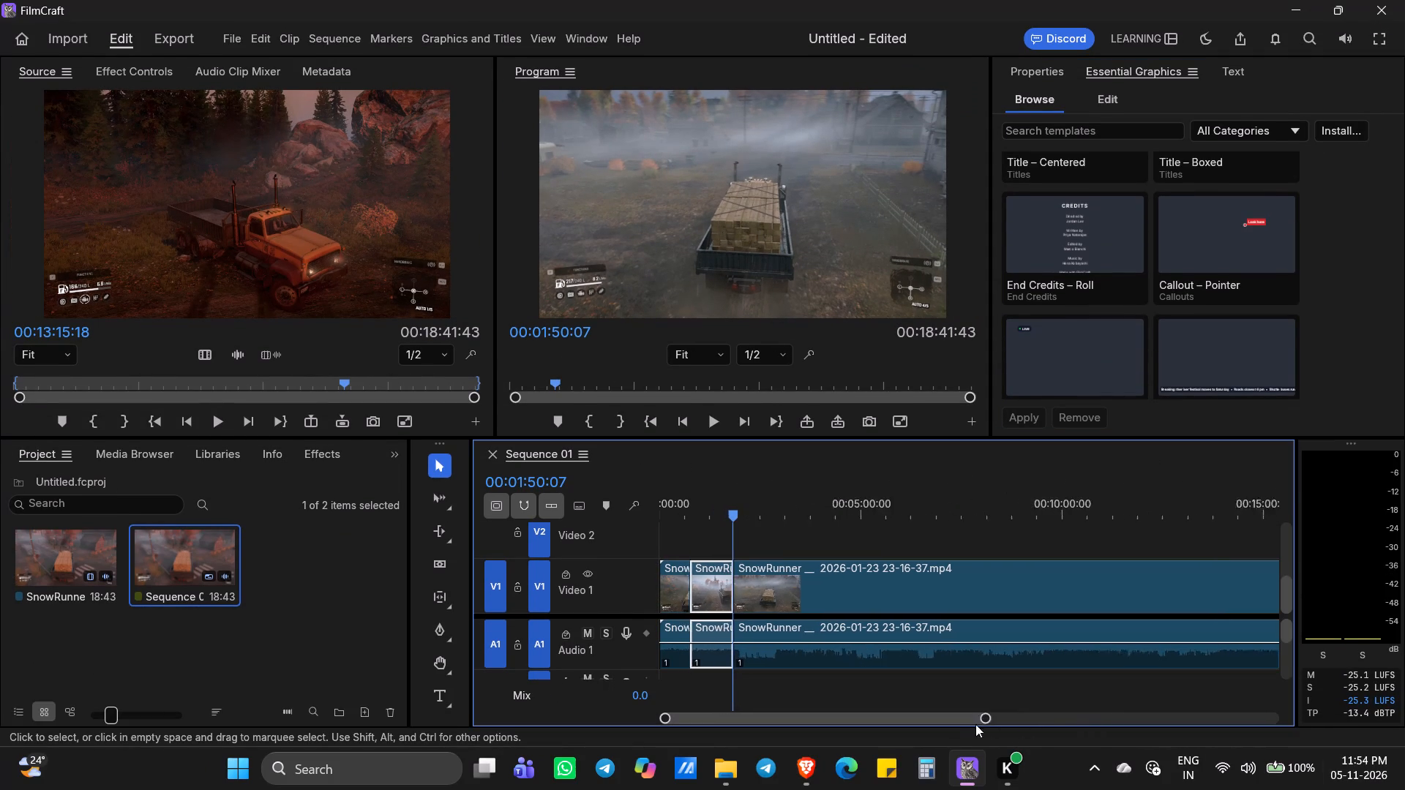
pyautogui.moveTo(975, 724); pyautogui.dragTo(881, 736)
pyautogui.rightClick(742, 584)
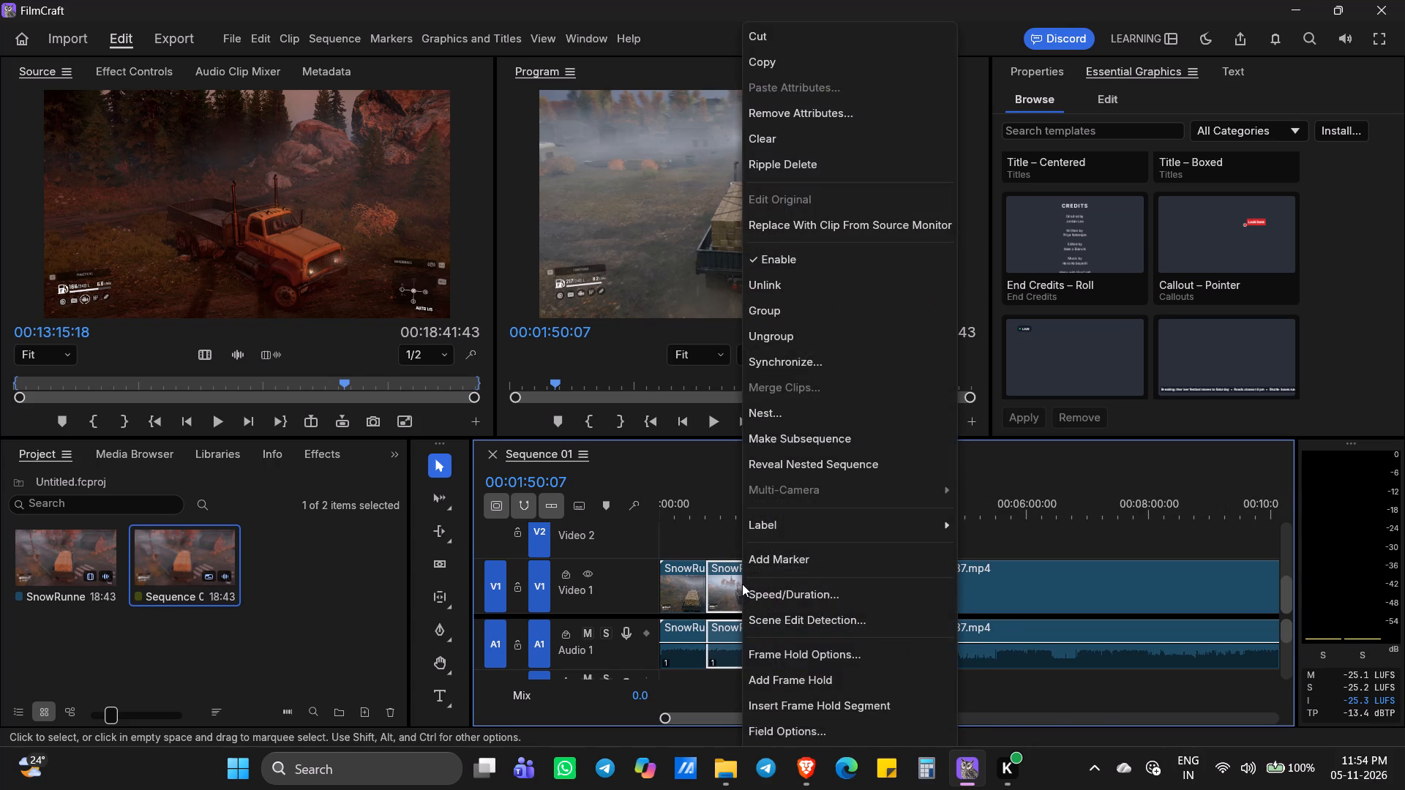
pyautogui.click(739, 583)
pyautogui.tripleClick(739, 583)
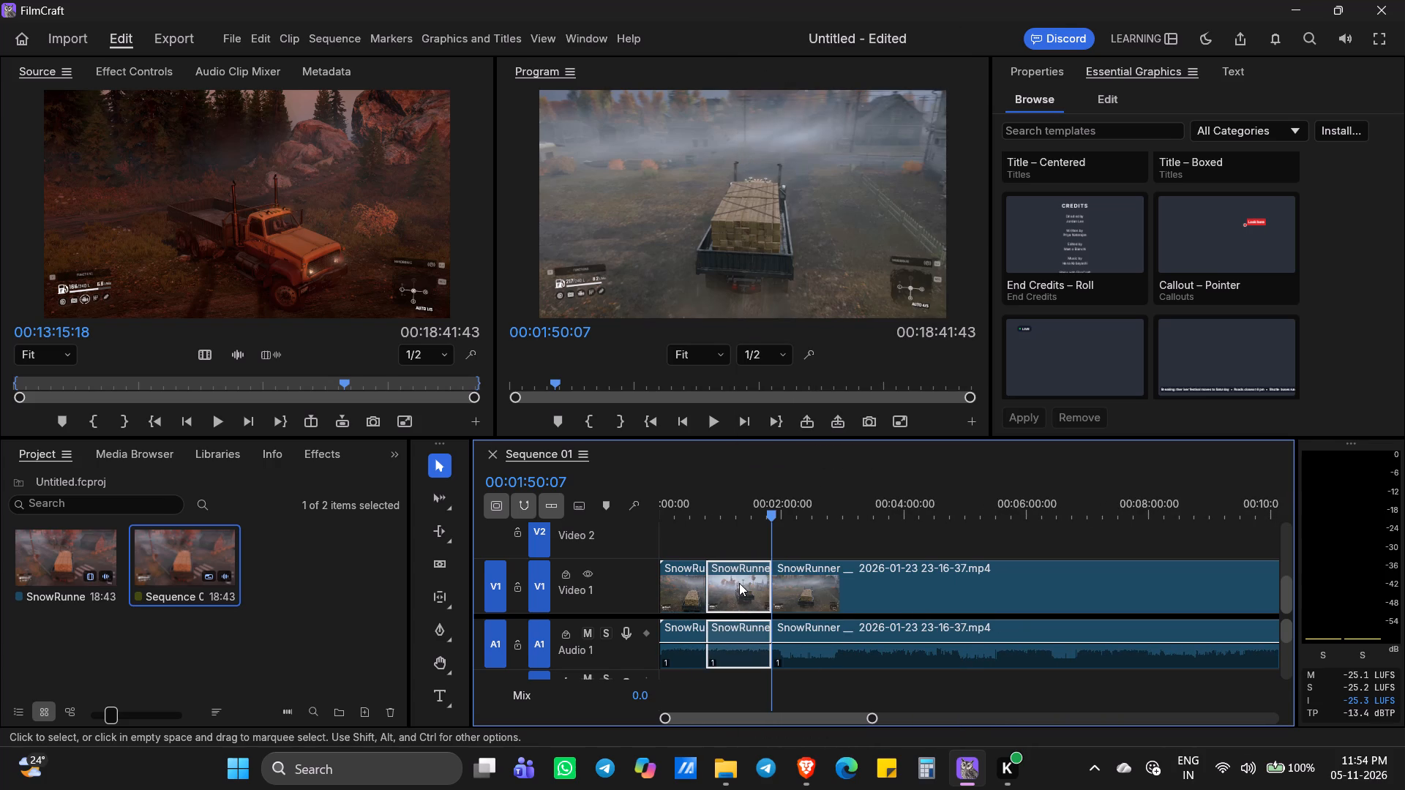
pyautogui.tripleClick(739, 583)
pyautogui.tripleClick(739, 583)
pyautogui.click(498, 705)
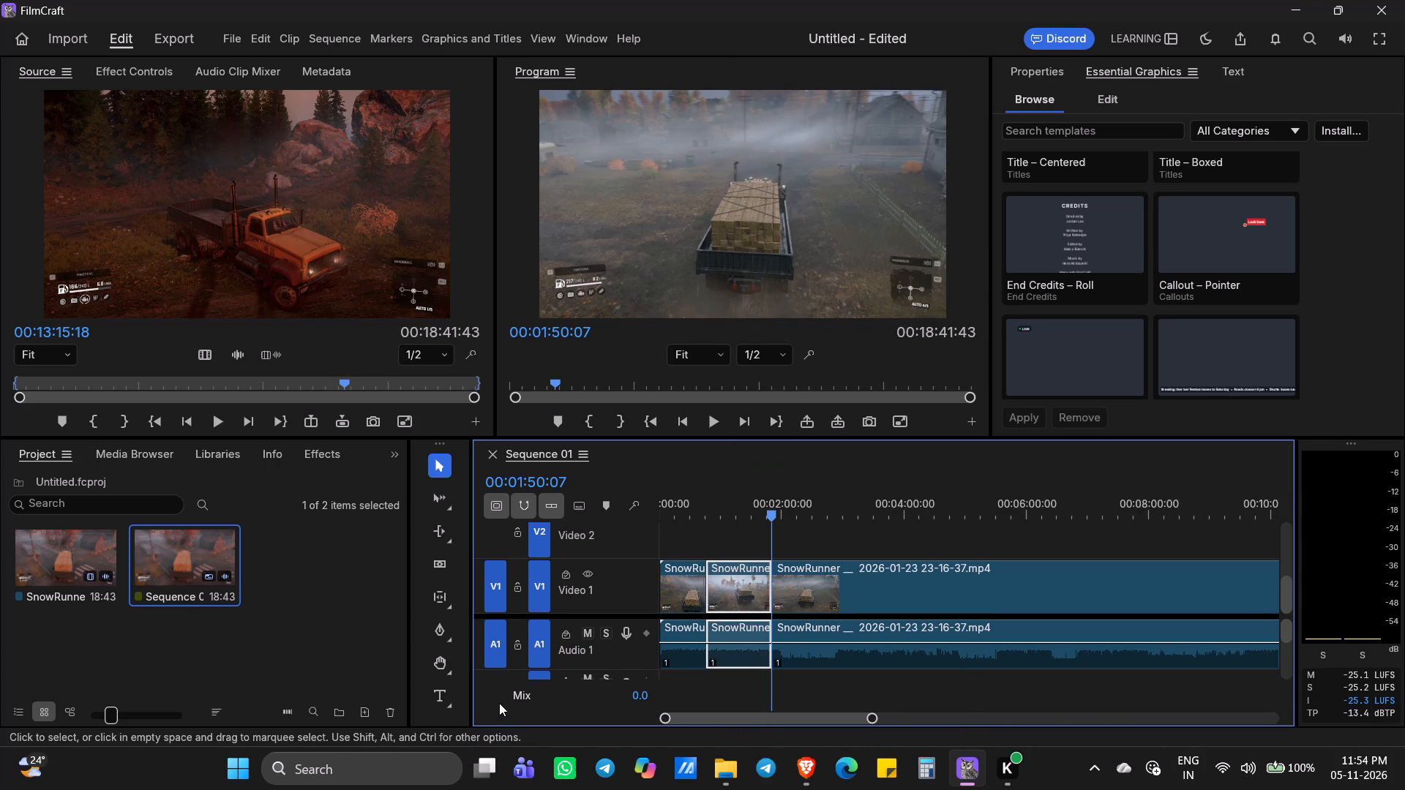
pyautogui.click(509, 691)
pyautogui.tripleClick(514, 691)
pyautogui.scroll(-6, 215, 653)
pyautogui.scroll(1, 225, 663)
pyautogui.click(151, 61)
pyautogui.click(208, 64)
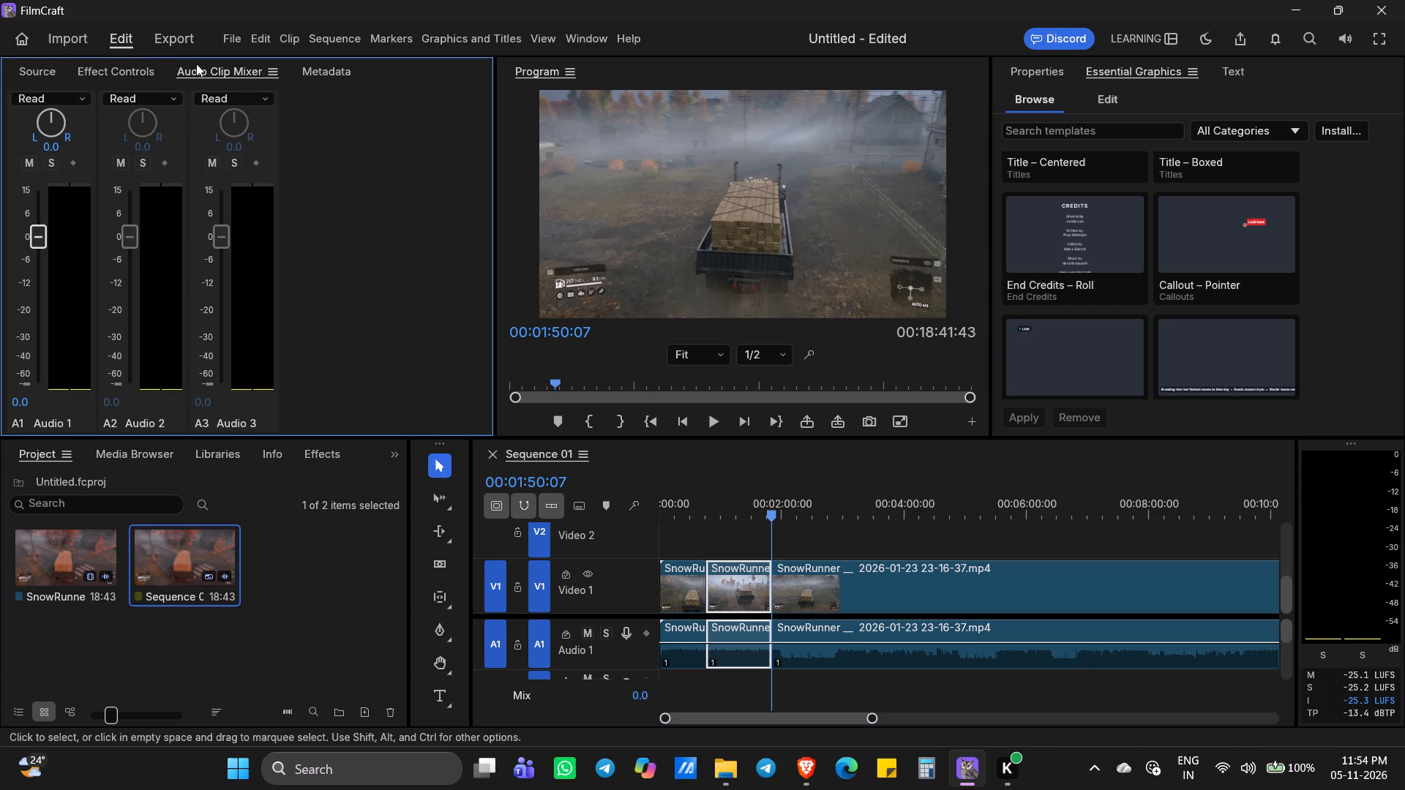
# Open the export settings for Sequence 01 and review its file, video and audio options.
pyautogui.click(146, 34)
pyautogui.click(121, 35)
pyautogui.click(168, 33)
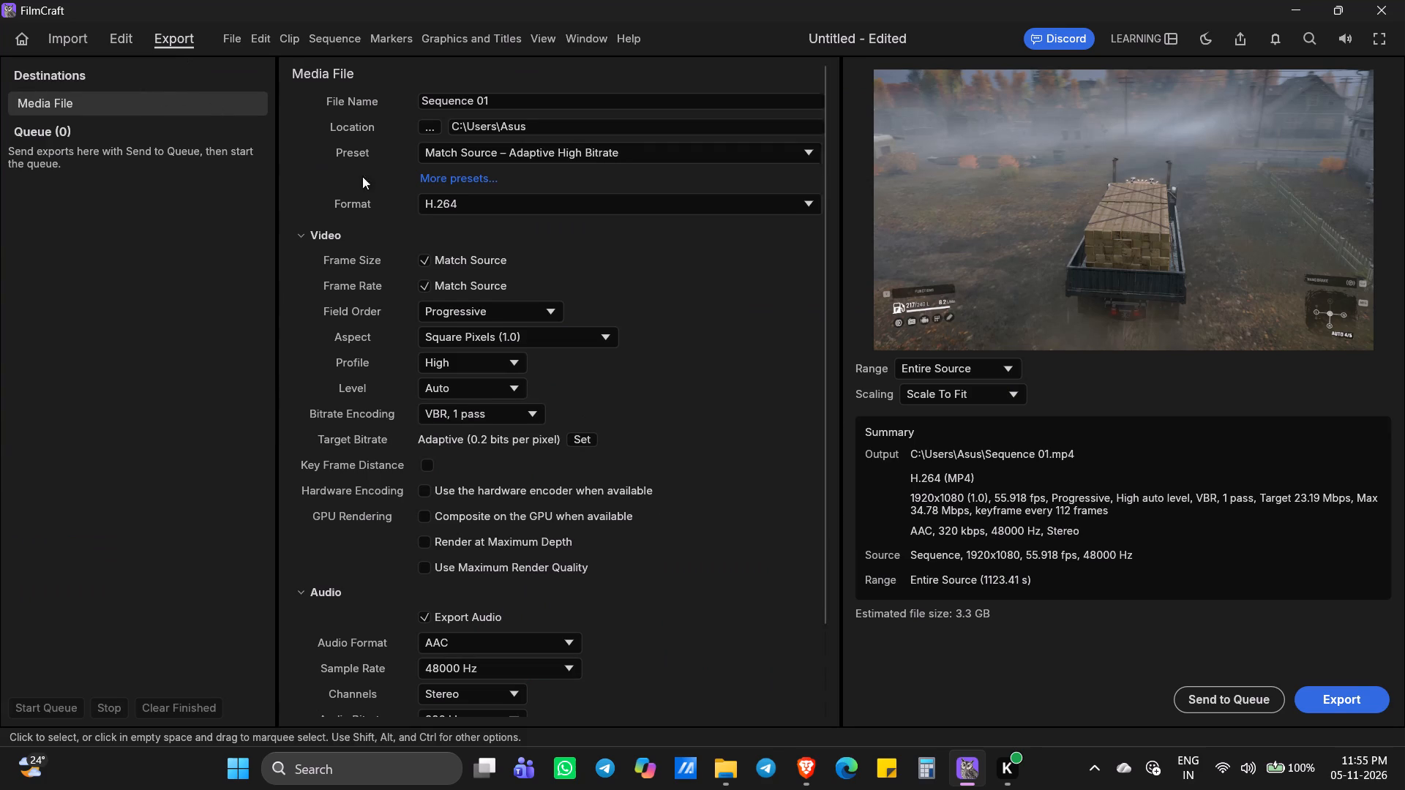
pyautogui.scroll(-4, 734, 293)
pyautogui.scroll(6, 958, 352)
pyautogui.scroll(5, 1134, 382)
pyautogui.scroll(10, 315, 373)
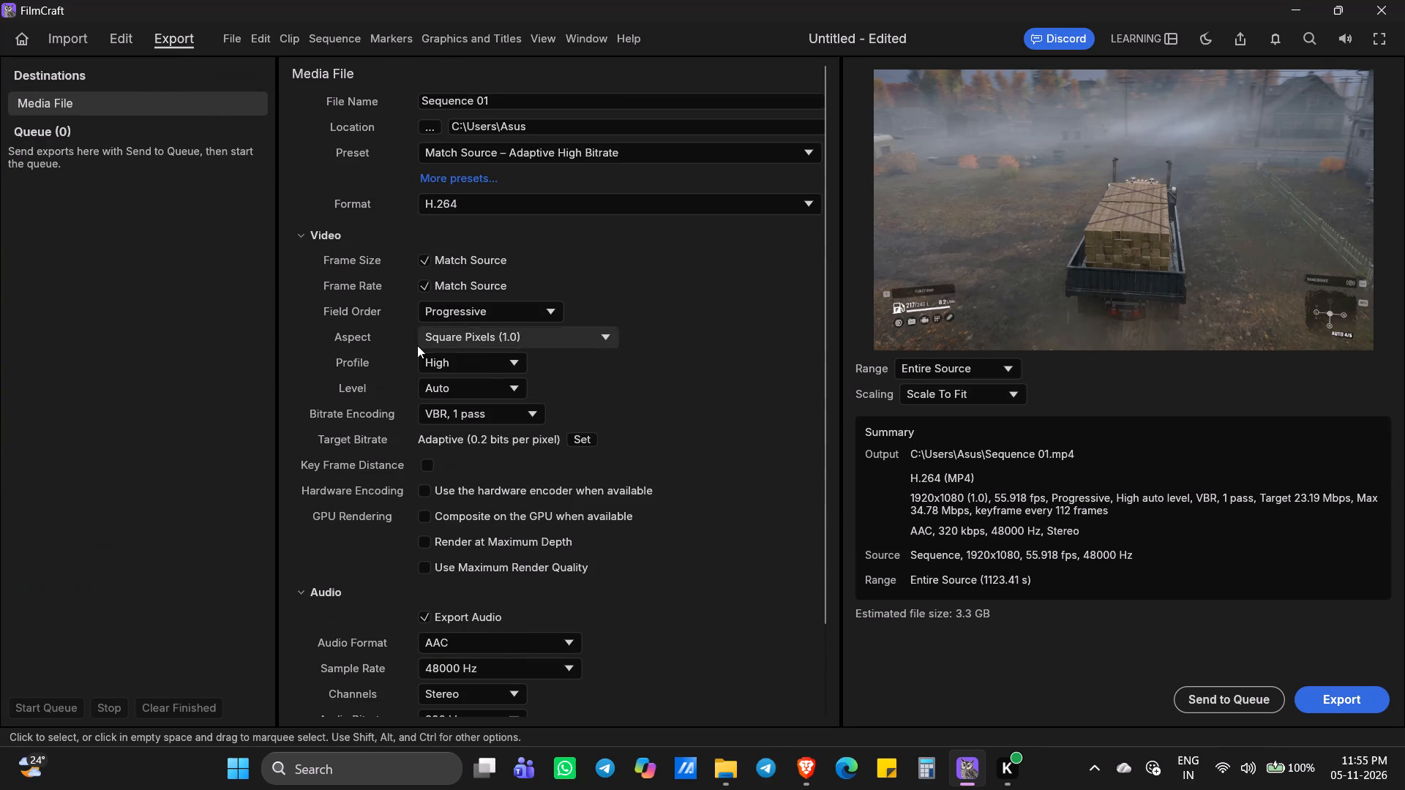
# Return from the export settings to editing Sequence 01 and check the middle SnowRunner segment between the two cuts.
pyautogui.scroll(2, 417, 345)
pyautogui.scroll(7, 1191, 355)
pyautogui.click(111, 39)
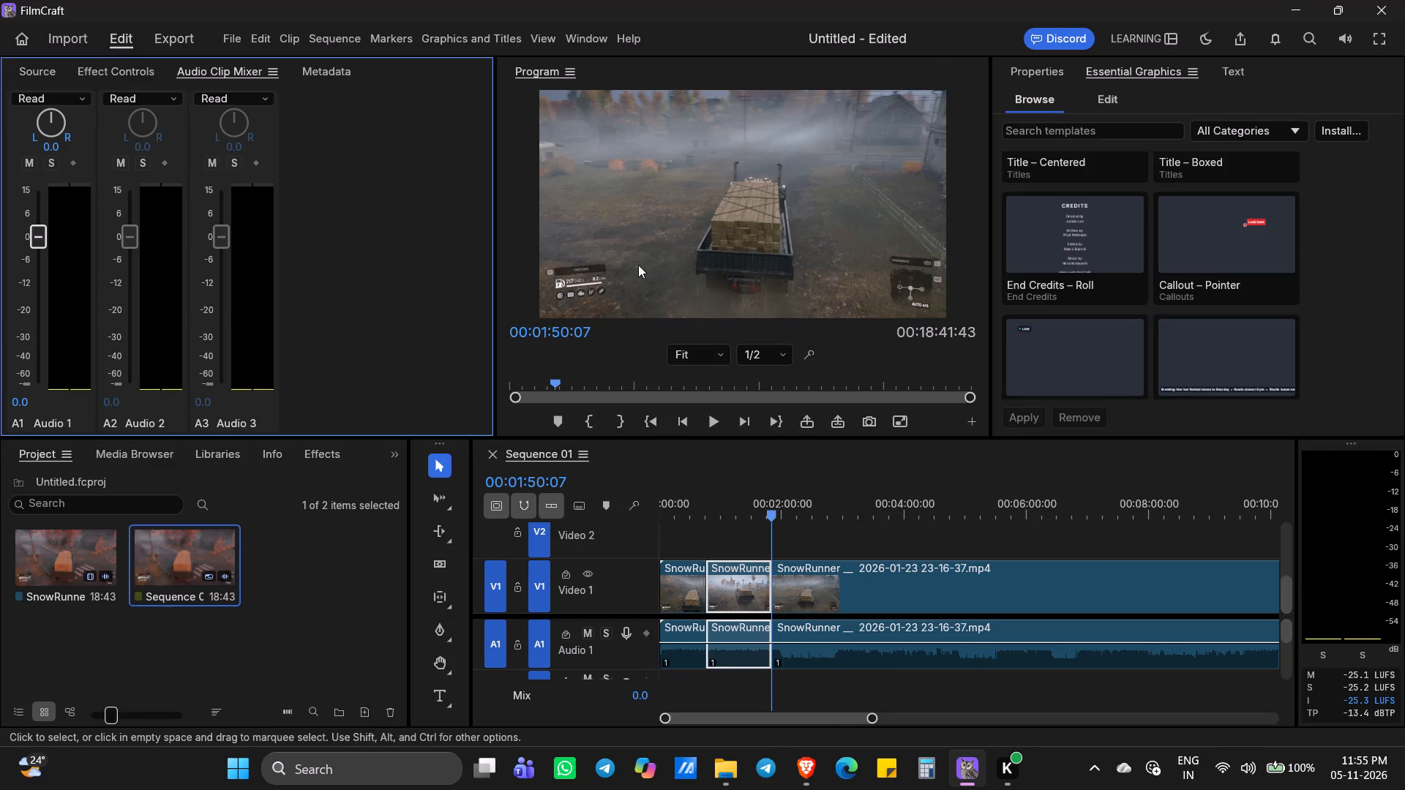
pyautogui.click(765, 593)
pyautogui.click(727, 589)
pyautogui.tripleClick(727, 587)
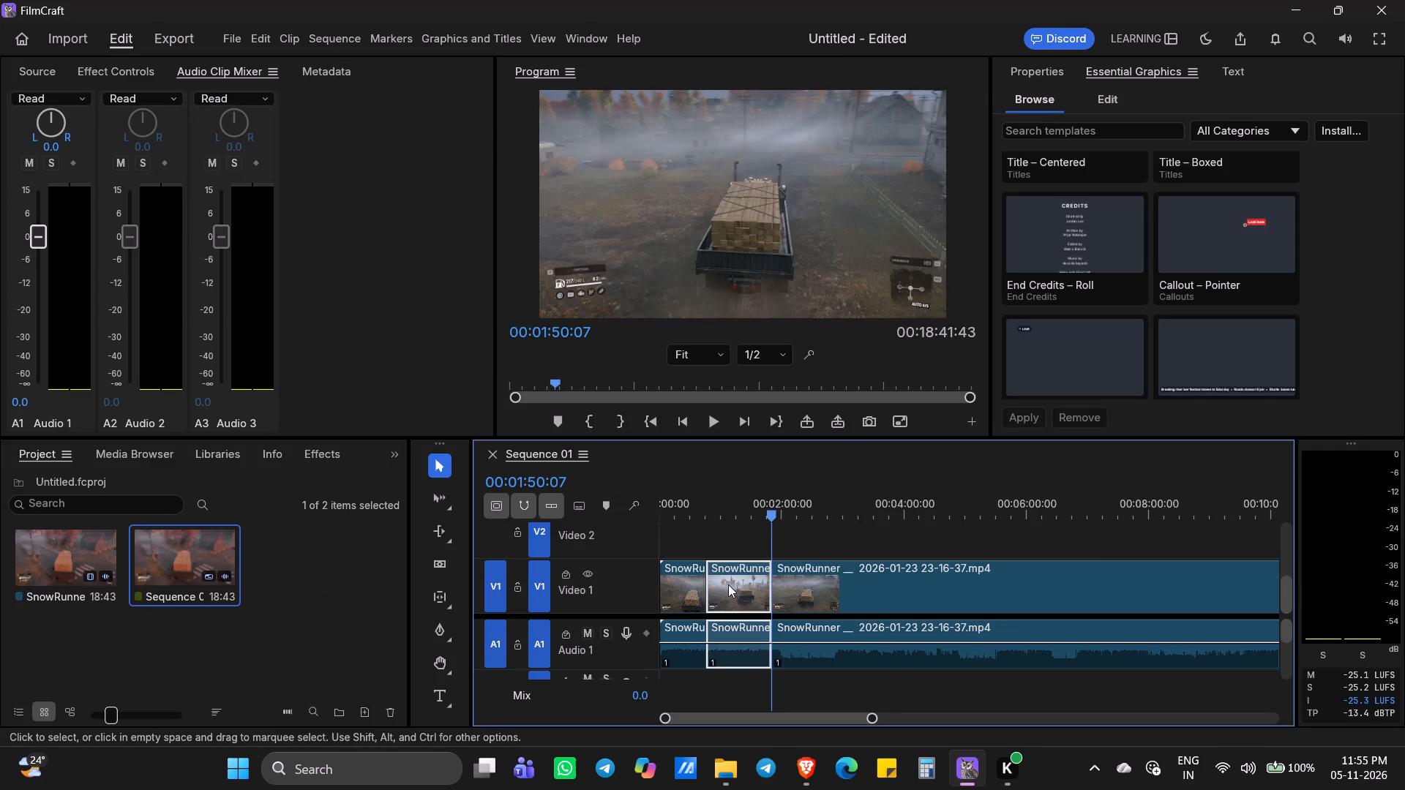
pyautogui.doubleClick(728, 584)
pyautogui.rightClick(728, 583)
pyautogui.click(728, 583)
# Delete the long segment after the second cut and the segment before the first cut, leaving a gap at the start.
pyautogui.click(868, 582)
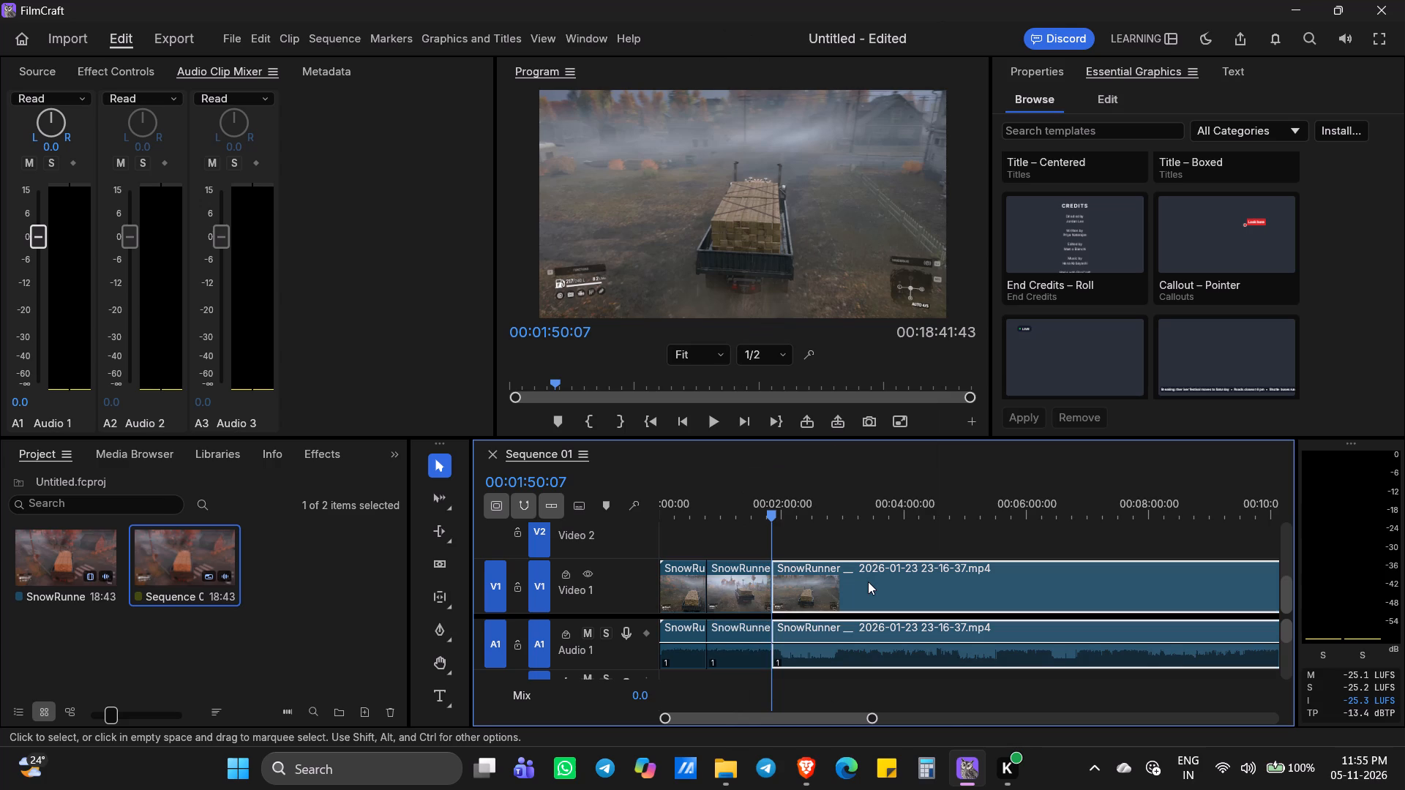
pyautogui.press('Delete')
pyautogui.click(697, 607)
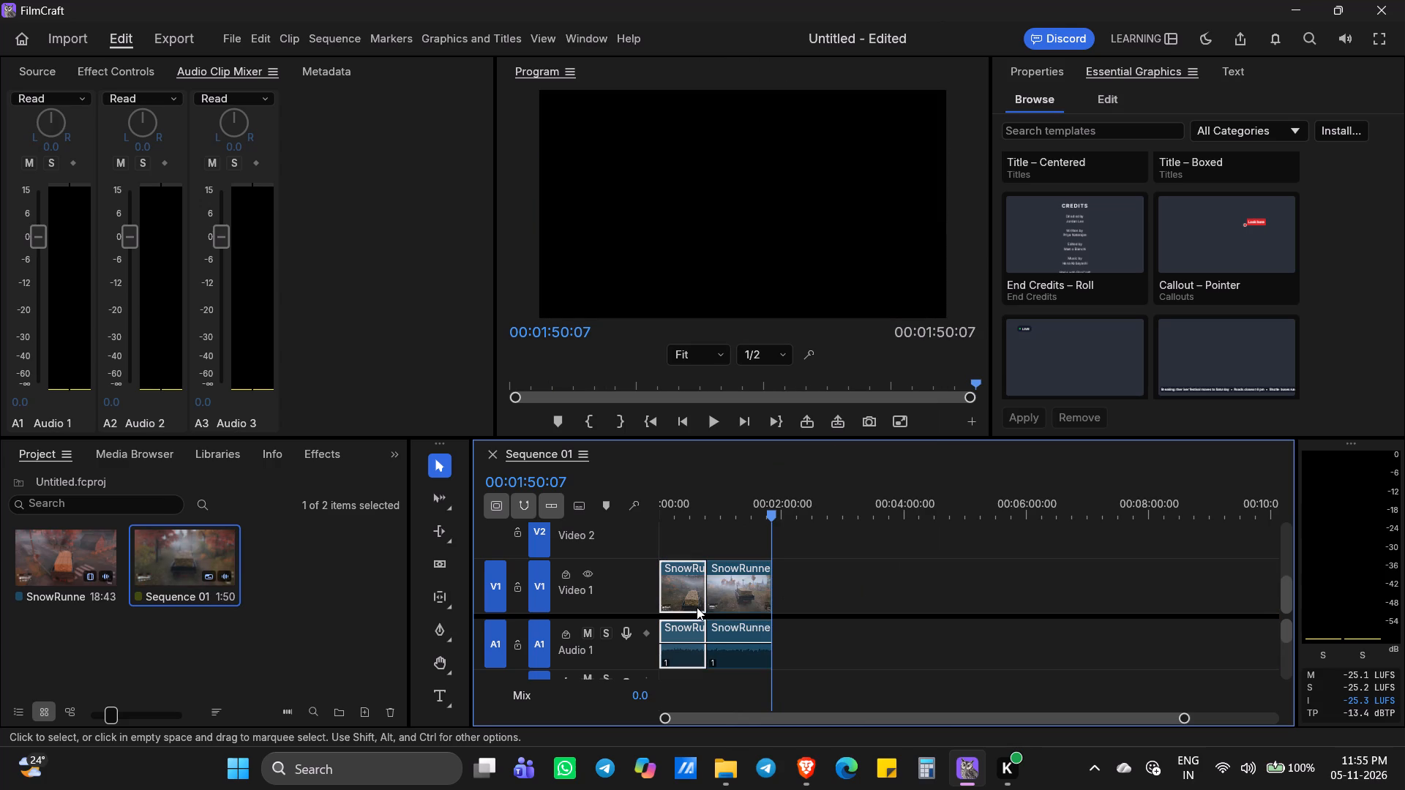
pyautogui.press('Delete')
# Export Sequence 01 as an H.264 video with the Match Source – Adaptive High Bitrate preset and the Entire Source range.
pyautogui.click(168, 37)
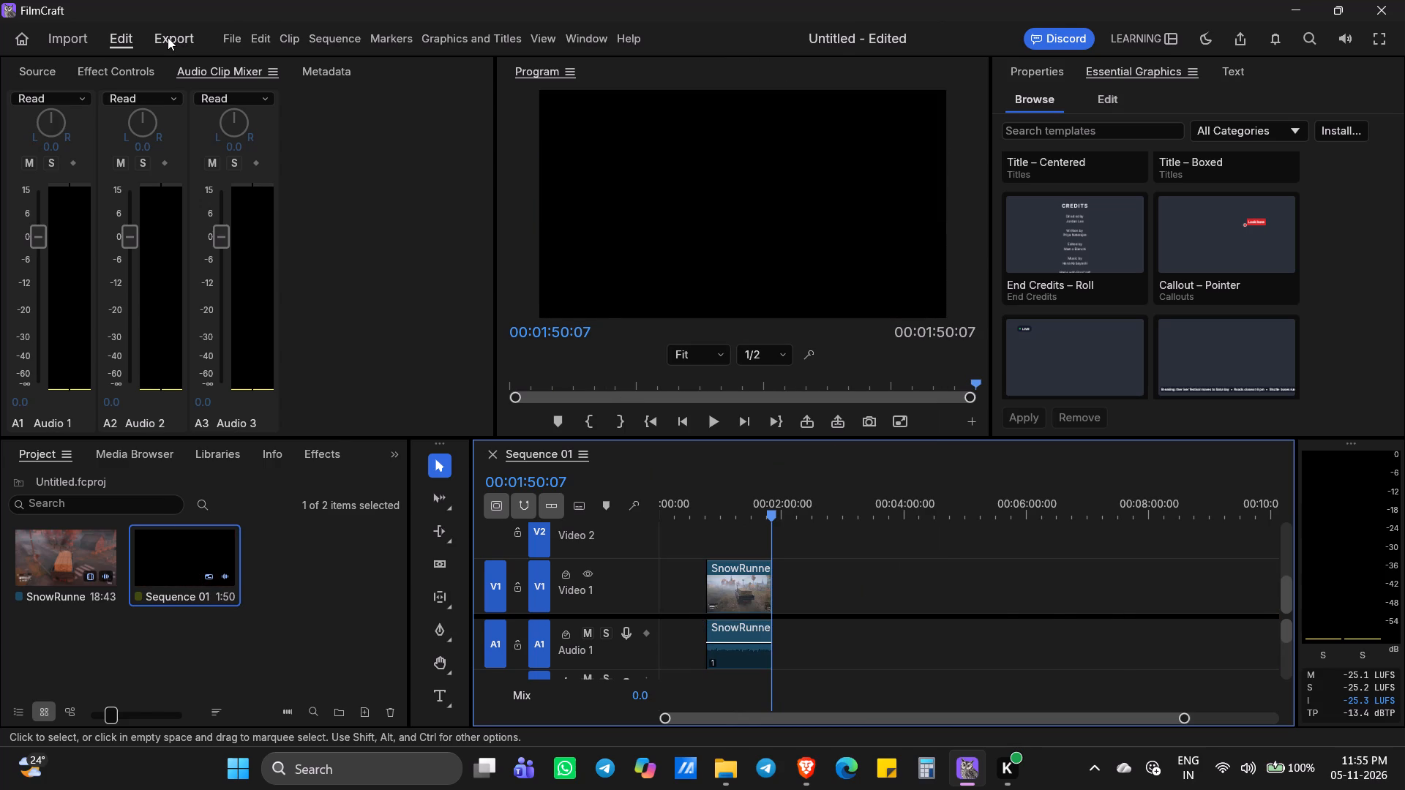
pyautogui.click(1364, 691)
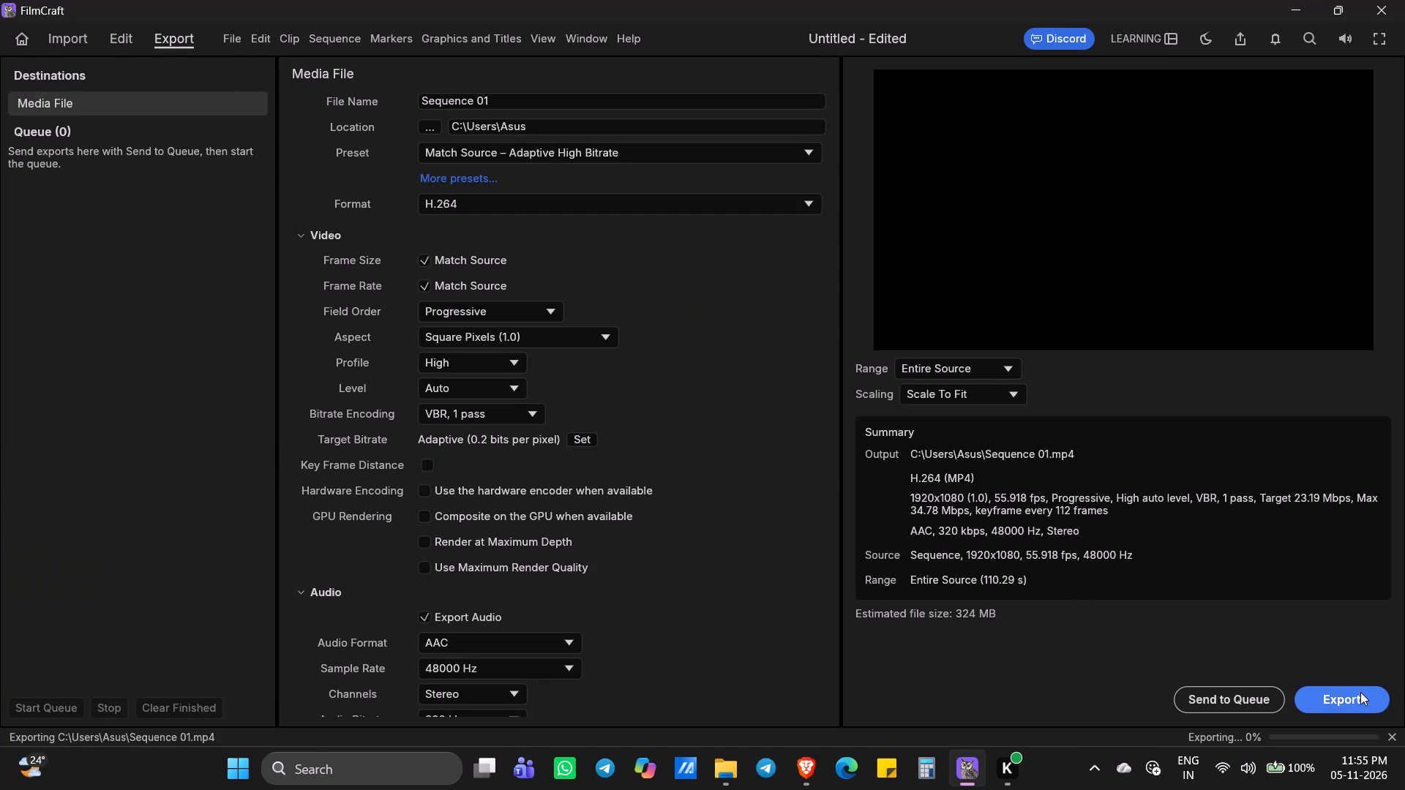
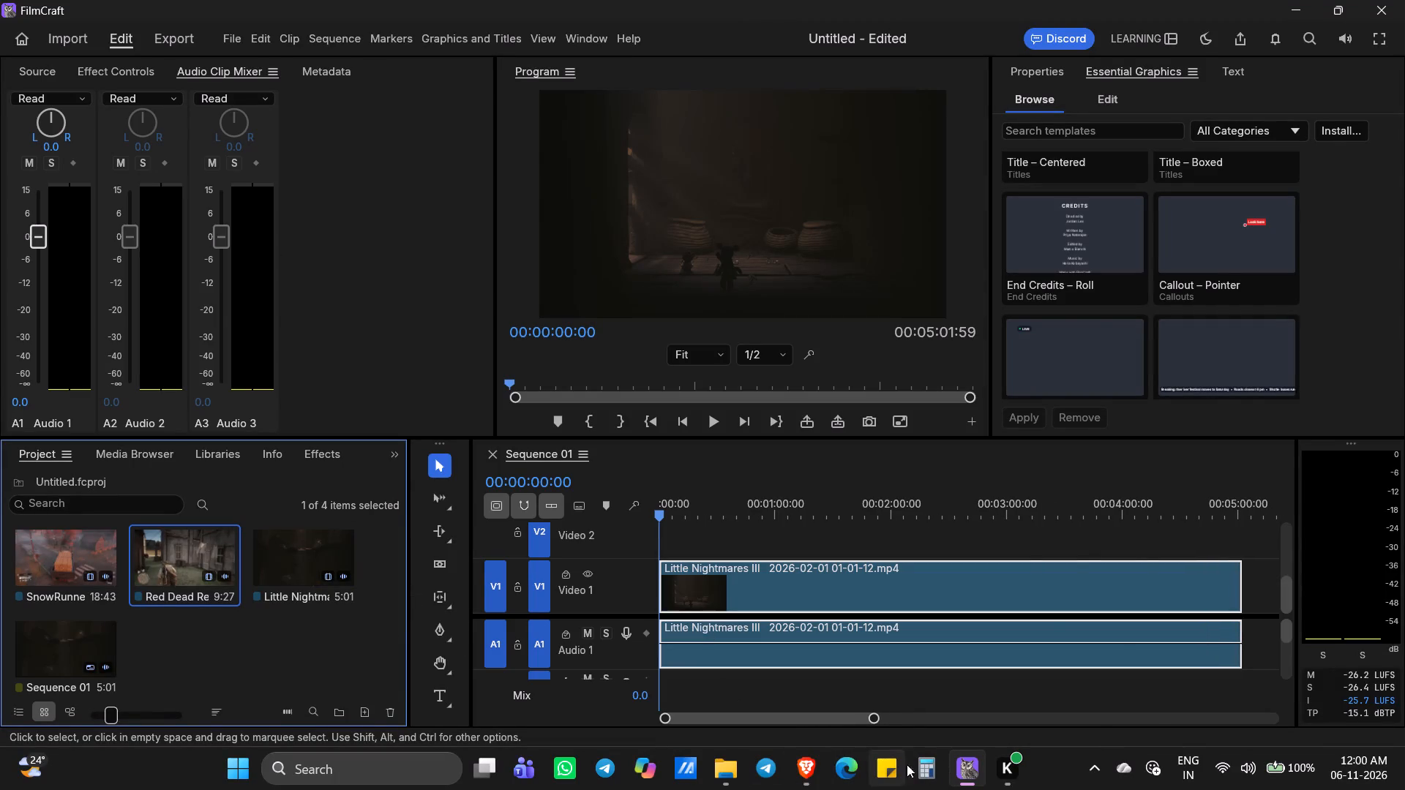
# Switch to the Brave browser, pause the YouTube music video, and return to the FilmCraft editor.
pyautogui.click(795, 762)
pyautogui.click(550, 404)
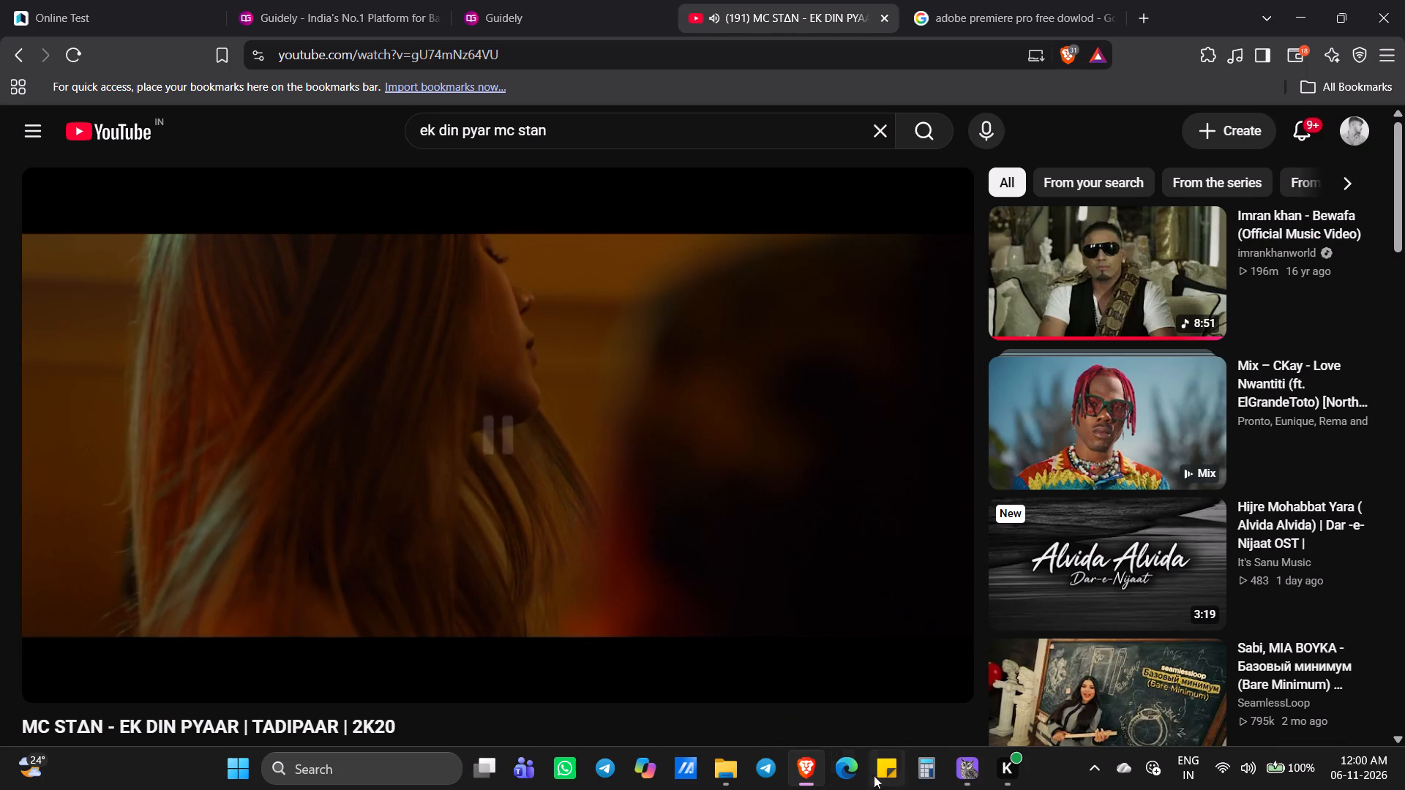
pyautogui.click(1404, 31)
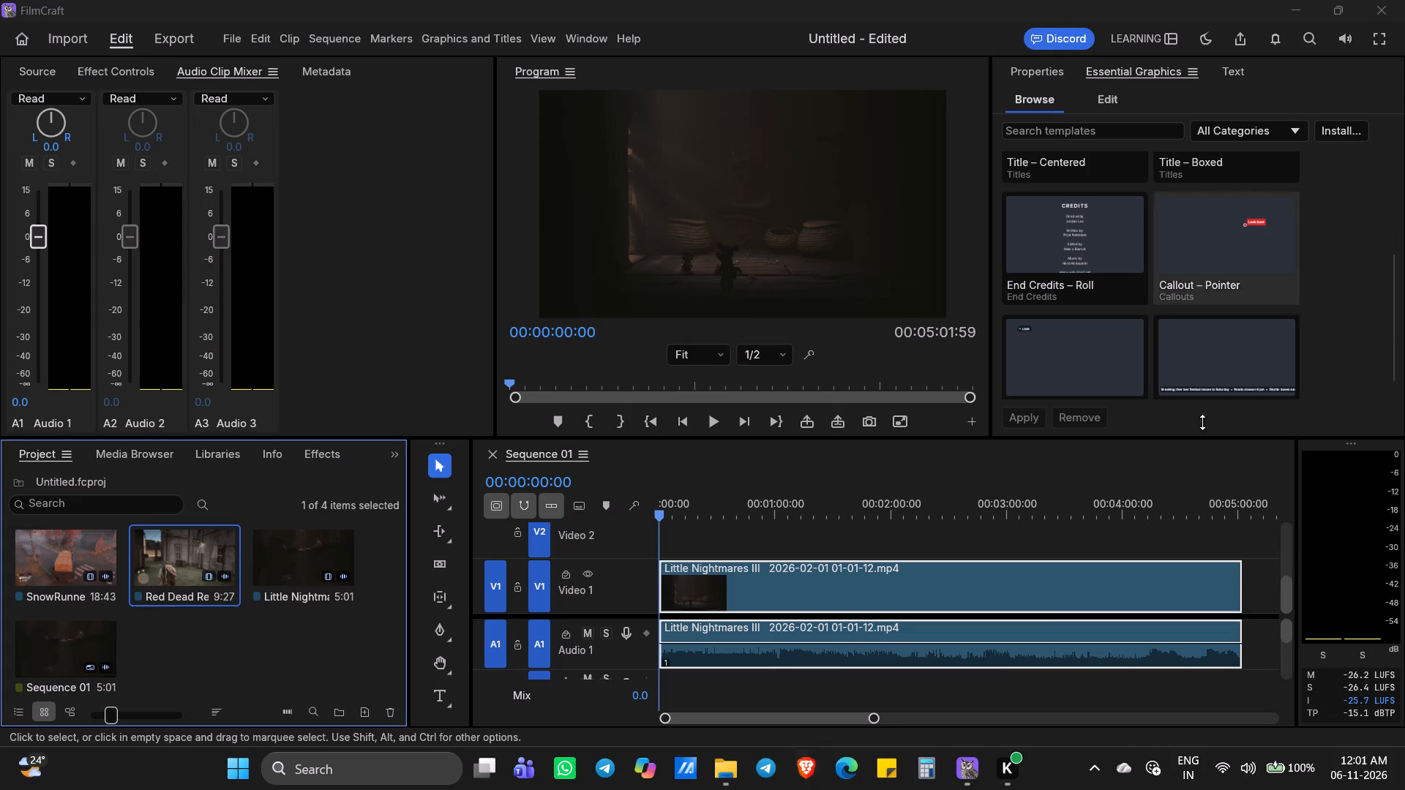
pyautogui.click(976, 764)
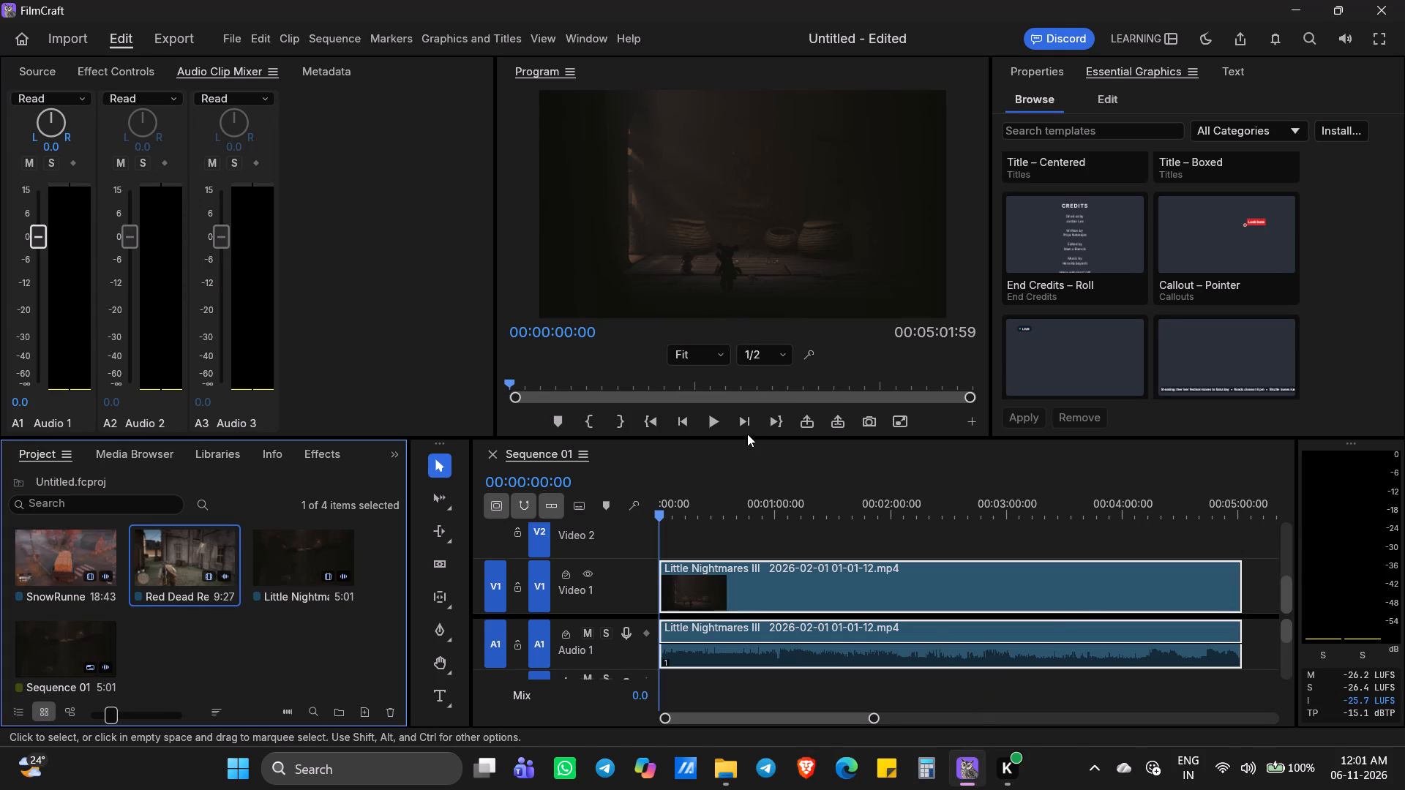
# Play Sequence 01 from the start in the Program monitor.
pyautogui.click(705, 424)
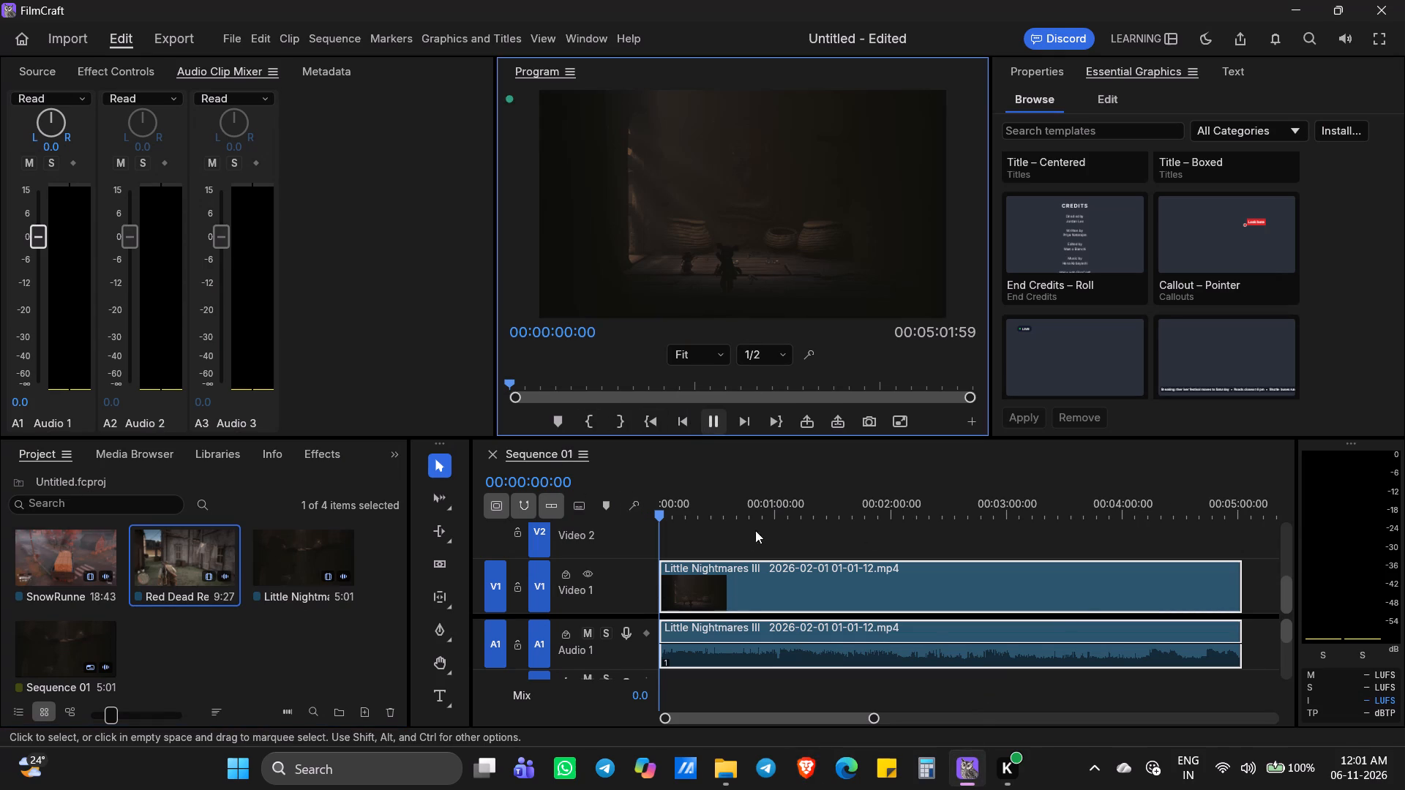
pyautogui.moveTo(814, 587); pyautogui.dragTo(285, 287)
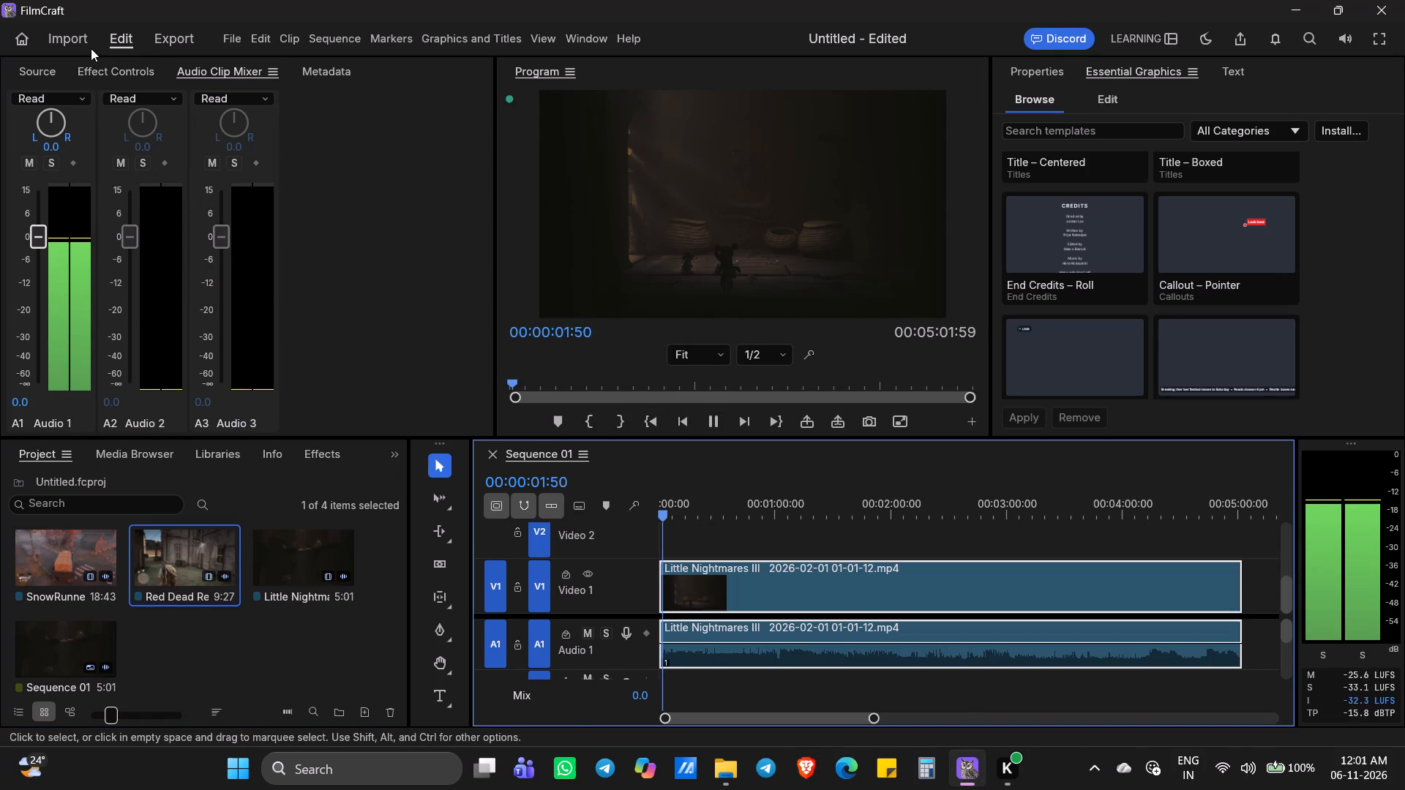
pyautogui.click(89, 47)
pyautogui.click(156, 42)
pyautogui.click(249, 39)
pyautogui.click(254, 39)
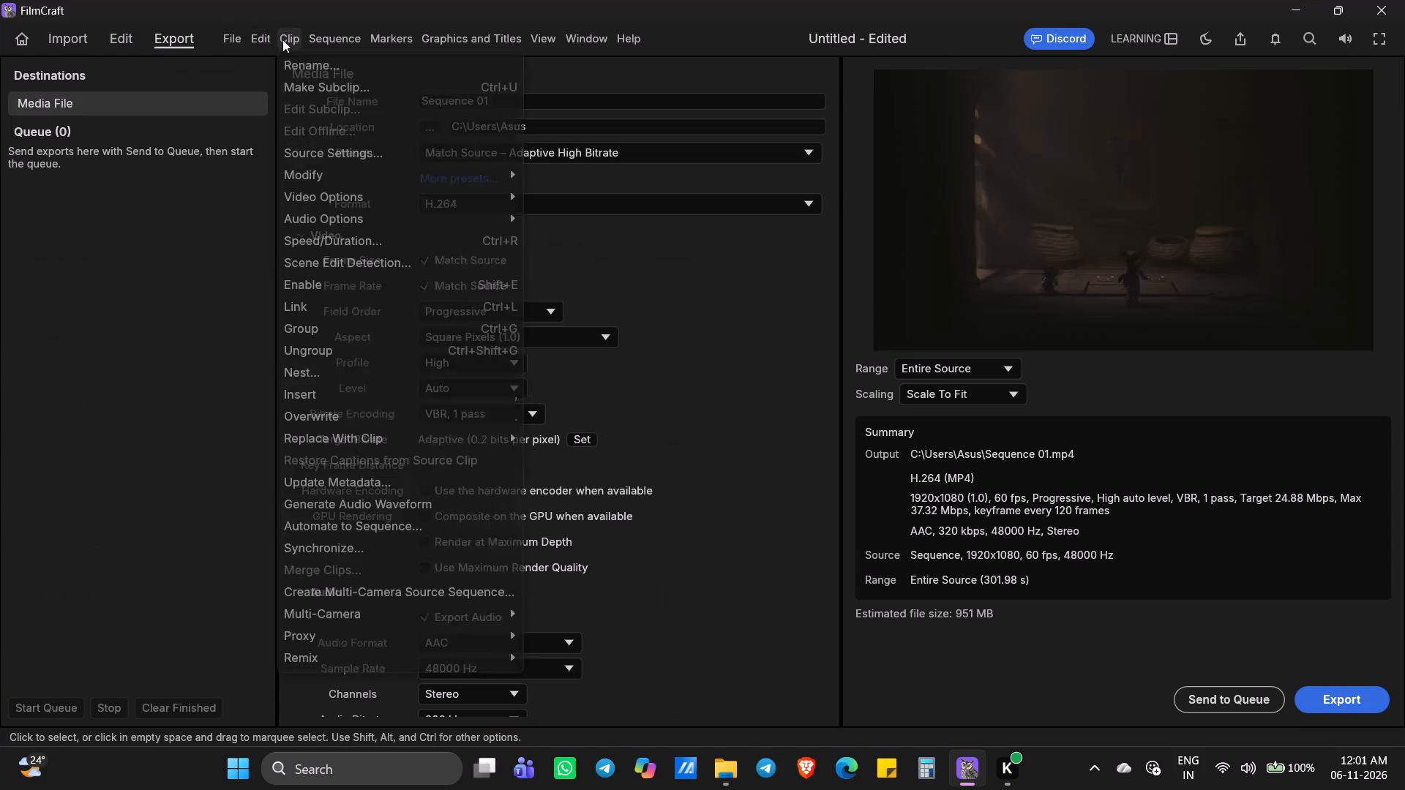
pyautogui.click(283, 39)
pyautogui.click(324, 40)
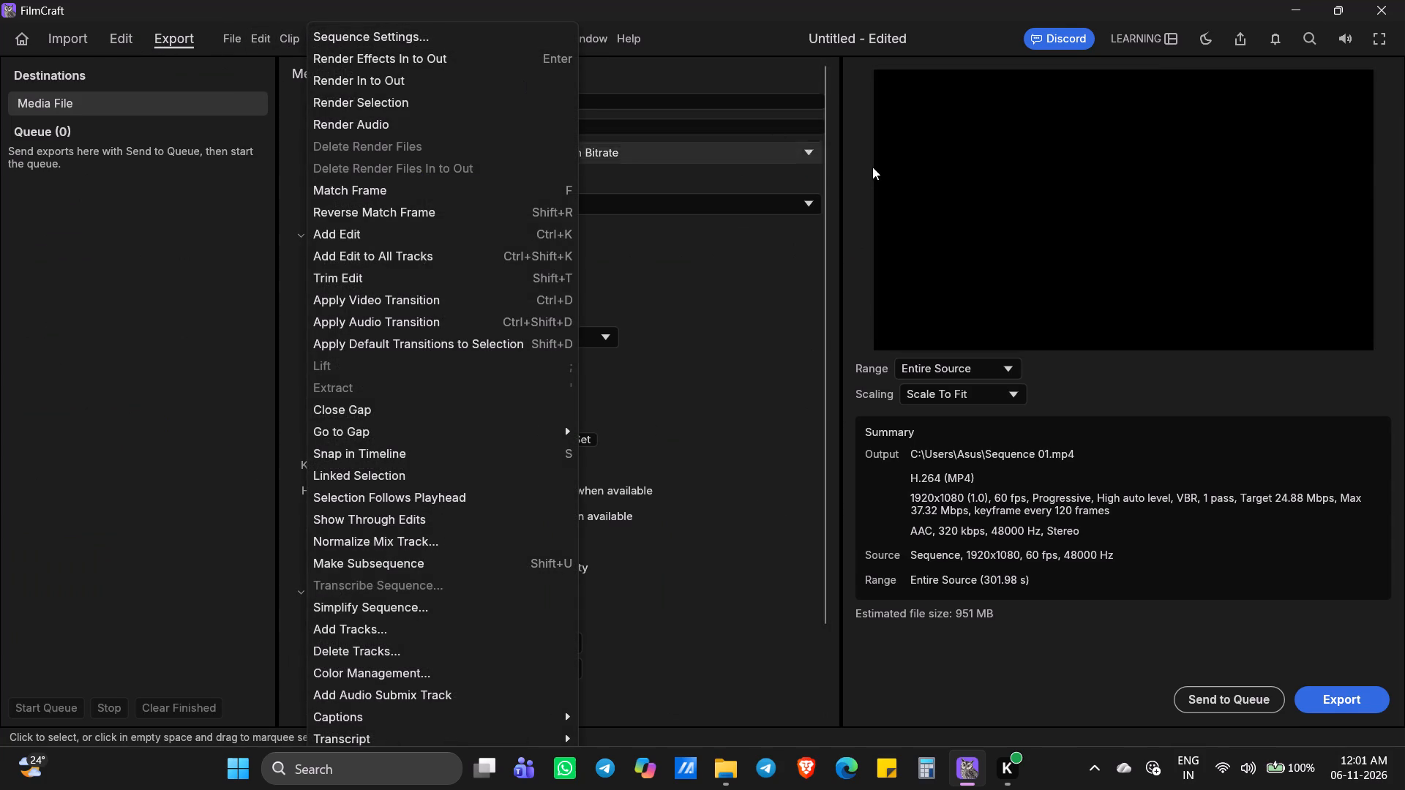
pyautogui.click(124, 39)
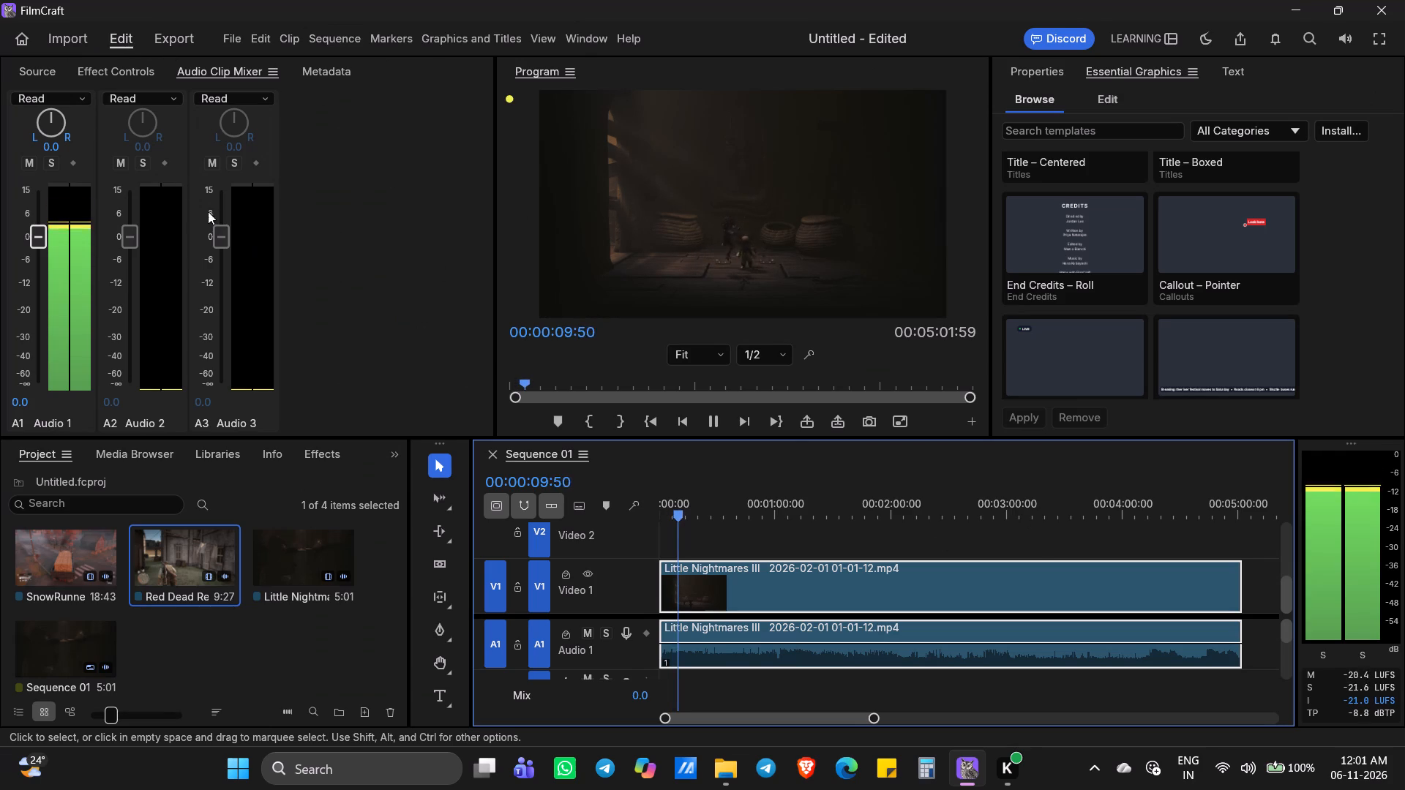
# Stop the sequence playback at about 12 seconds.
pyautogui.click(932, 593)
pyautogui.click(634, 214)
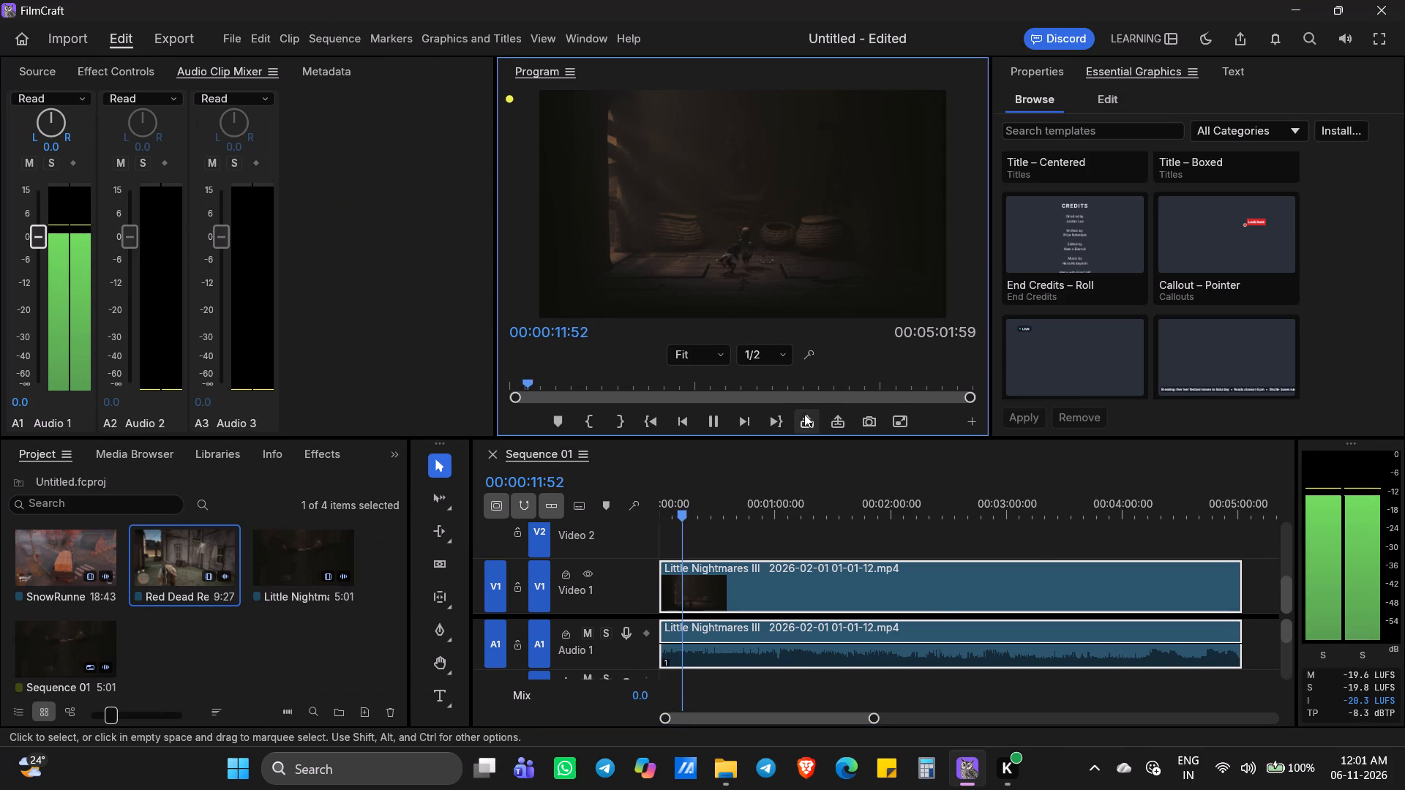
pyautogui.click(710, 420)
# Move the Little Nightmares III clip and its linked audio up to Video 2 and Audio 2, keeping its start at 00:00:00:00.
pyautogui.moveTo(1005, 594); pyautogui.dragTo(656, 535)
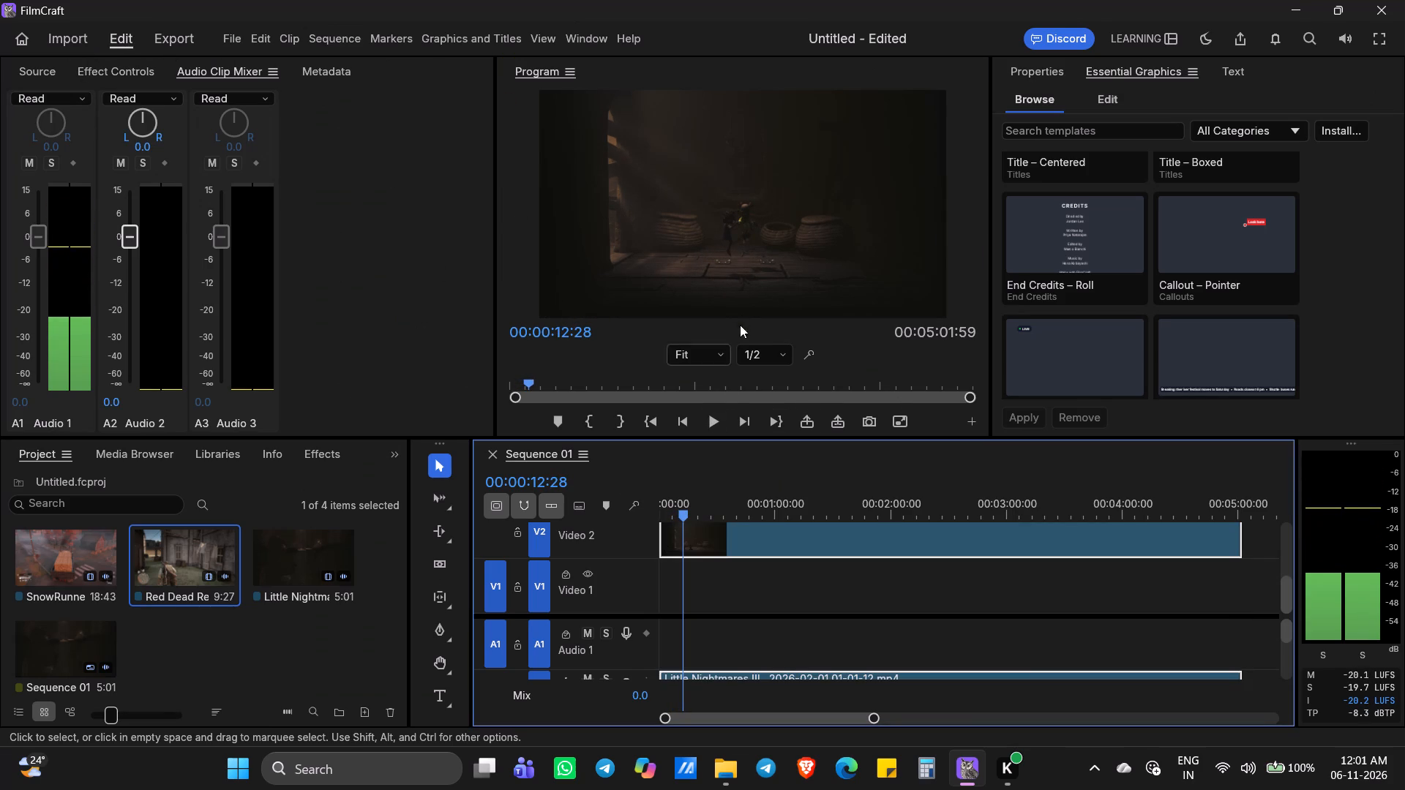
# Briefly play the sequence from the playhead to check the moved clip, and stop playback.
pyautogui.click(718, 434)
pyautogui.click(713, 426)
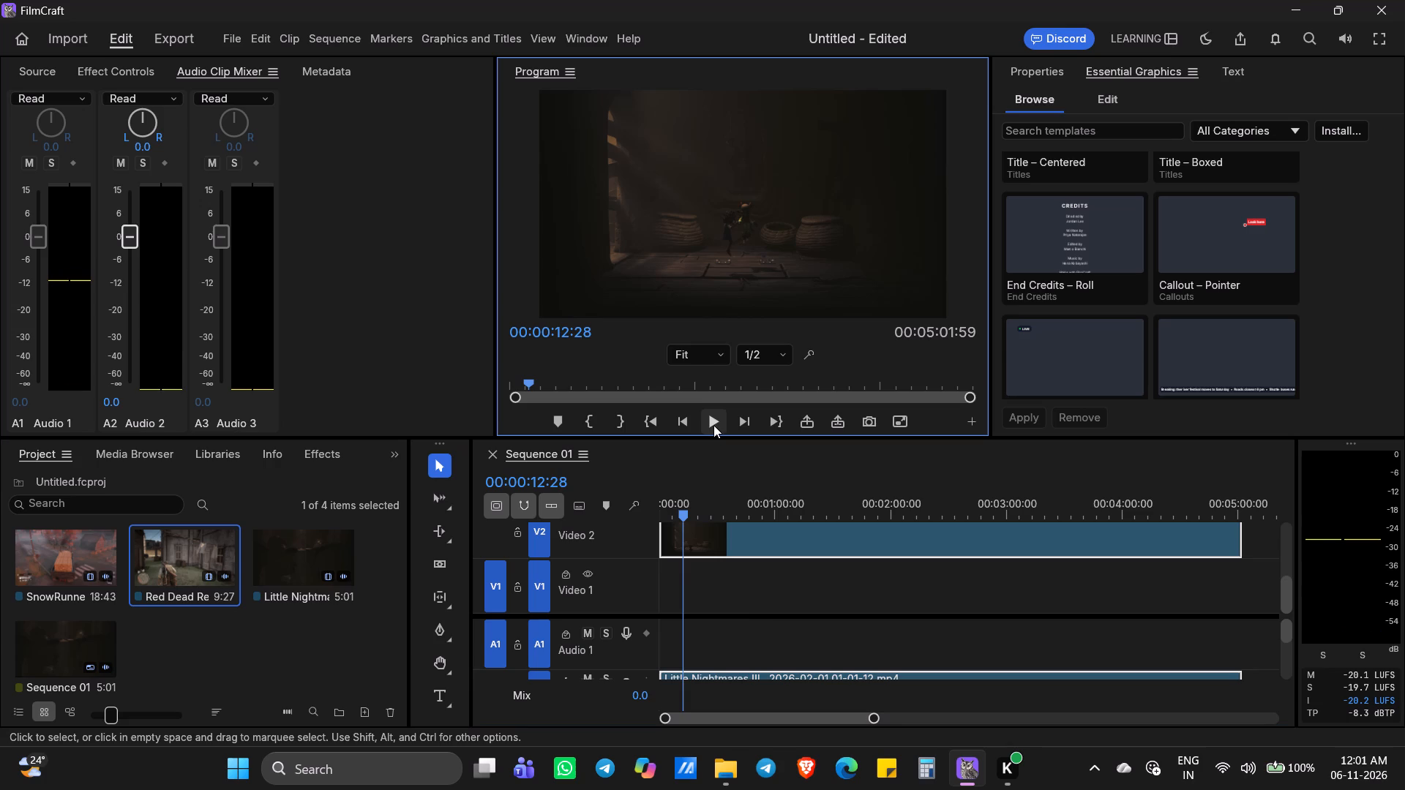
pyautogui.click(713, 425)
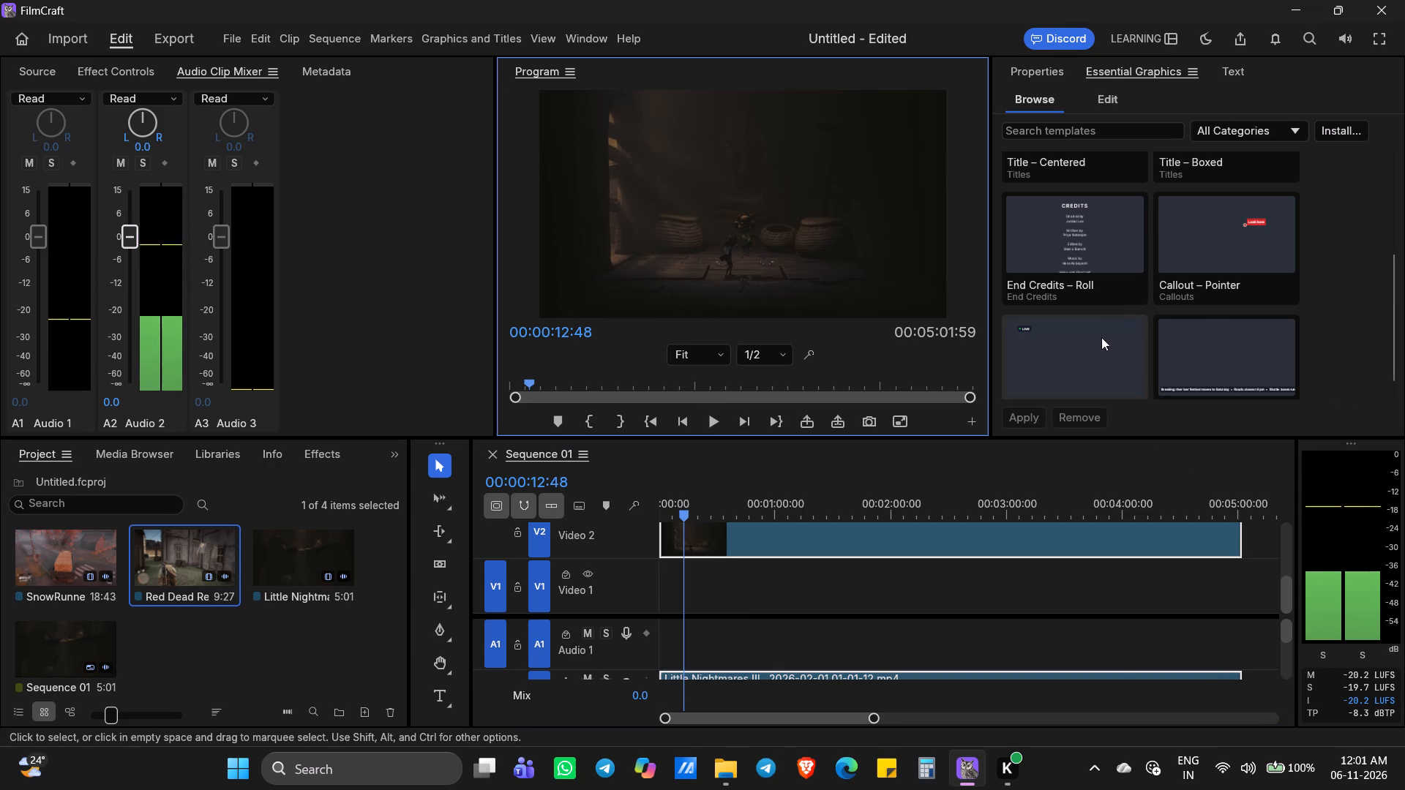
# Browse the title and lower-third templates in Essential Graphics.
pyautogui.scroll(19, 1114, 310)
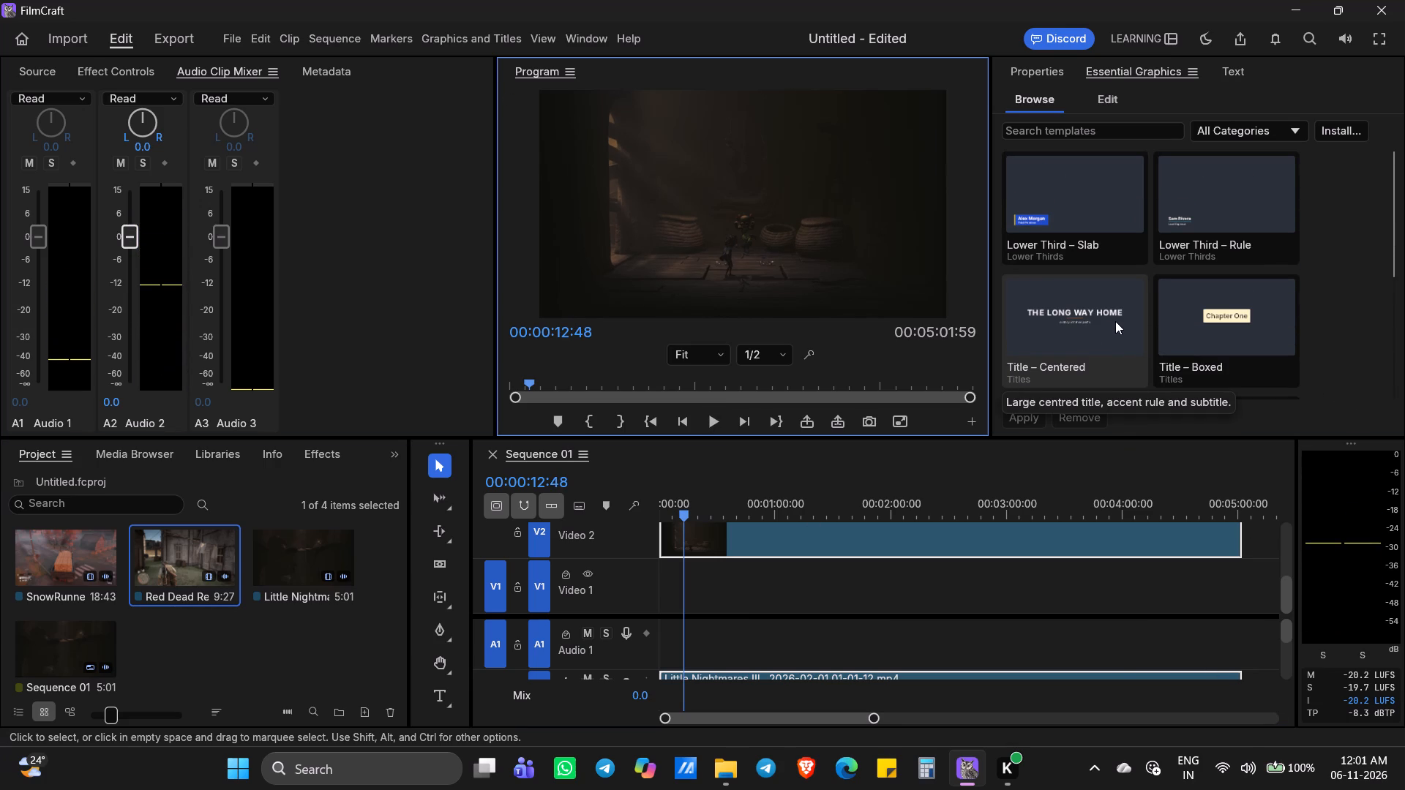